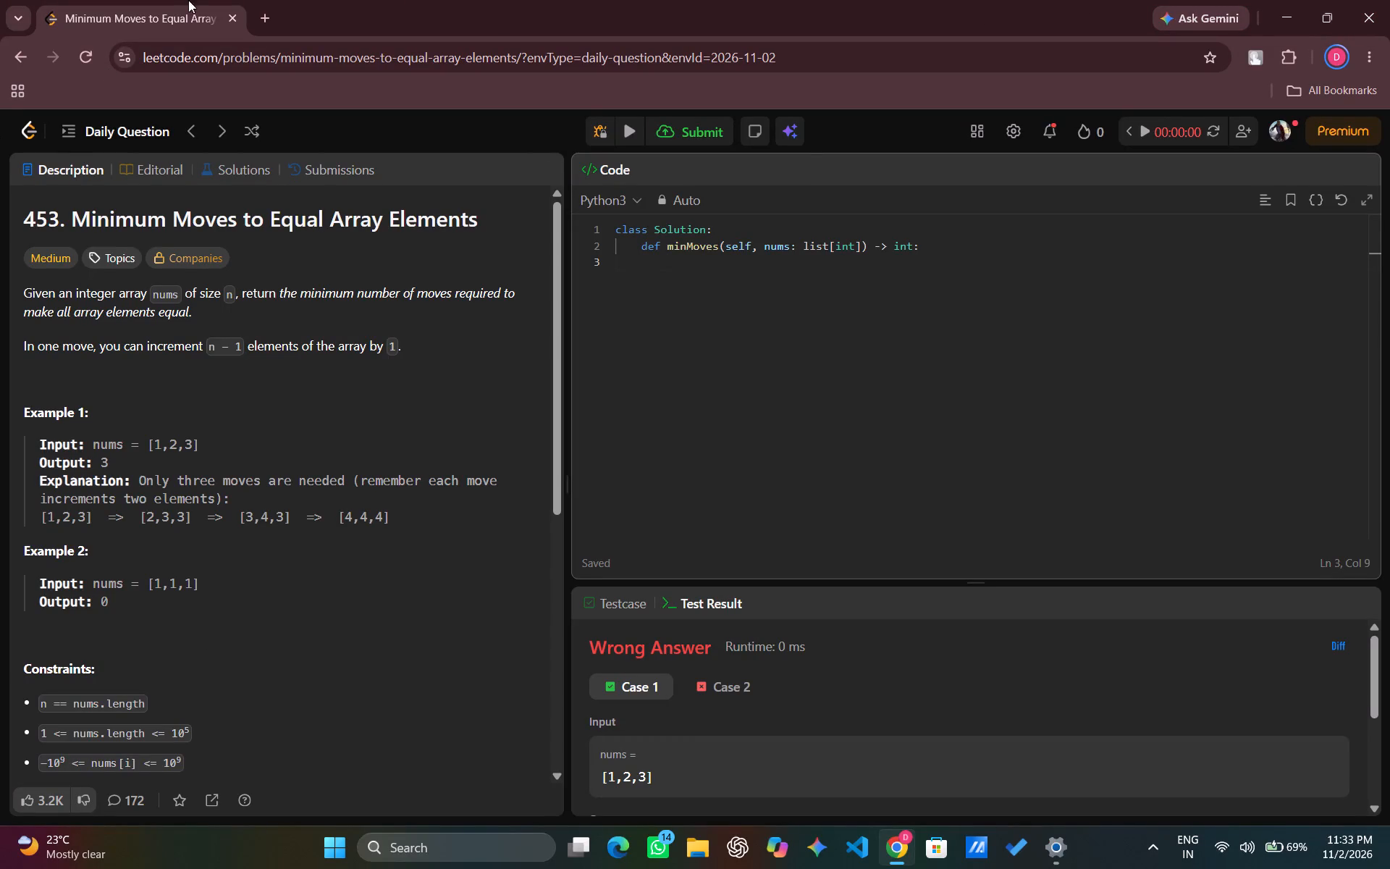
# Search Google for "canvas" in a new browser tab and open the Canva website from the results.
pyautogui.click(270, 21)
pyautogui.click(276, 64)
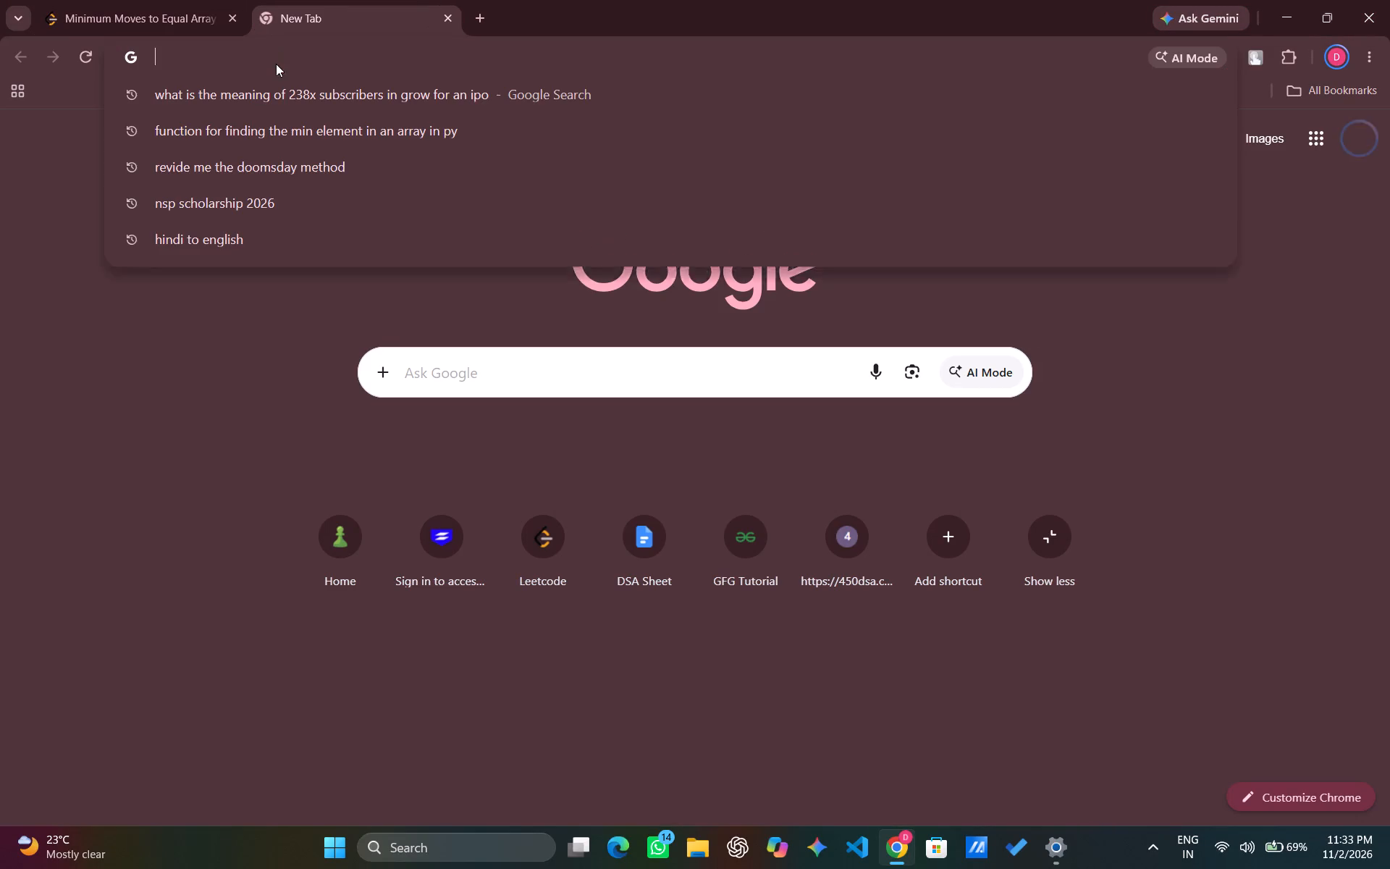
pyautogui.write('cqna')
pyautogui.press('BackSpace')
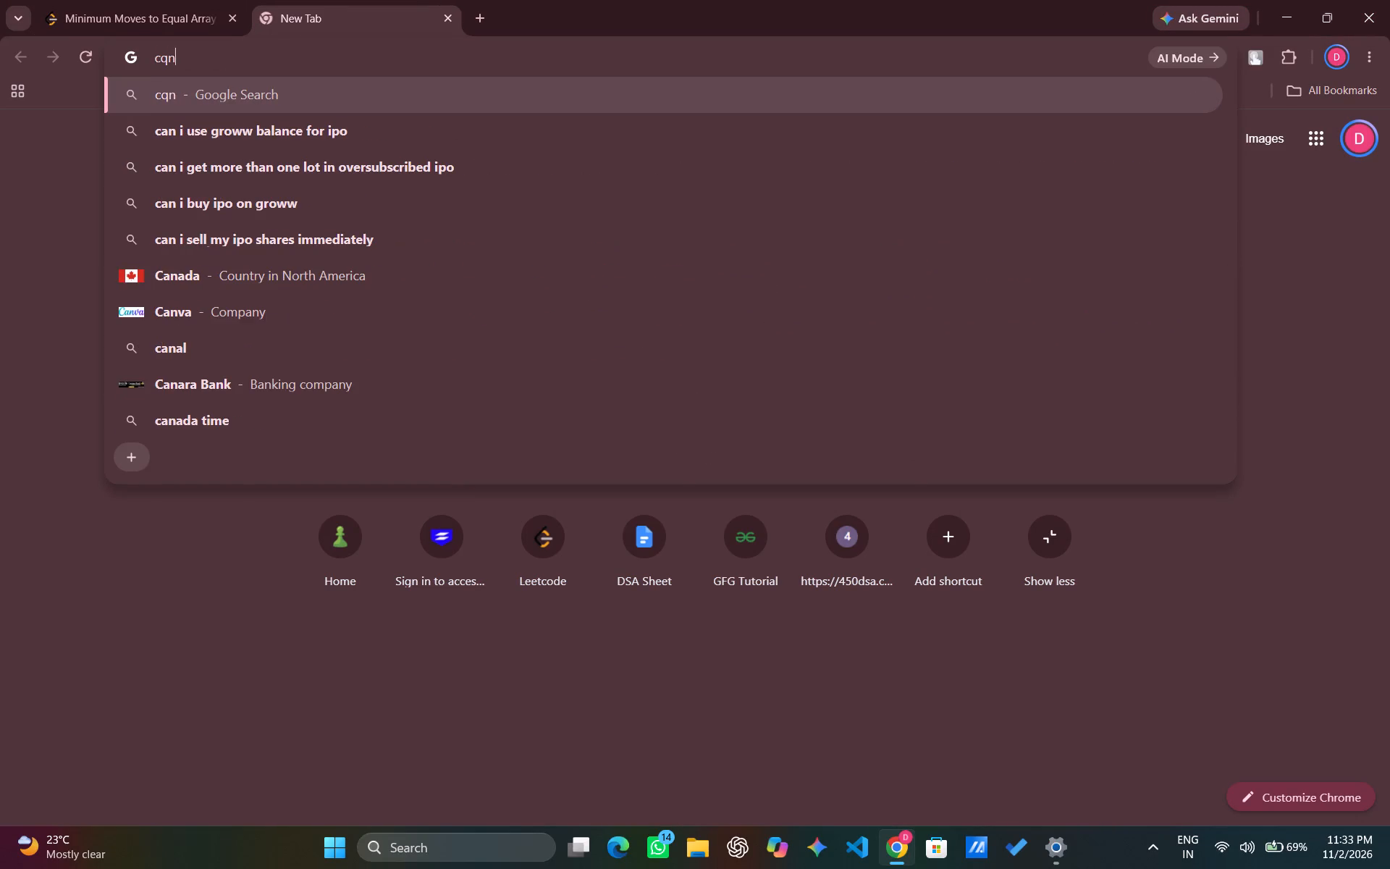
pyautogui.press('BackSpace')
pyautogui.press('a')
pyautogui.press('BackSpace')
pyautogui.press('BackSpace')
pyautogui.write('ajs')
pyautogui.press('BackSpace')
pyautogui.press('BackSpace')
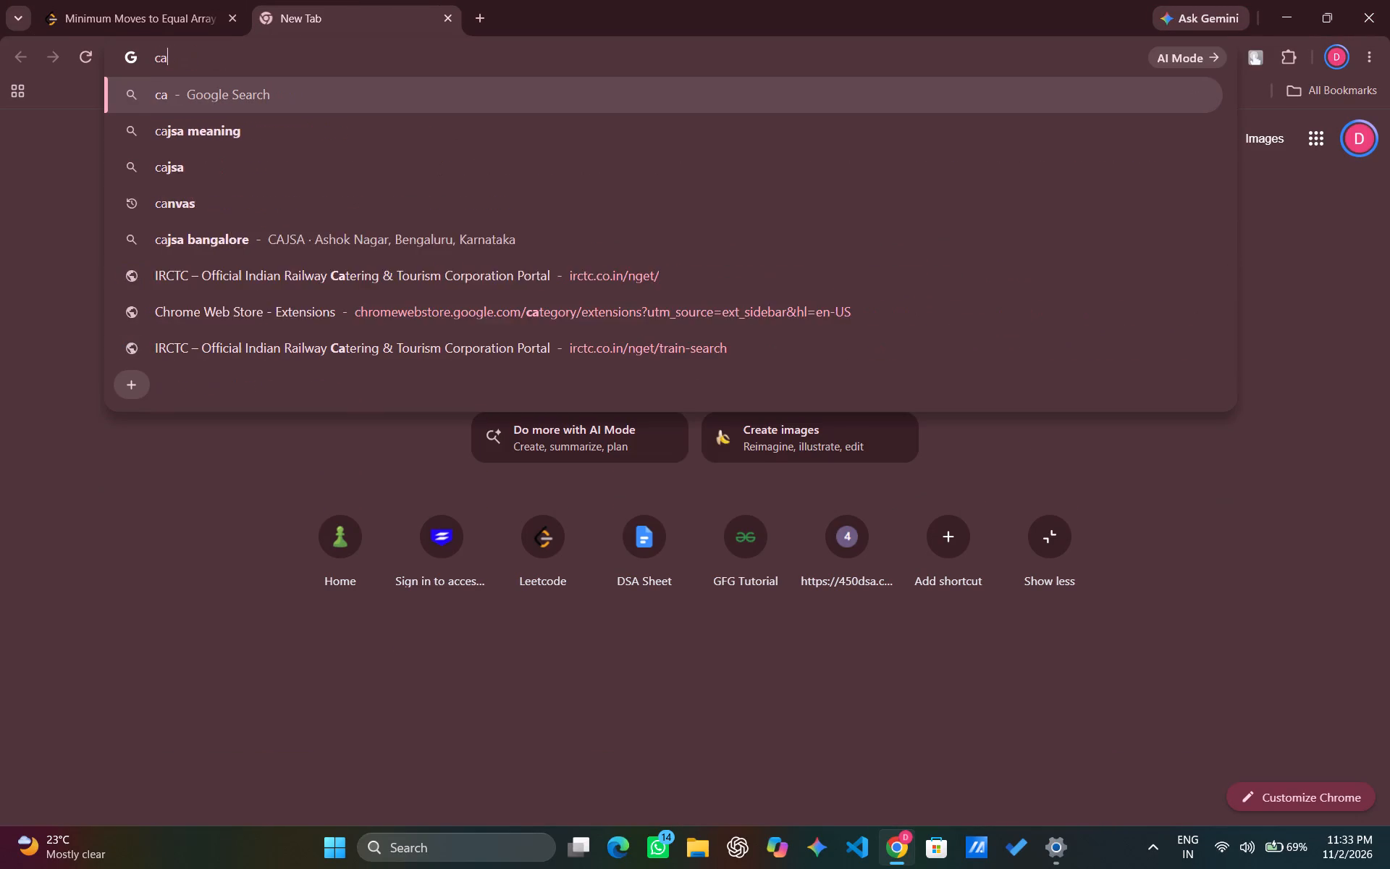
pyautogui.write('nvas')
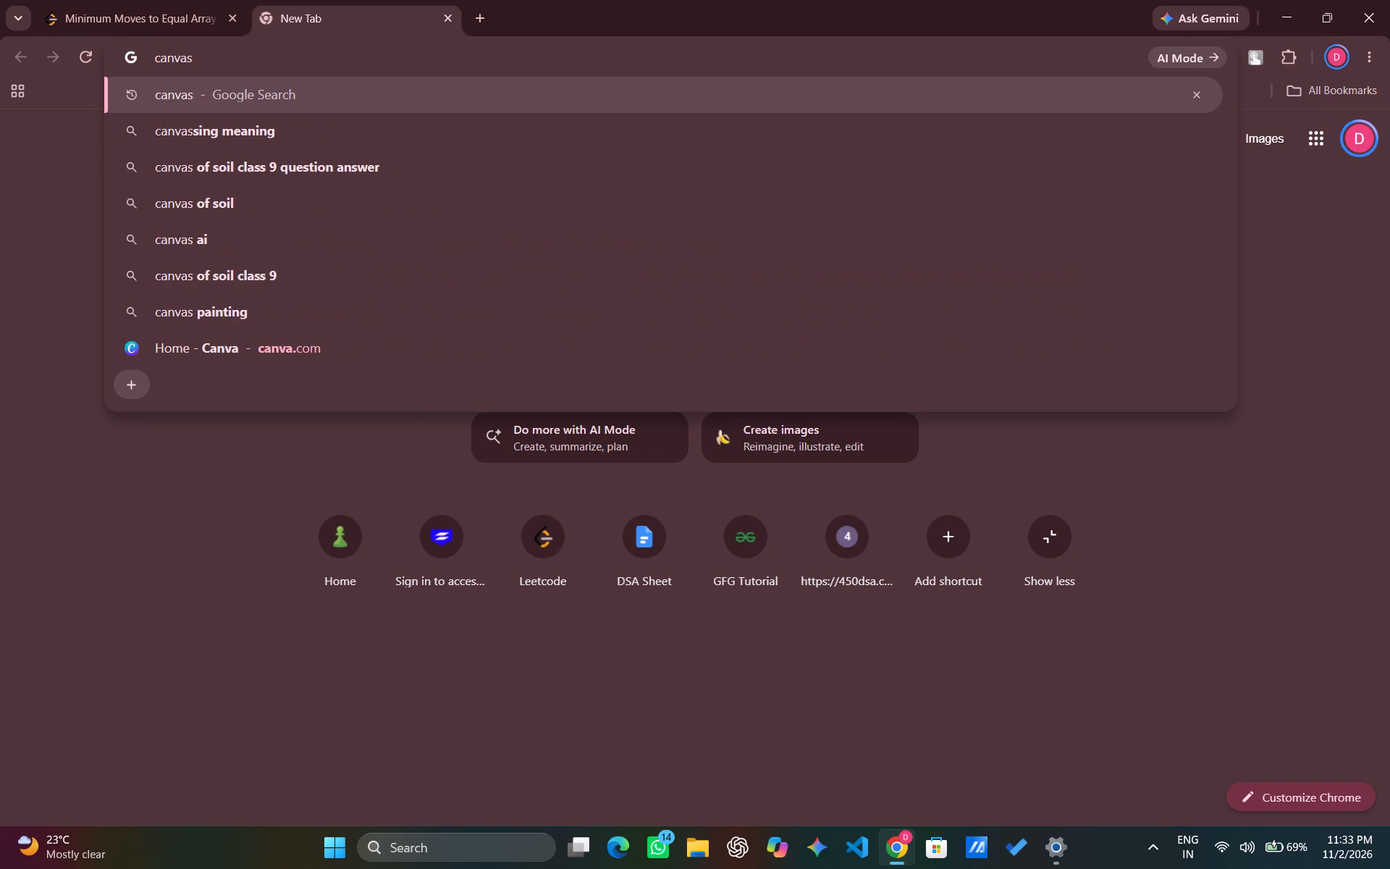
pyautogui.scroll(1, 278, 53)
pyautogui.click(418, 94)
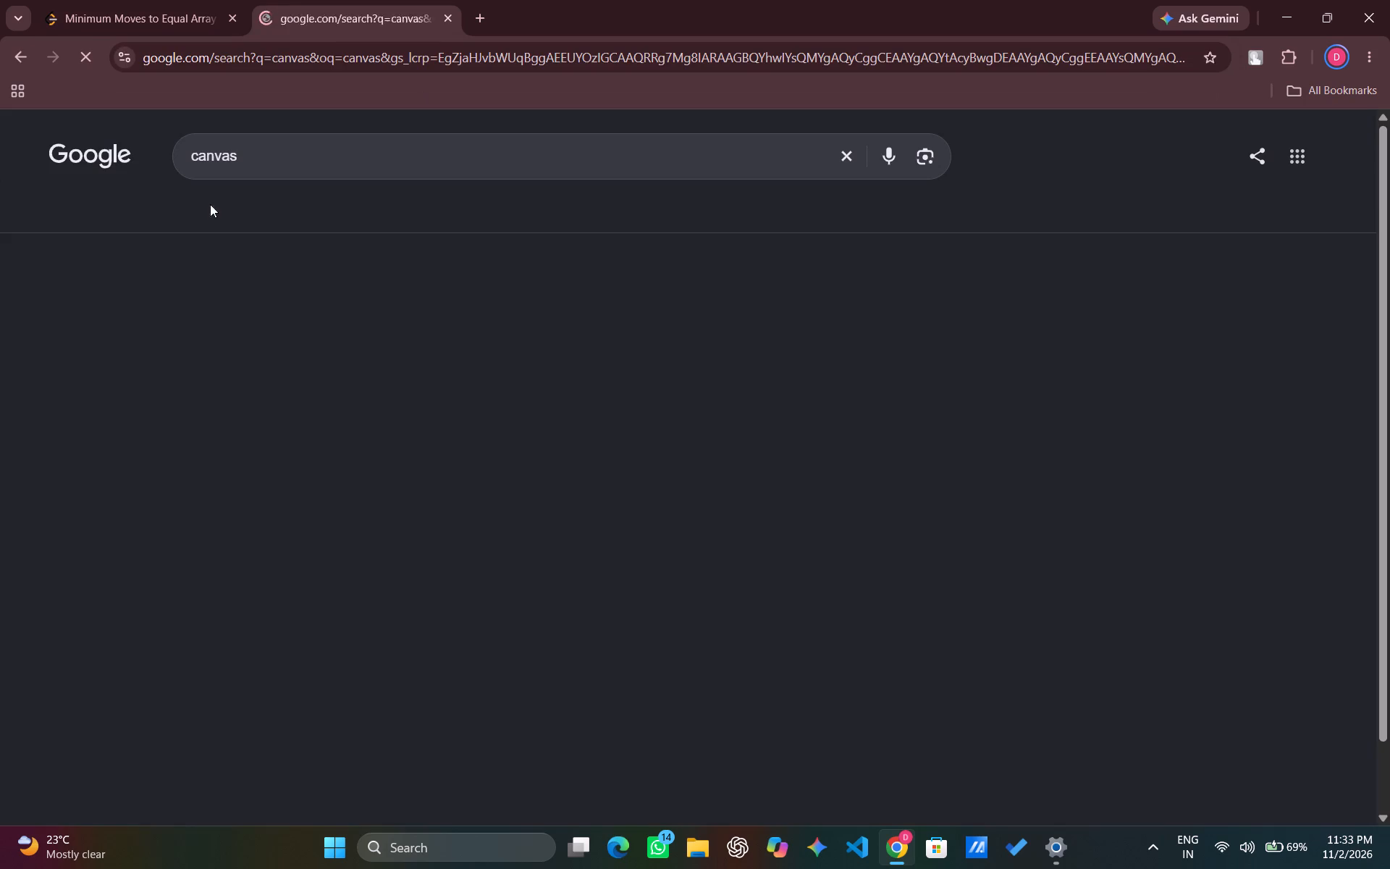
pyautogui.click(313, 303)
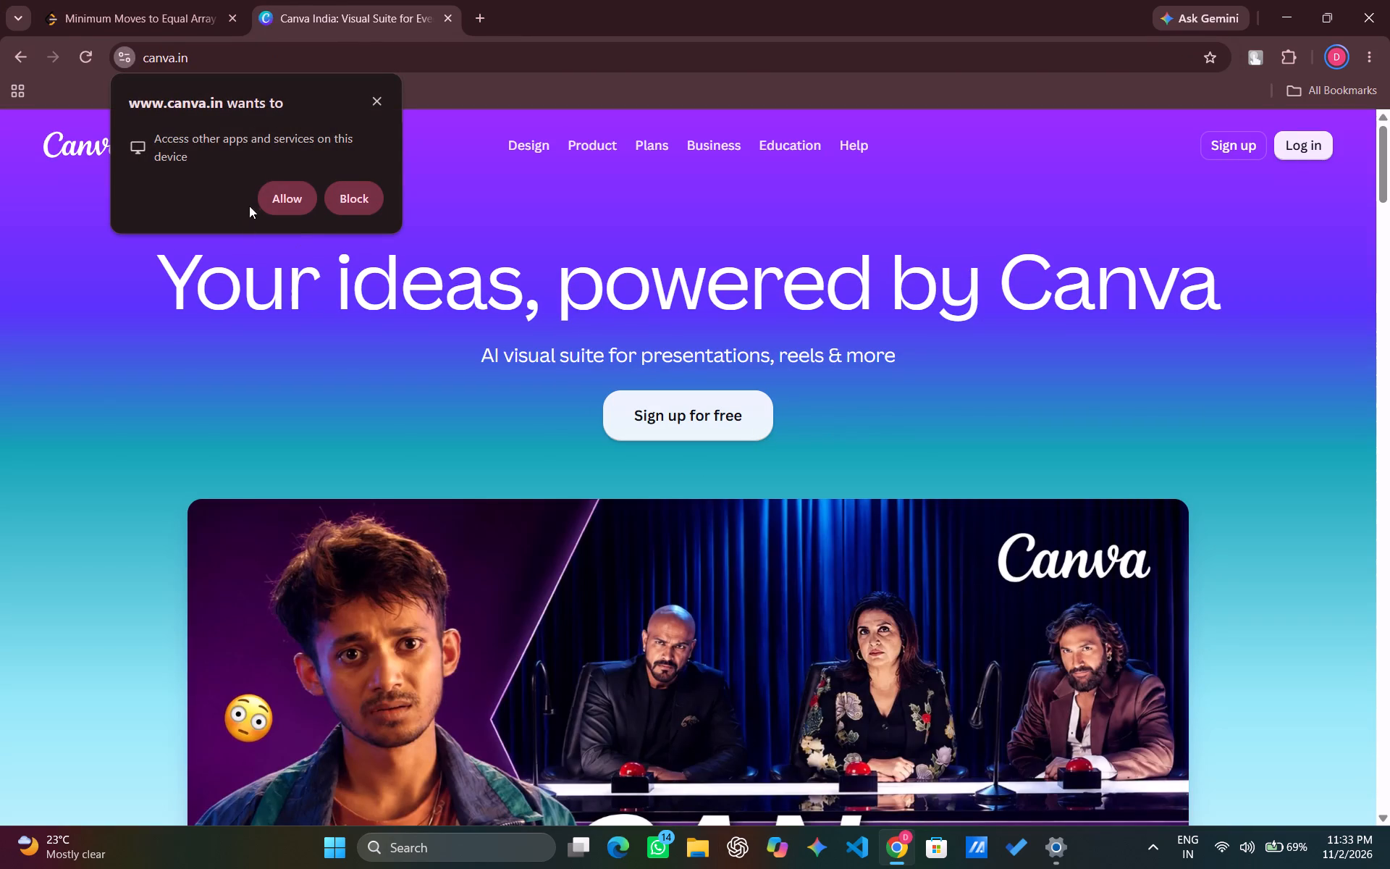
# Block Canva's request to access other apps and services, and log in with the suggested Google account.
pyautogui.click(370, 198)
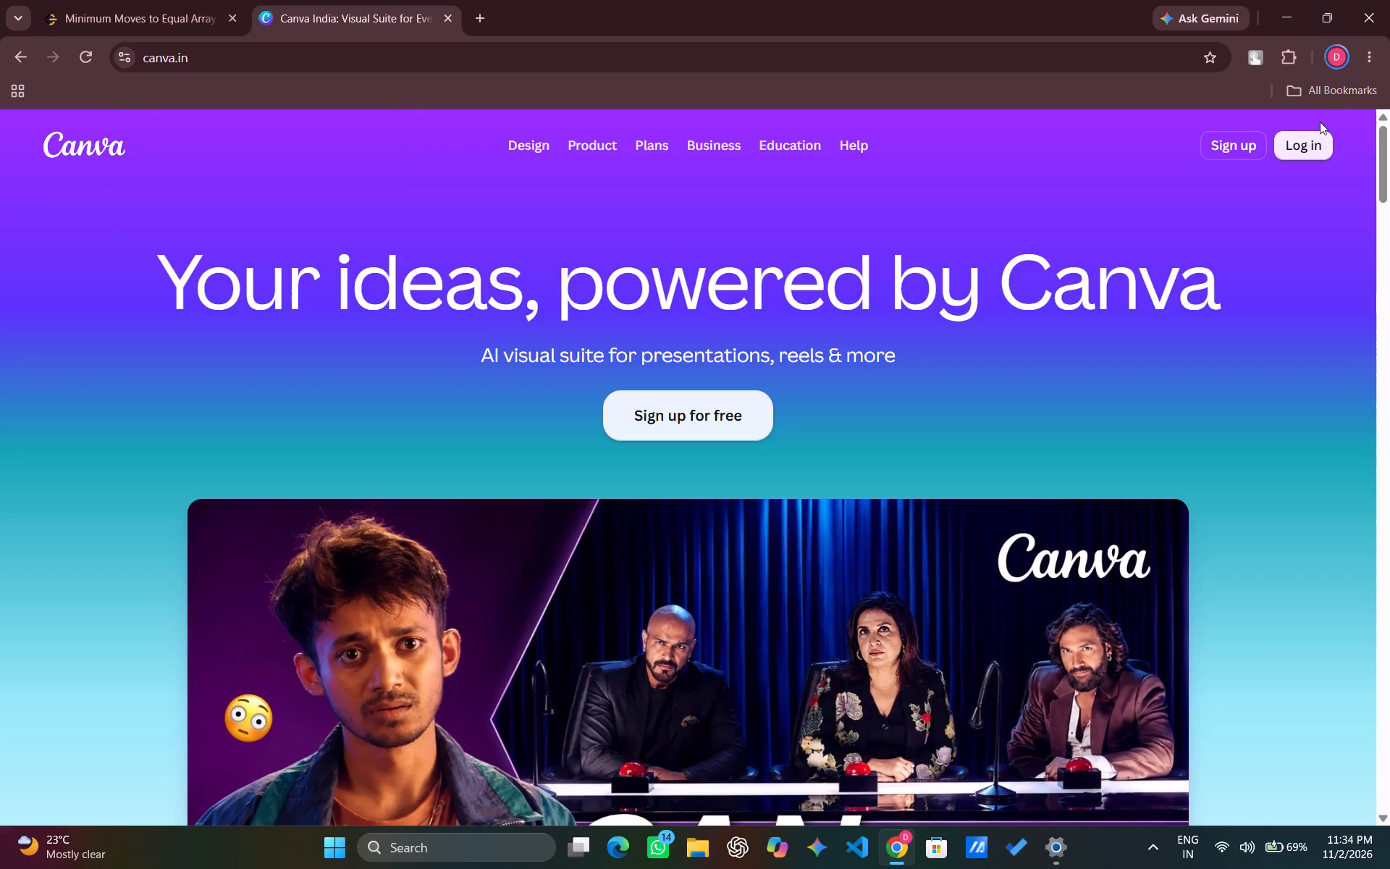
pyautogui.click(1286, 146)
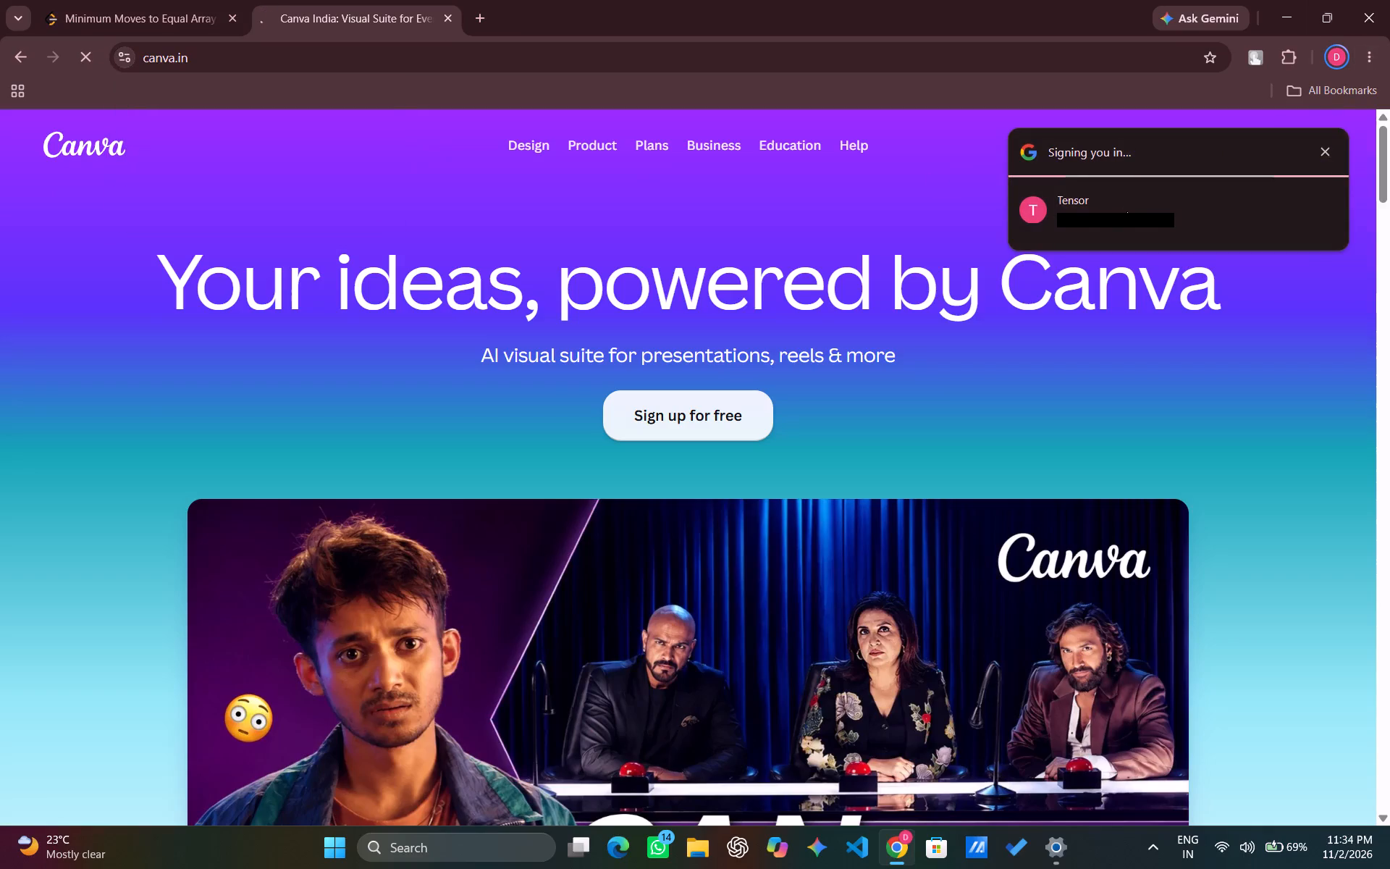
pyautogui.click(1126, 211)
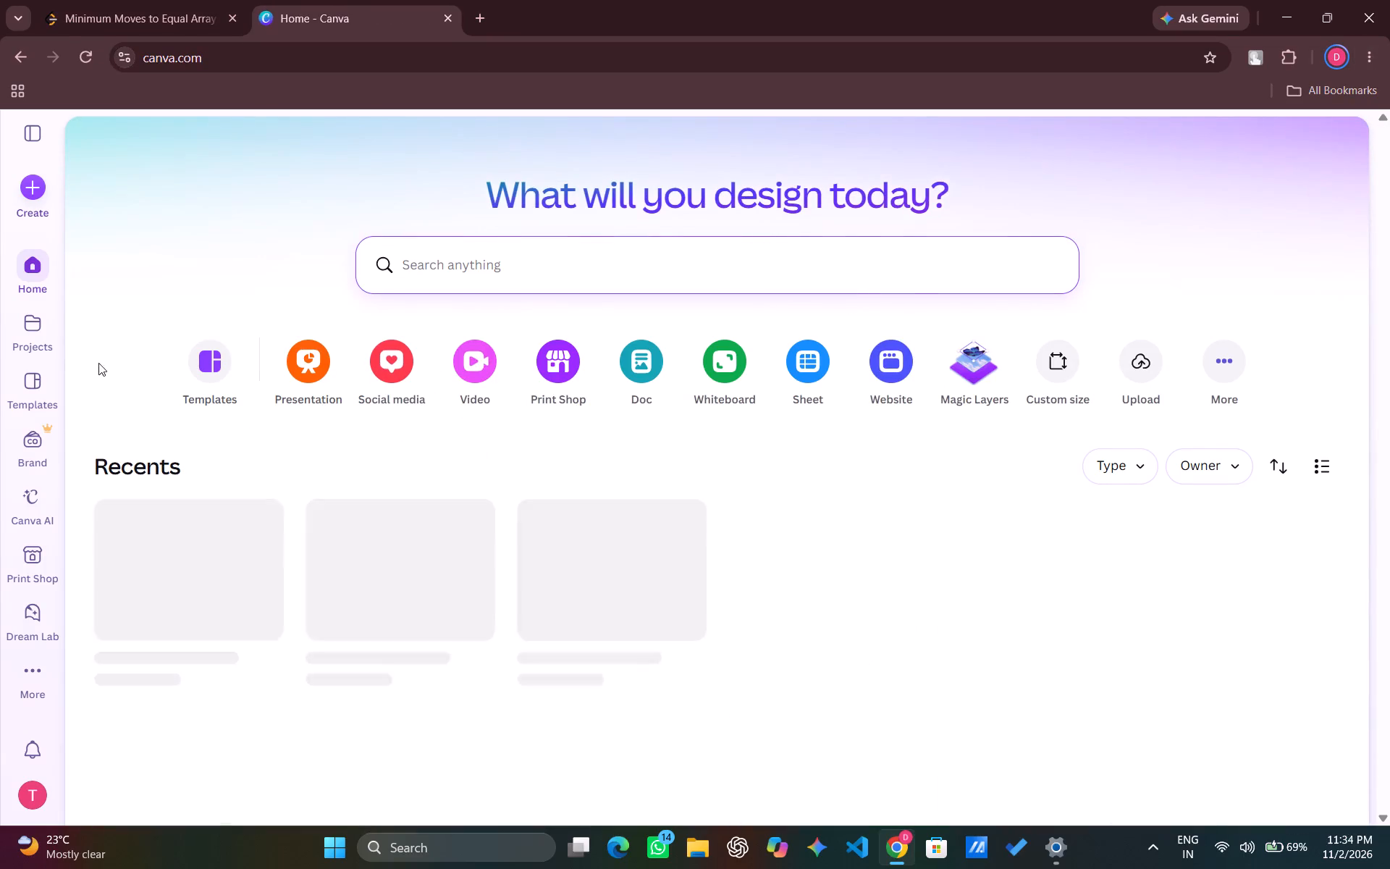
# Find the Banner category among Canva's templates and create a blank Banner Landscape design from it.
pyautogui.click(42, 392)
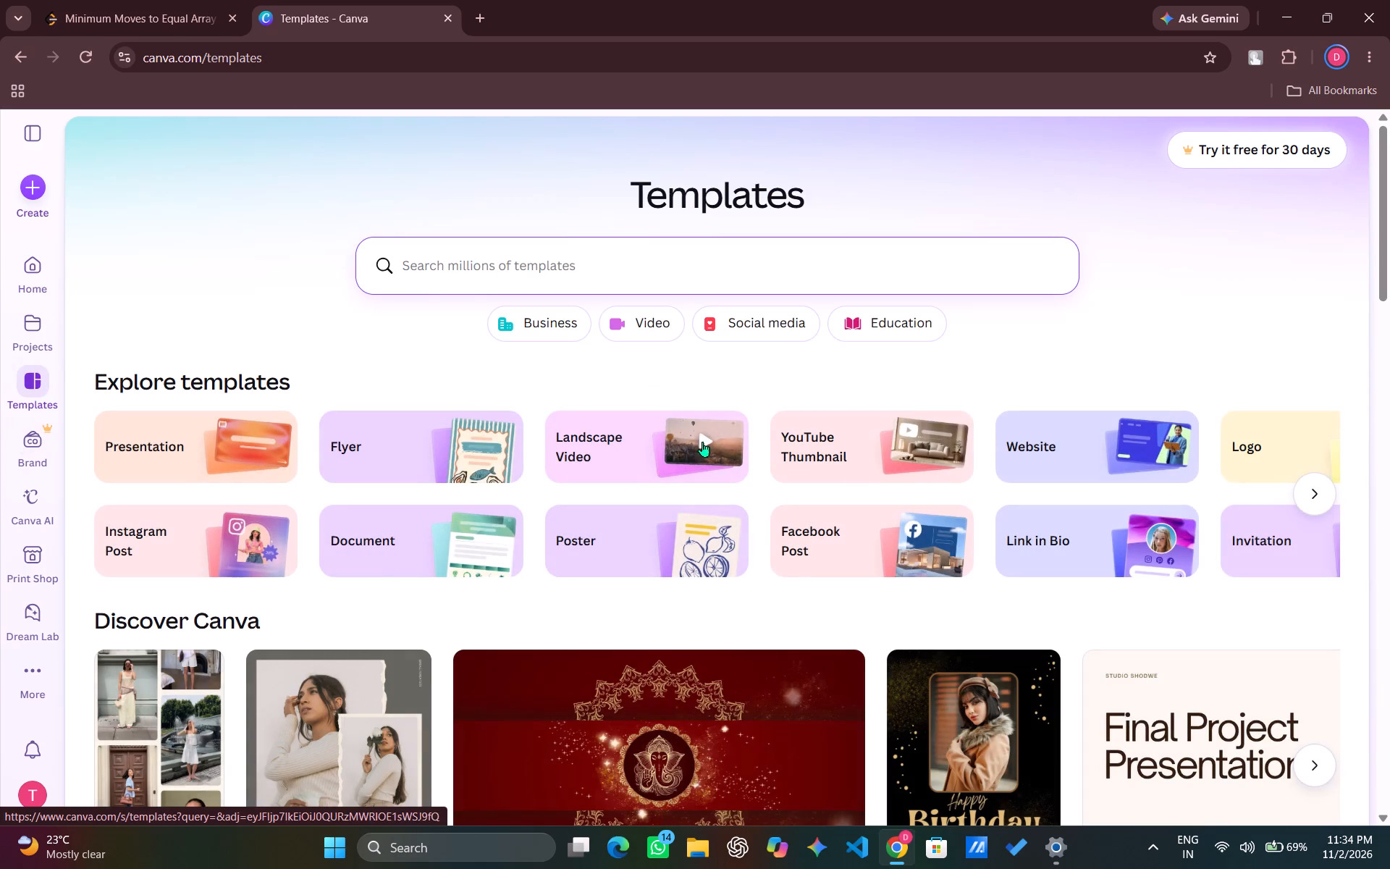
pyautogui.click(1329, 501)
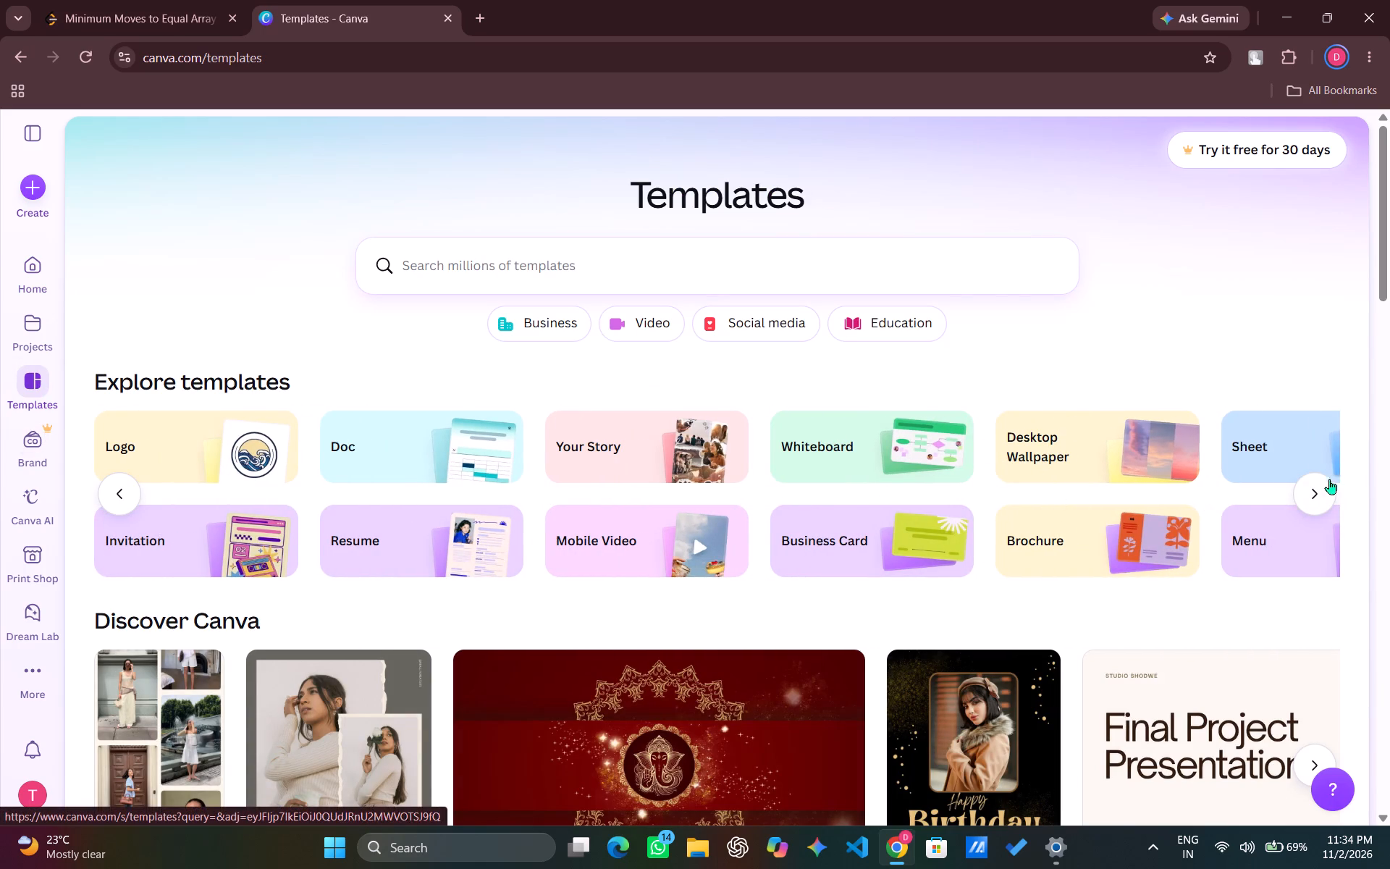
pyautogui.click(1328, 496)
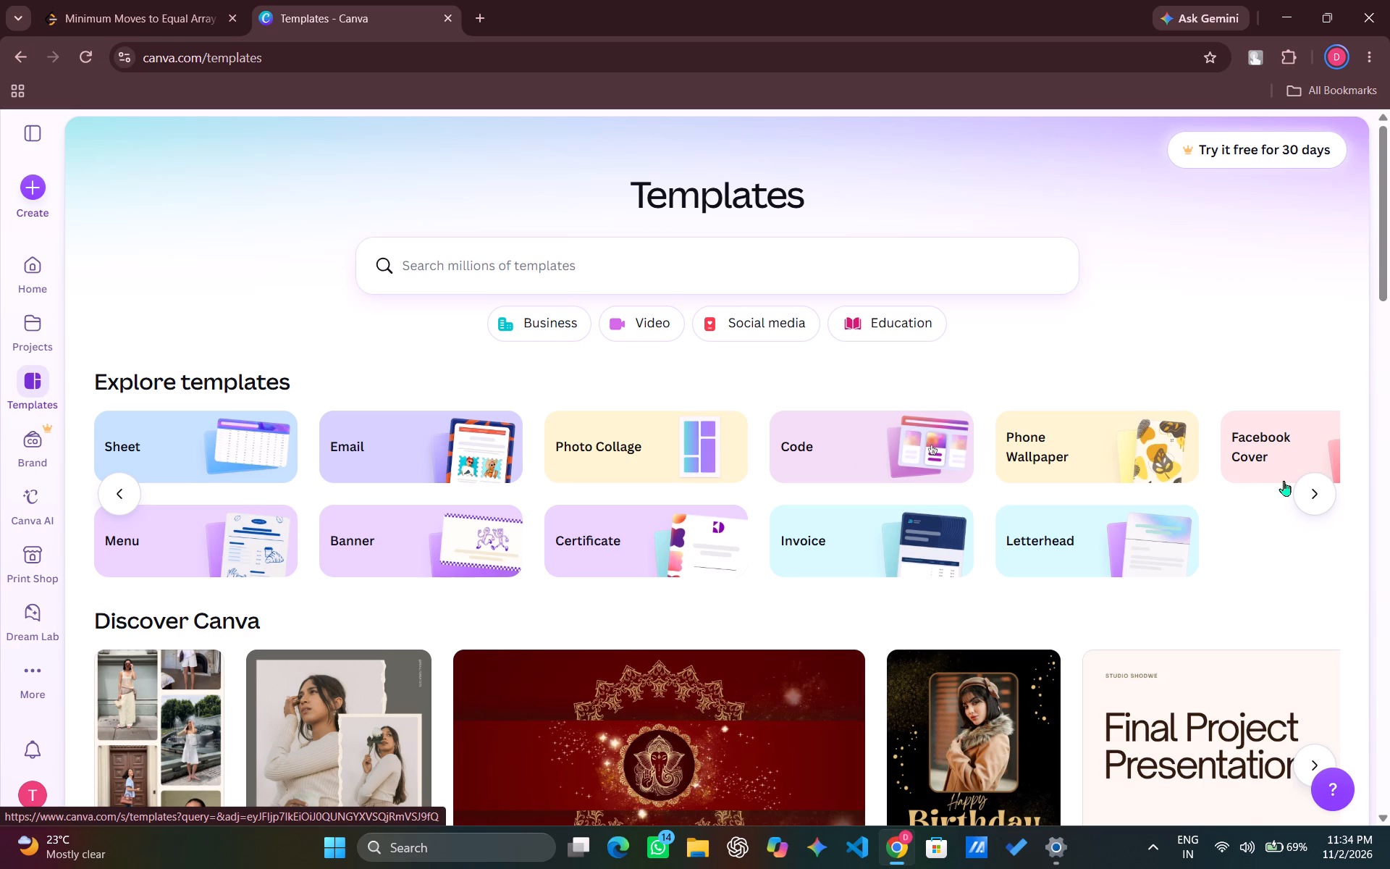
pyautogui.click(1300, 493)
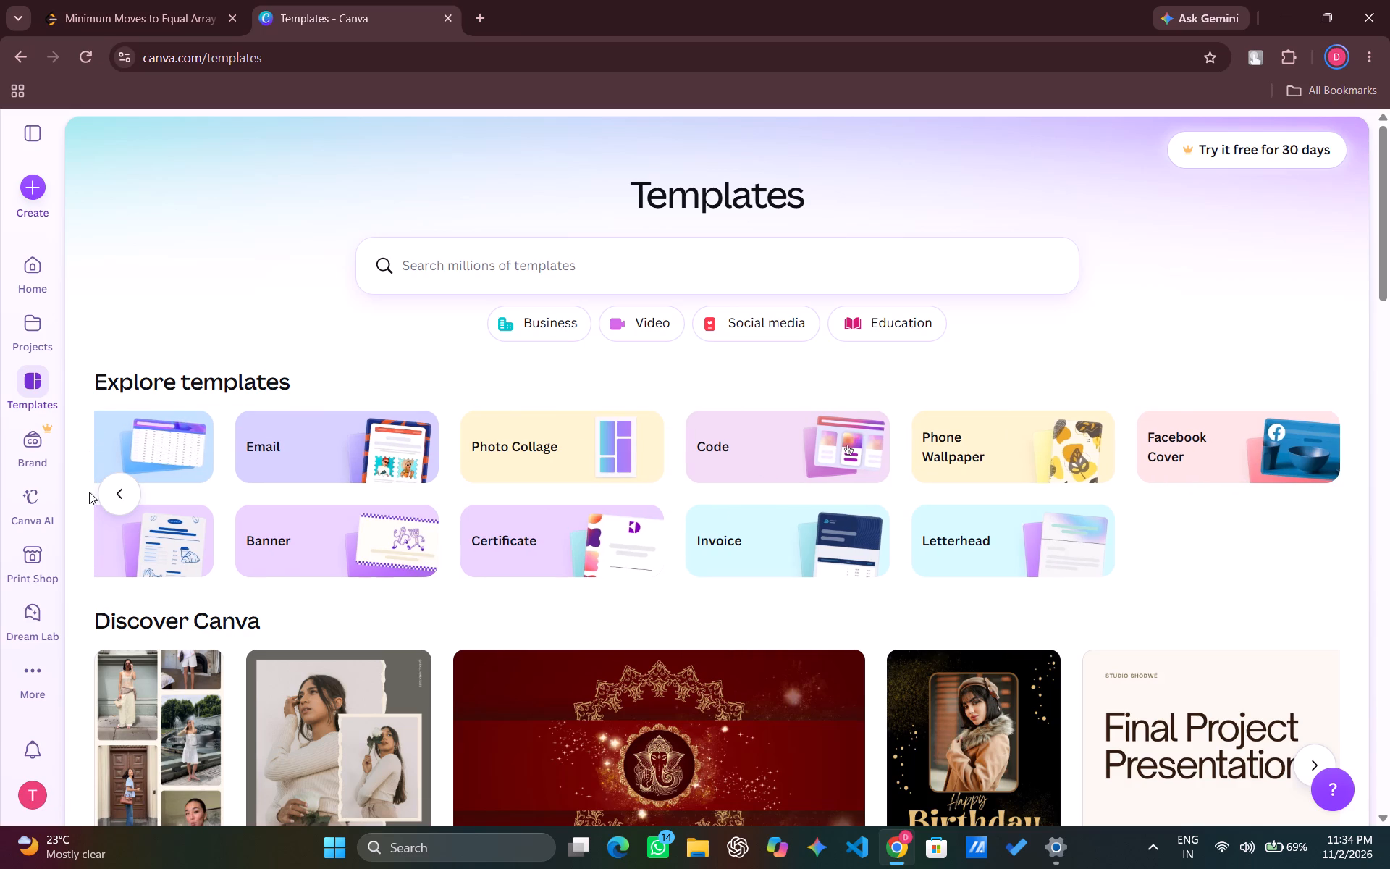
pyautogui.click(265, 552)
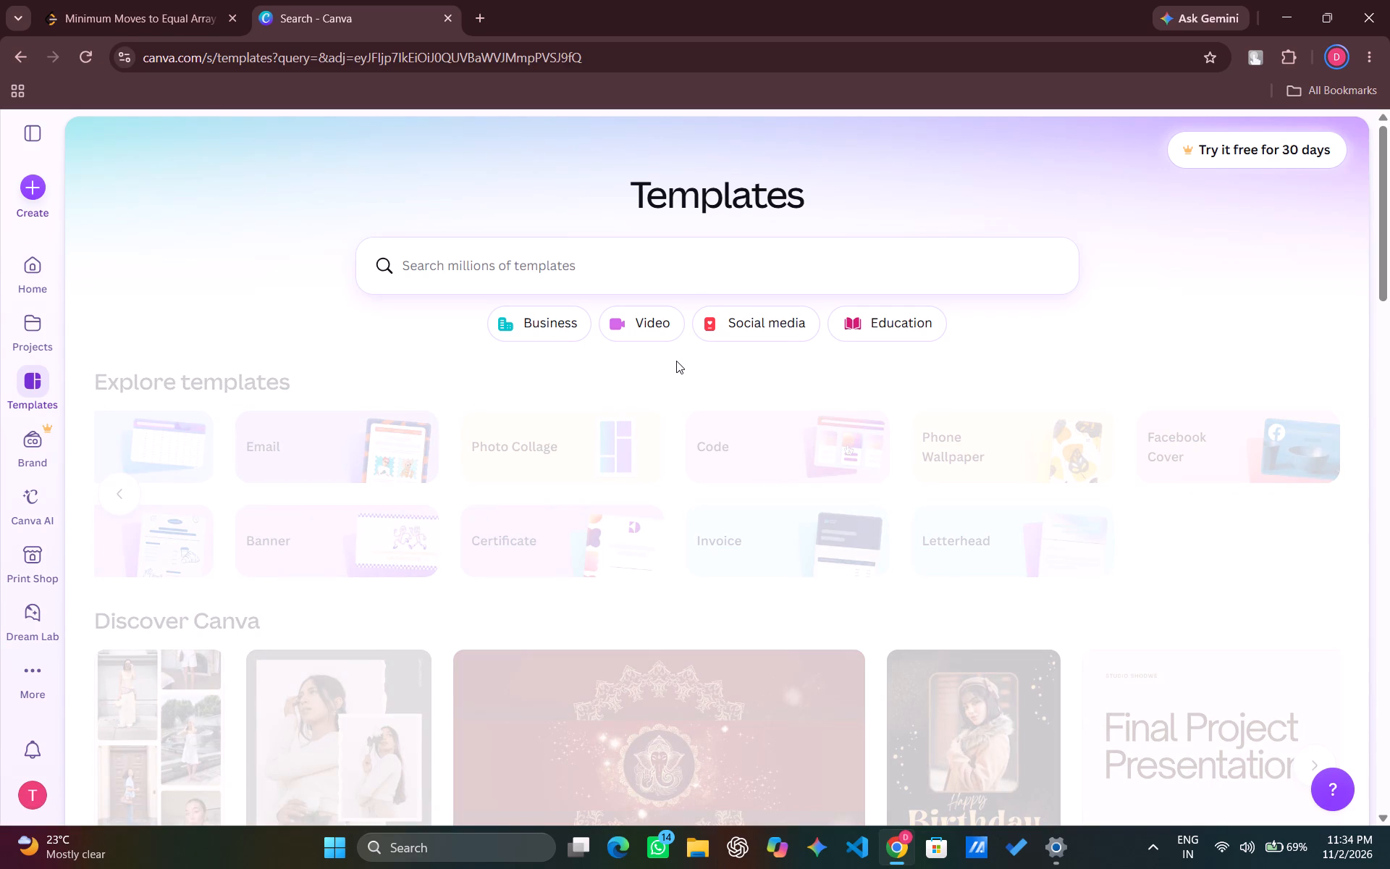
pyautogui.click(321, 497)
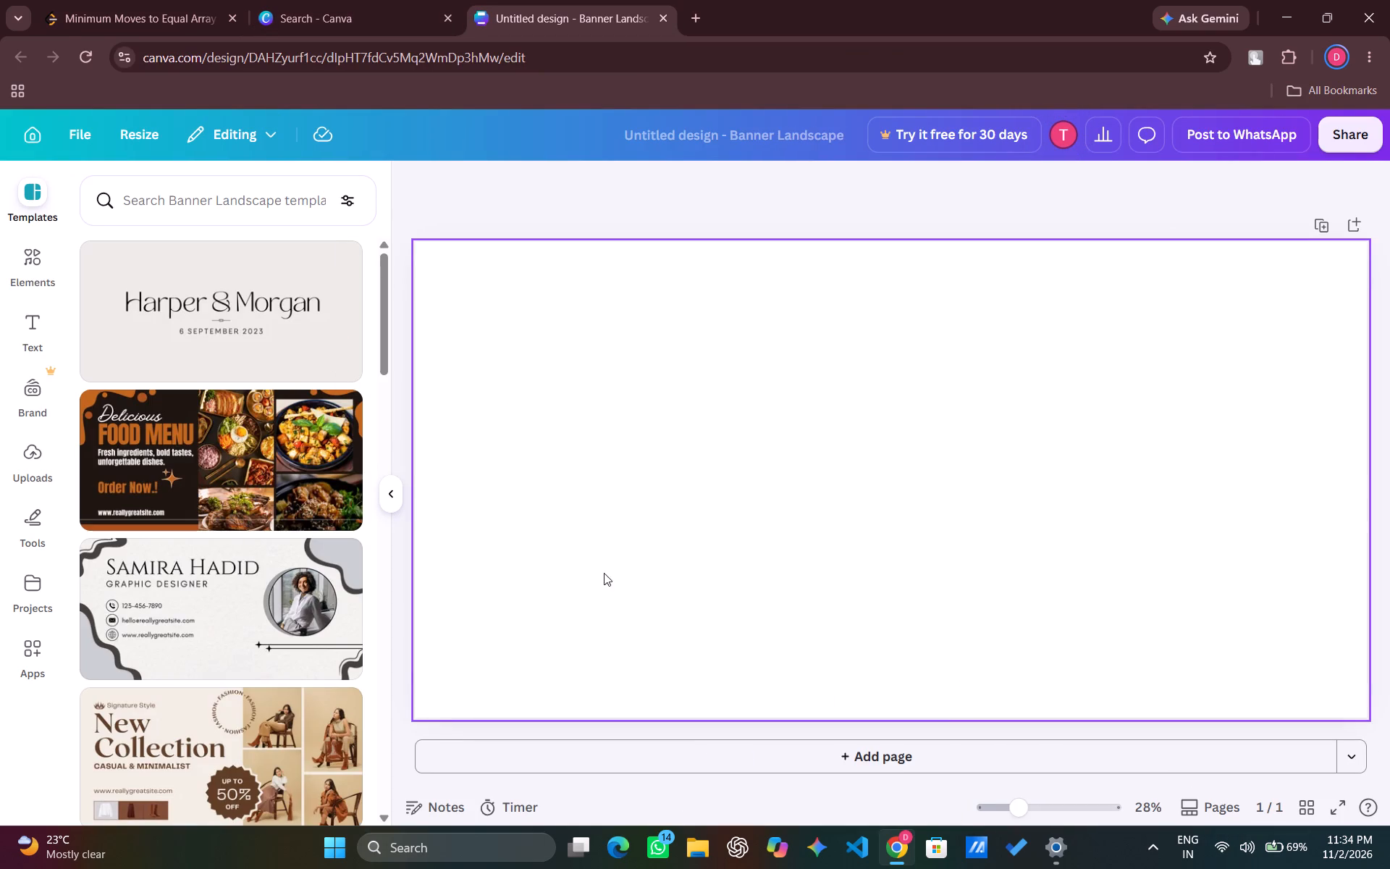
# Look through the Banner Landscape templates offered for the blank design.
pyautogui.scroll(-13, 104, 517)
pyautogui.scroll(13, 104, 516)
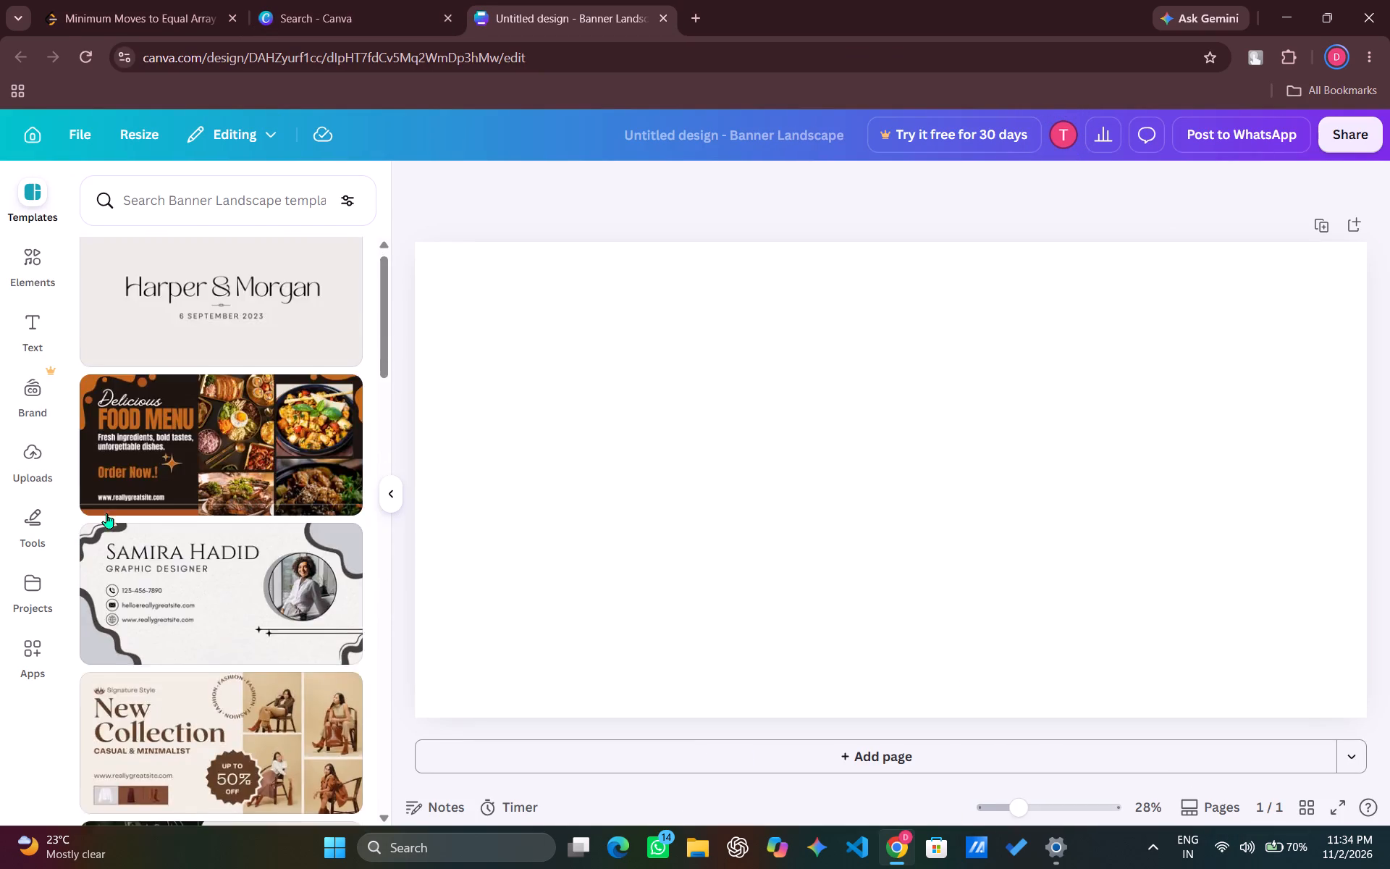
pyautogui.scroll(-17, 106, 515)
pyautogui.scroll(1, 111, 513)
pyautogui.scroll(-6, 111, 513)
pyautogui.scroll(10, 109, 510)
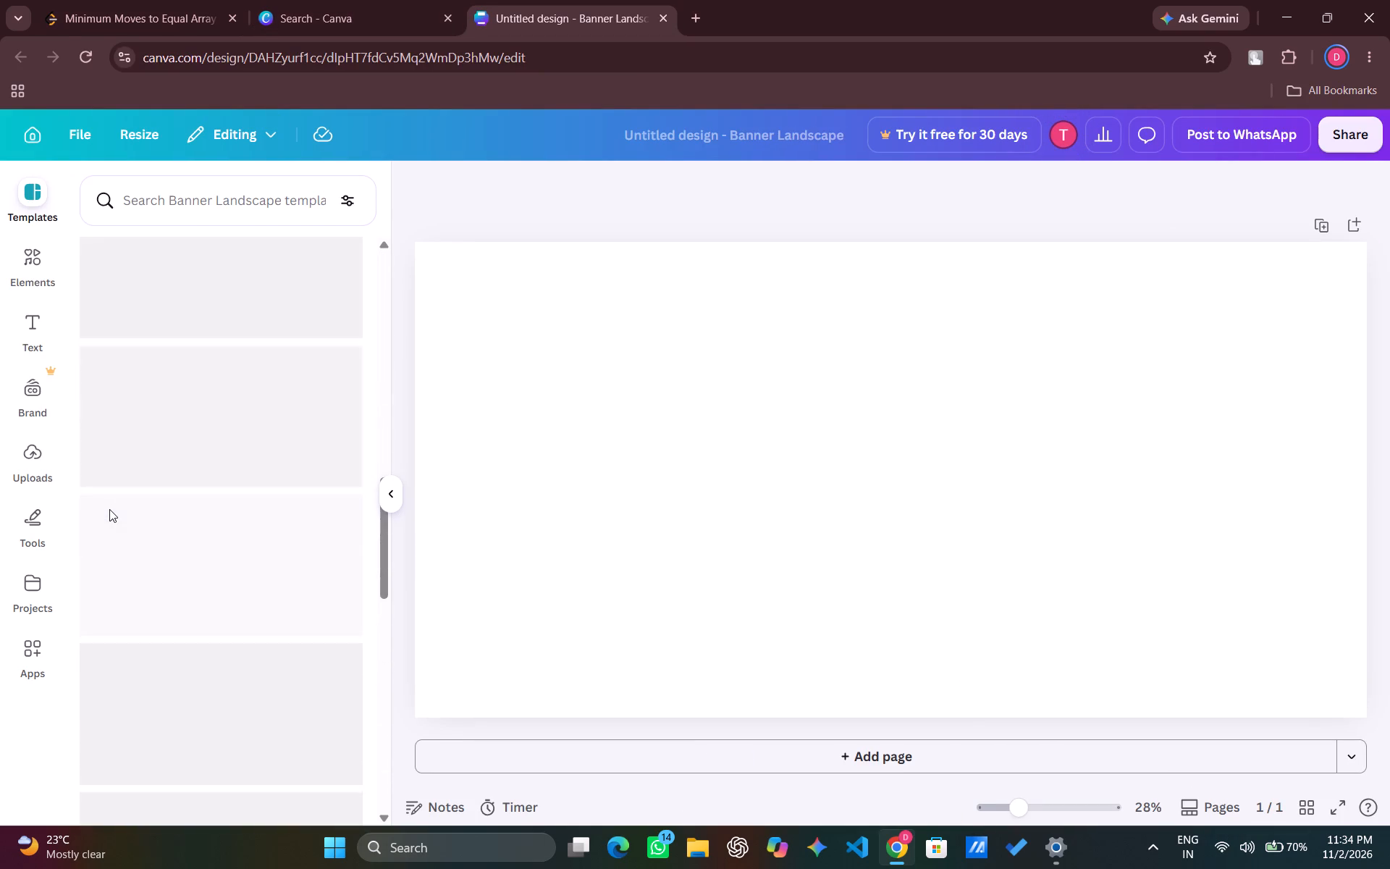
pyautogui.scroll(11, 109, 509)
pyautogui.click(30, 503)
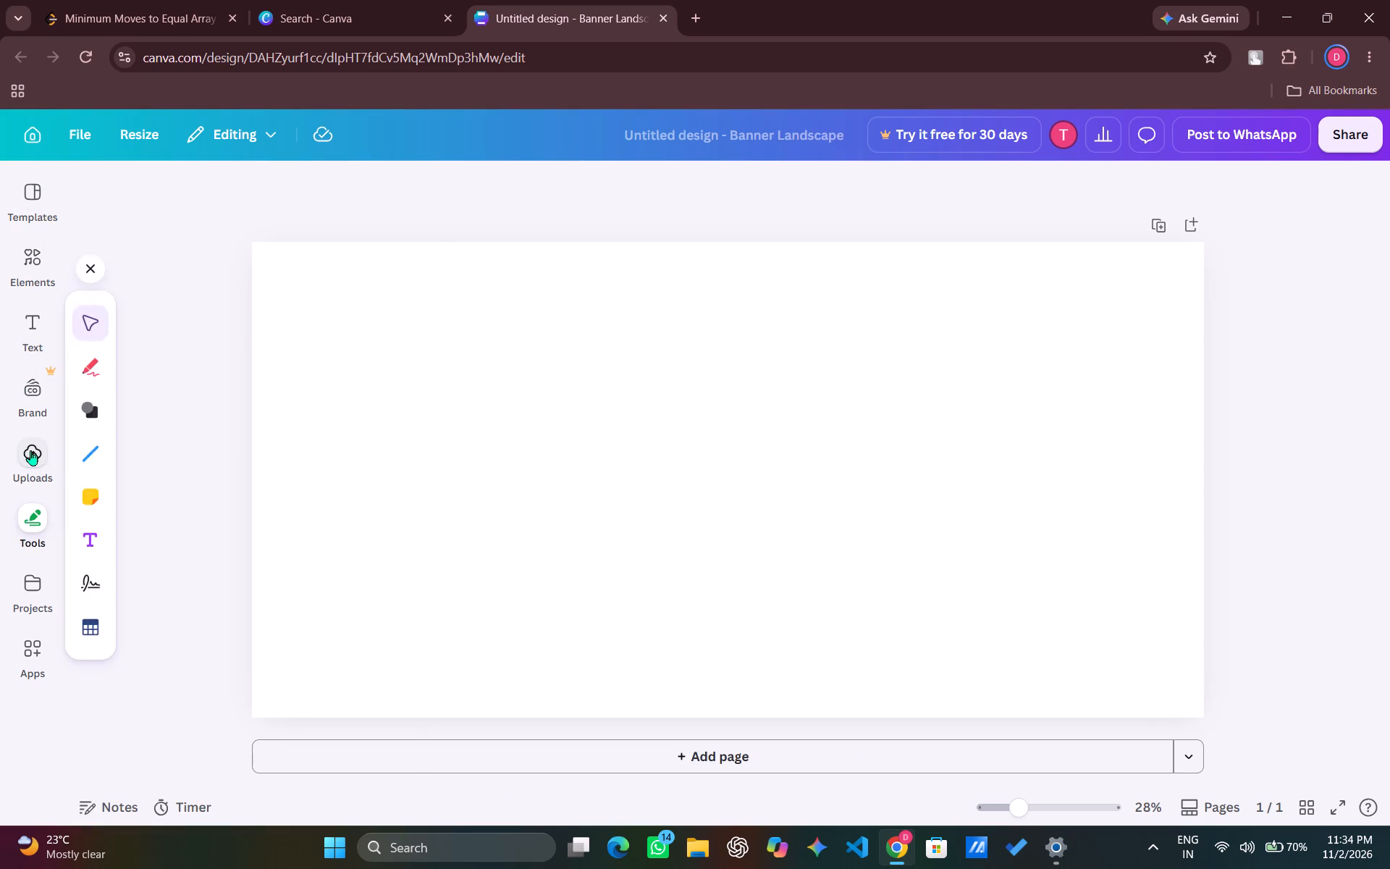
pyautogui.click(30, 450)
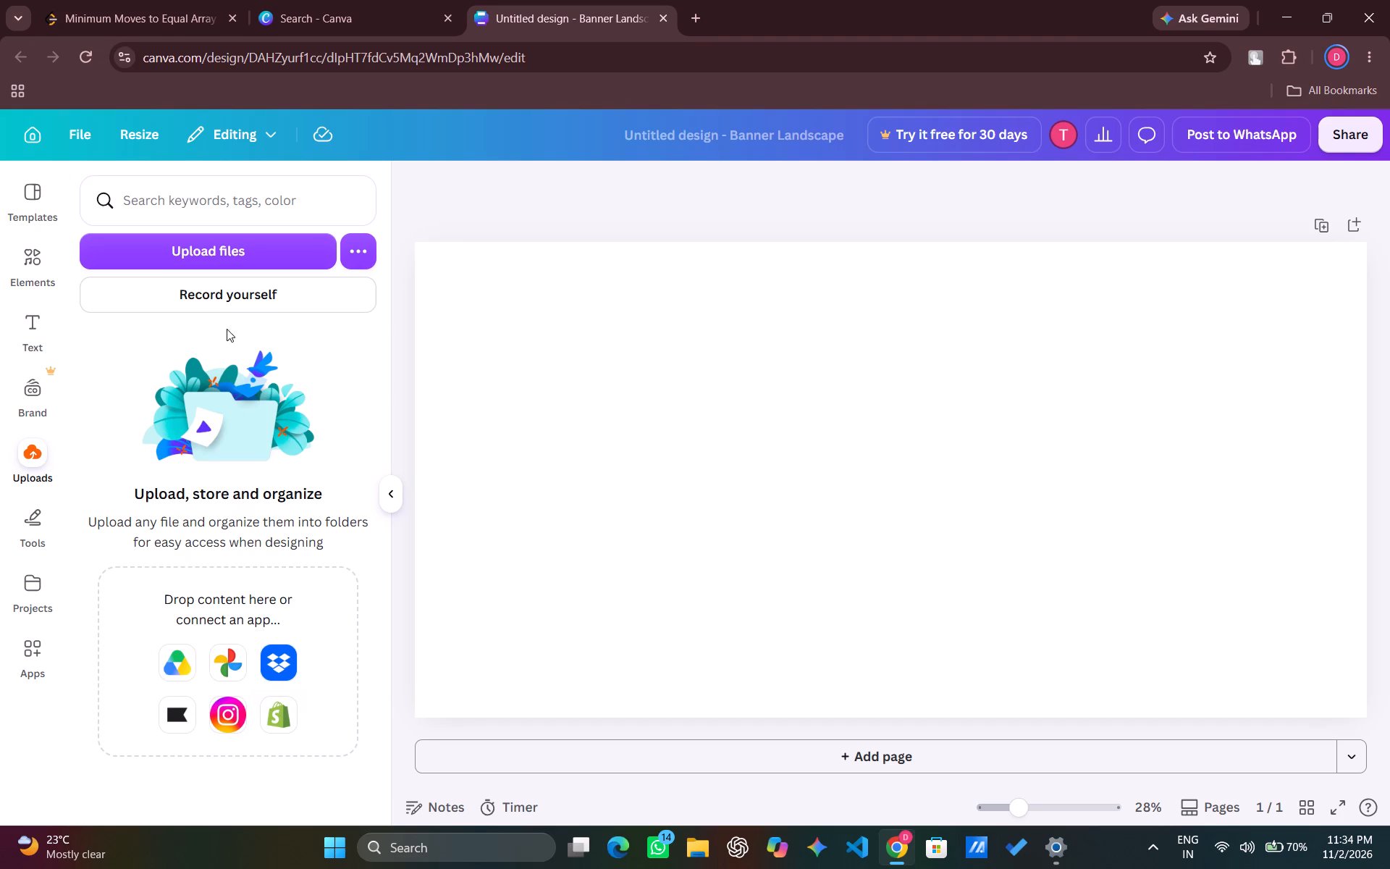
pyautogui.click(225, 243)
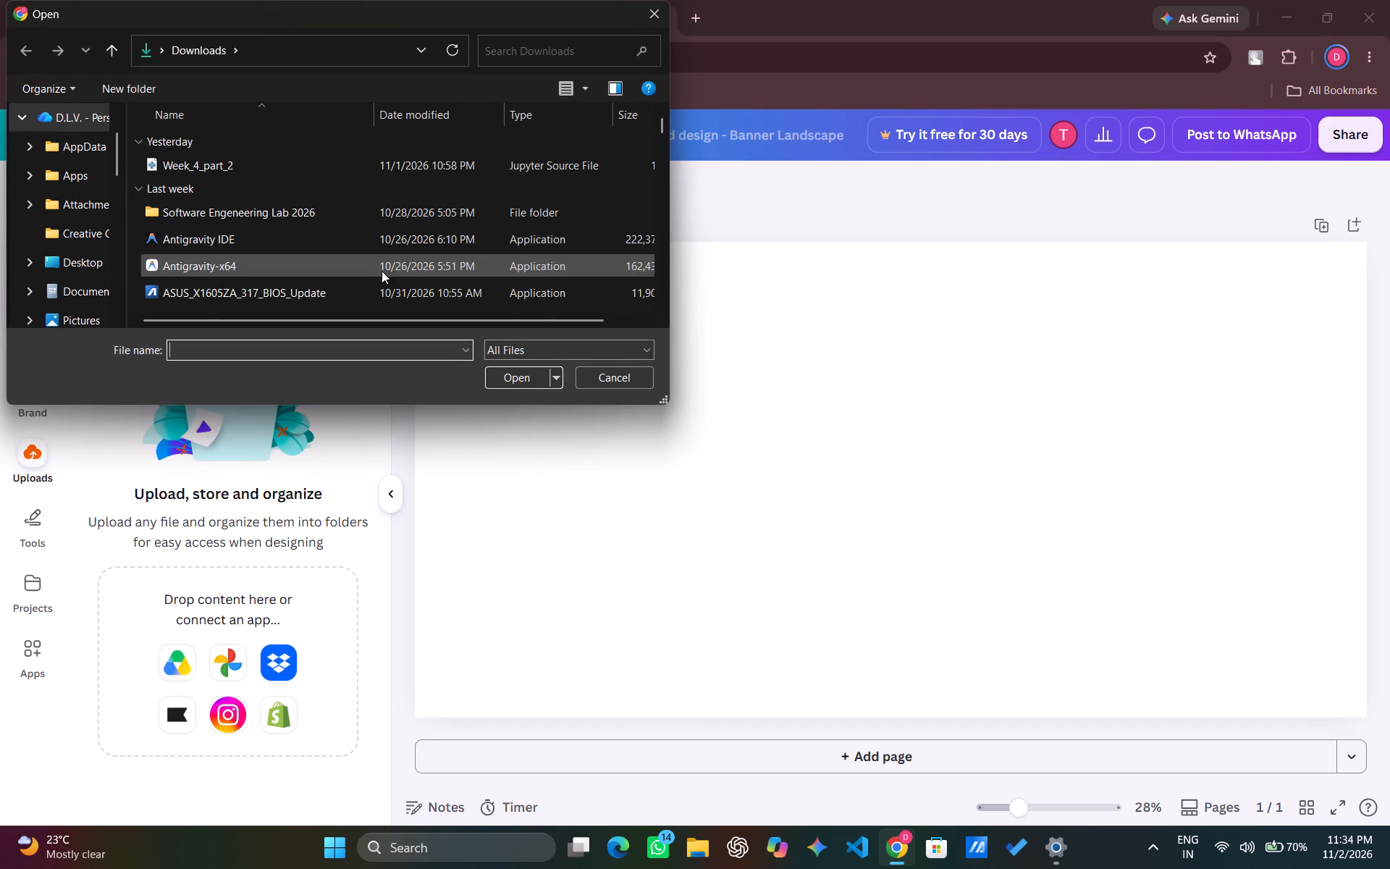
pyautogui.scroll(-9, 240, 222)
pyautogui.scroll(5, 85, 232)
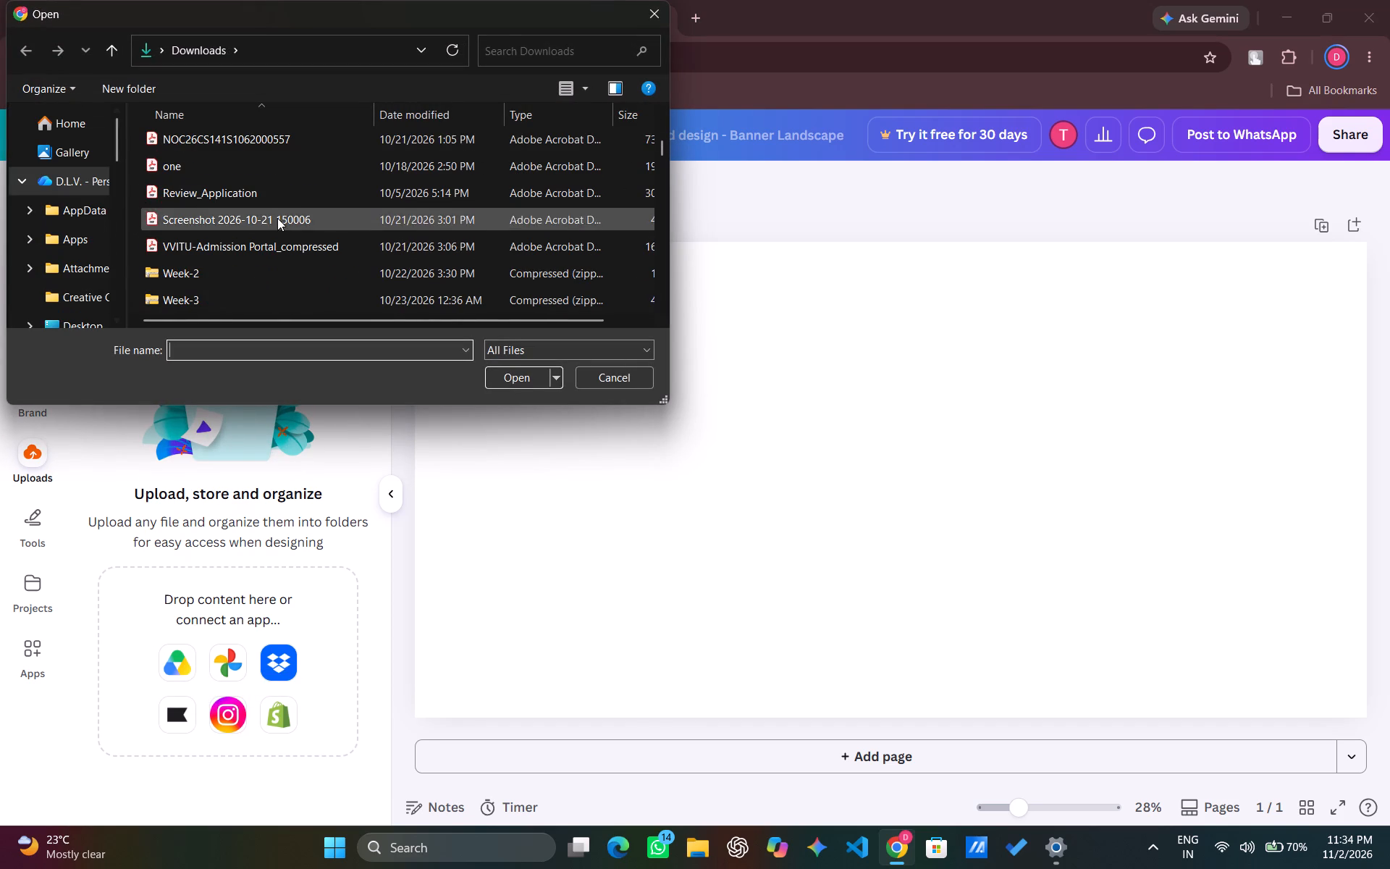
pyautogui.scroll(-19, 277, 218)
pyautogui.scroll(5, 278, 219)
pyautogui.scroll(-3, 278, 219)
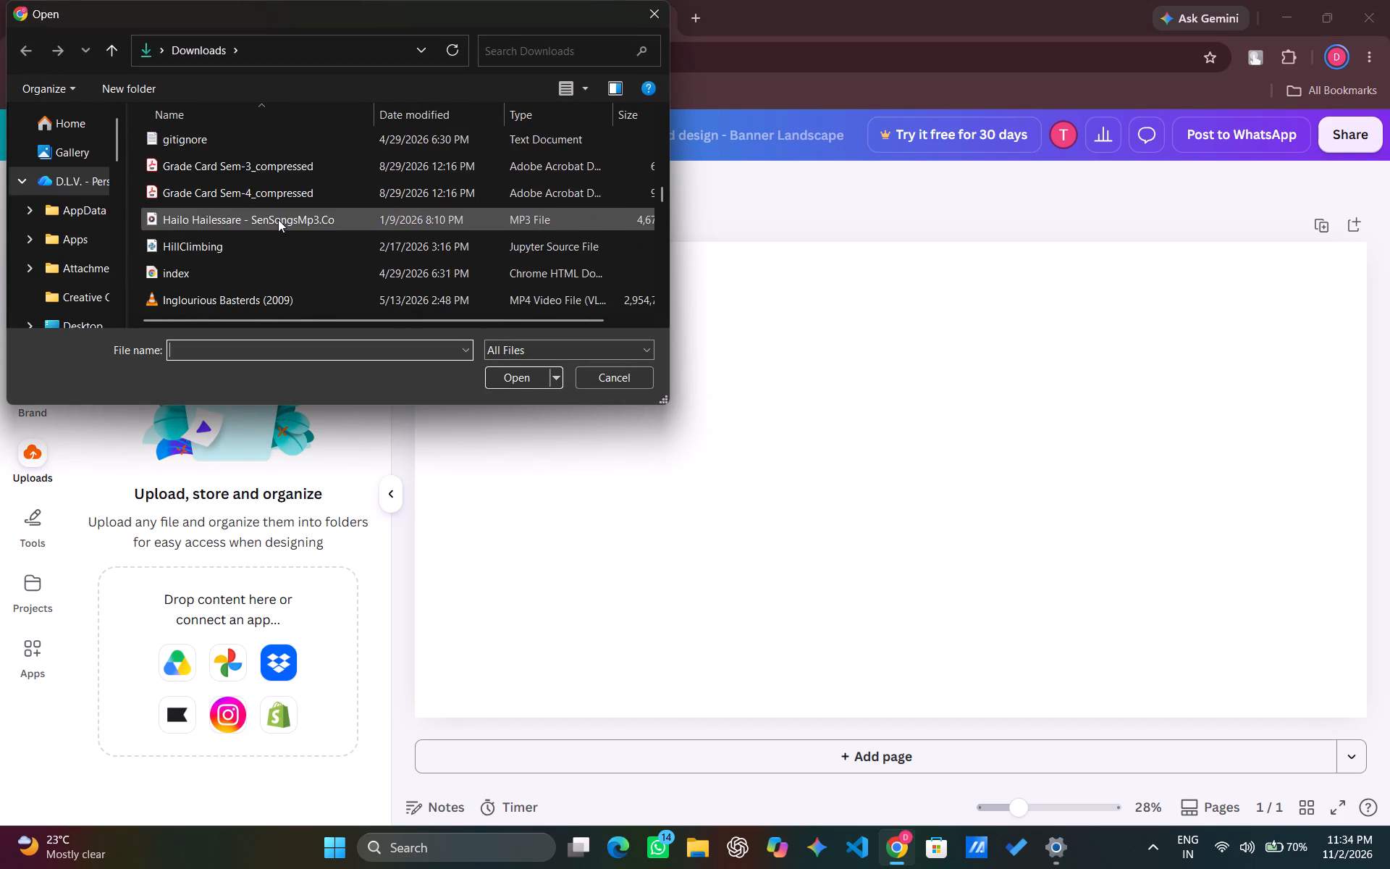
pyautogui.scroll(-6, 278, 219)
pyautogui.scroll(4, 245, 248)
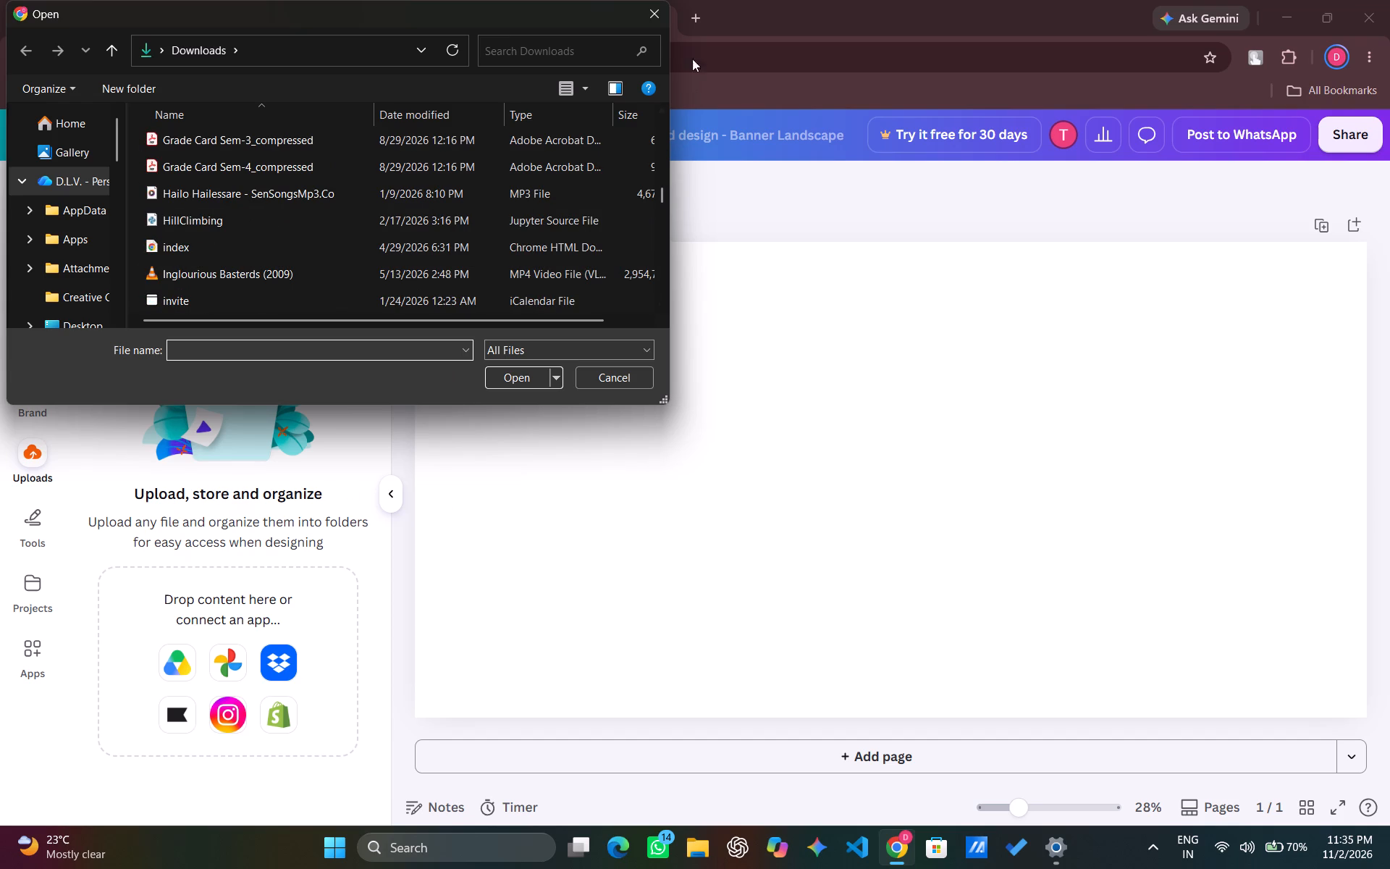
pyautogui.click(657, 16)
# Minimize the browser and close the Settings window behind it.
pyautogui.click(1283, 8)
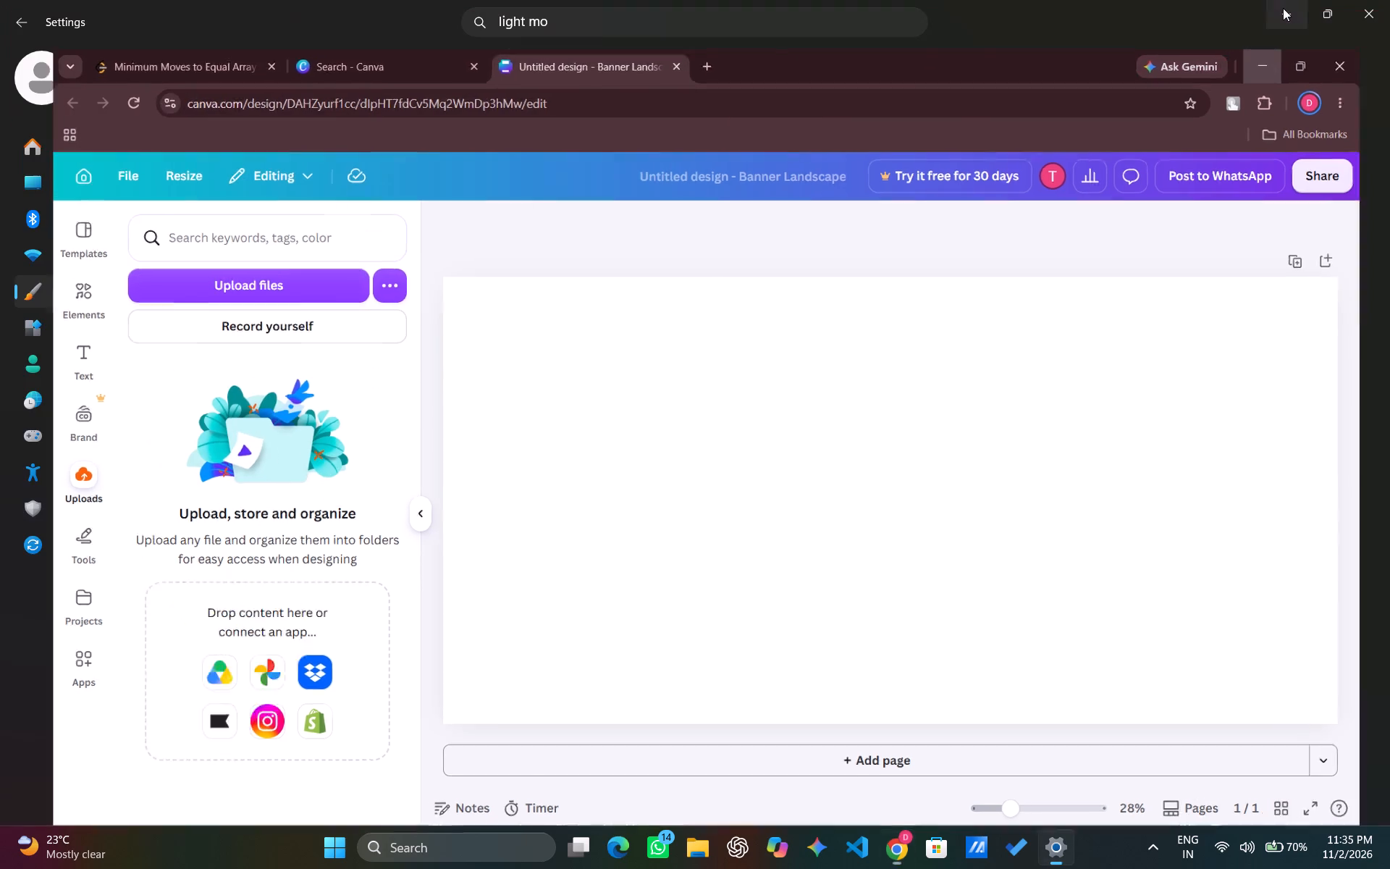
pyautogui.click(1389, 0)
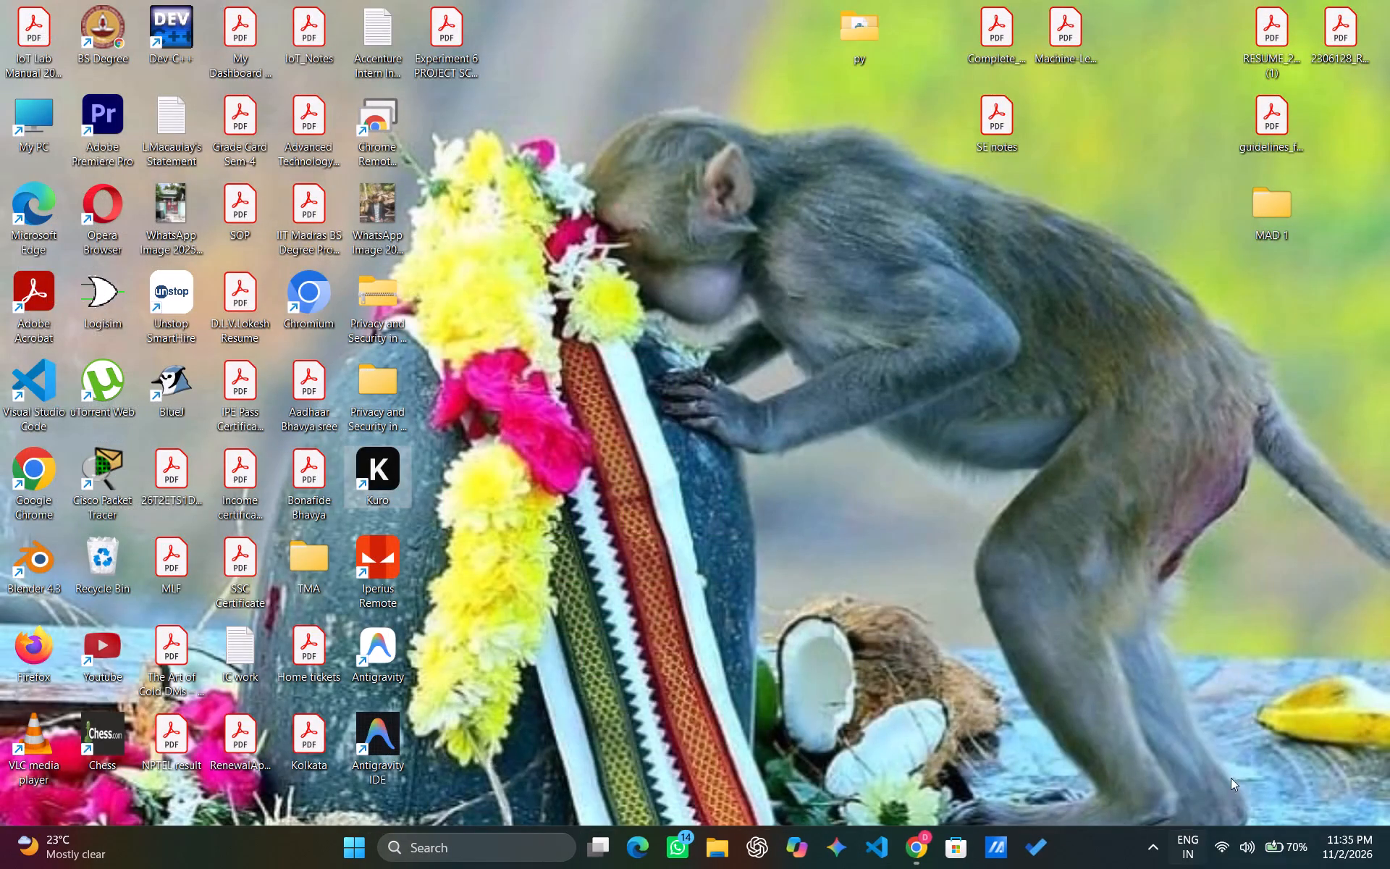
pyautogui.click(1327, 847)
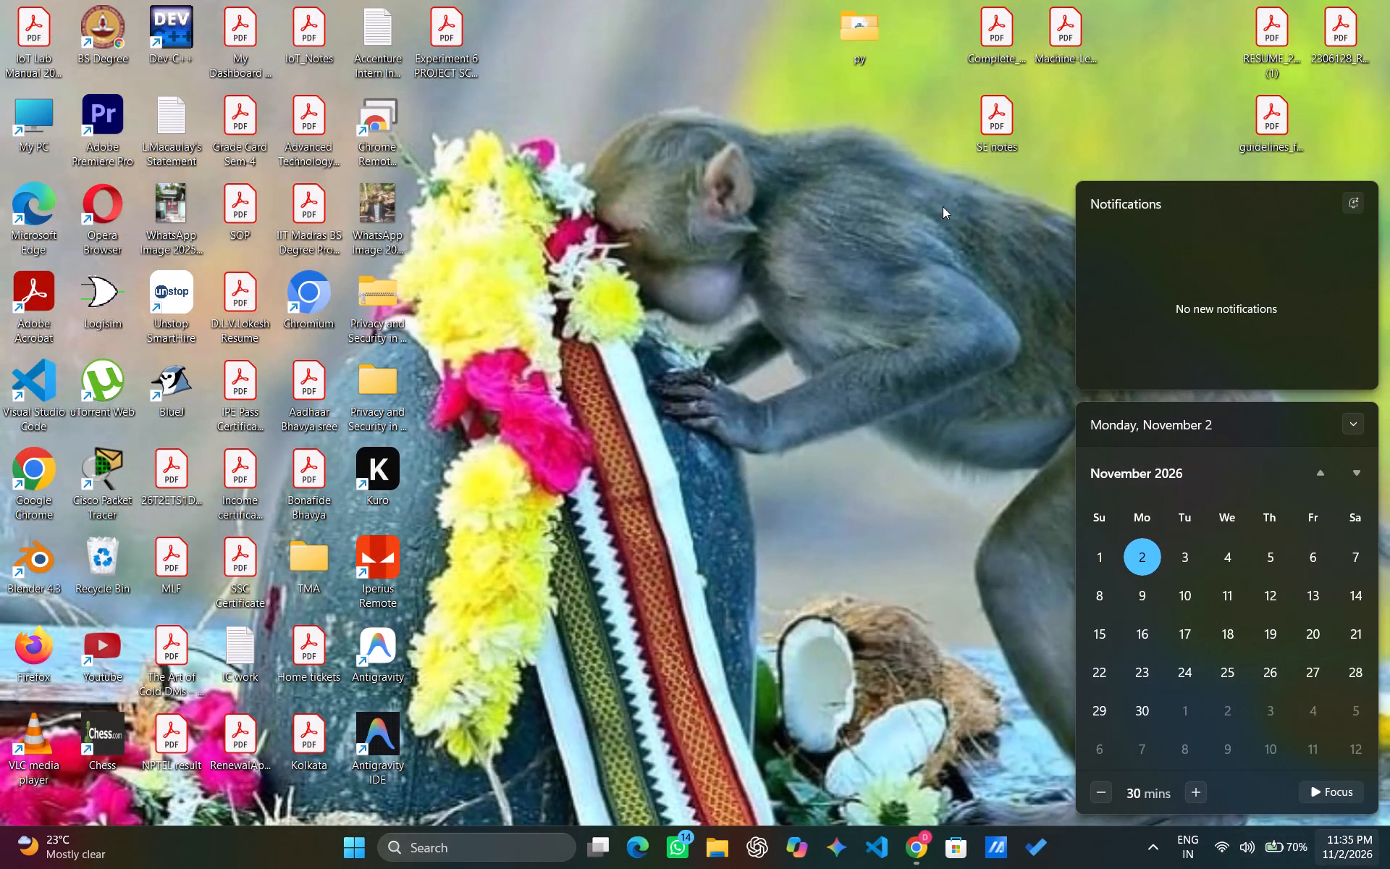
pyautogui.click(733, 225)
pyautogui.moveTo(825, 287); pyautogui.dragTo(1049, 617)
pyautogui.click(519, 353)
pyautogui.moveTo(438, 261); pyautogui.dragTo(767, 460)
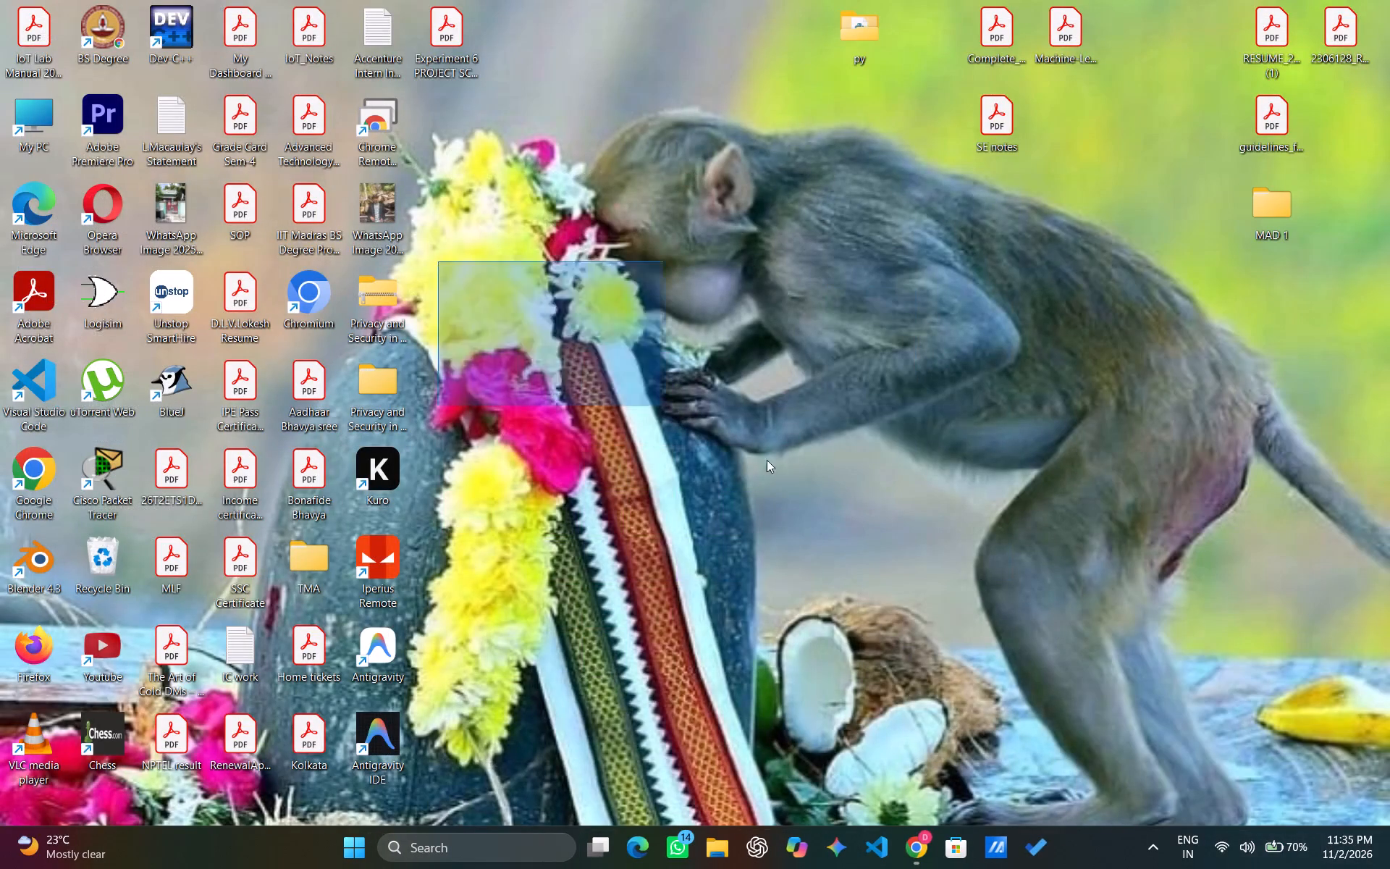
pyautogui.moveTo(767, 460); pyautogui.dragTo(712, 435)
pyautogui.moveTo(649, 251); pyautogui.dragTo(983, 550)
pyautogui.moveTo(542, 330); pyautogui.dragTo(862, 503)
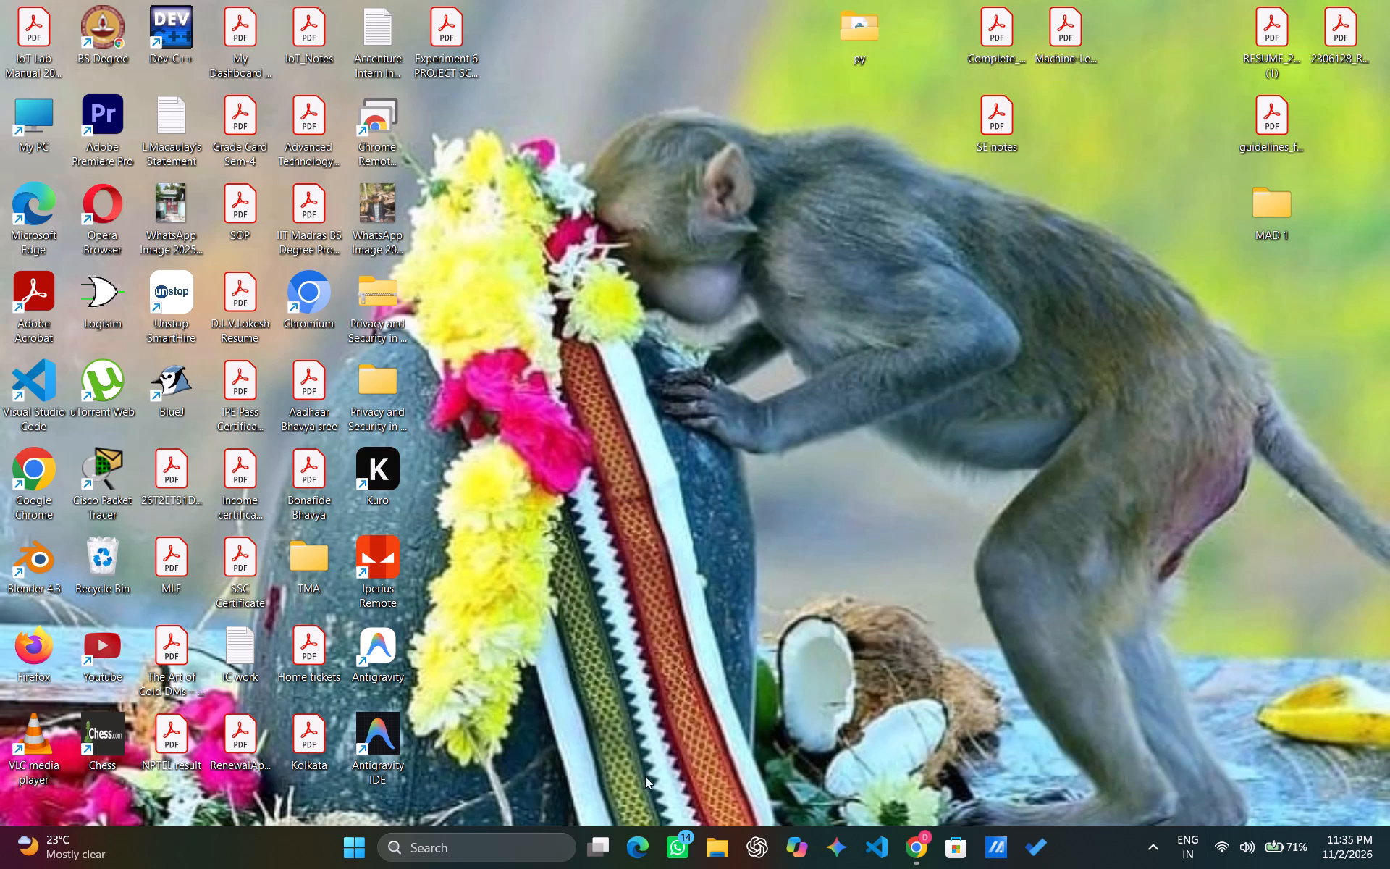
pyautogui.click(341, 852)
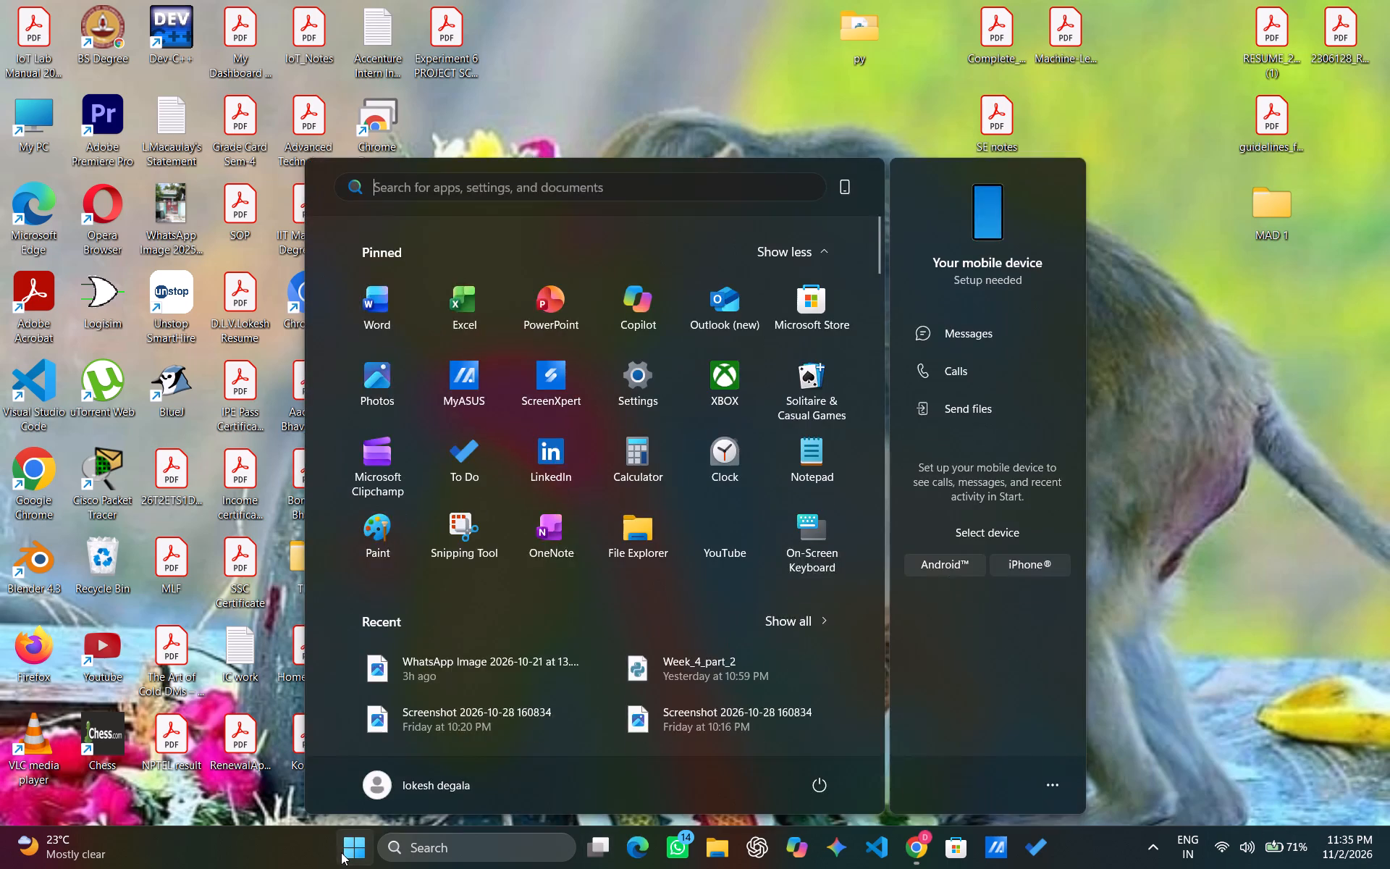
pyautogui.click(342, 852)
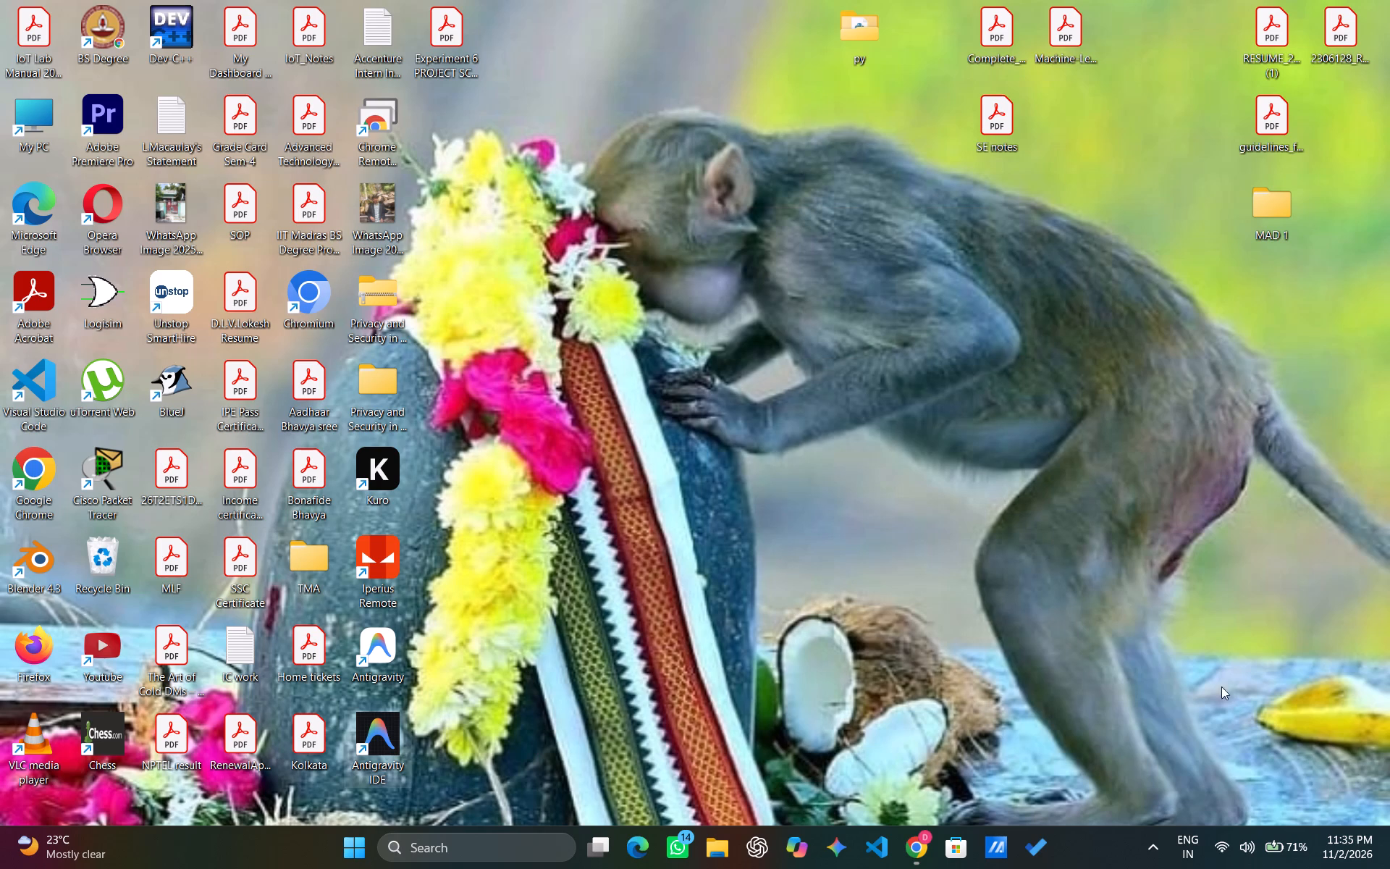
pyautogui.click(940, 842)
# Bring the browser with the blank banner design back up and close the Microsoft Store window.
pyautogui.click(906, 844)
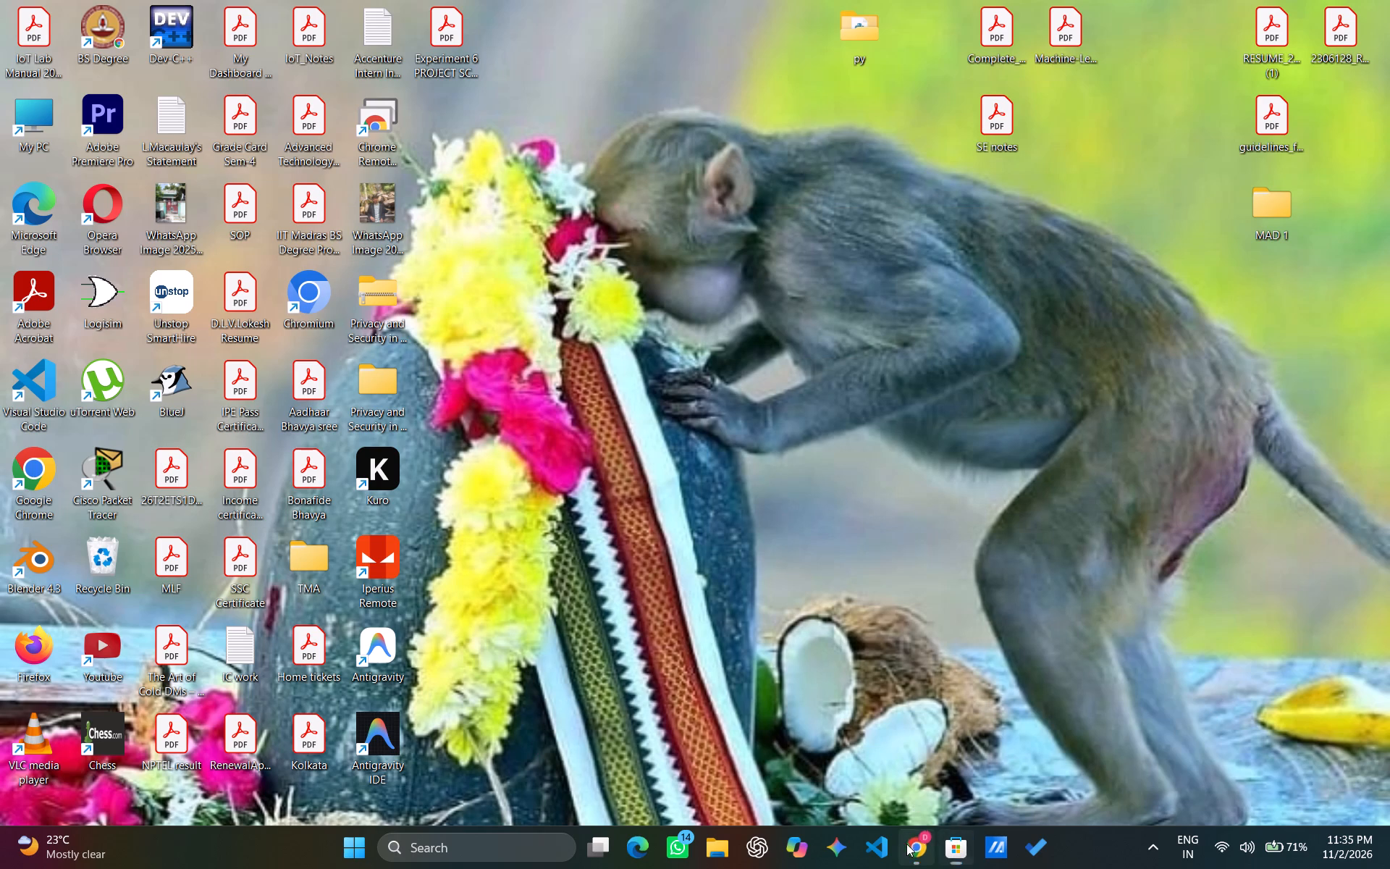
pyautogui.click(957, 849)
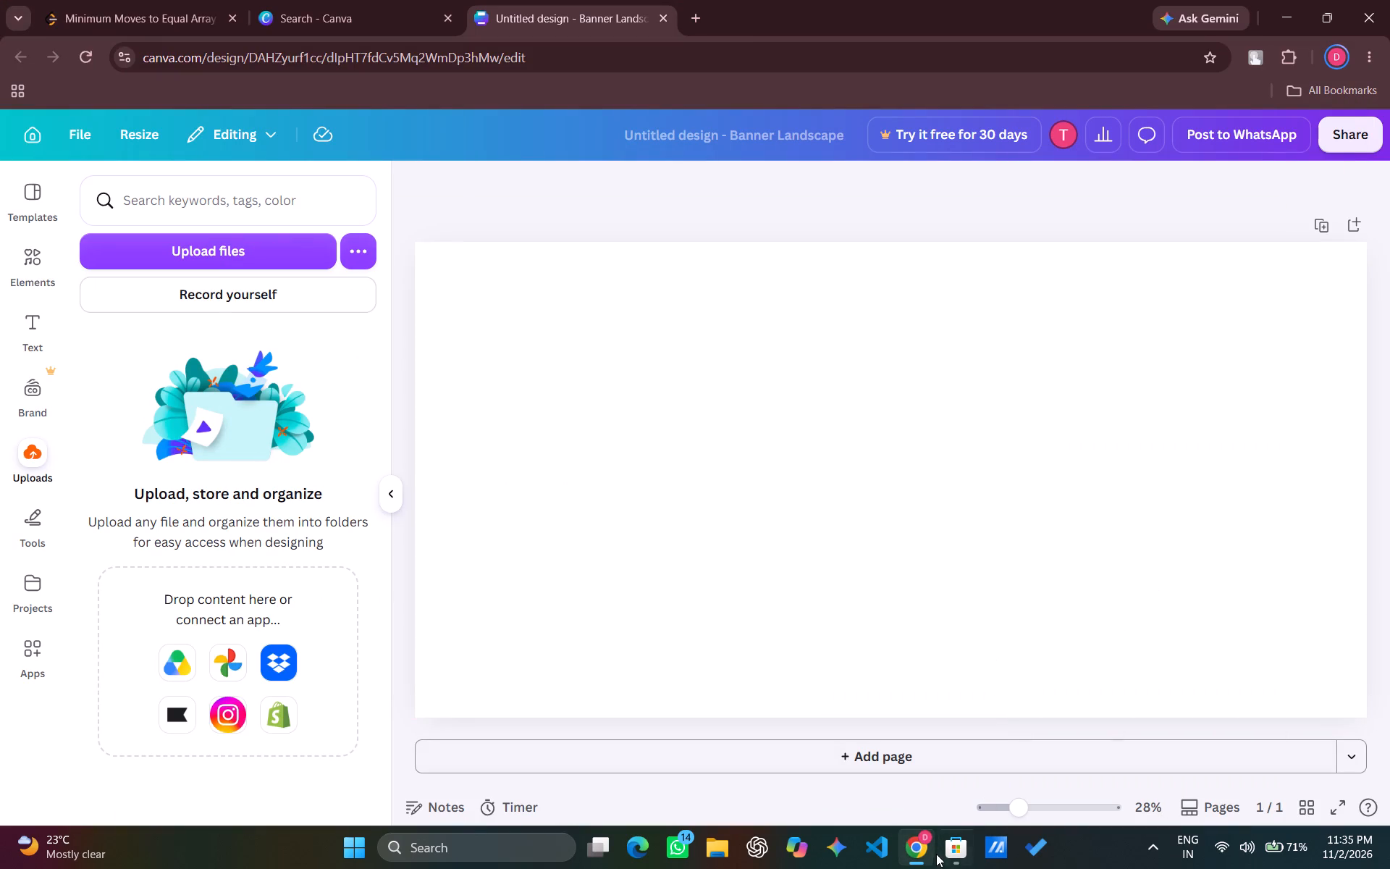
pyautogui.click(968, 857)
pyautogui.click(1389, 0)
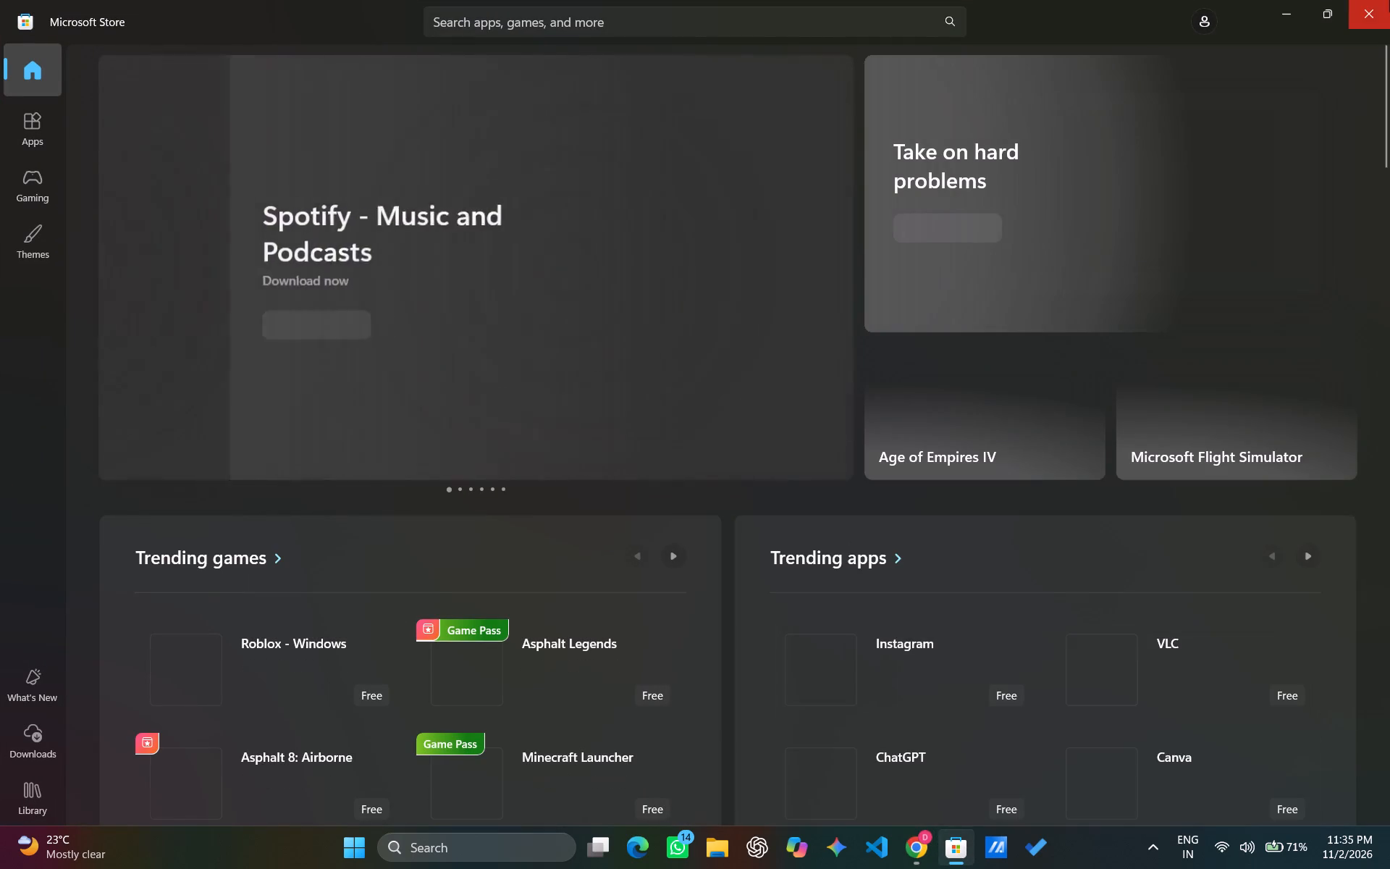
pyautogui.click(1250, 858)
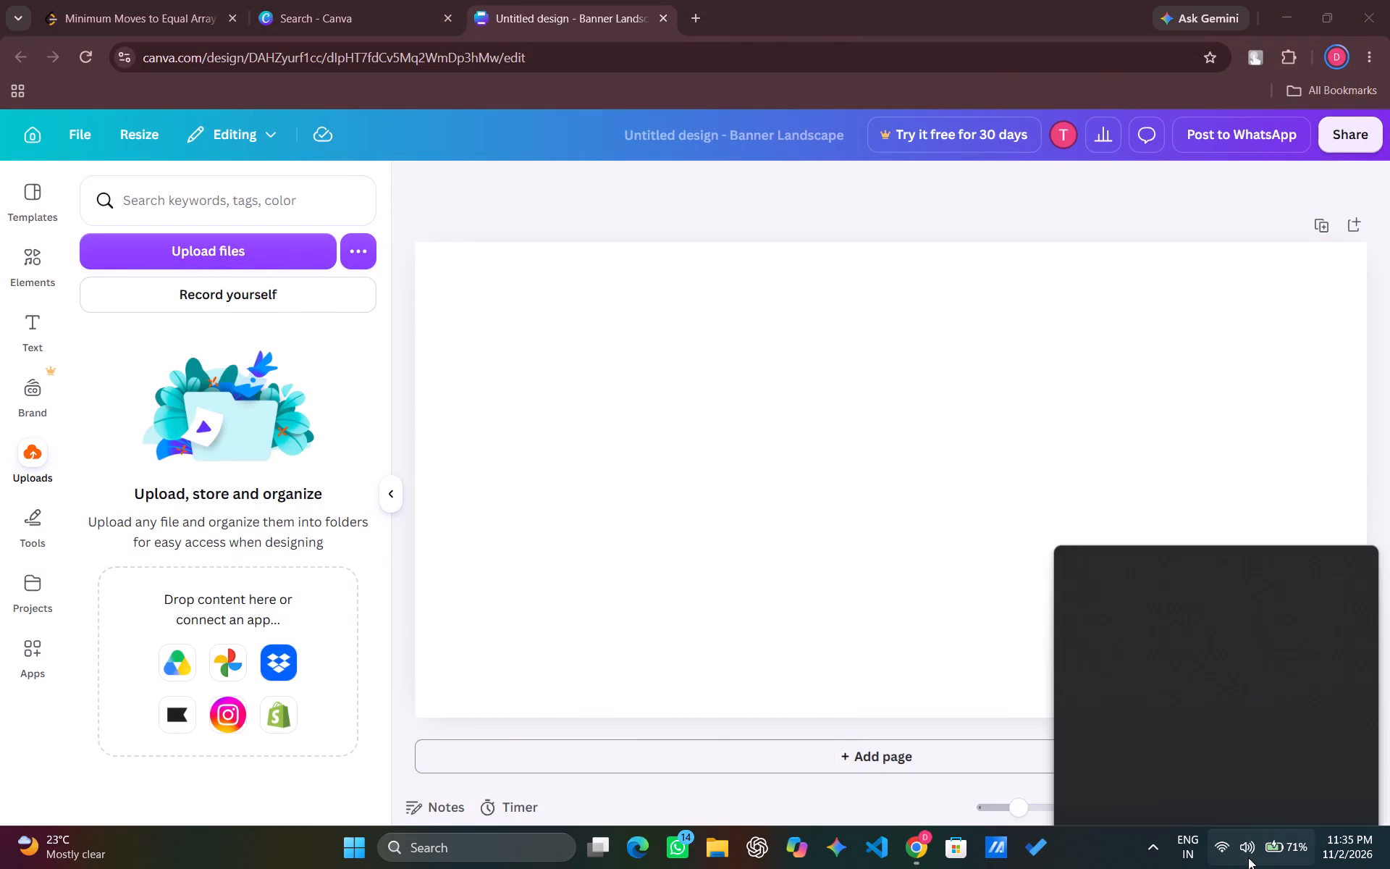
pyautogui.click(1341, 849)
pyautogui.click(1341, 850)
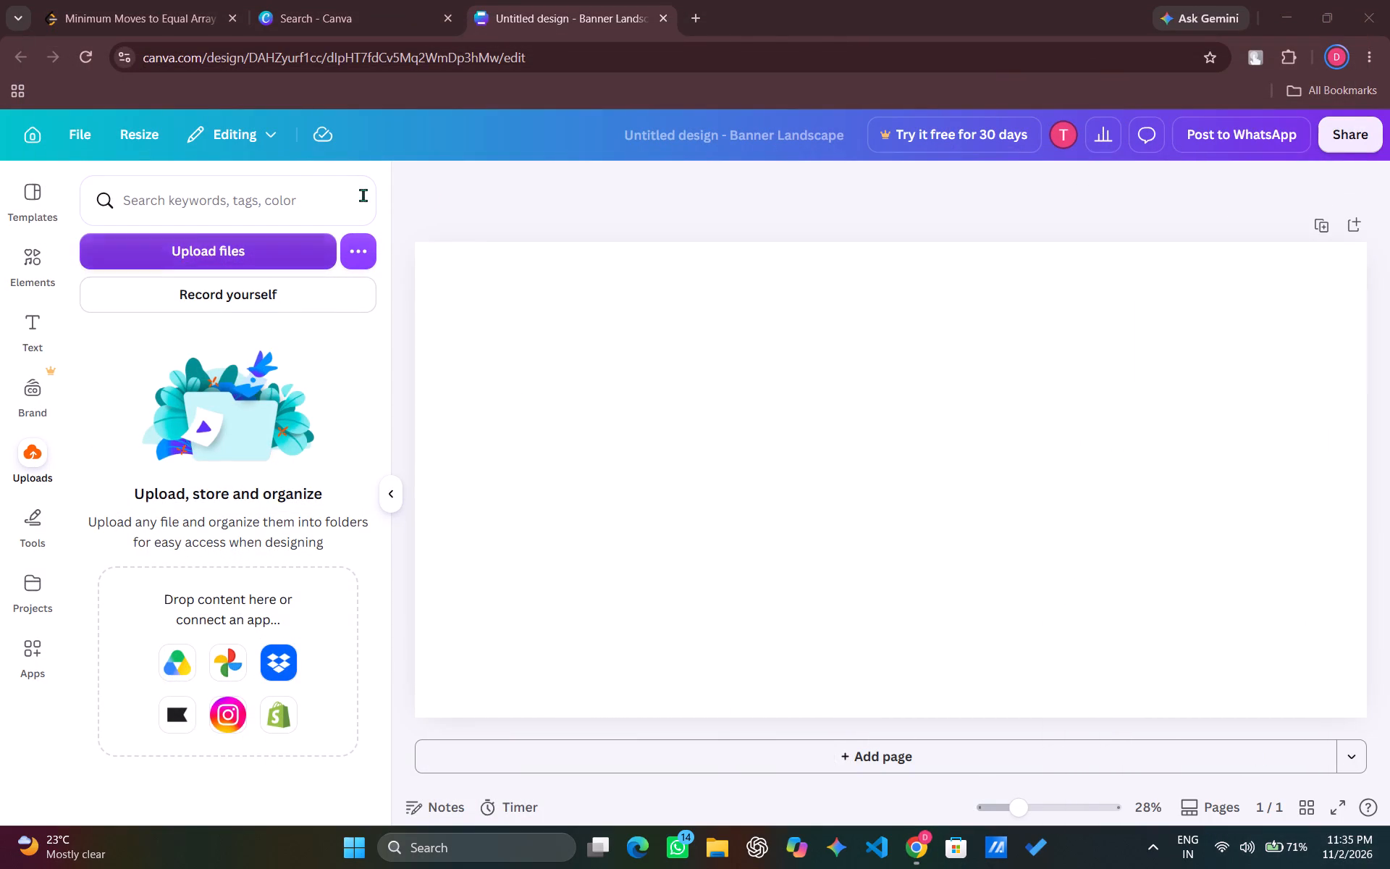
# Select the blank page and bring up the start of the Banner Landscape template list again.
pyautogui.click(553, 327)
pyautogui.click(25, 318)
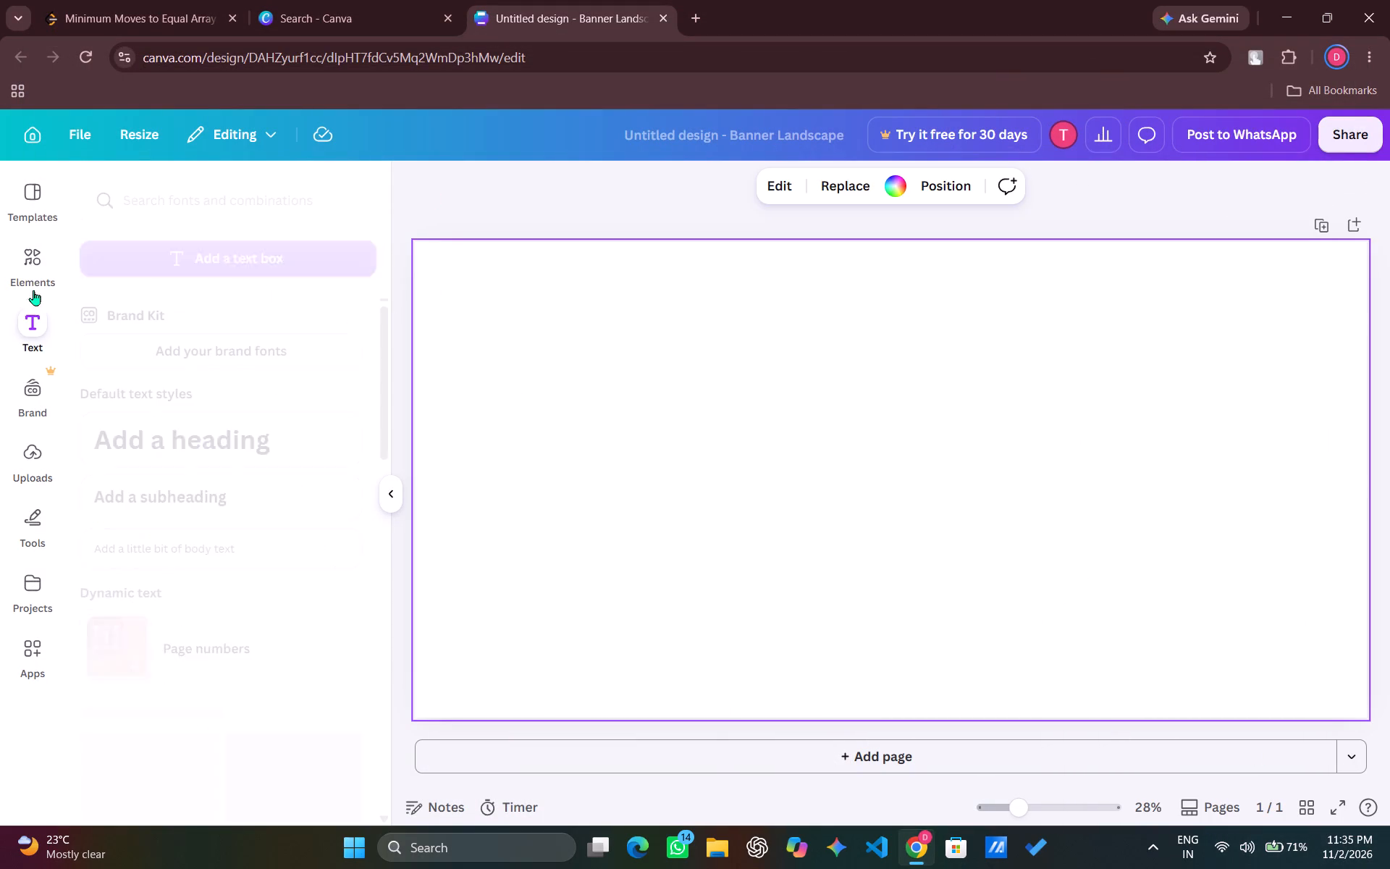
pyautogui.click(41, 249)
pyautogui.click(33, 194)
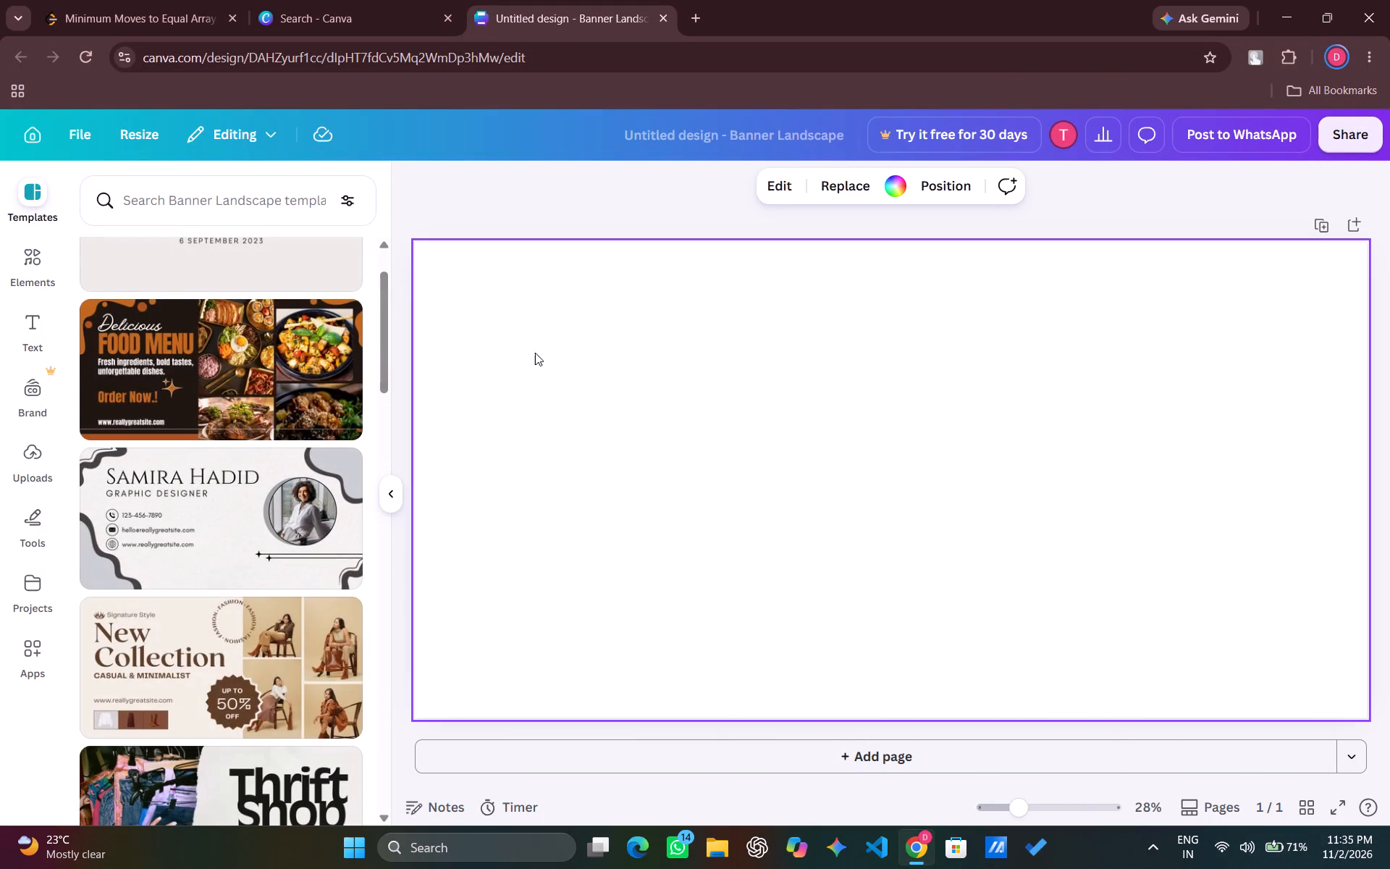
pyautogui.scroll(9, 208, 334)
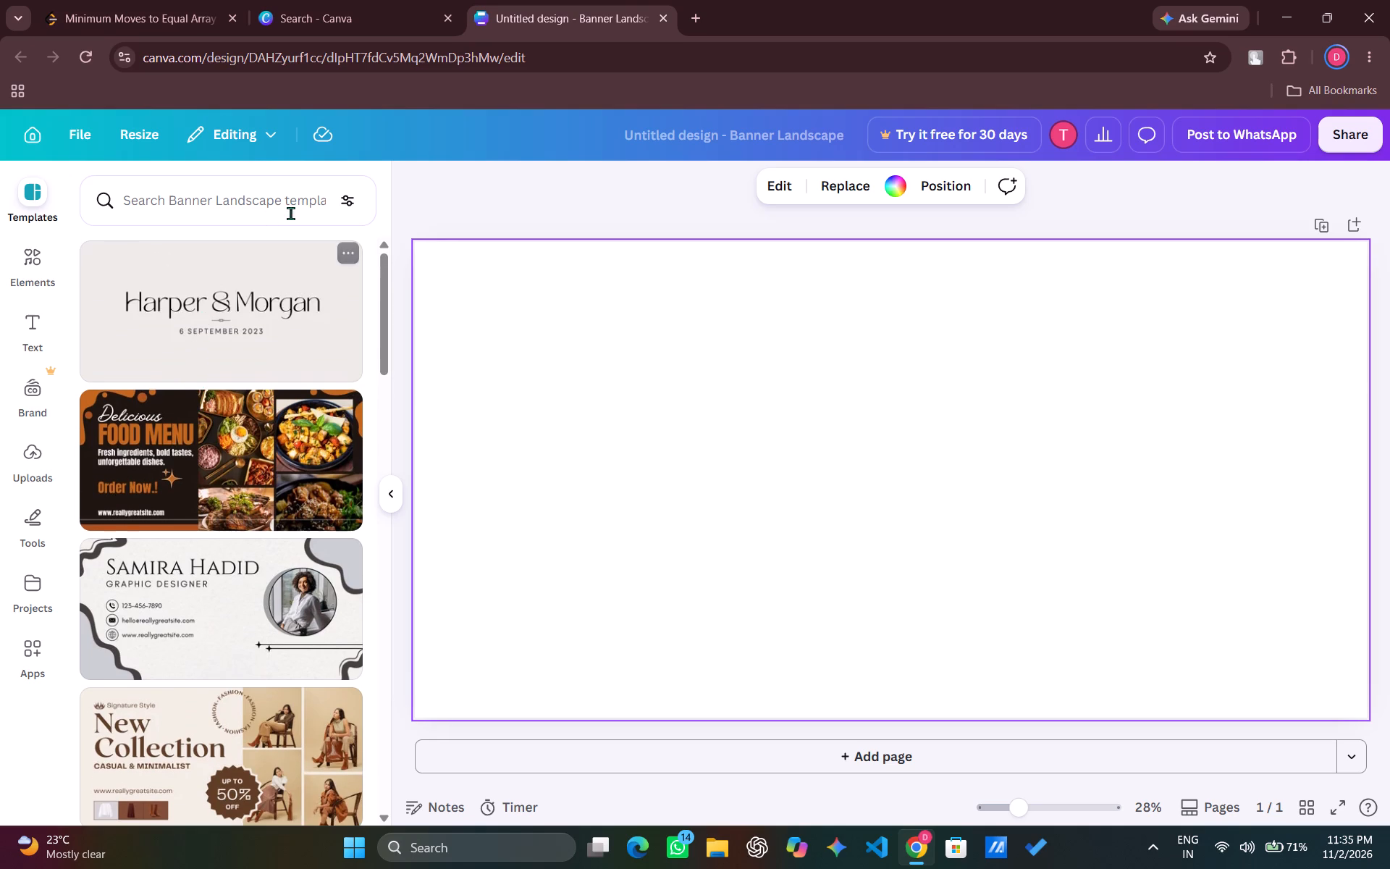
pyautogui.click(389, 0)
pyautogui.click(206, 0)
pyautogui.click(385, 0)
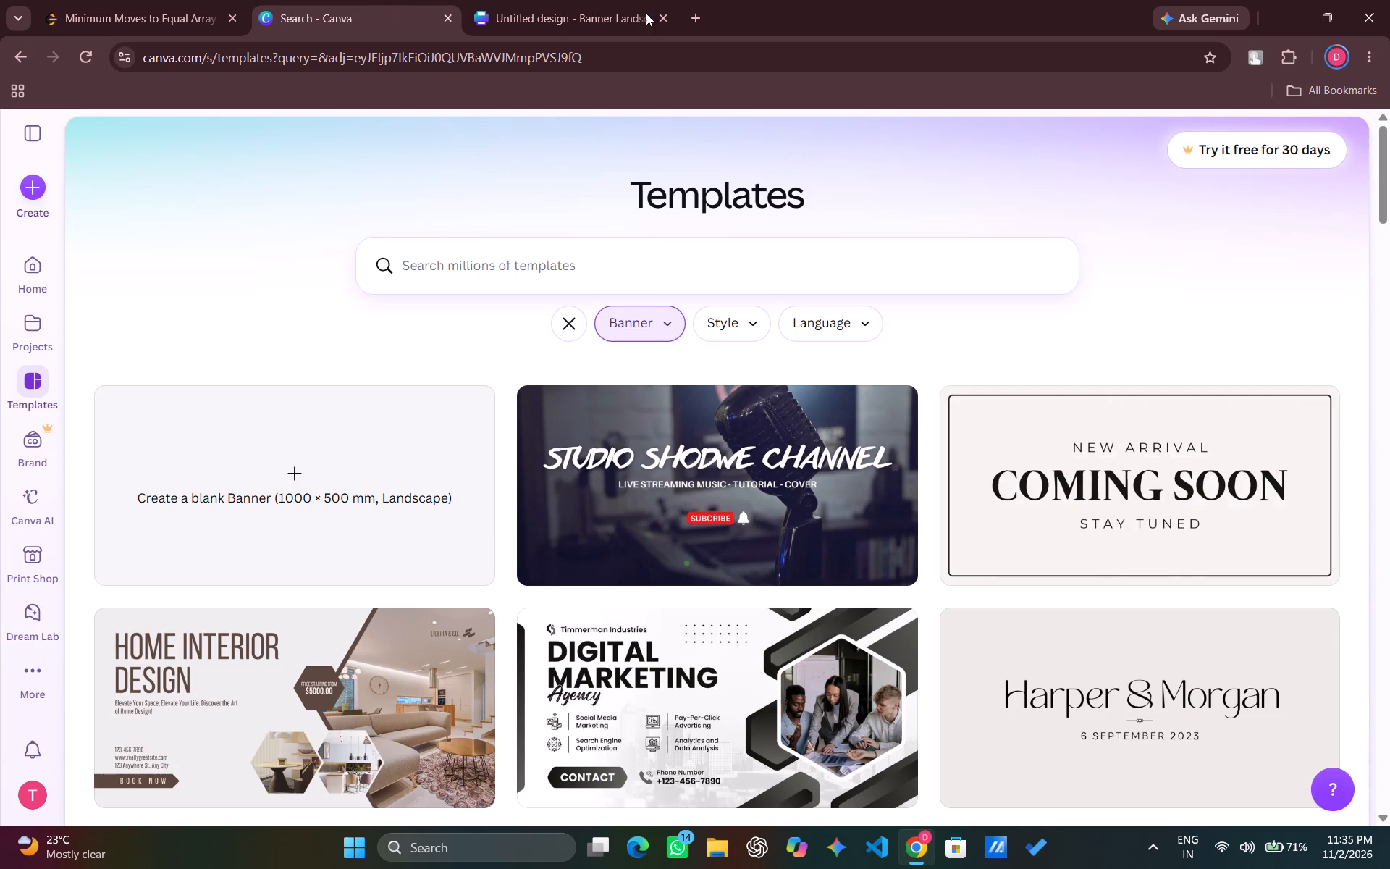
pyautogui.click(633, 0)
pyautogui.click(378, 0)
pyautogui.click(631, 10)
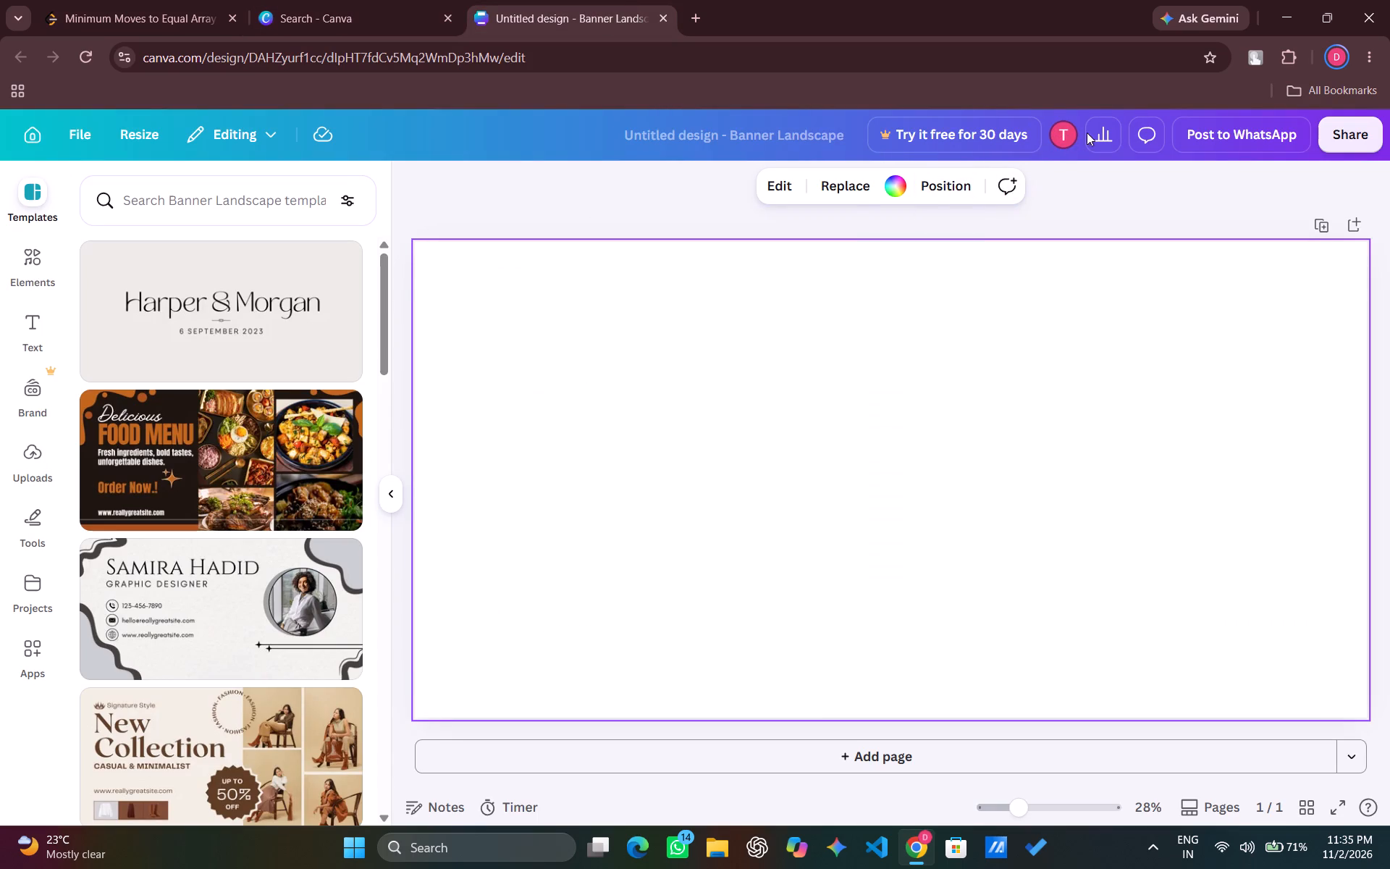
# Review the design's analytics for total visits, public view links, social media and website, and close them.
pyautogui.click(1108, 133)
pyautogui.scroll(-4, 697, 332)
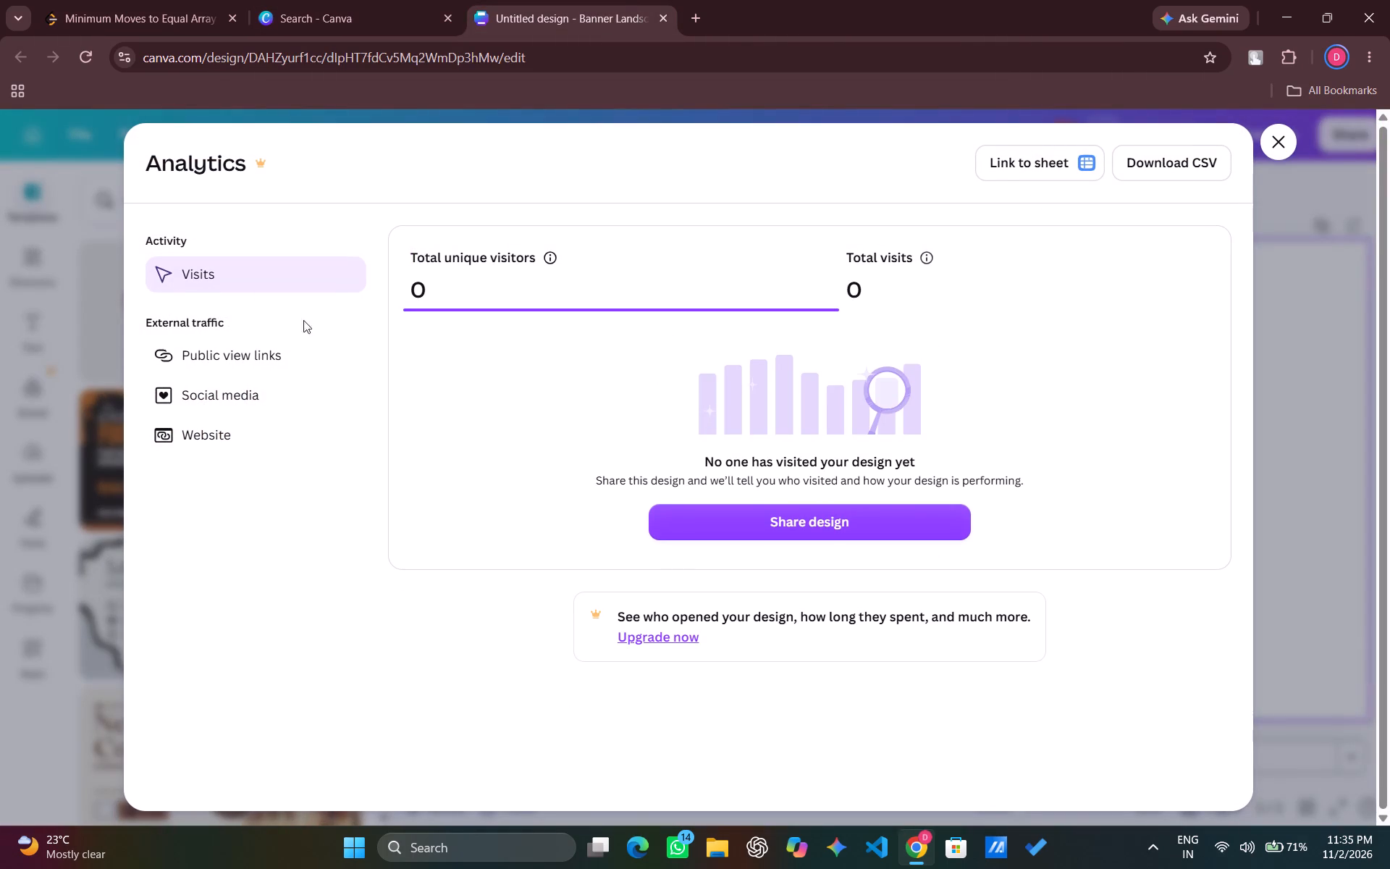
pyautogui.click(901, 261)
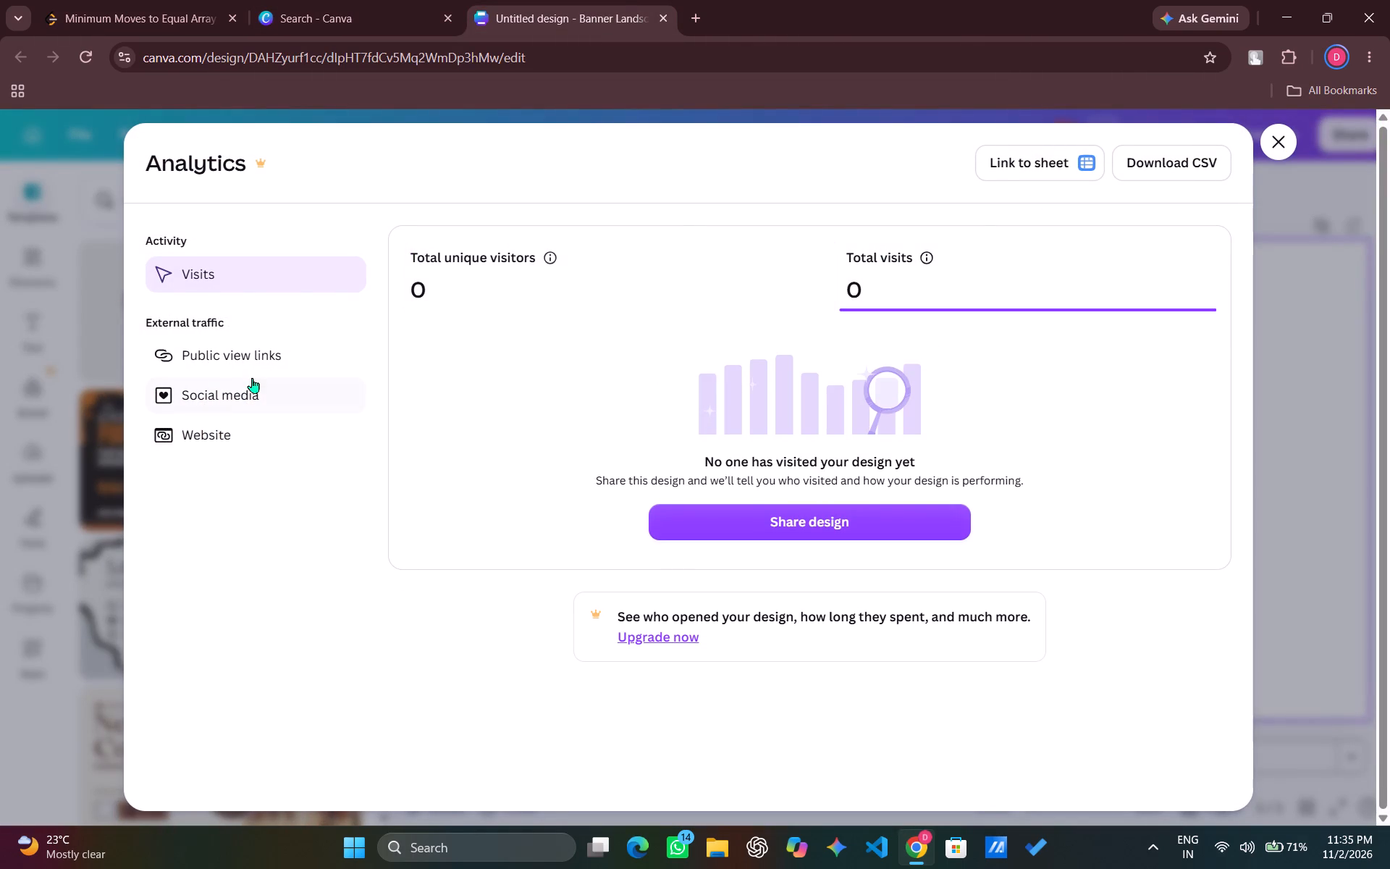
pyautogui.click(250, 357)
pyautogui.click(252, 390)
pyautogui.click(250, 421)
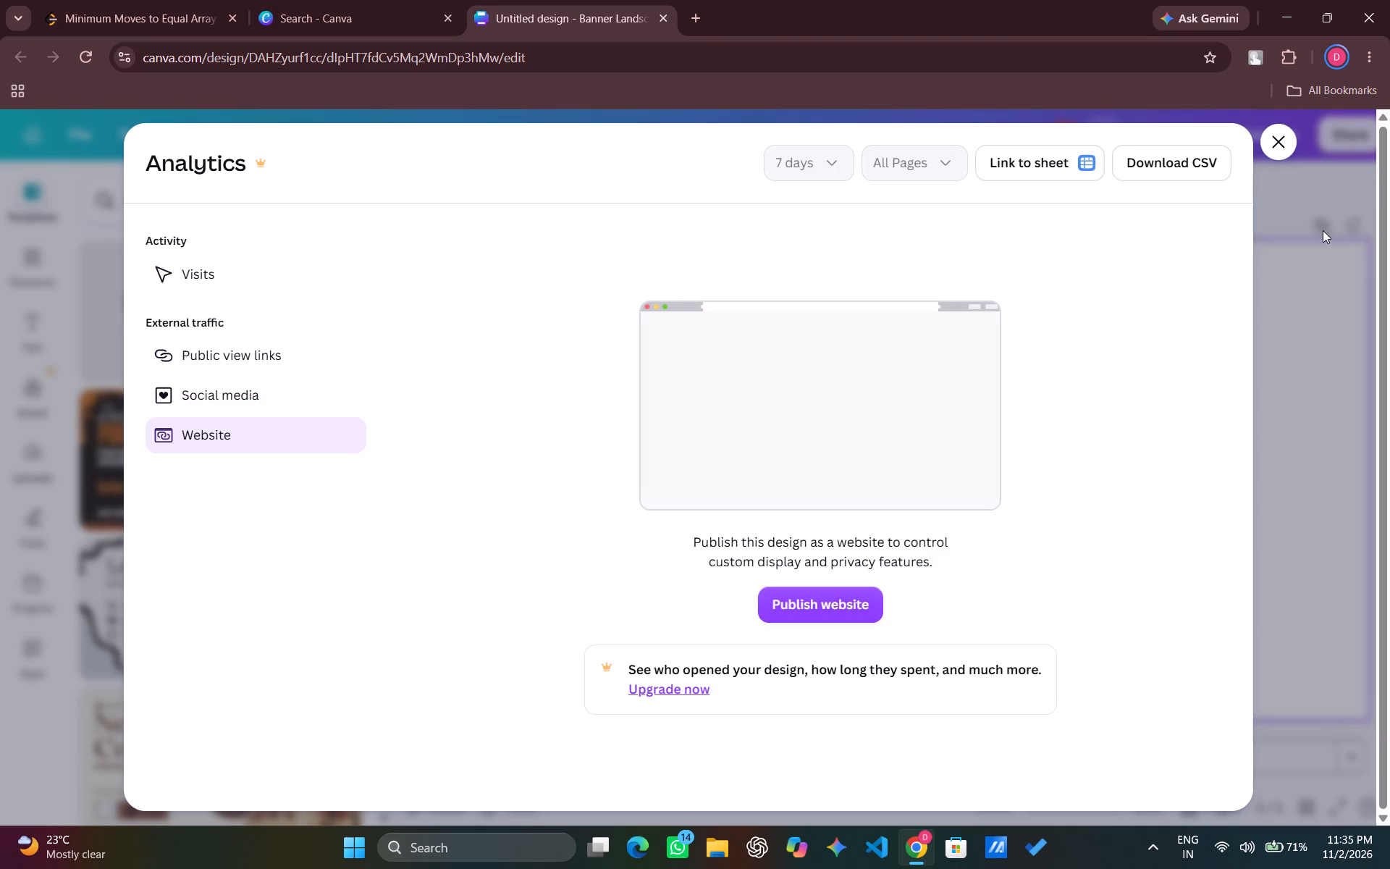
pyautogui.click(1288, 149)
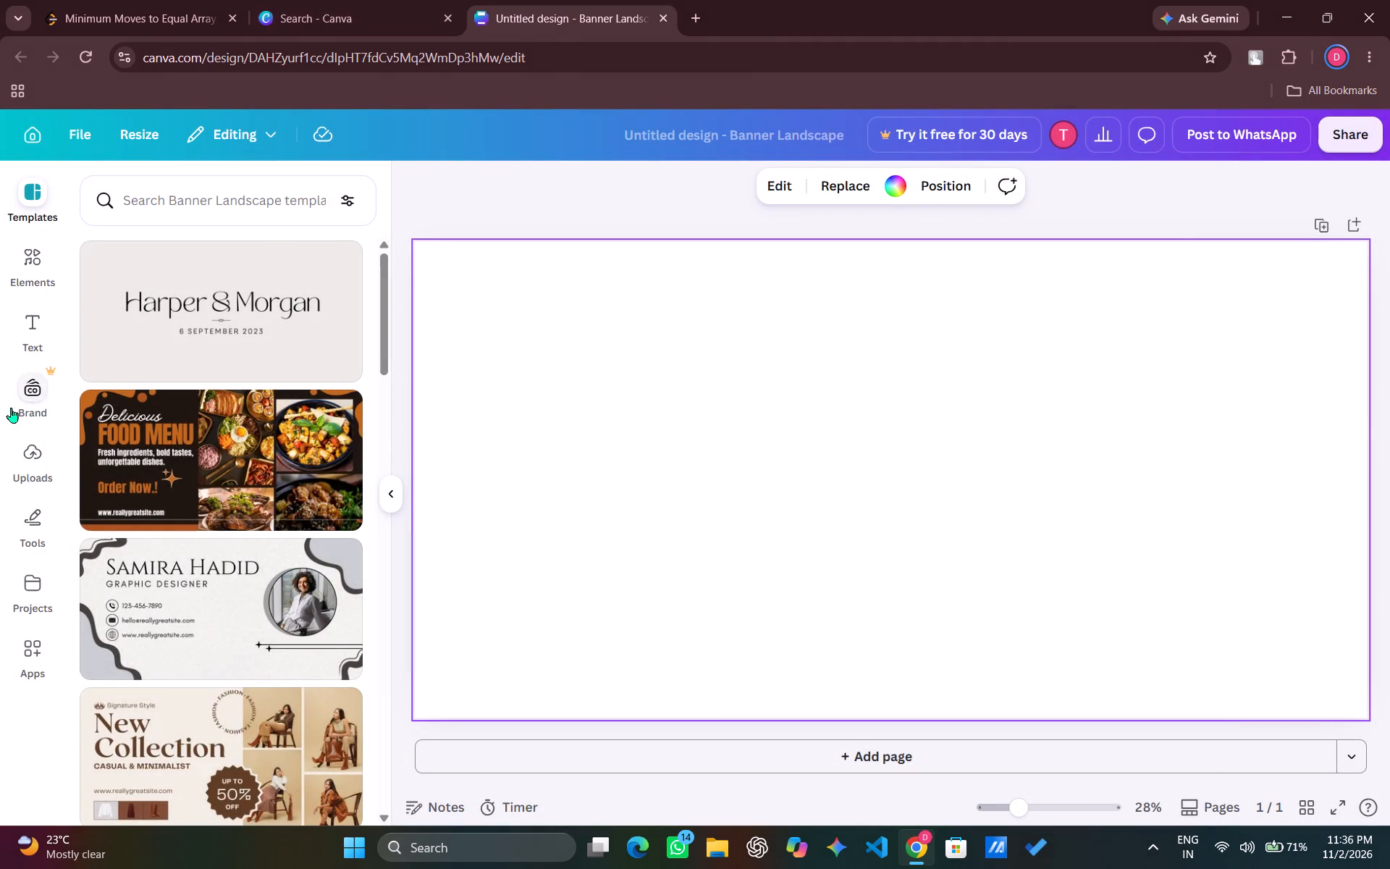
# Browse the Desktop folder for a file to upload to the banner design, closing the file chooser without picking one.
pyautogui.click(32, 466)
pyautogui.click(248, 235)
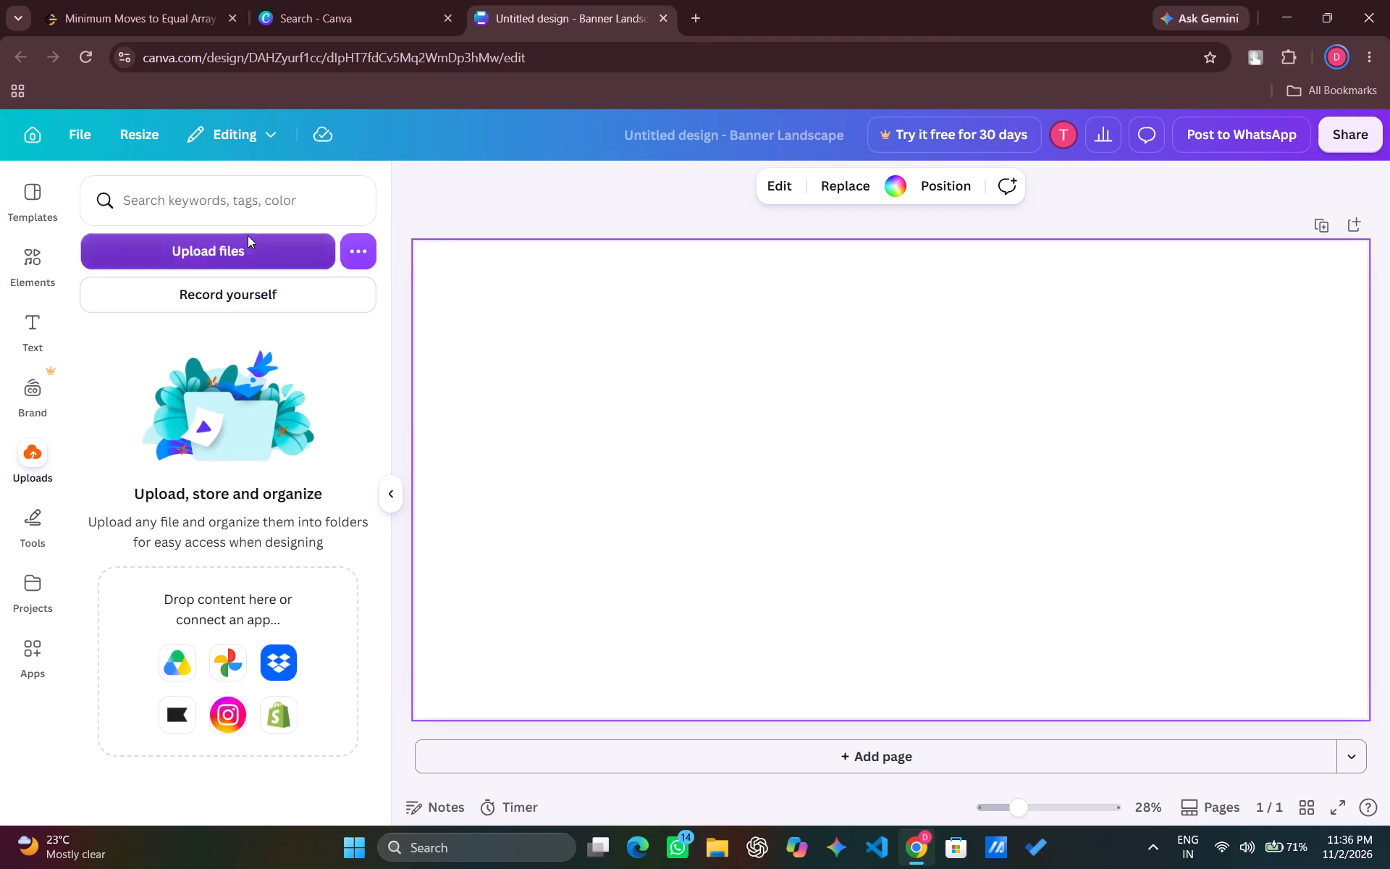
pyautogui.scroll(3, 76, 227)
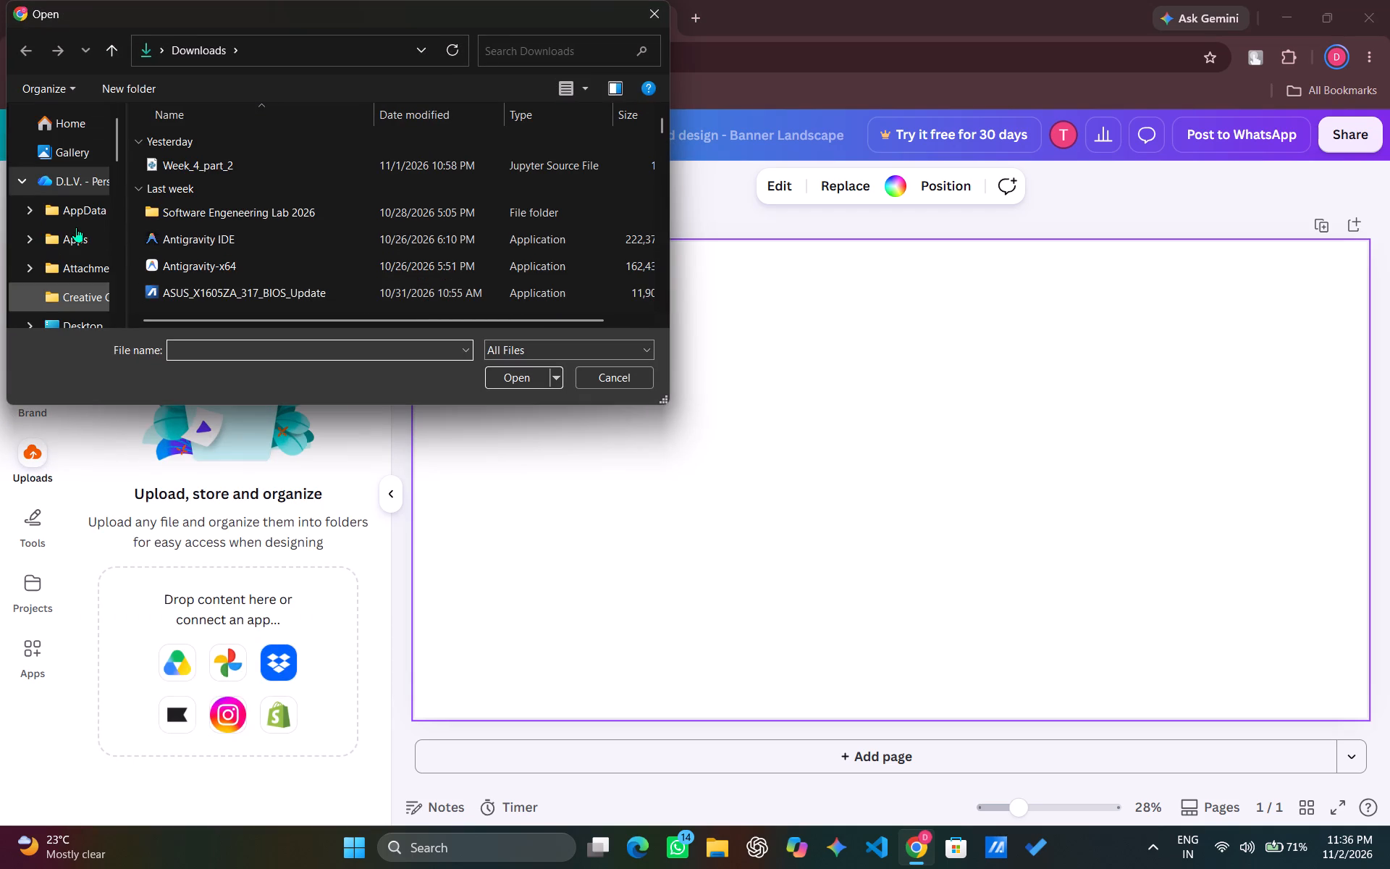
pyautogui.scroll(-5, 90, 191)
pyautogui.scroll(1, 59, 220)
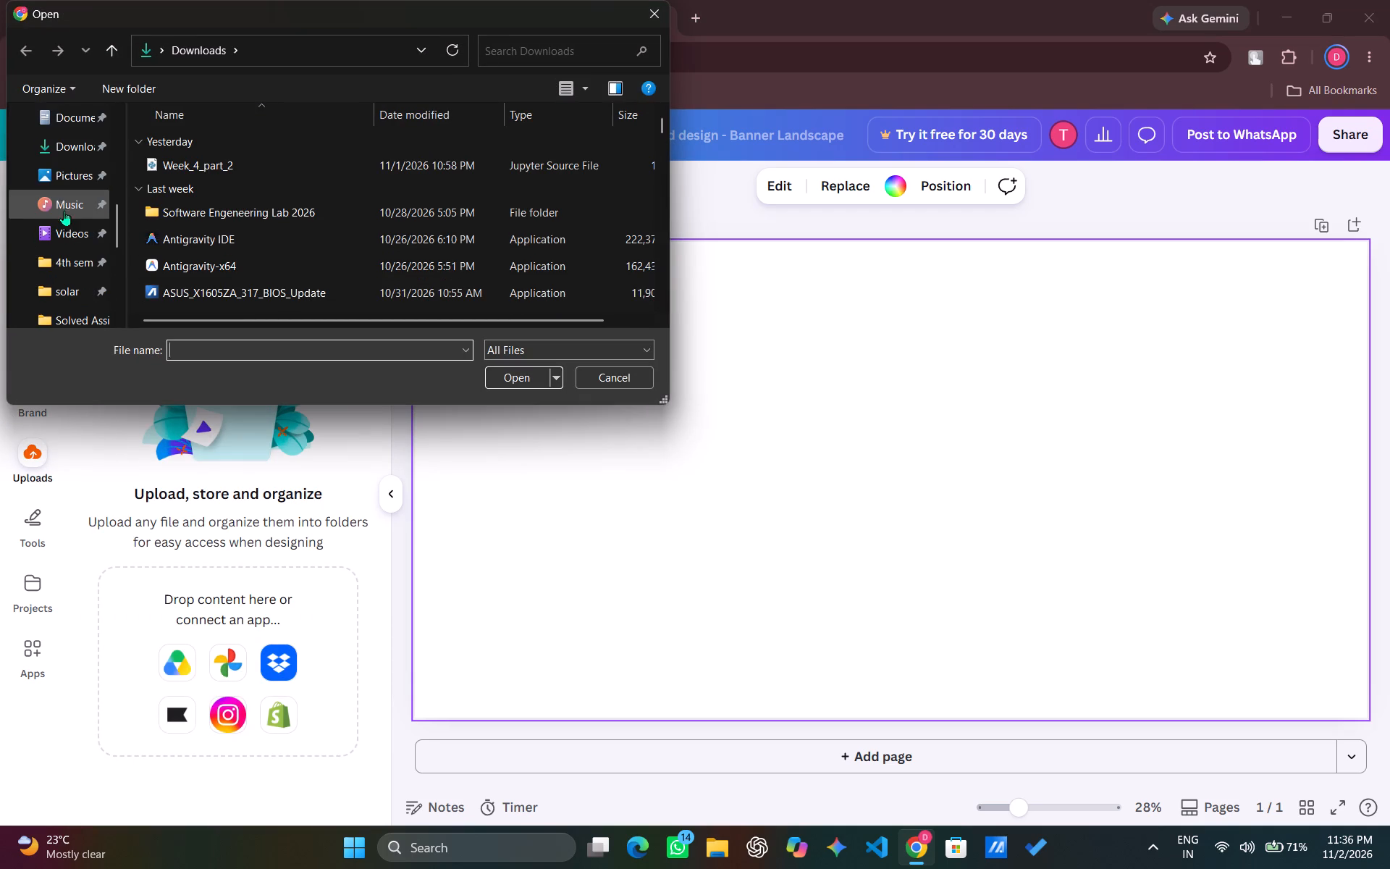
pyautogui.scroll(1, 69, 178)
pyautogui.click(59, 179)
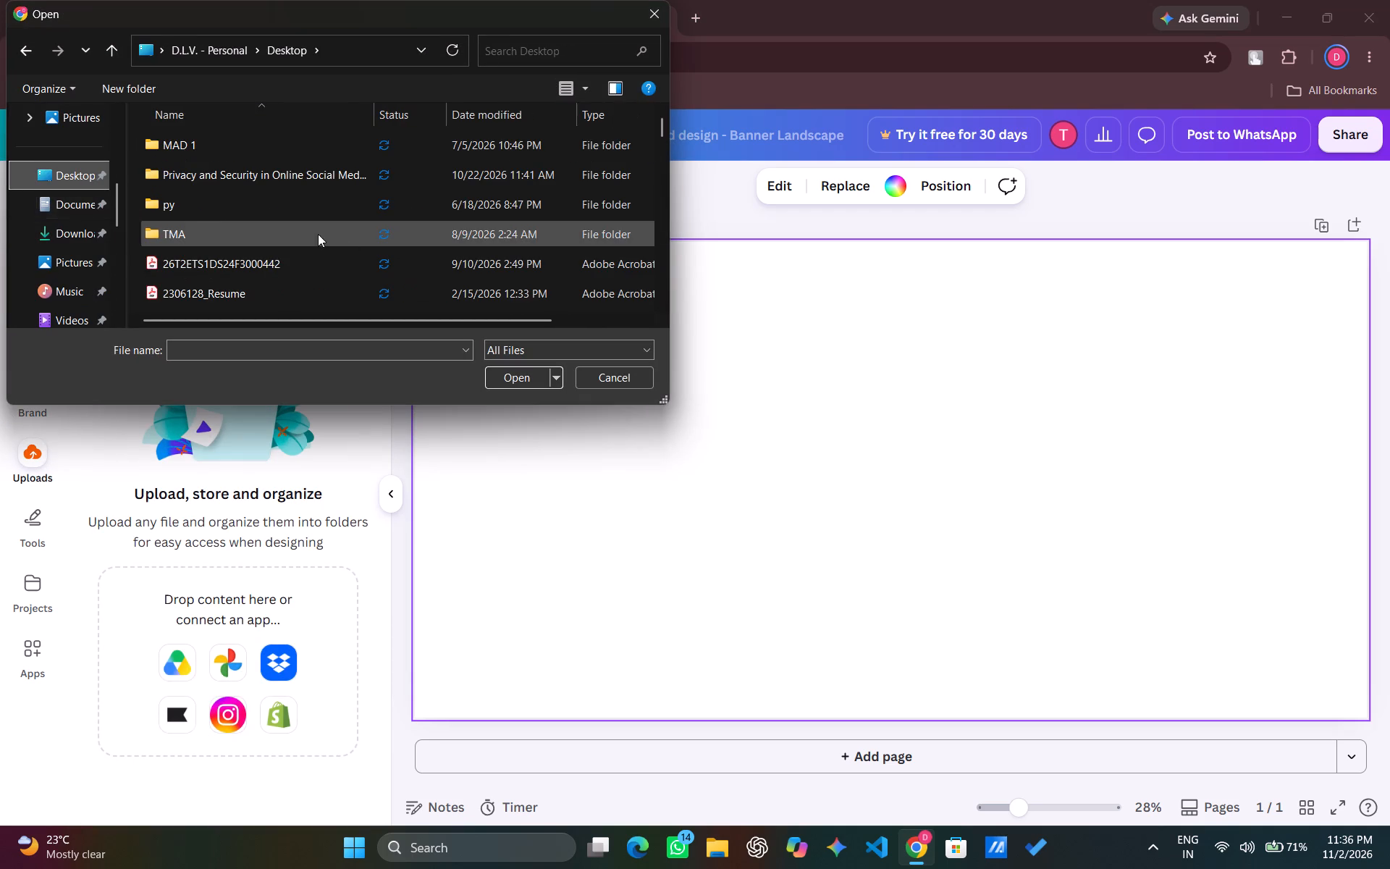
pyautogui.click(59, 167)
pyautogui.scroll(-3, 239, 218)
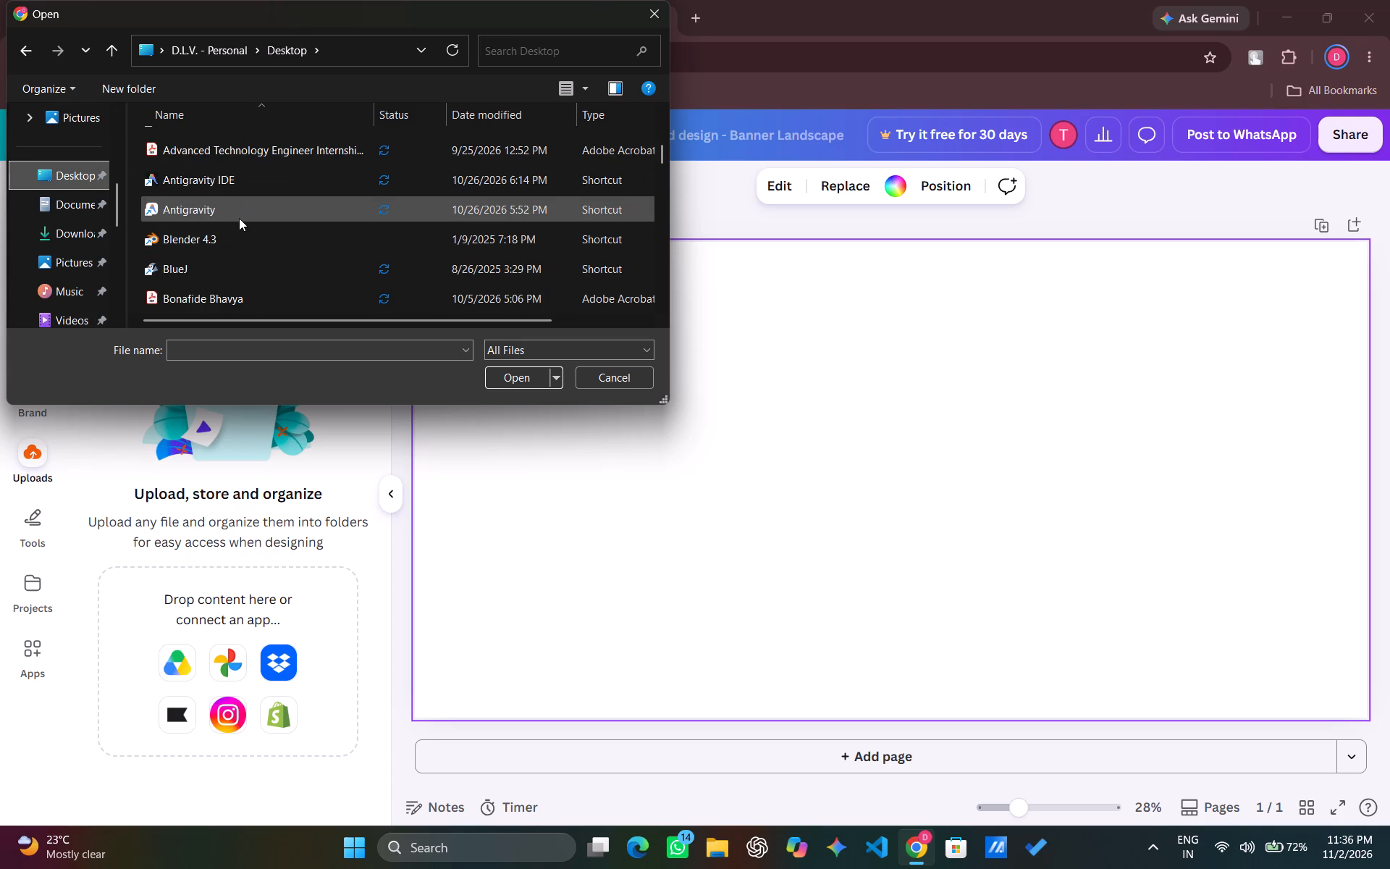
pyautogui.scroll(-15, 239, 218)
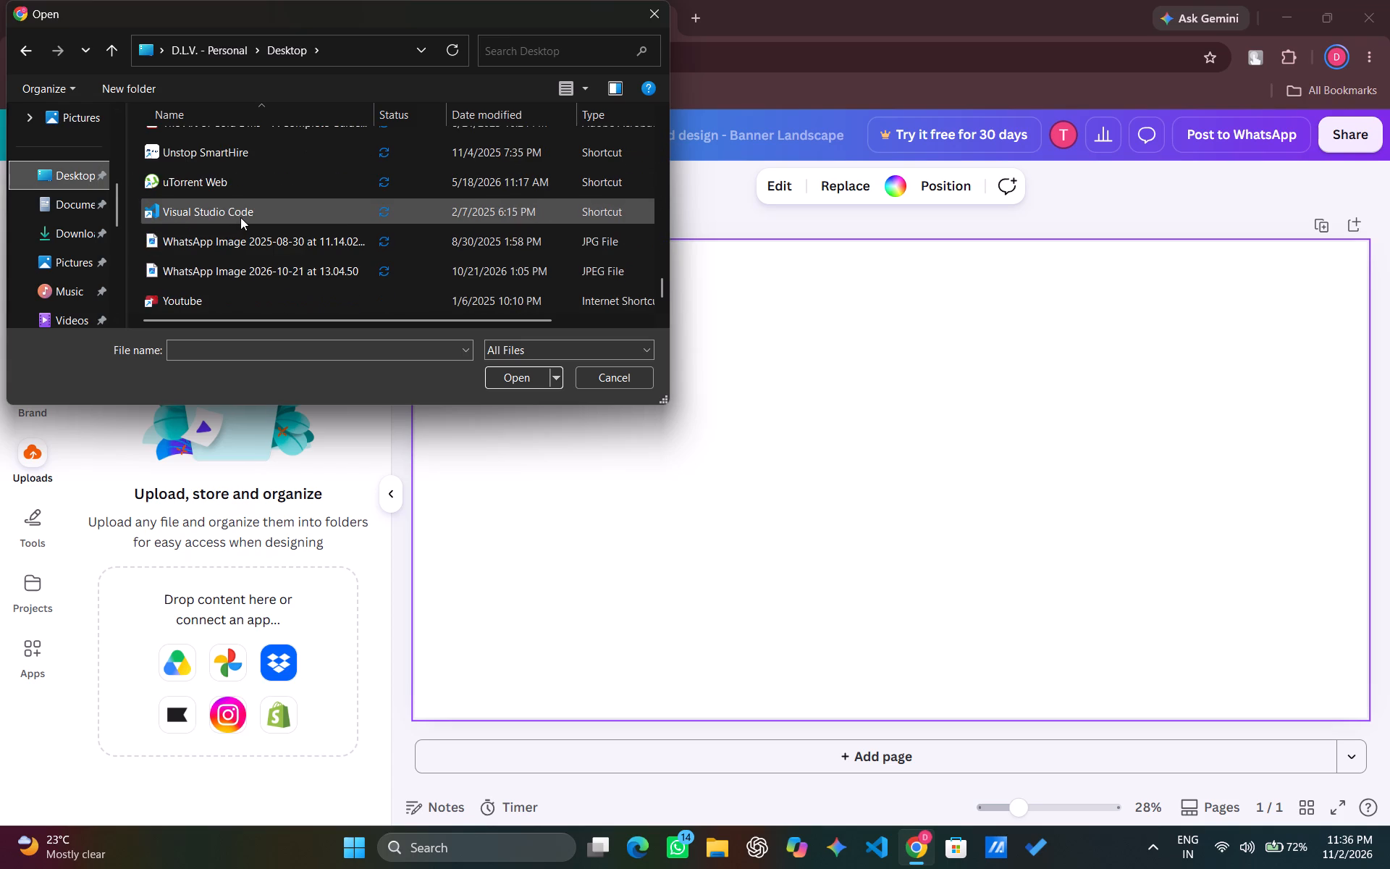
pyautogui.scroll(-2, 240, 217)
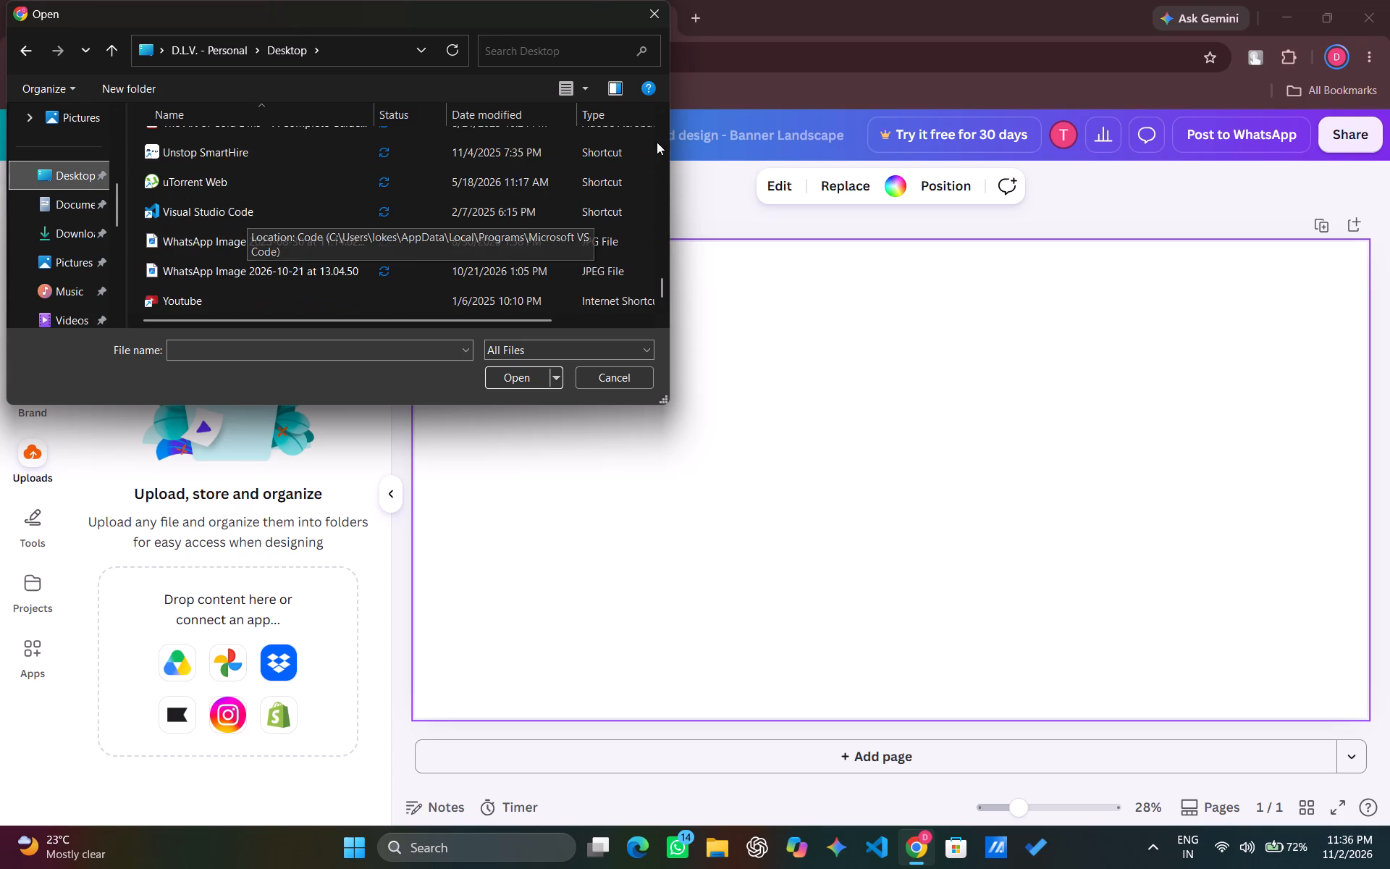
pyautogui.click(666, 4)
# Search Google for "ttd logo" in a new tab.
pyautogui.click(699, 15)
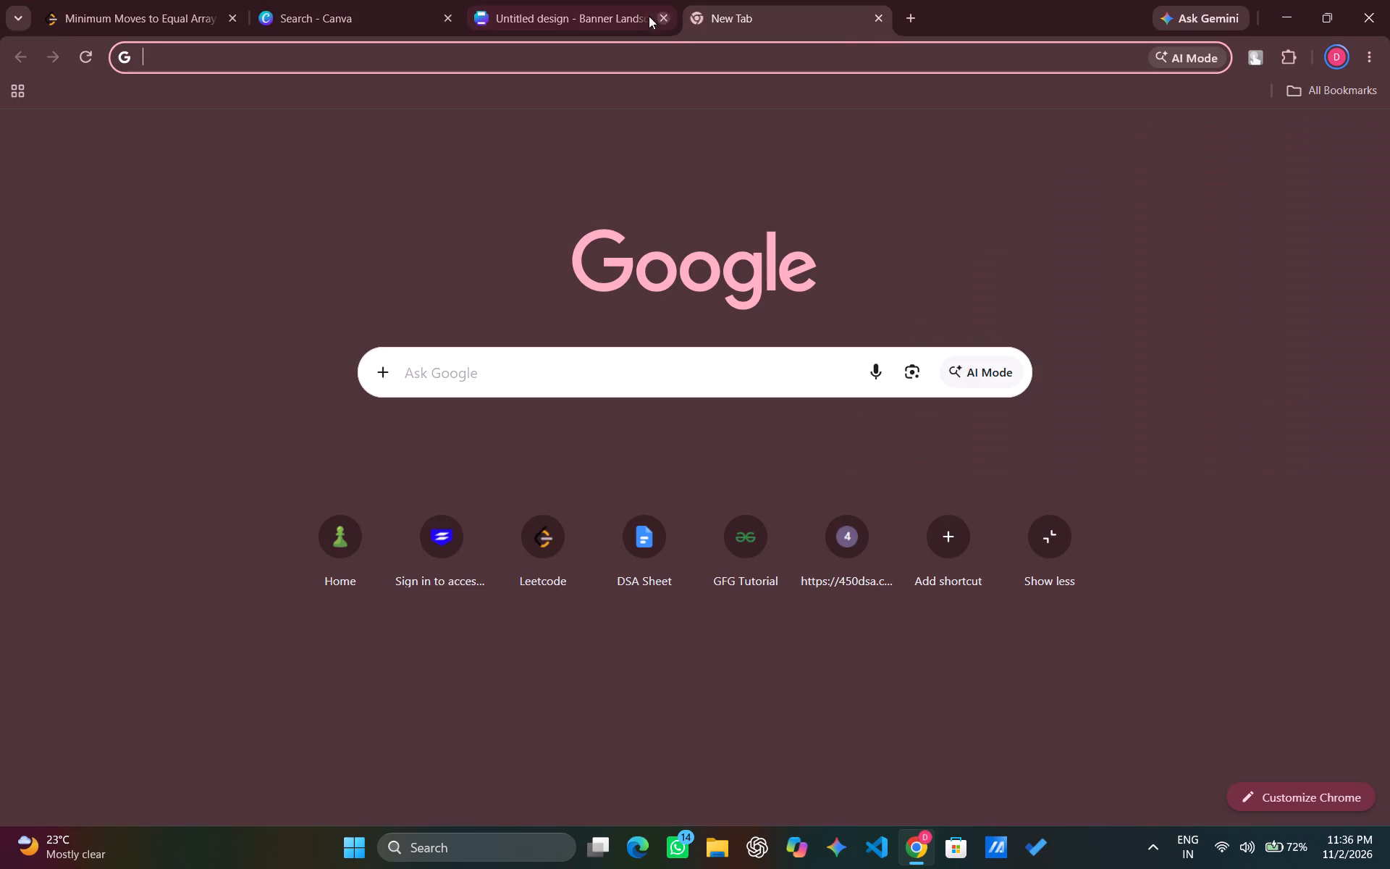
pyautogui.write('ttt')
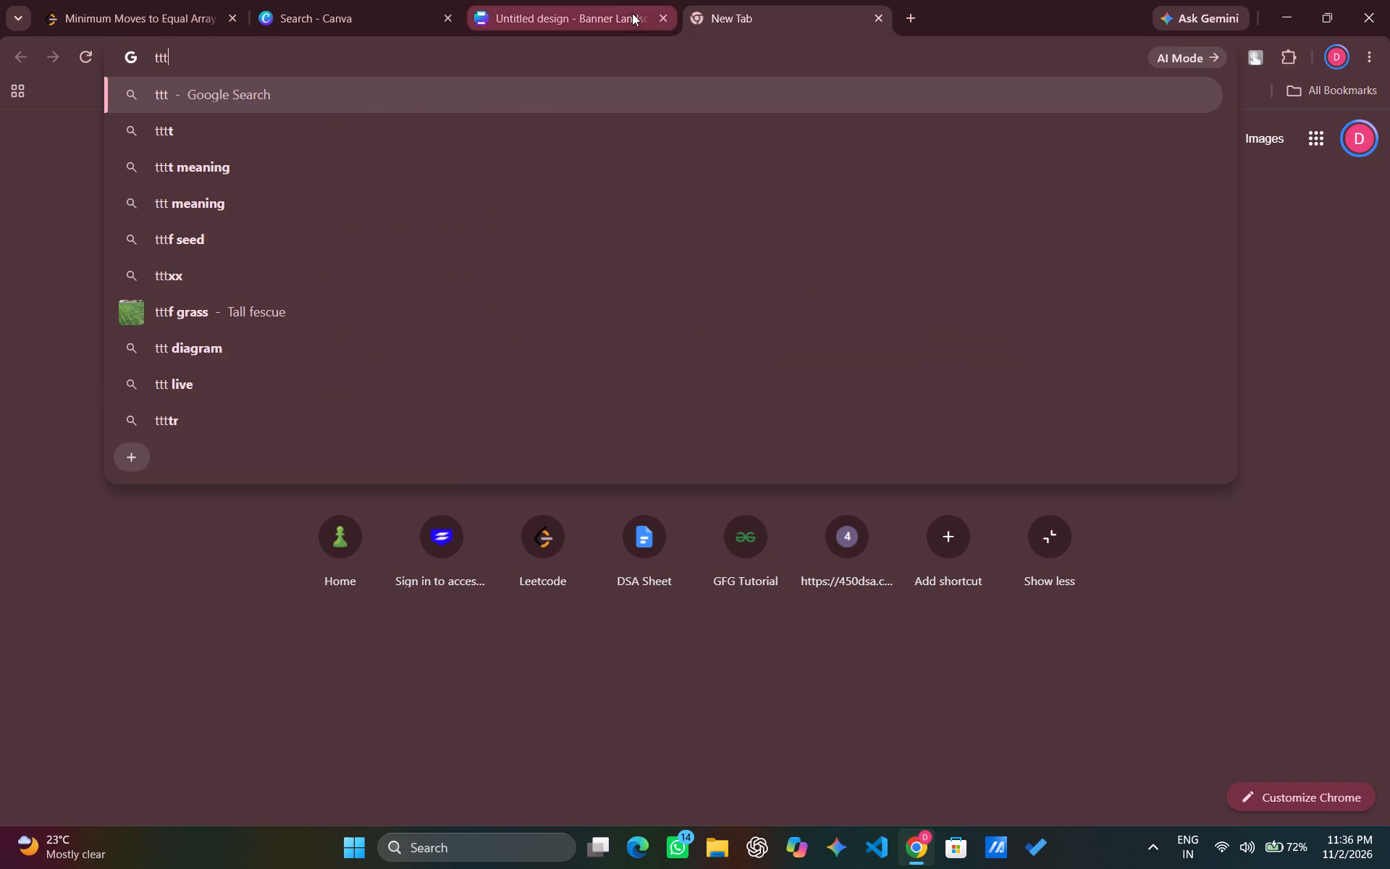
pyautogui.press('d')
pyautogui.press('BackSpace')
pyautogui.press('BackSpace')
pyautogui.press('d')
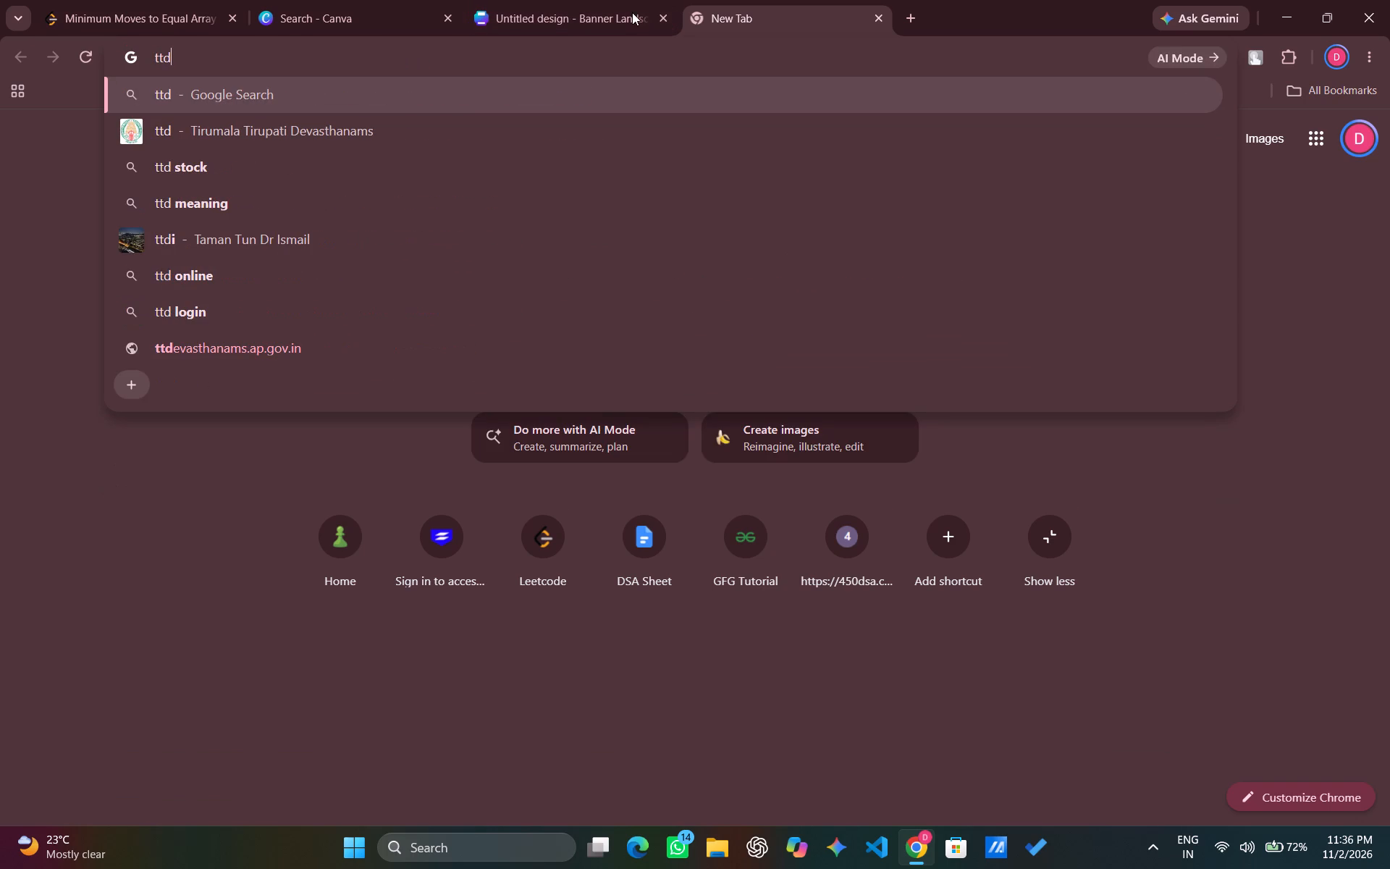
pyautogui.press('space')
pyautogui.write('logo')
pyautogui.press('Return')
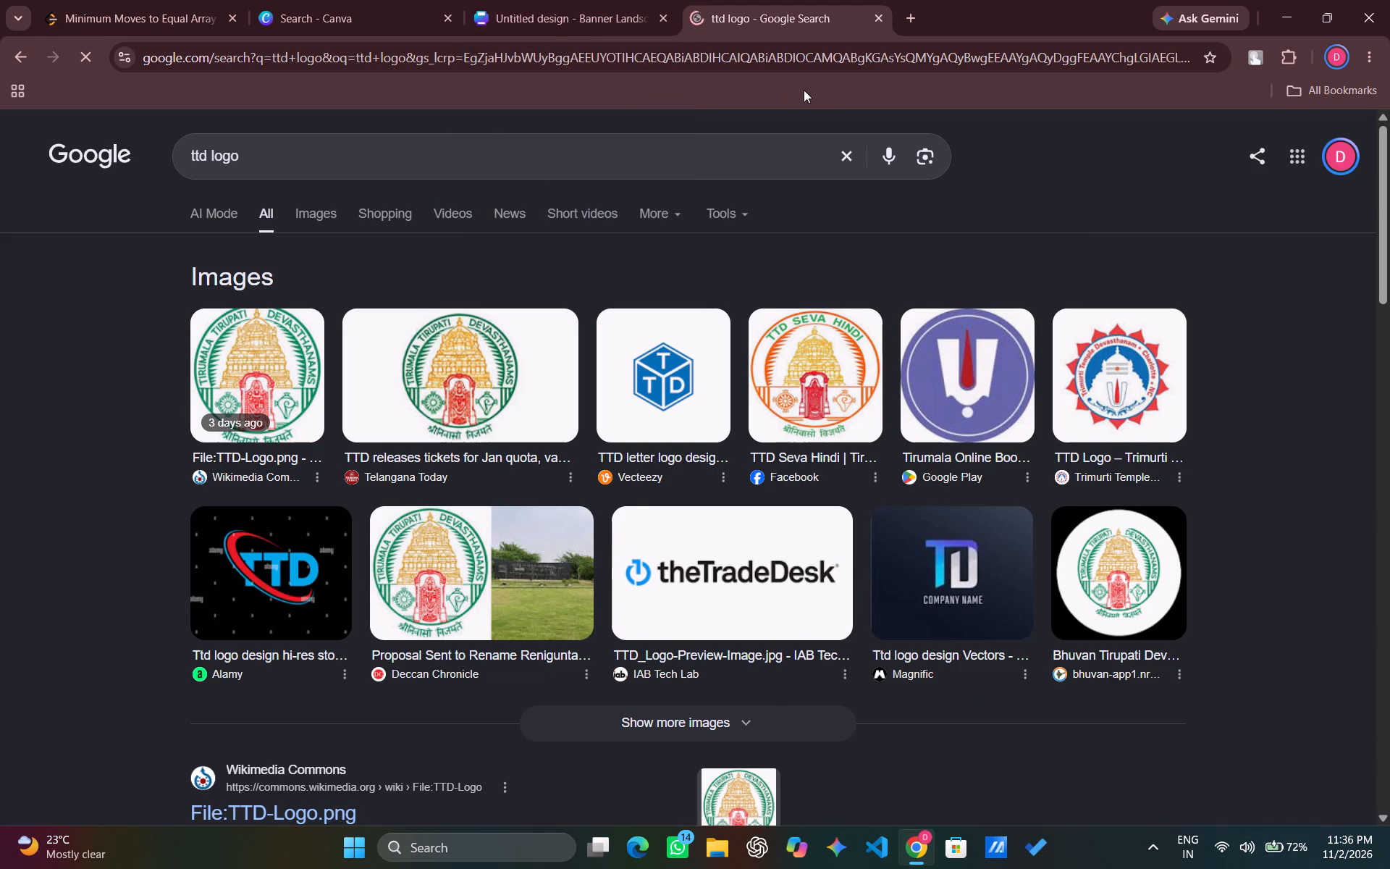
# Open another new tab and start drafting a message in the address bar with "annammayya kalavedhika".
pyautogui.click(917, 20)
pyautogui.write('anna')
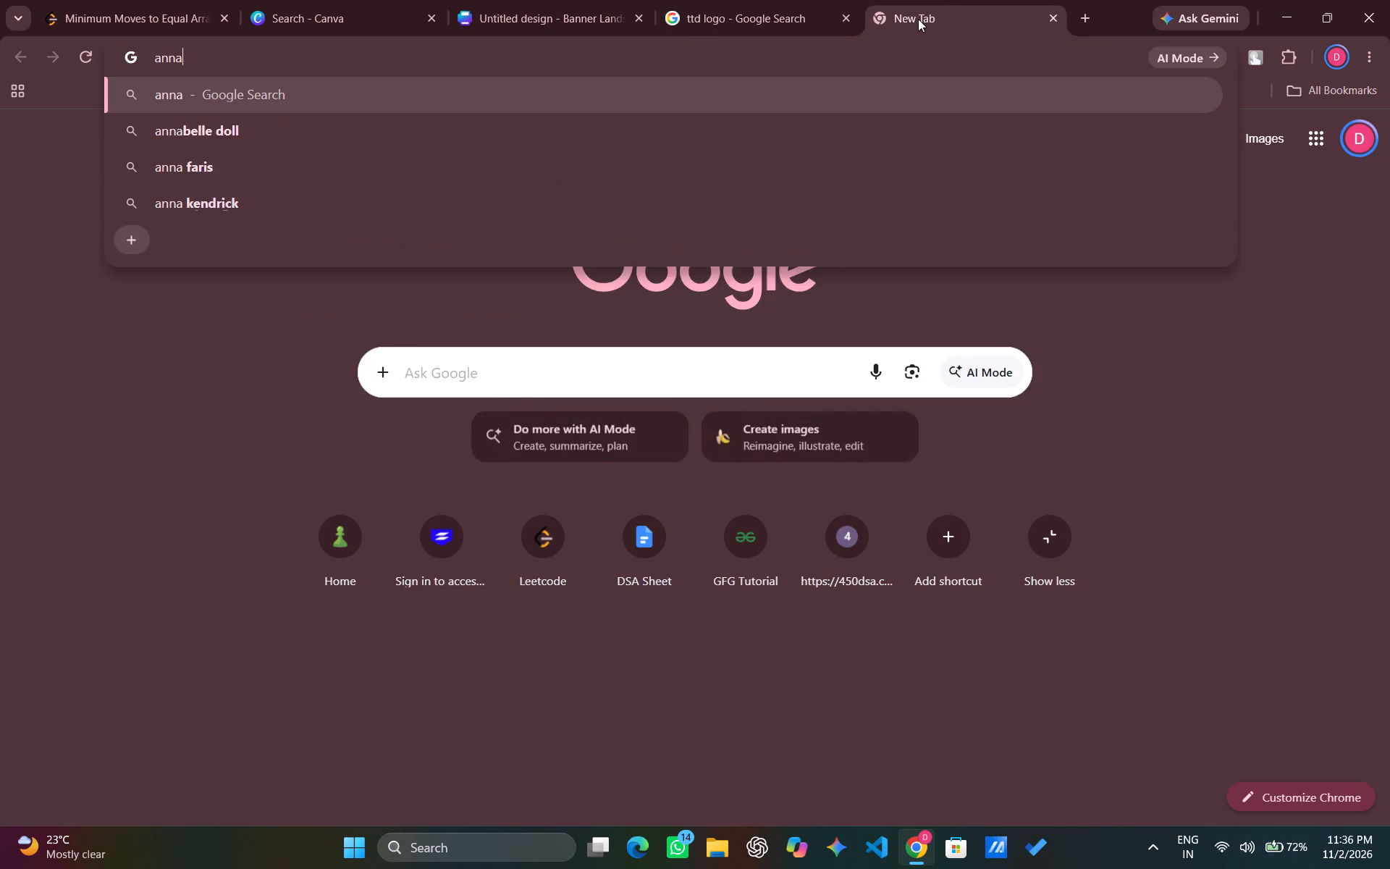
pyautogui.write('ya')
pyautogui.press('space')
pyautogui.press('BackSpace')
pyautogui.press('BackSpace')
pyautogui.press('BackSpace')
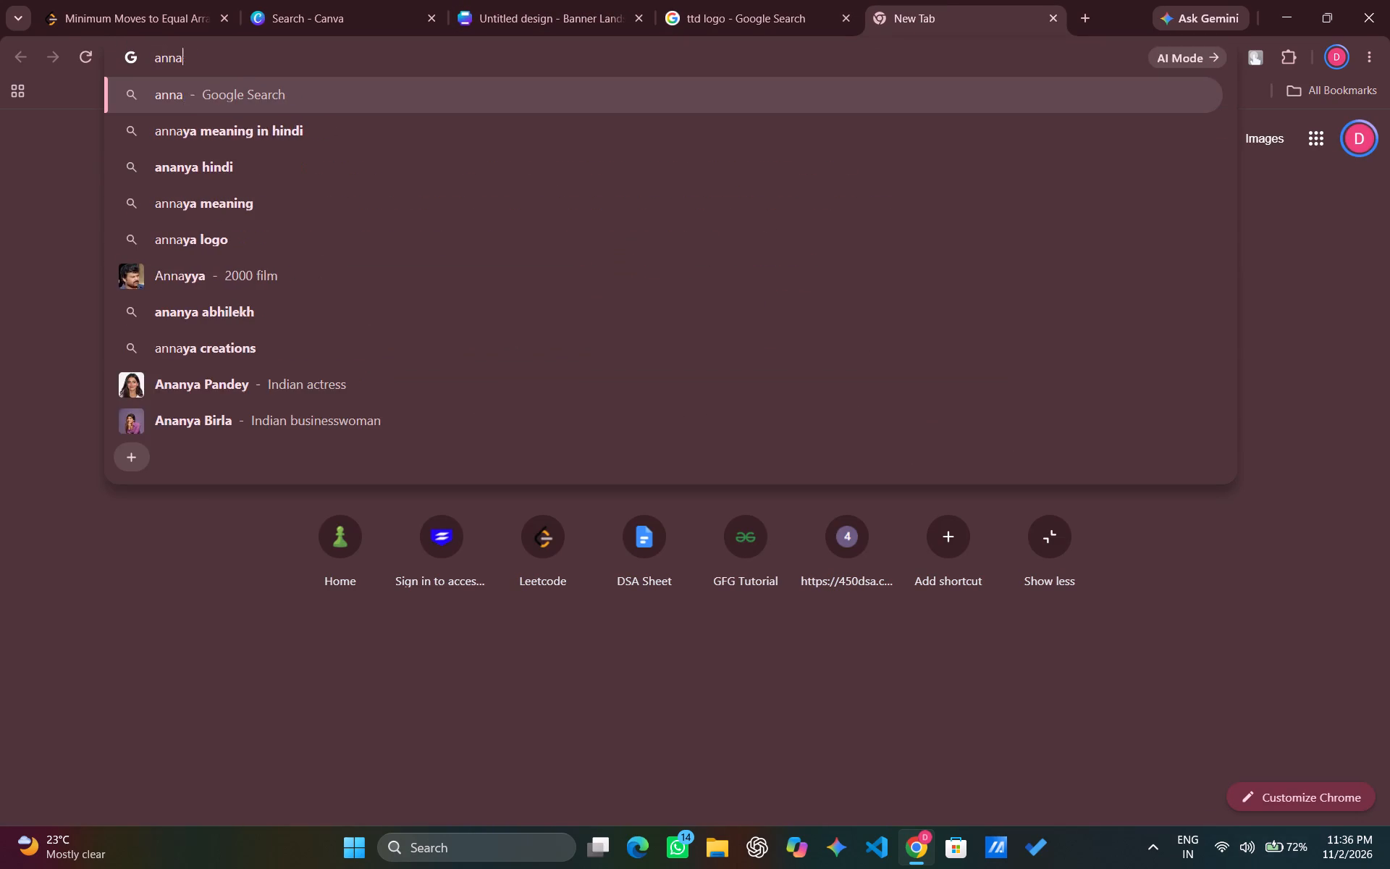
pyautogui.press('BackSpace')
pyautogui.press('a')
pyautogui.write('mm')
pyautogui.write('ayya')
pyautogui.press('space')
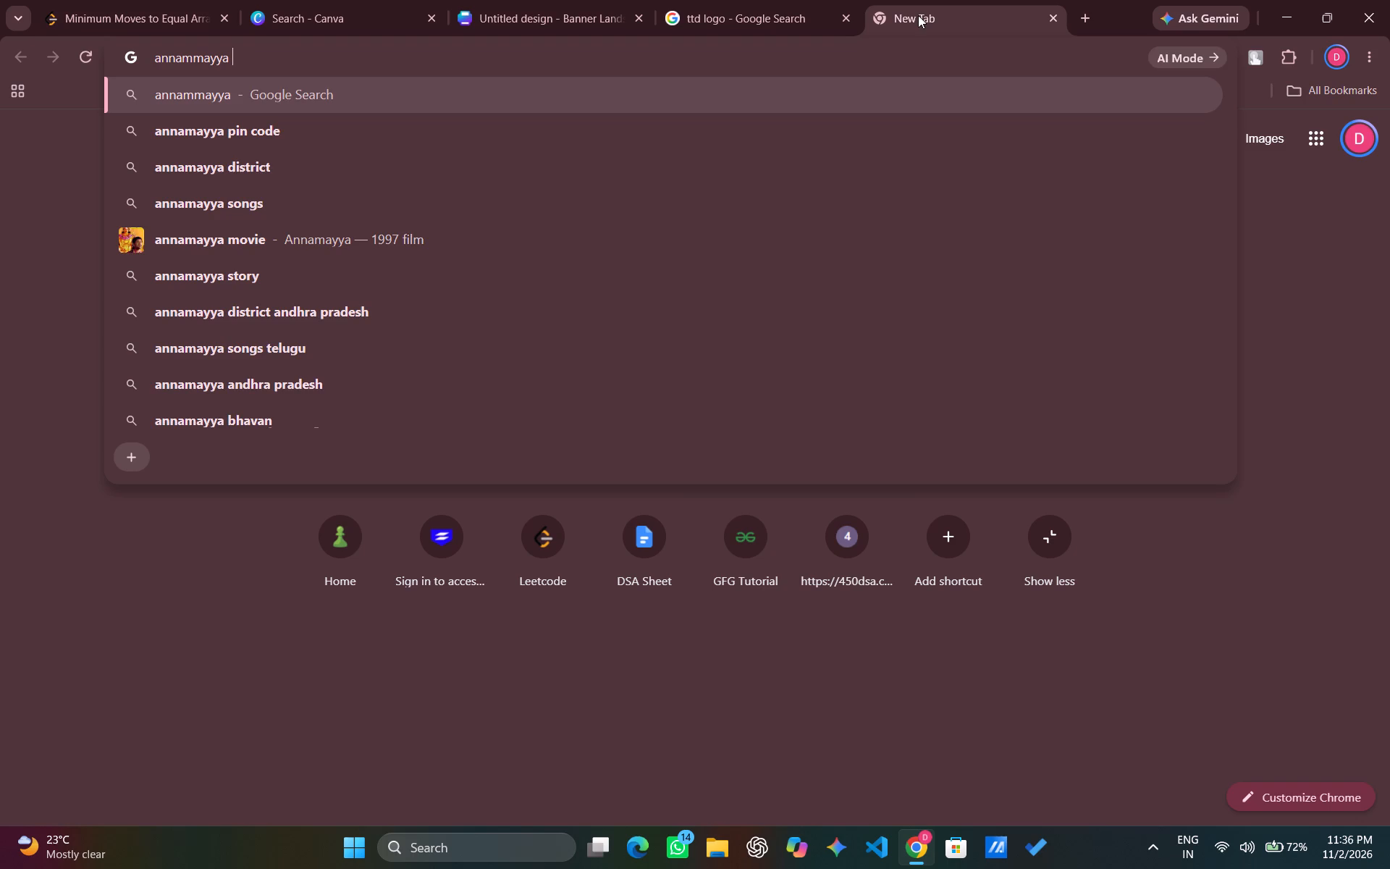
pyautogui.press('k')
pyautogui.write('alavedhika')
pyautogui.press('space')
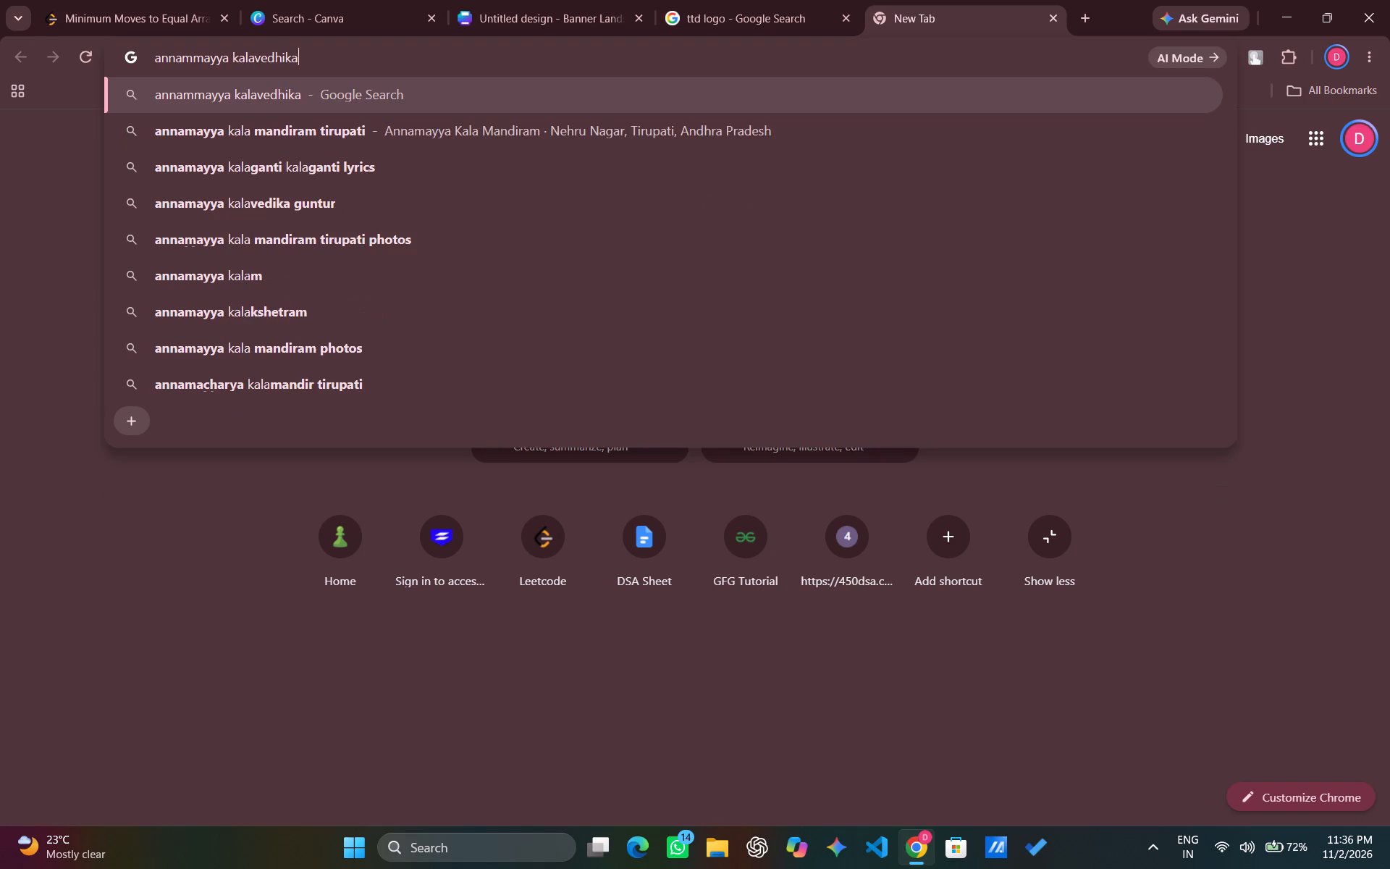
# Continue the drafted message with "lo jarigina naganeerajana vedukalo".
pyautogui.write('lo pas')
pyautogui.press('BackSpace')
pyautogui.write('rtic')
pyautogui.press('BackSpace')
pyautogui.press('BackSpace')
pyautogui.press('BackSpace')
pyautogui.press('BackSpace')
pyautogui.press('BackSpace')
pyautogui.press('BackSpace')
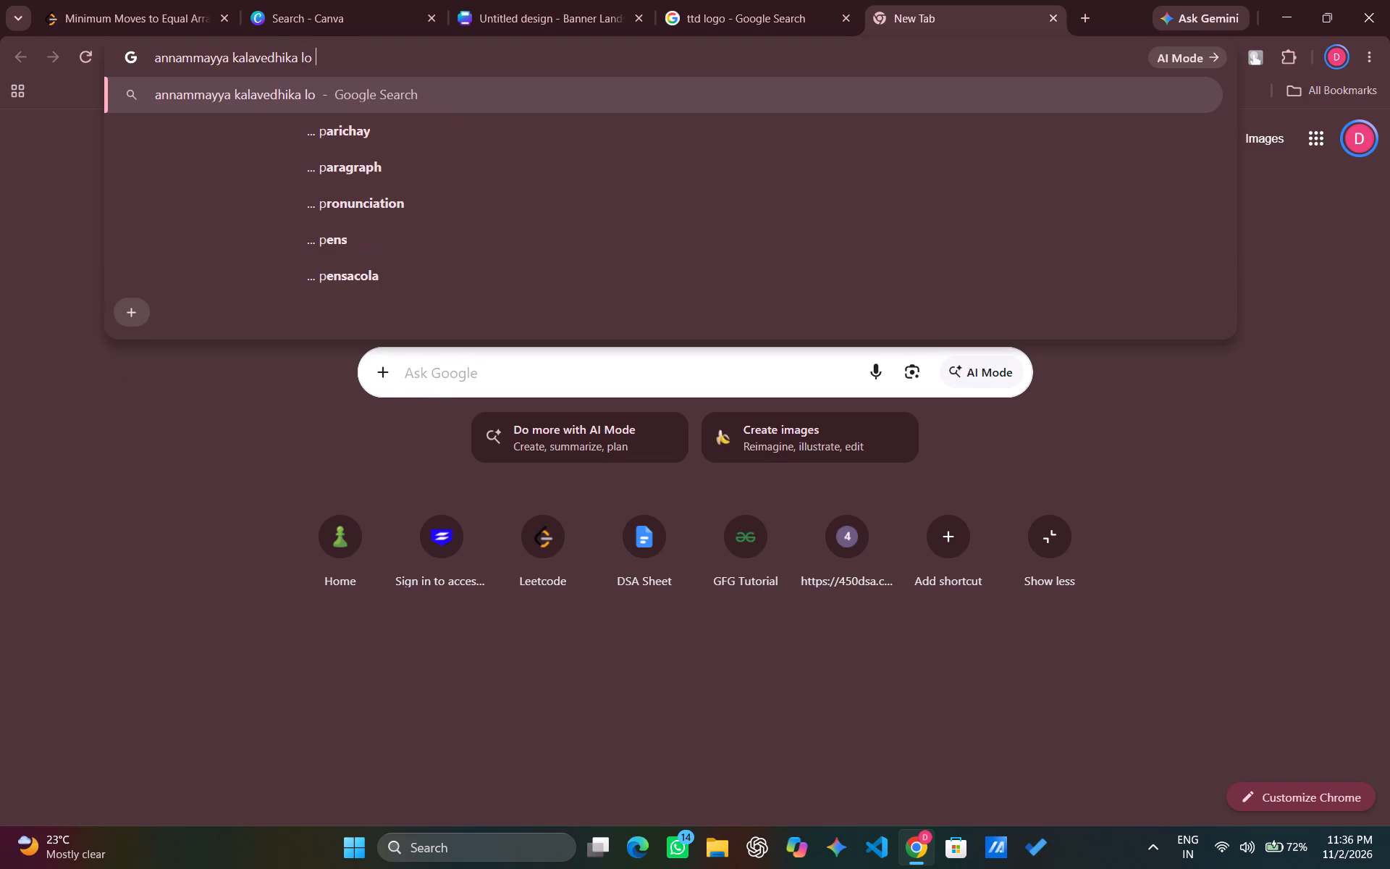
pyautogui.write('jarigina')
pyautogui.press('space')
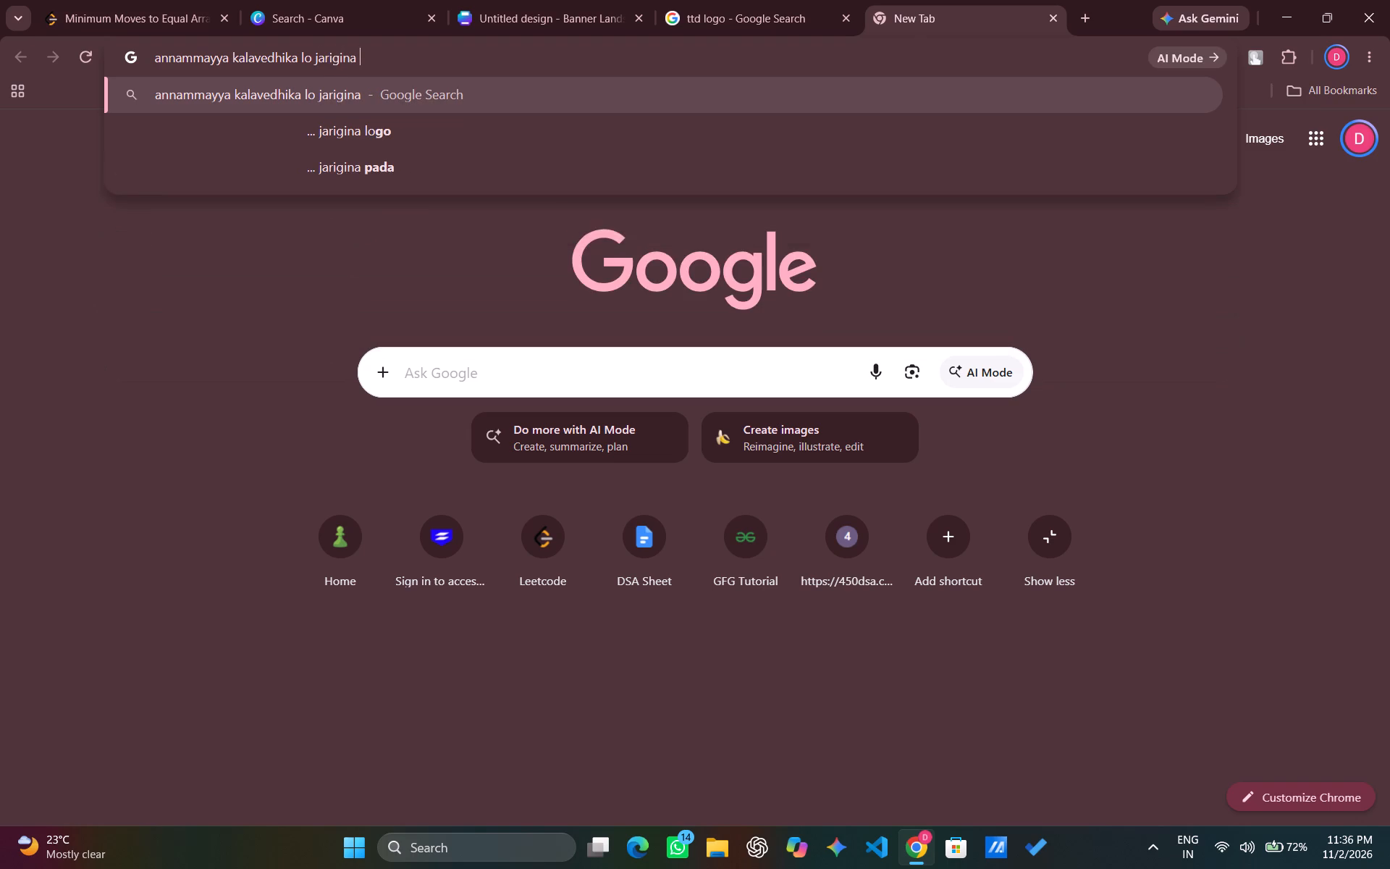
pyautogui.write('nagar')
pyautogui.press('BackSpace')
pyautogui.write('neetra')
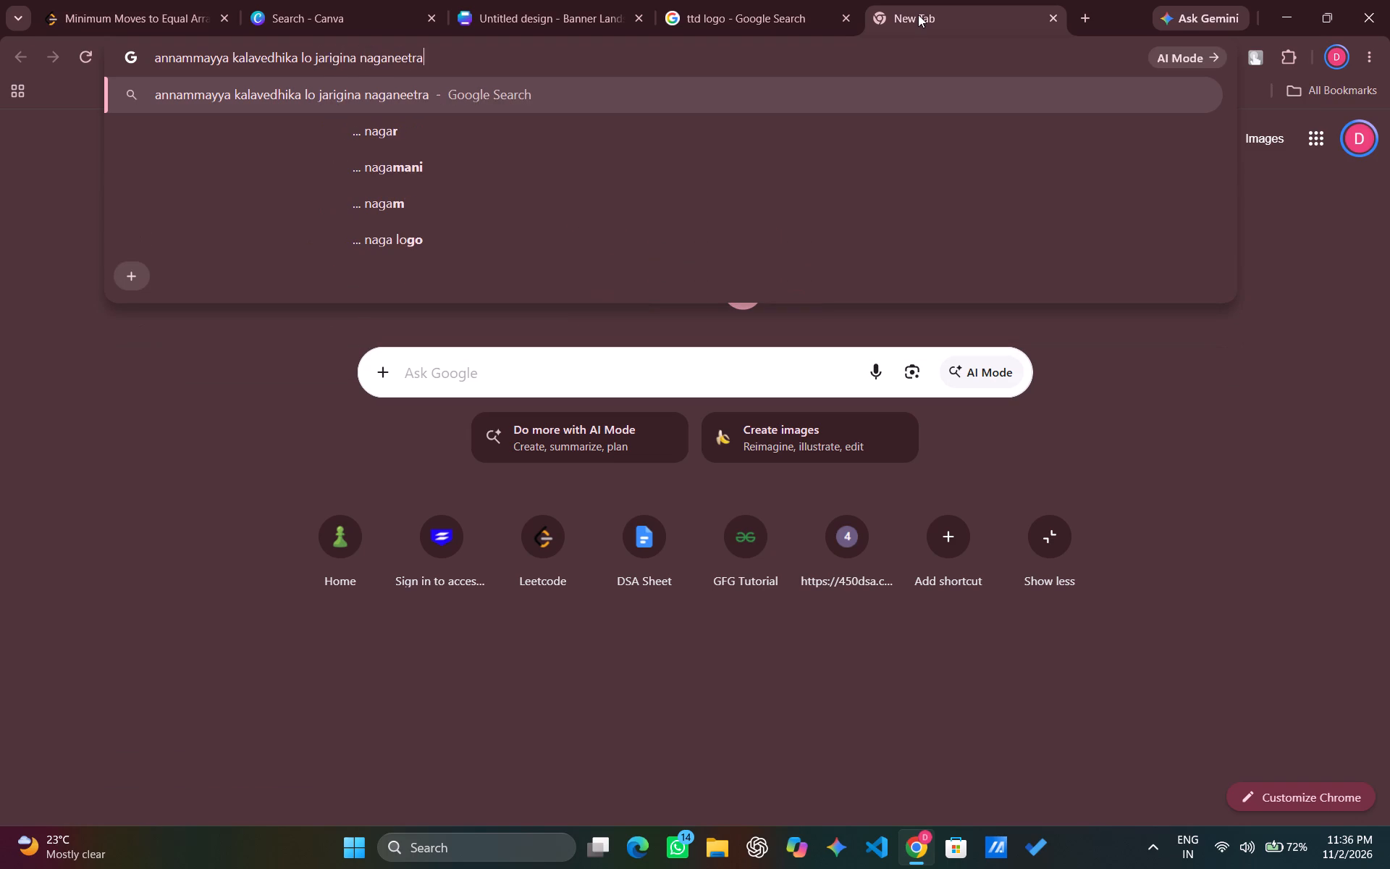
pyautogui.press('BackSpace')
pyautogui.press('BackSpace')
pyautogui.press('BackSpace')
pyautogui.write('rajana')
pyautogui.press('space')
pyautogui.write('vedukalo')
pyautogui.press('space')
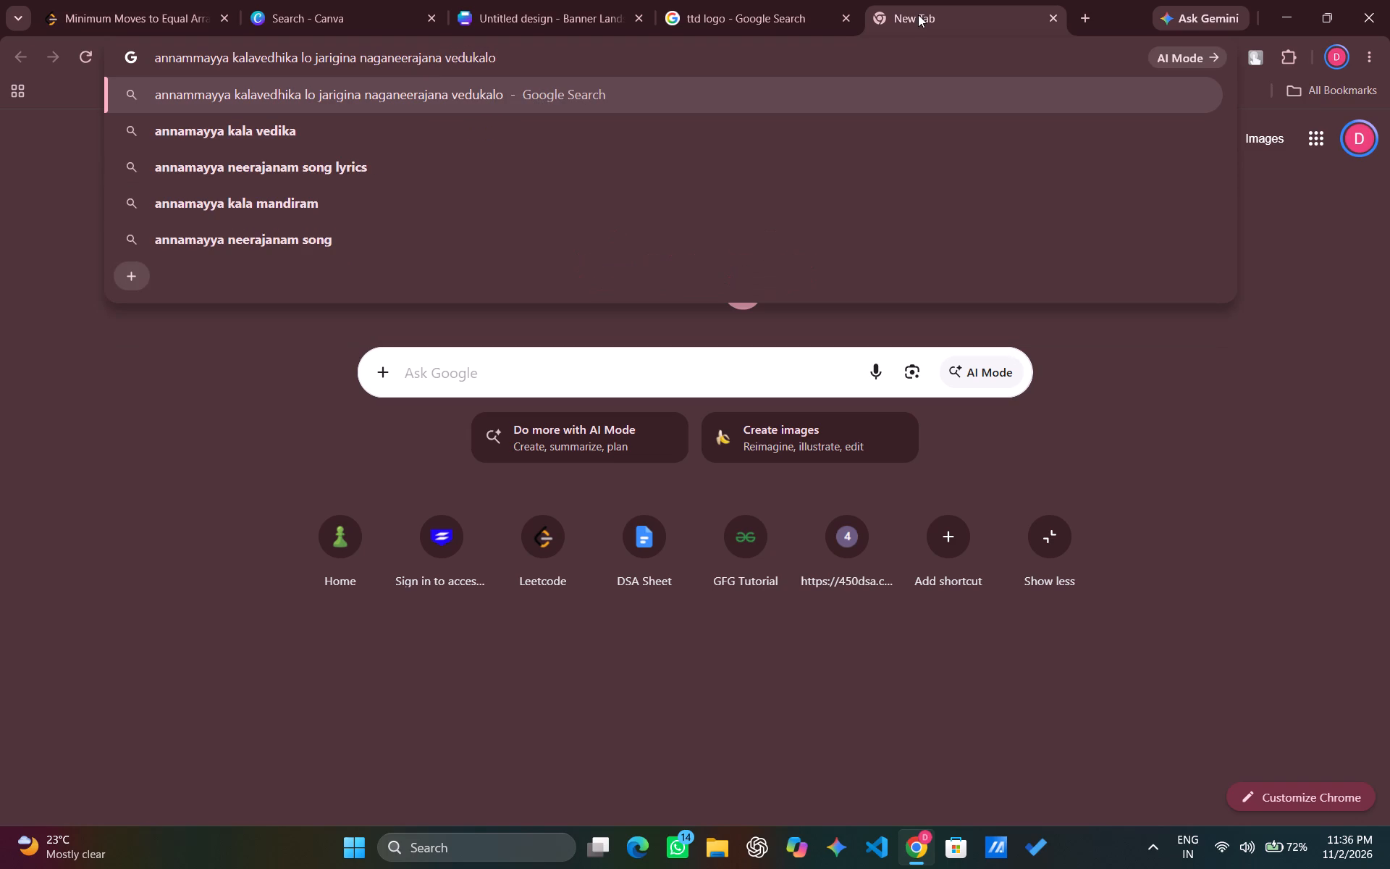
# Continue the drafted message with "palgonna" followed by the participant's full name.
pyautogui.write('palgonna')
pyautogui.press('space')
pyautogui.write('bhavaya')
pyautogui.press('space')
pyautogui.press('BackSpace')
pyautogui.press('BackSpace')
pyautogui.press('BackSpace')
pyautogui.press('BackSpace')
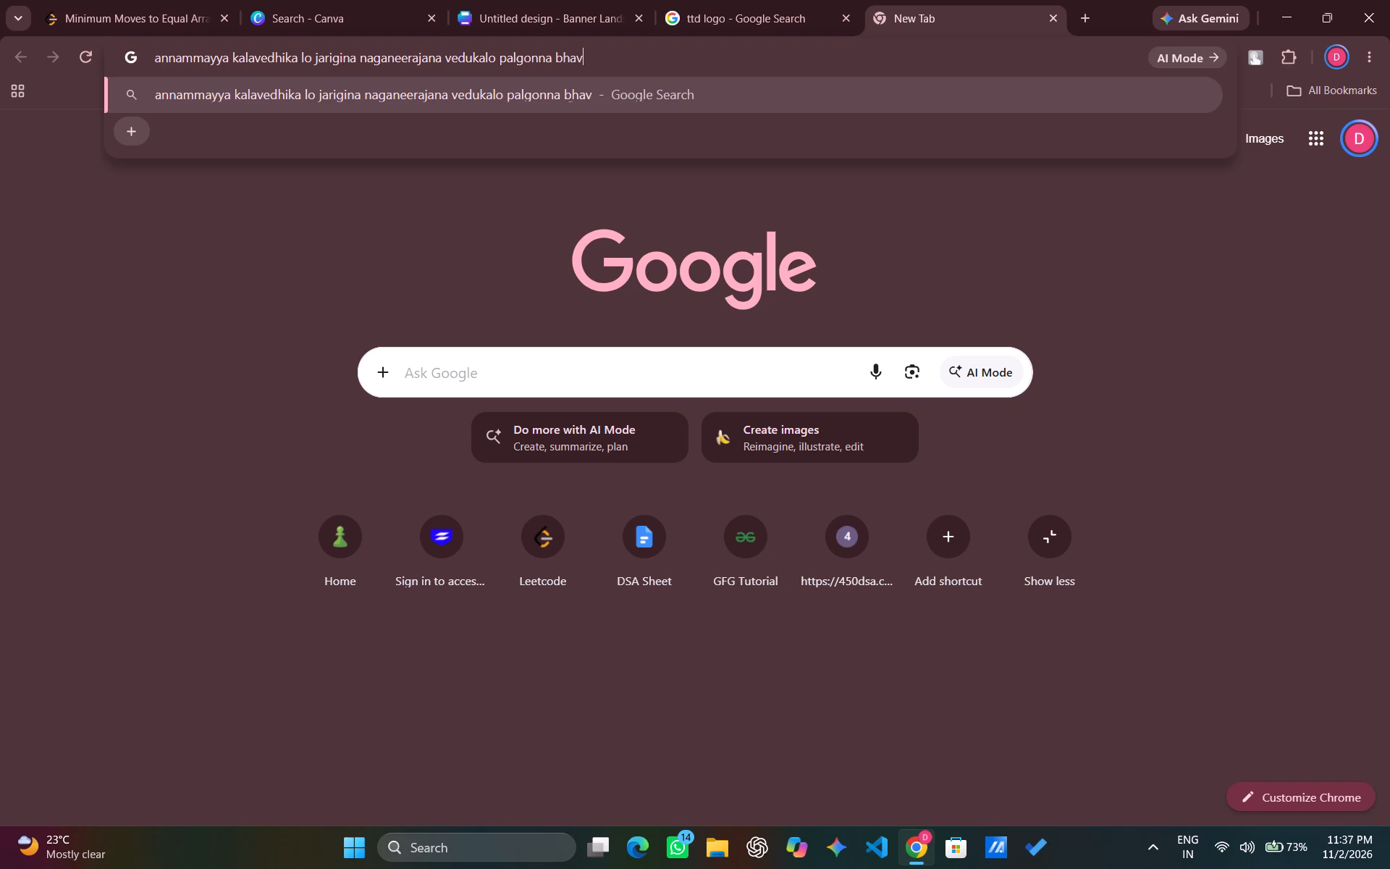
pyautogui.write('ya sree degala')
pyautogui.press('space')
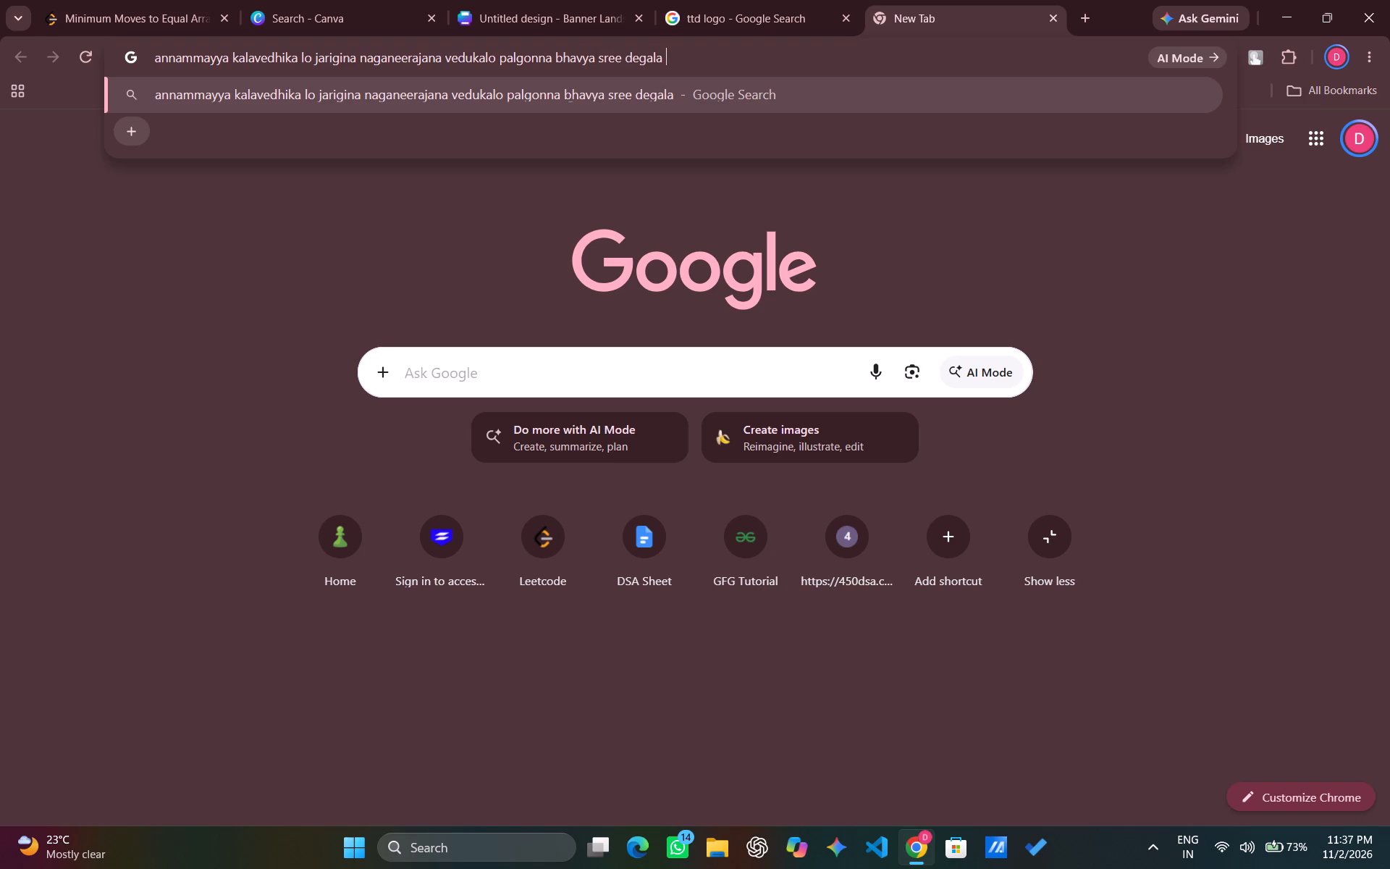
# Complete the drafted message with "ki aadharana subhkanshalu", leaving it unsubmitted.
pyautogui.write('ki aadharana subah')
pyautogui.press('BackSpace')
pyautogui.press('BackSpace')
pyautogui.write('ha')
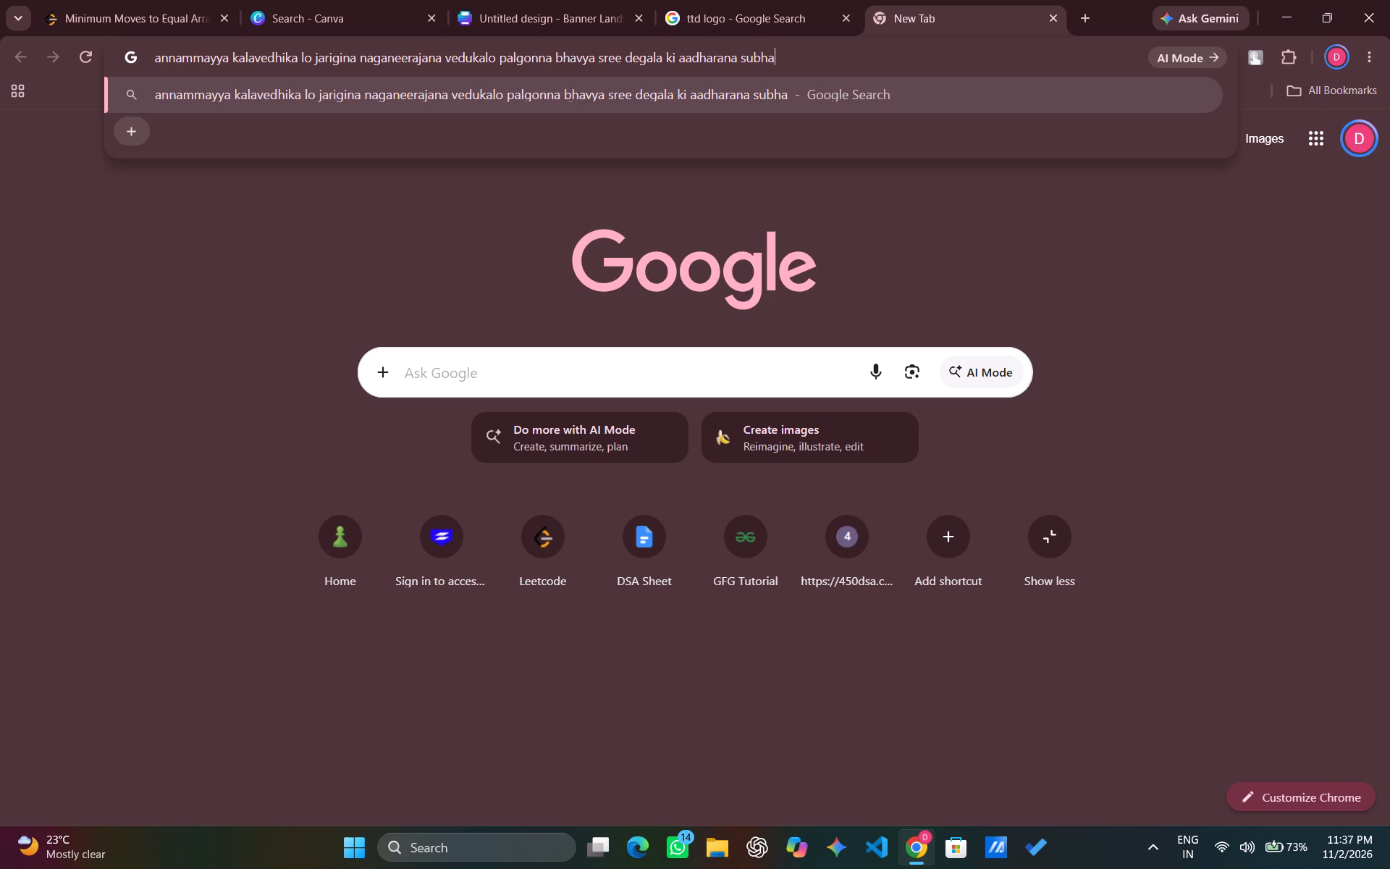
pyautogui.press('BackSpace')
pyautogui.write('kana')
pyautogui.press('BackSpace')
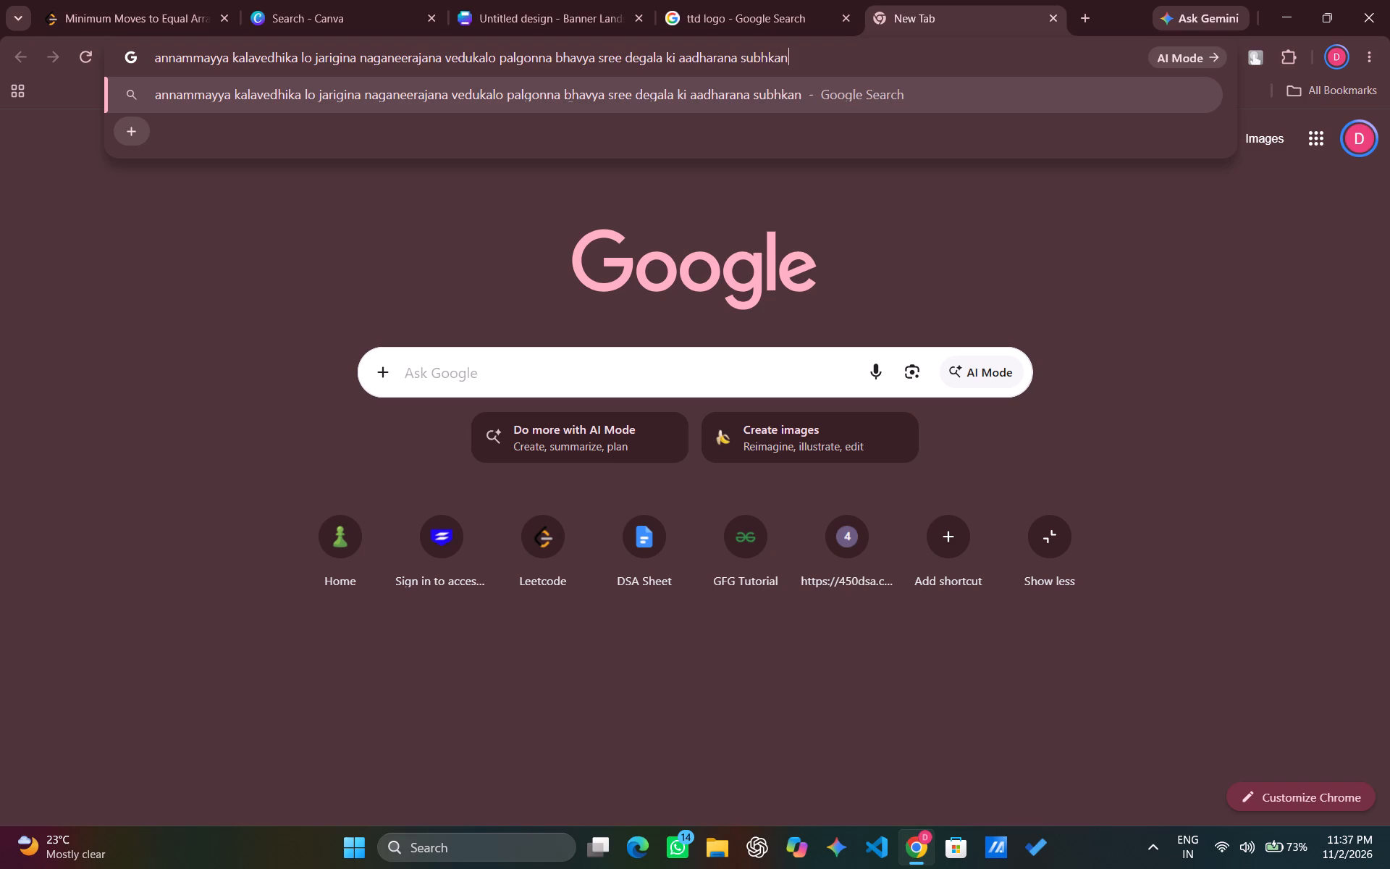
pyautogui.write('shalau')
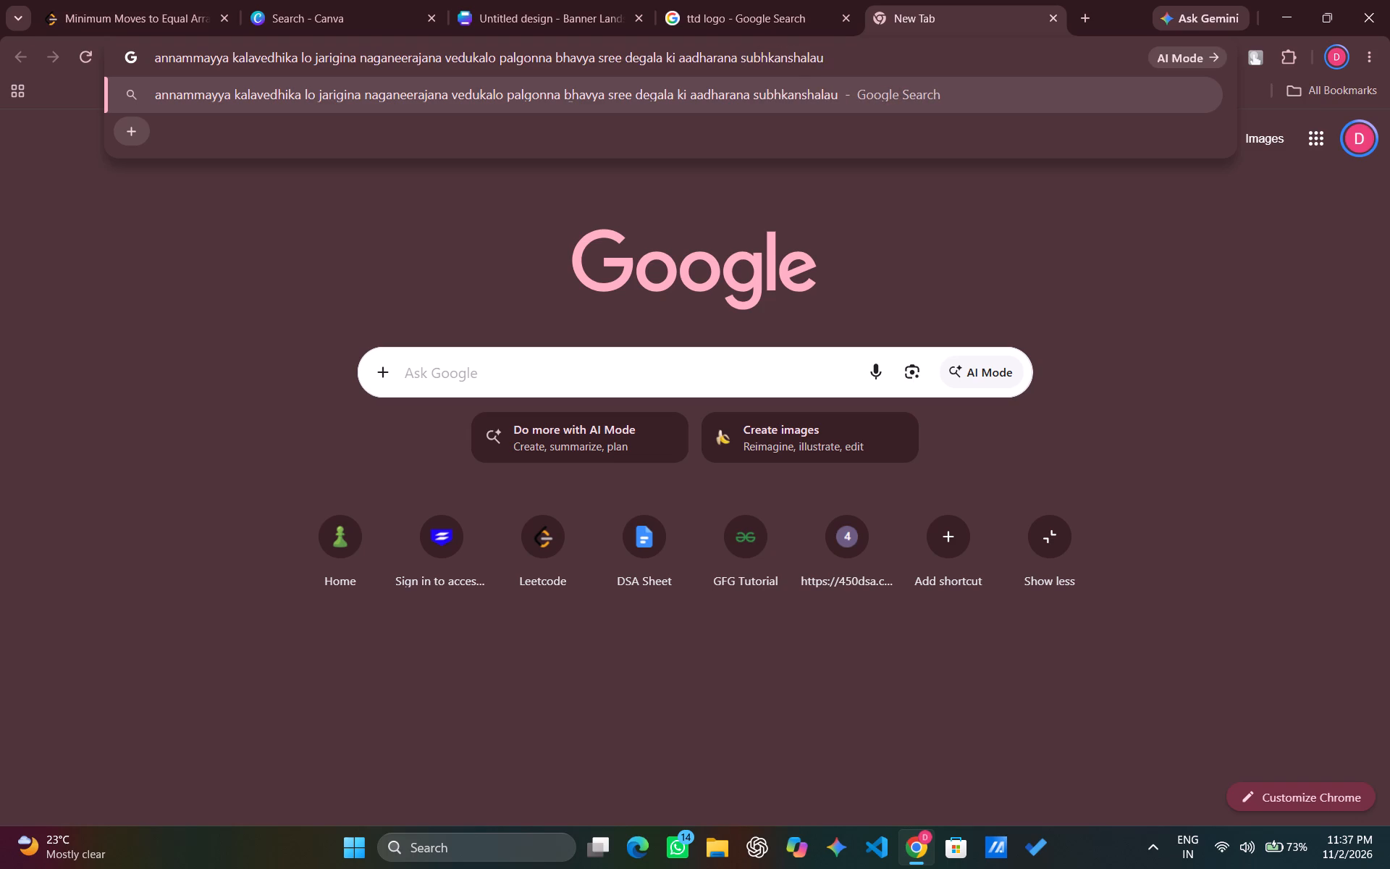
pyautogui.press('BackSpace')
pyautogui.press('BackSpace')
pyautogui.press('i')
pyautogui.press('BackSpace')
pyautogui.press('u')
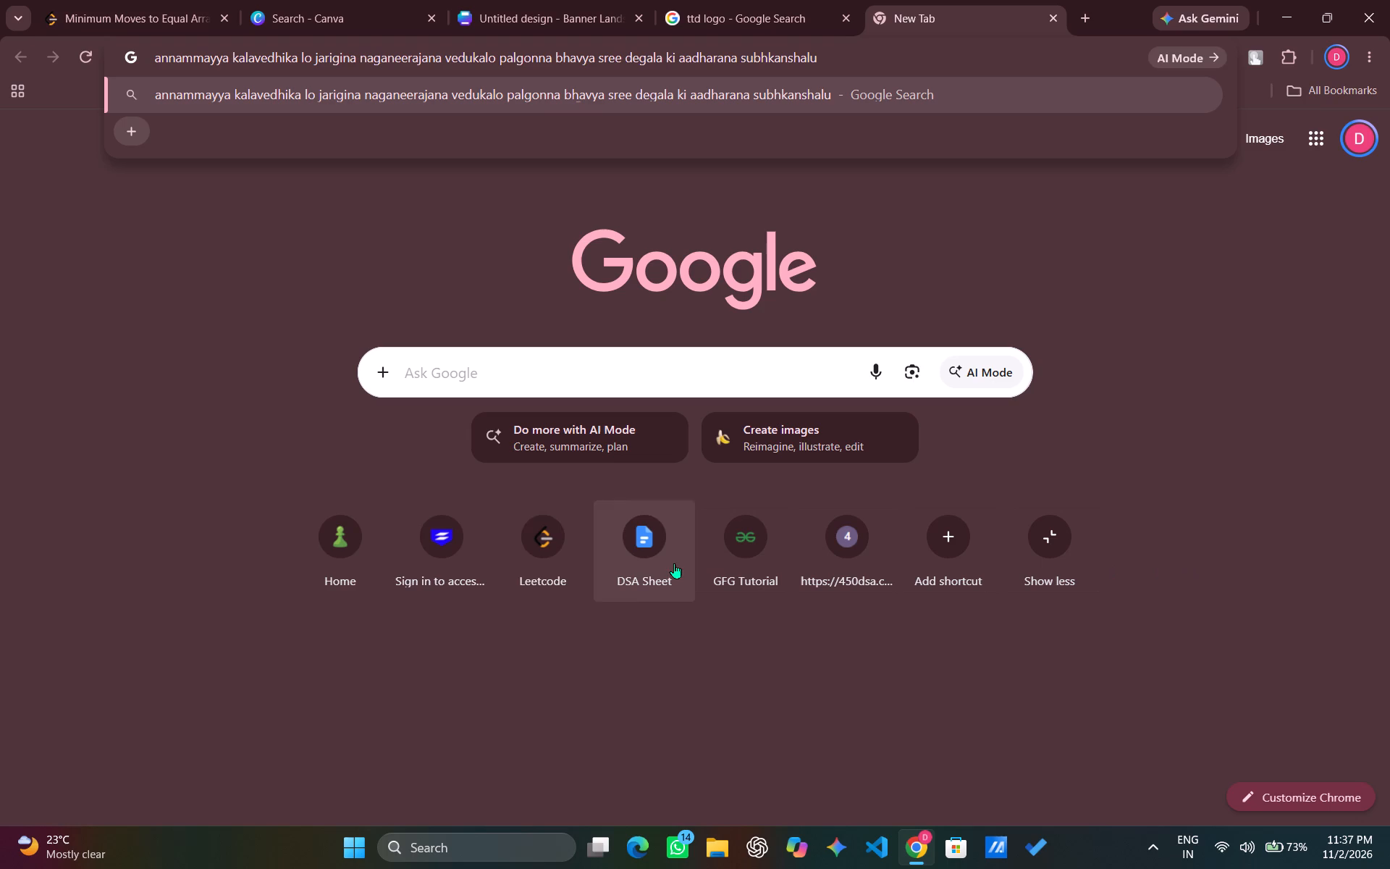
# Check the system calendar and close it.
pyautogui.click(1344, 837)
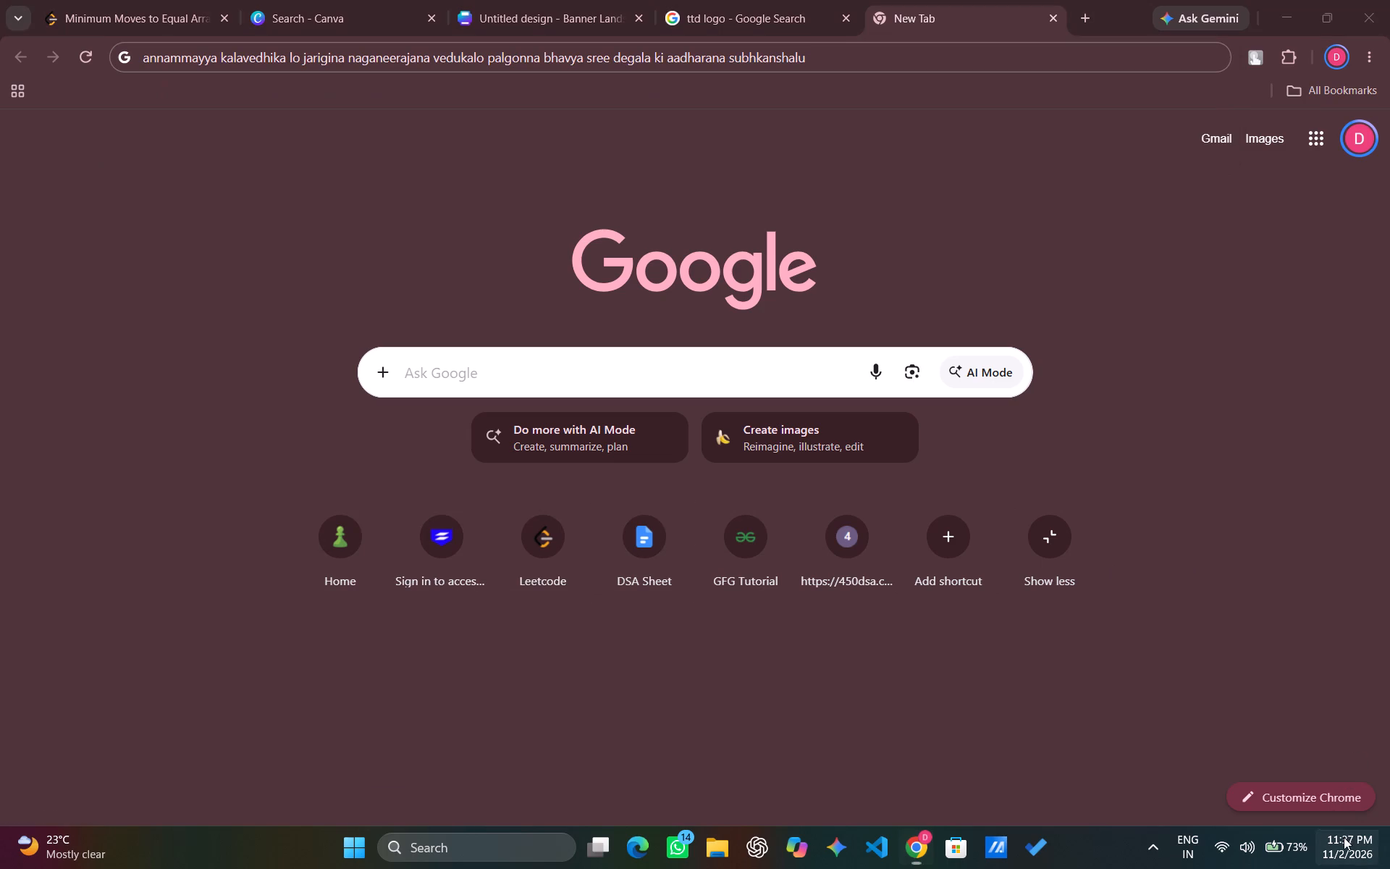
pyautogui.click(921, 242)
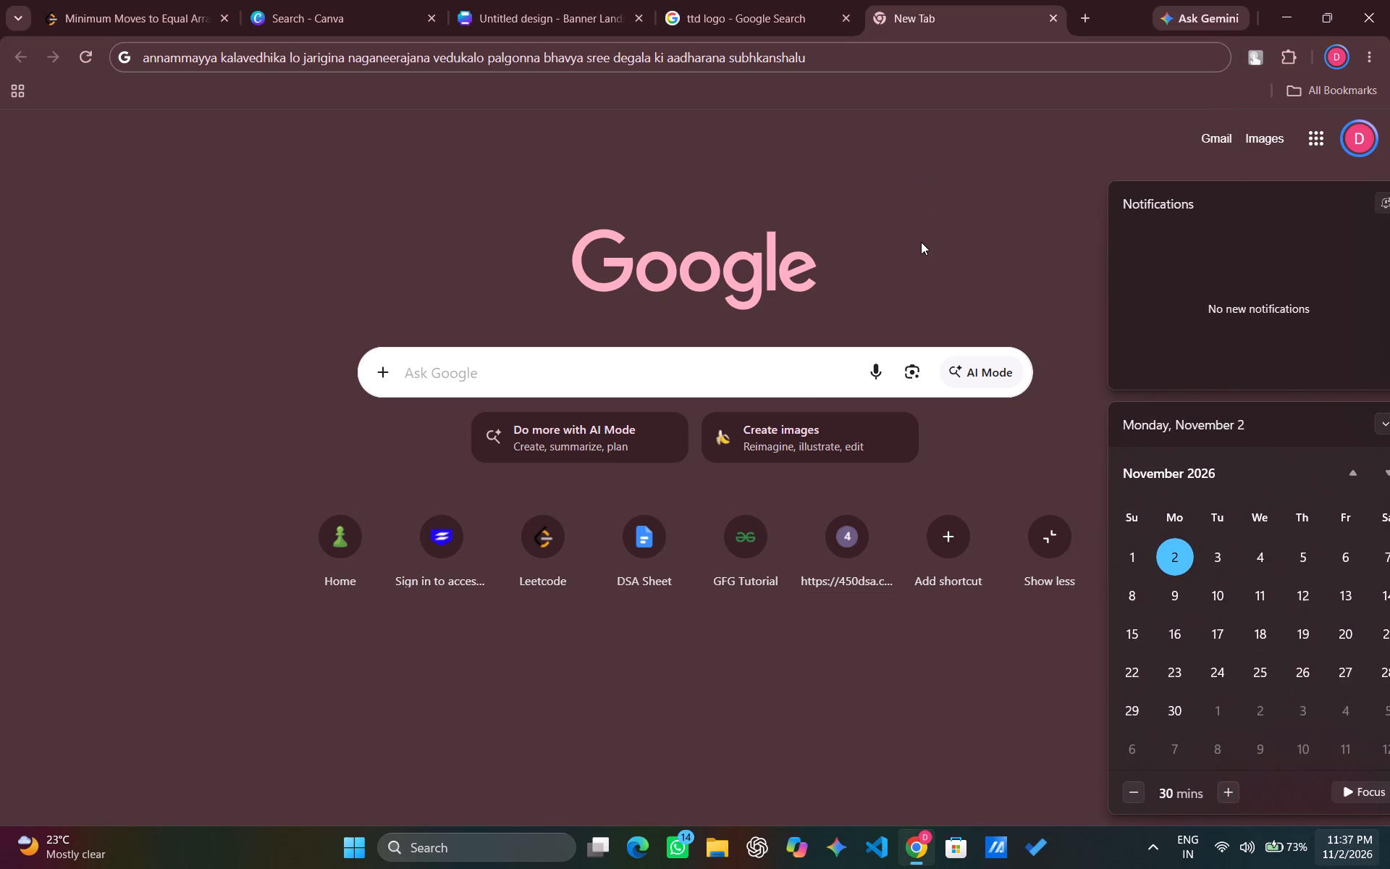
# Look through the Google apps and the available Google accounts, closing each list without choosing anything.
pyautogui.click(1309, 133)
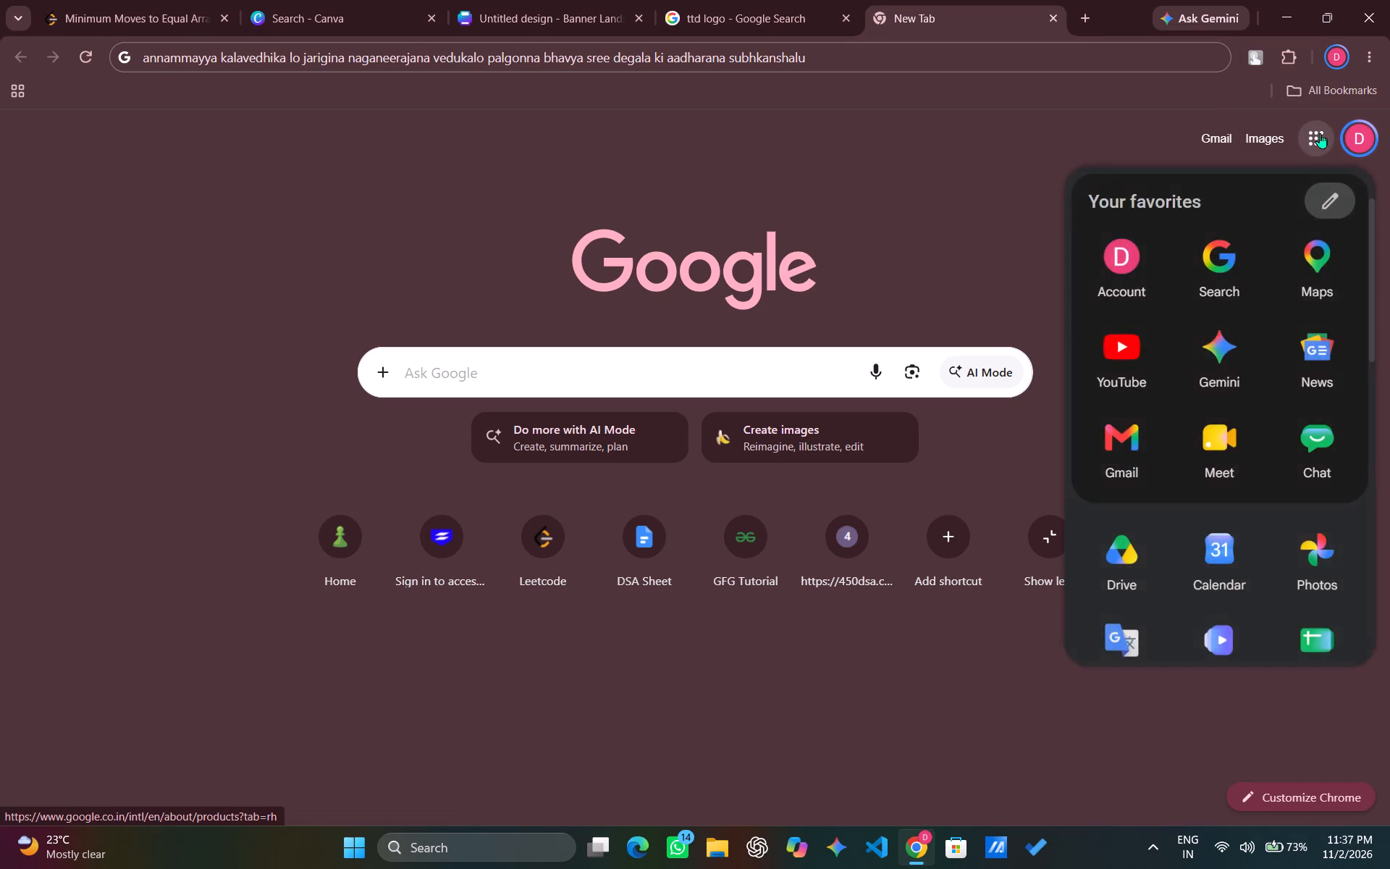
pyautogui.click(1320, 133)
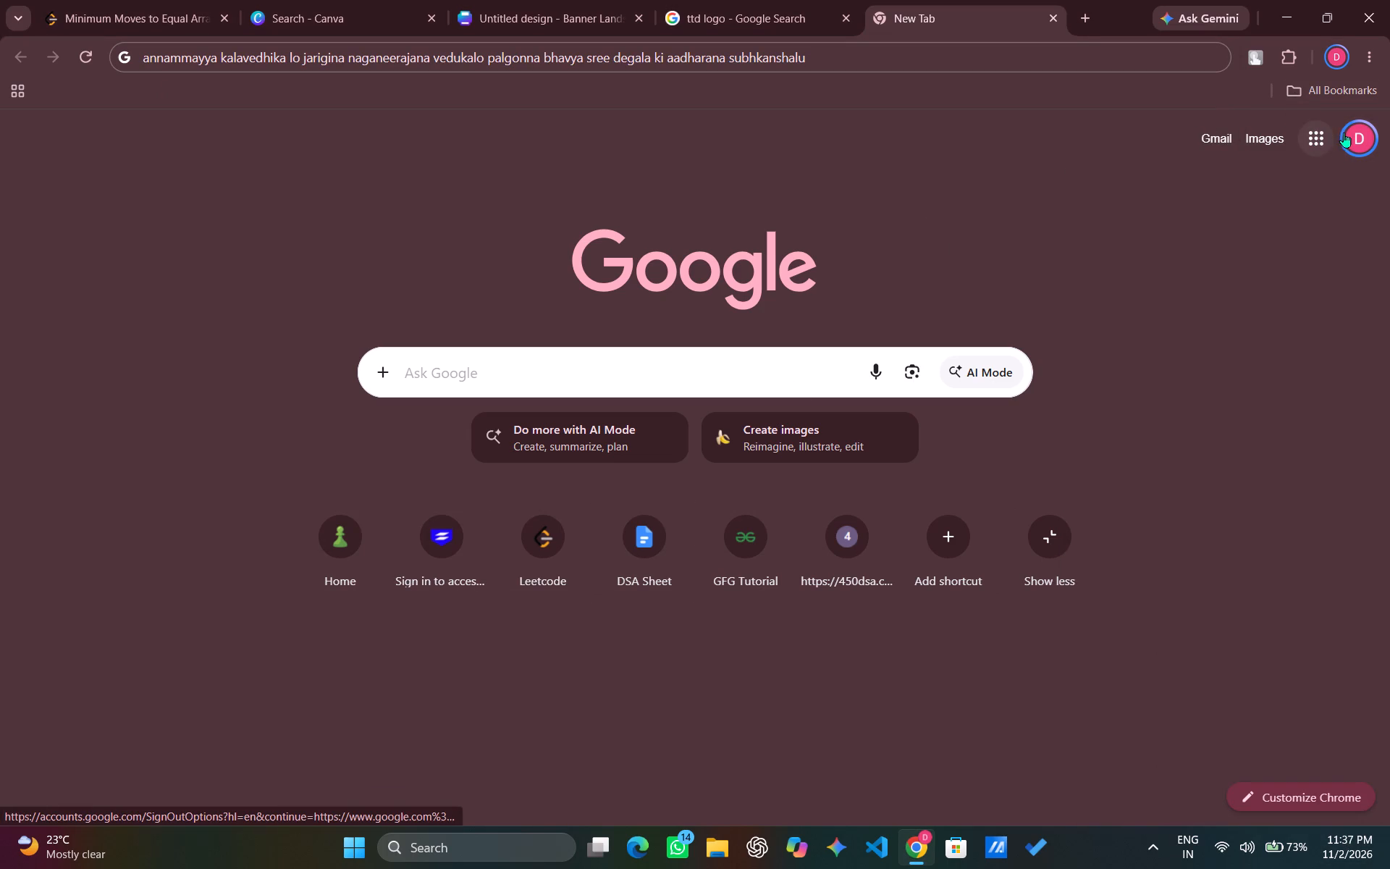
pyautogui.click(1360, 147)
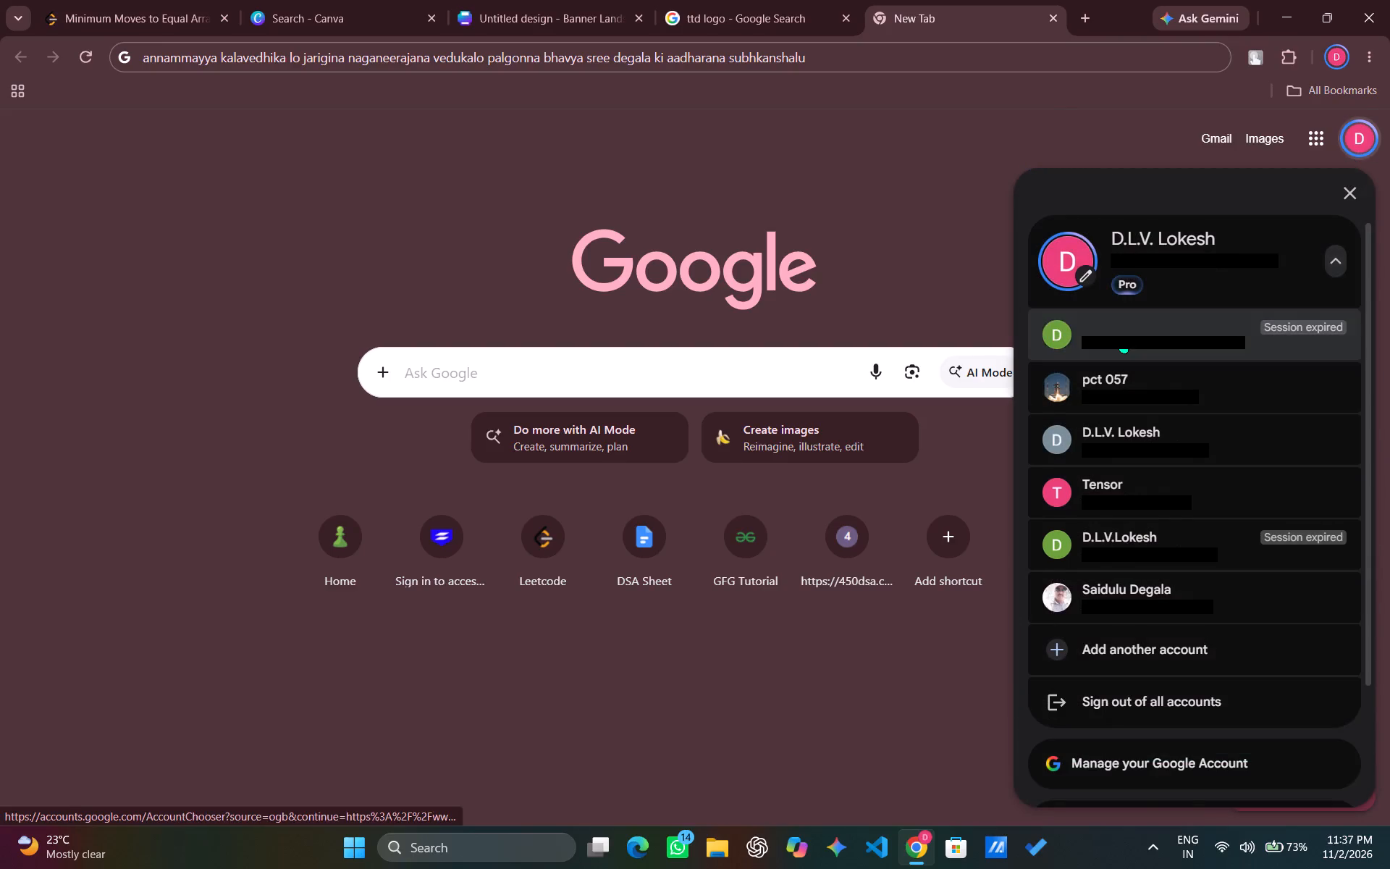
pyautogui.scroll(-11, 1121, 338)
pyautogui.scroll(5, 1210, 436)
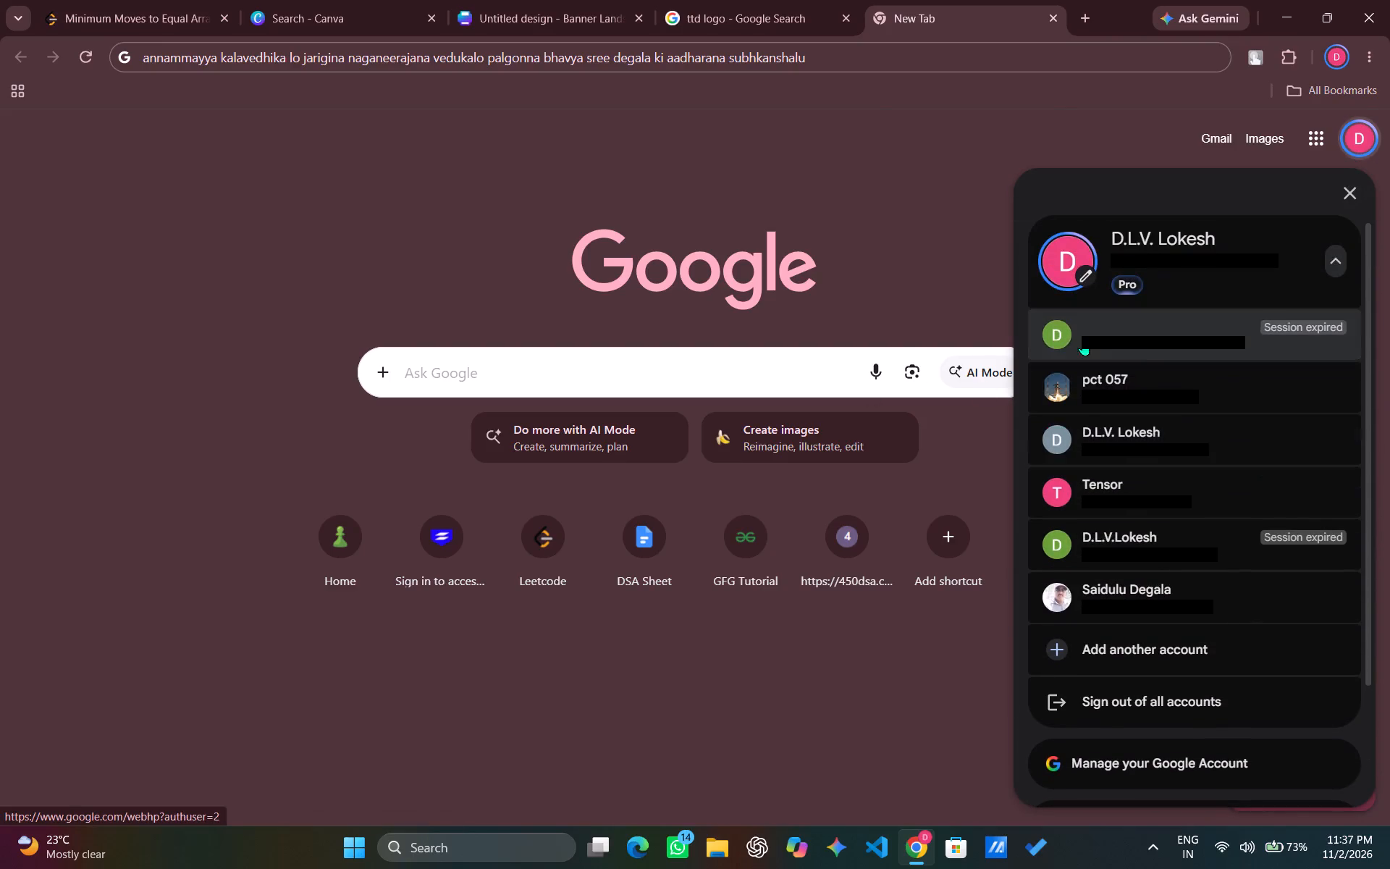
pyautogui.click(1349, 192)
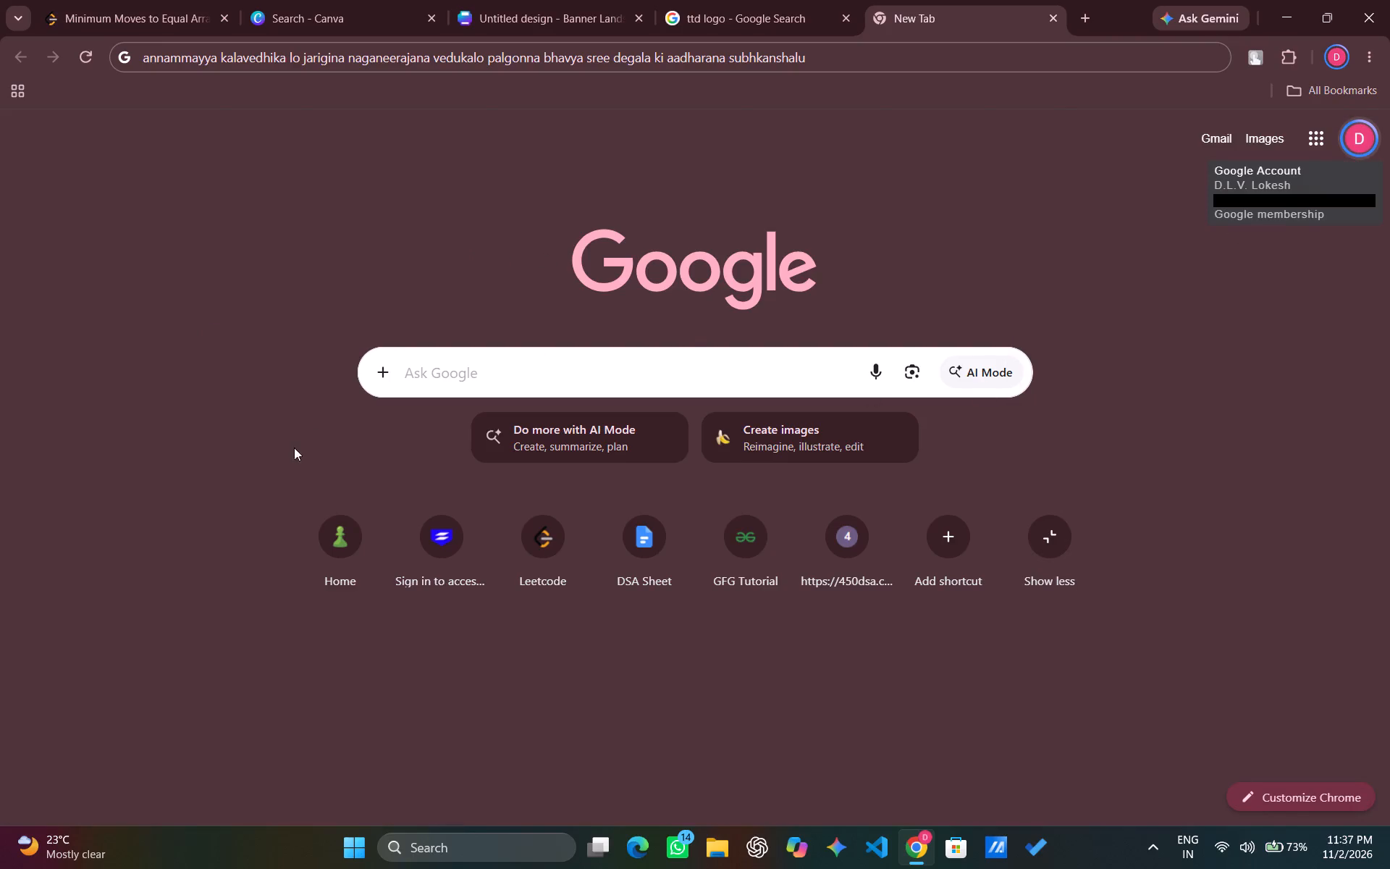
# Review the logo search results, the banner design and the drafted message, ending on the tab with the message.
pyautogui.click(764, 0)
pyautogui.click(919, 0)
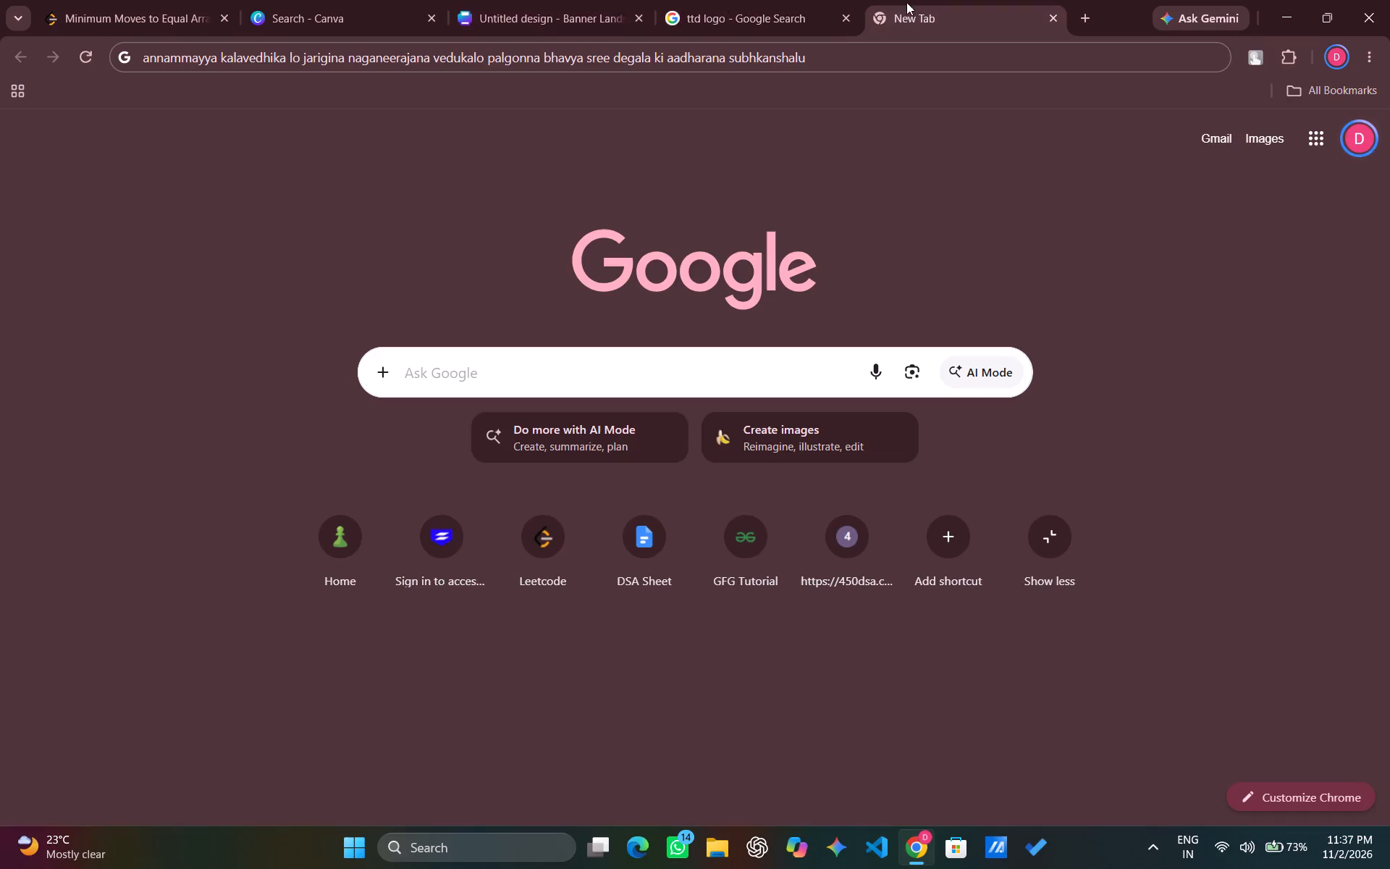
pyautogui.click(531, 0)
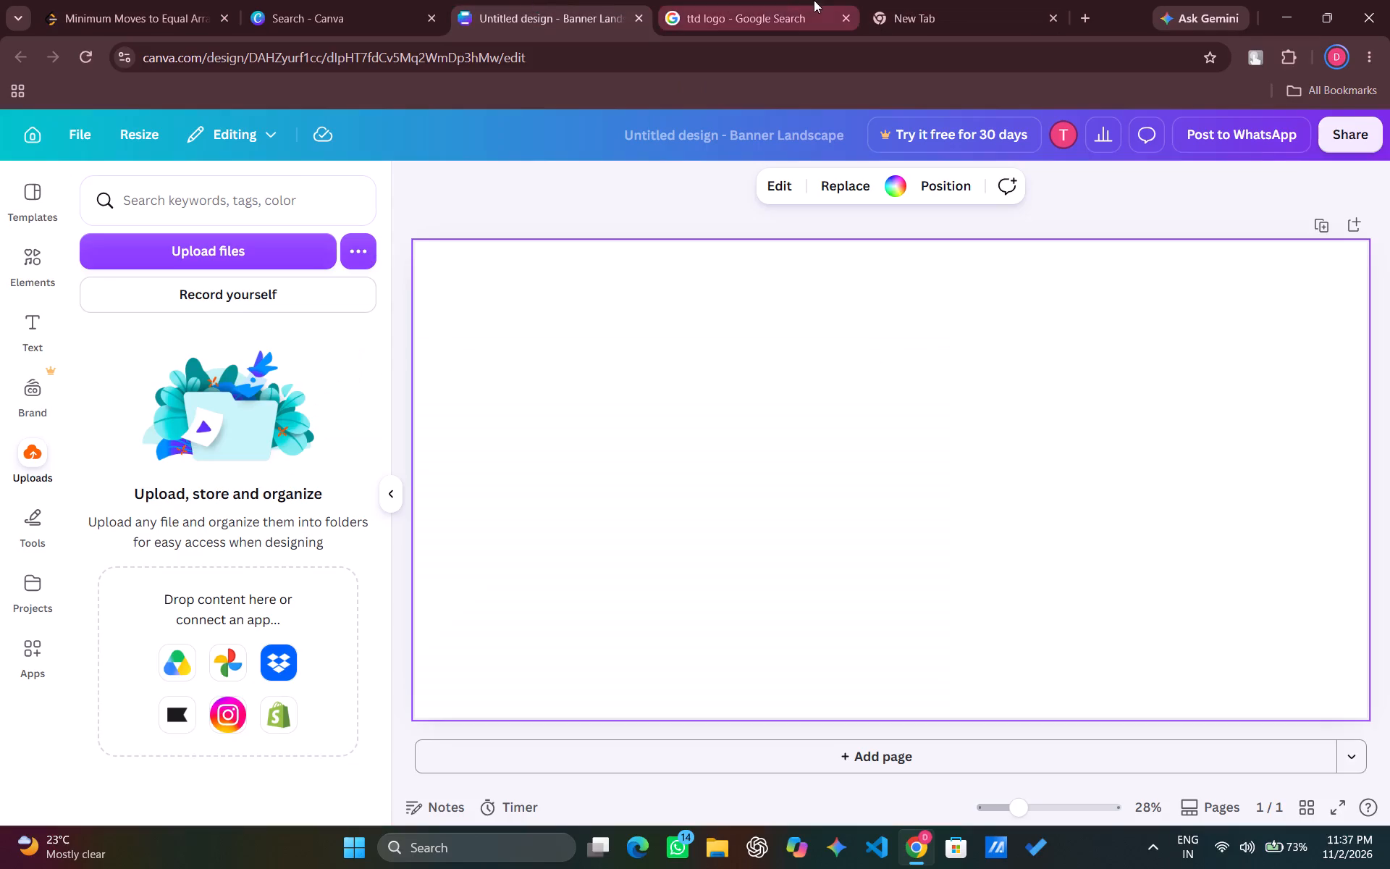
pyautogui.click(764, 0)
pyautogui.click(935, 0)
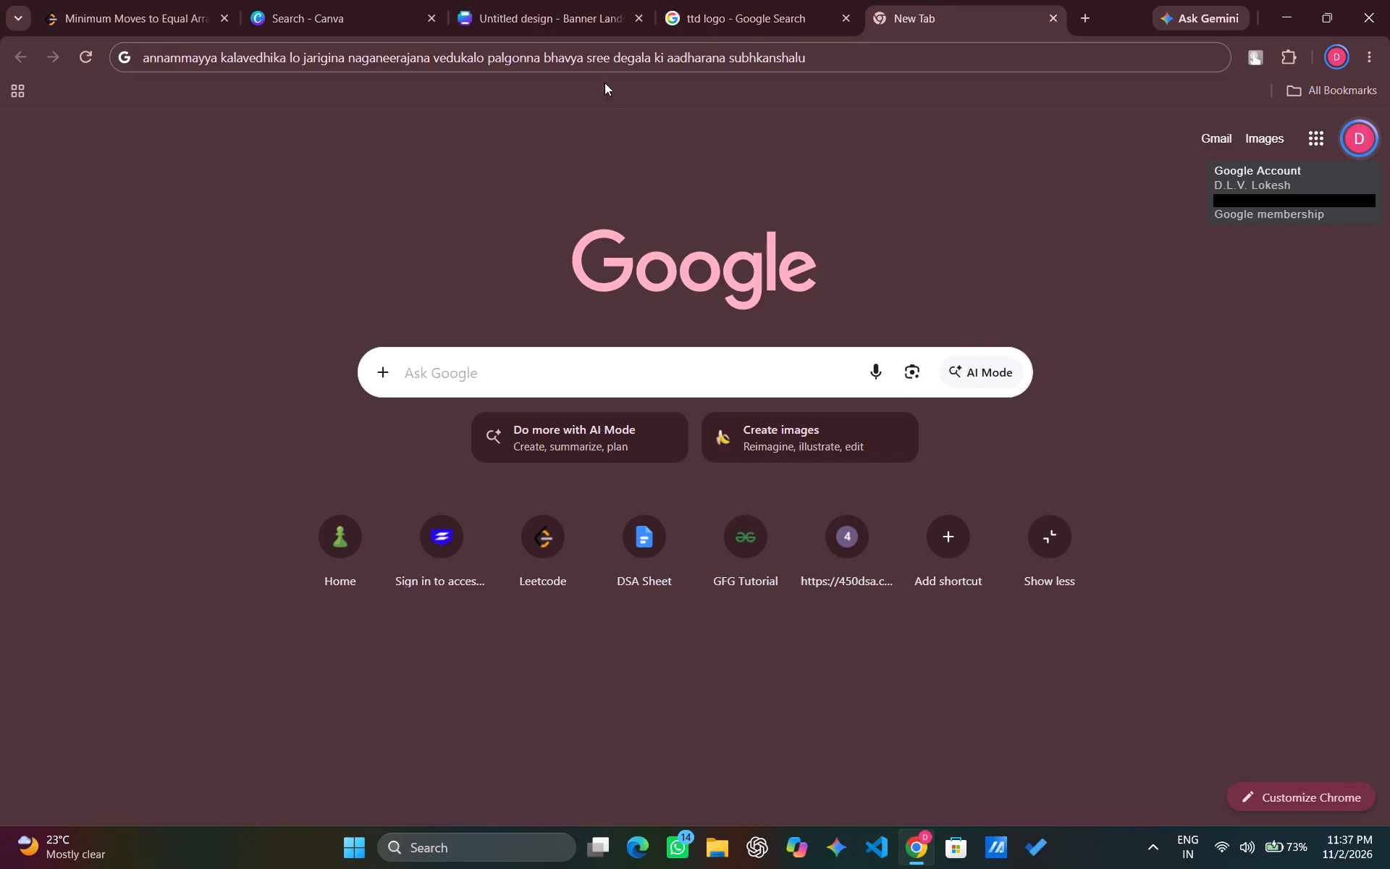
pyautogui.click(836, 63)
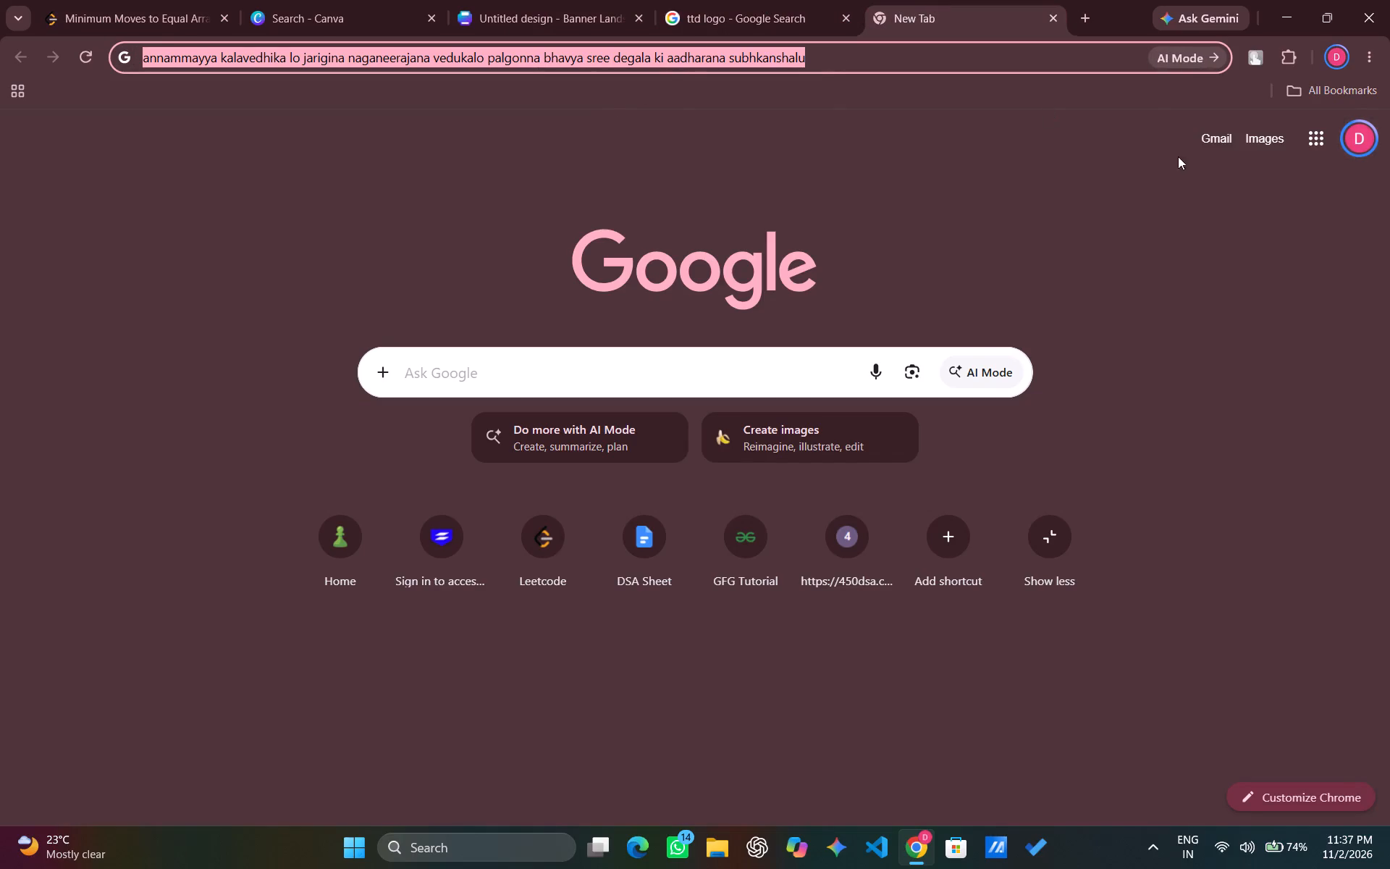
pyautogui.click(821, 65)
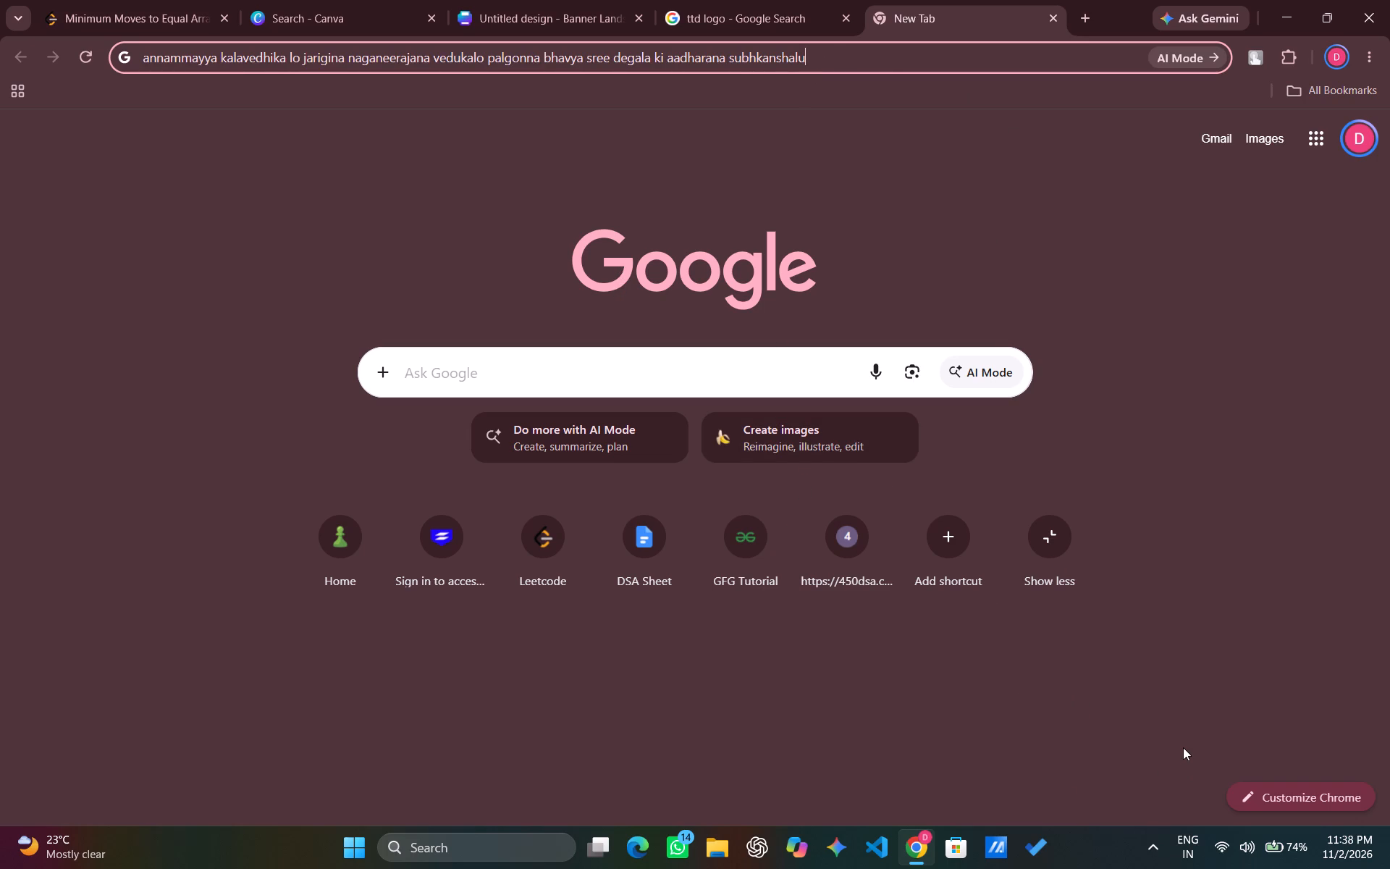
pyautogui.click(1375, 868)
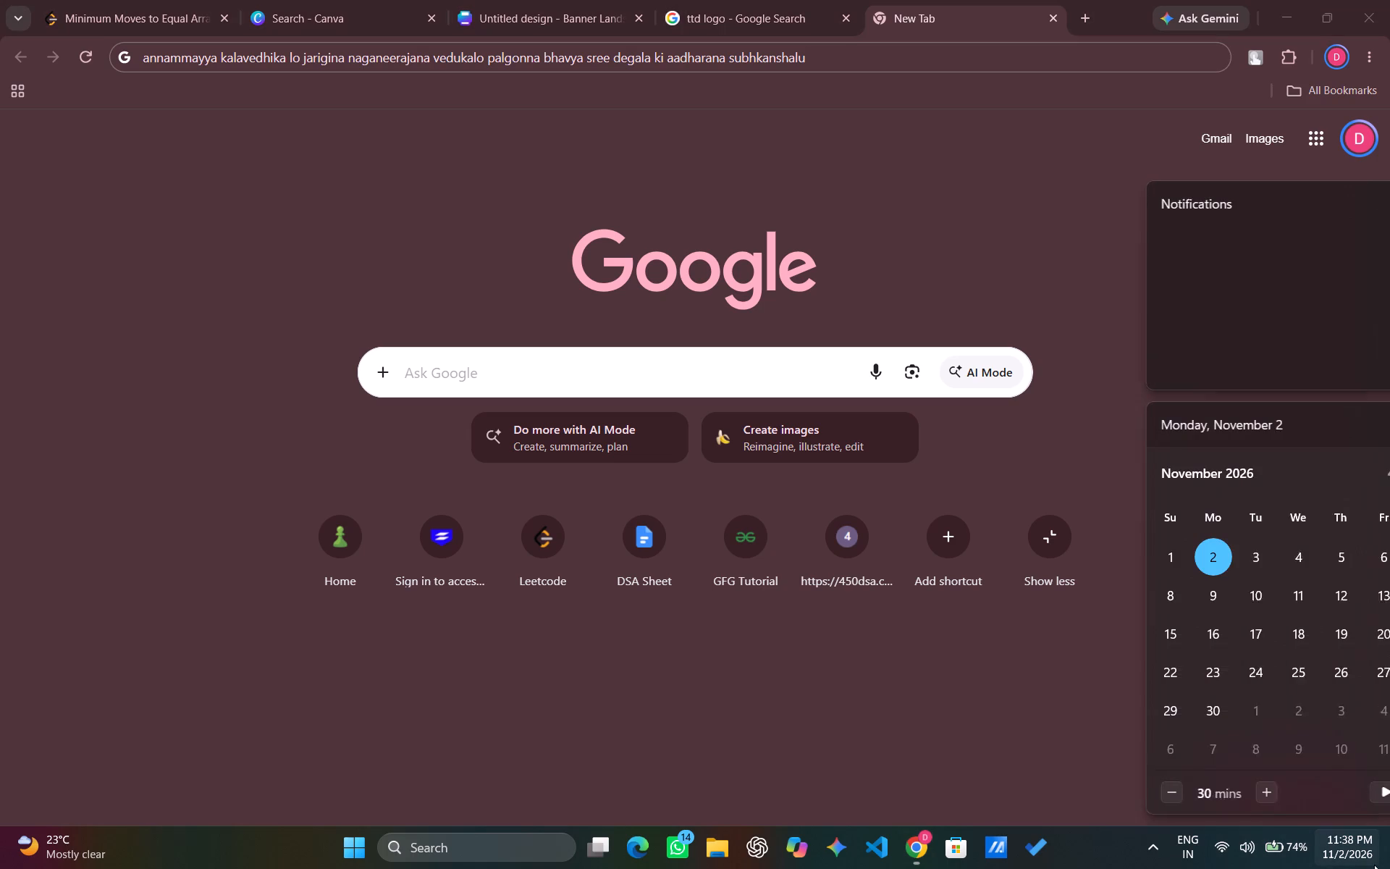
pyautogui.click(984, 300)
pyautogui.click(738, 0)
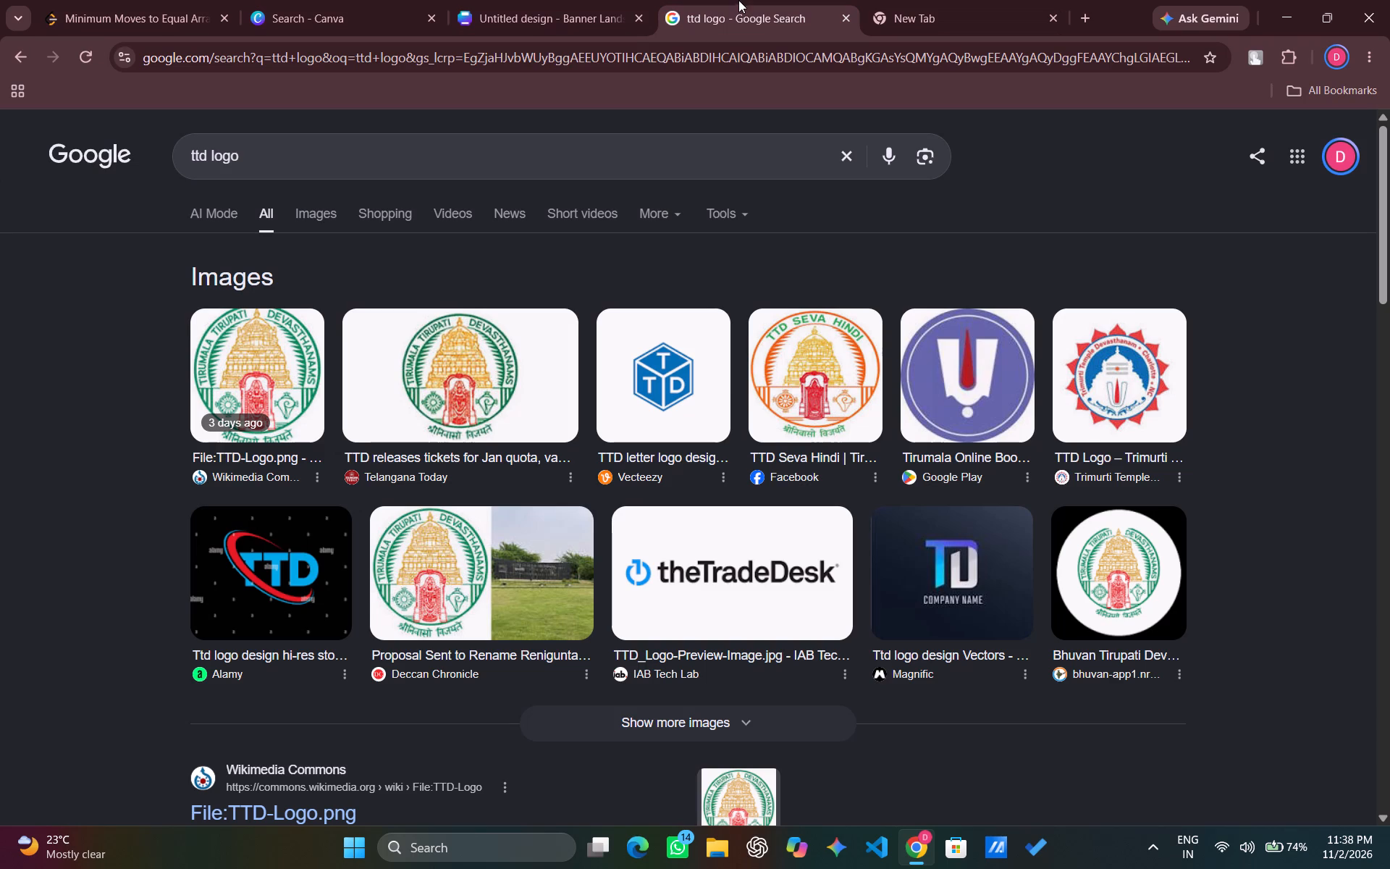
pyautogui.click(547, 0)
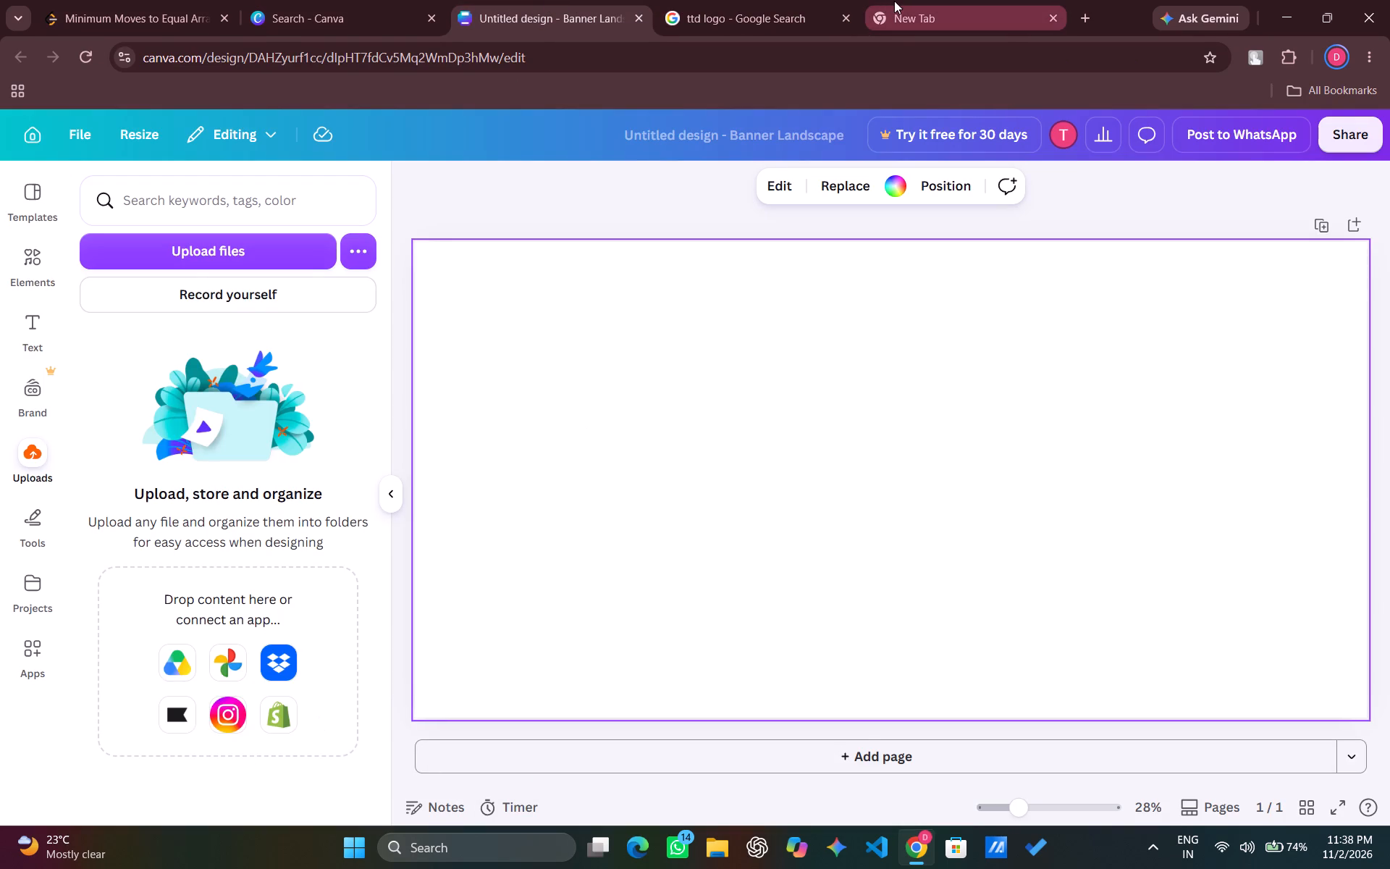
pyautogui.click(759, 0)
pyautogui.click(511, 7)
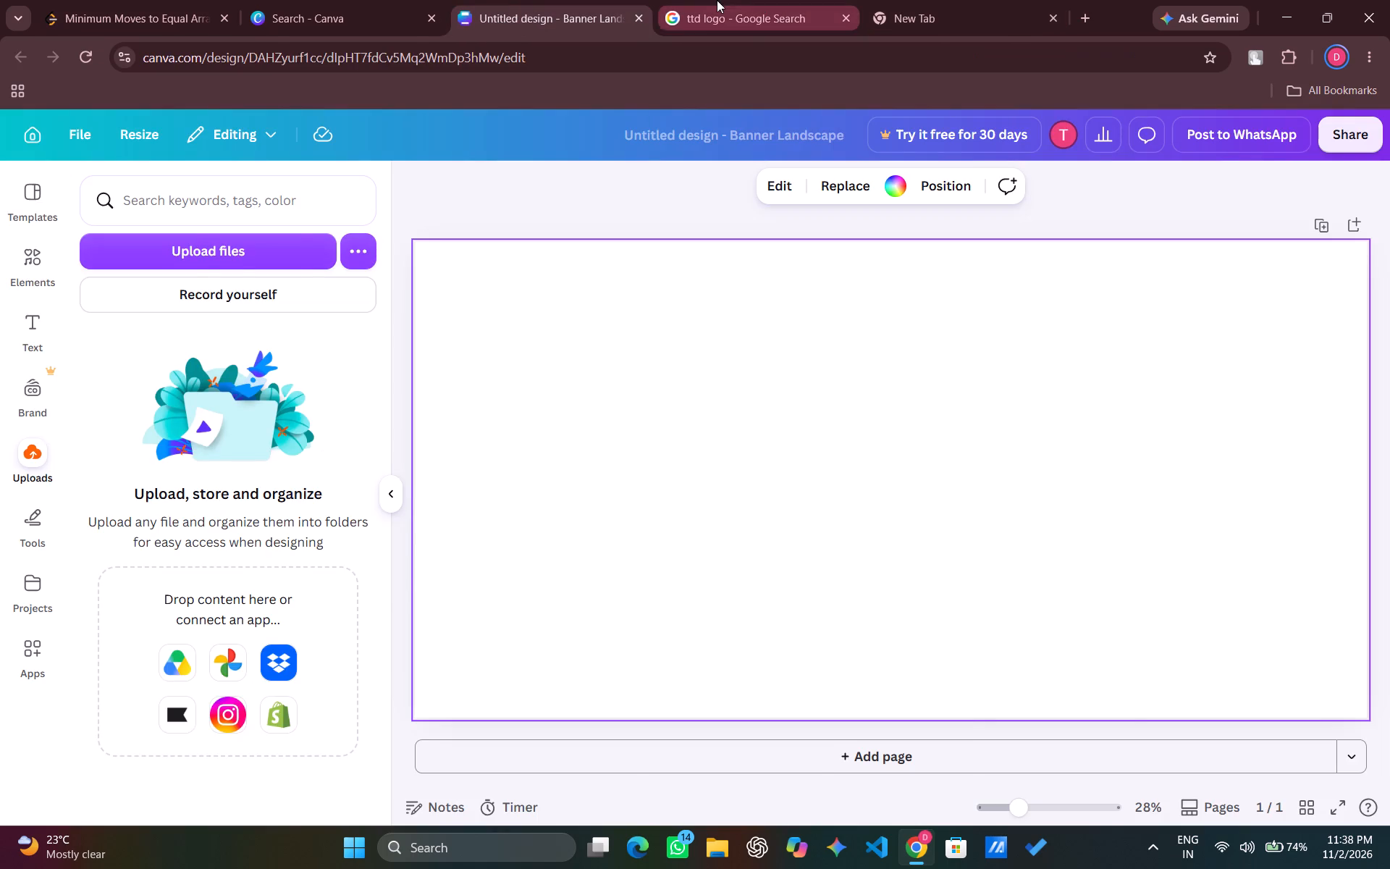
# Save the TTD logo image from the Telangana Today search result to the desktop, placing it beside the Chrome Remote Desktop shortcut.
pyautogui.click(718, 0)
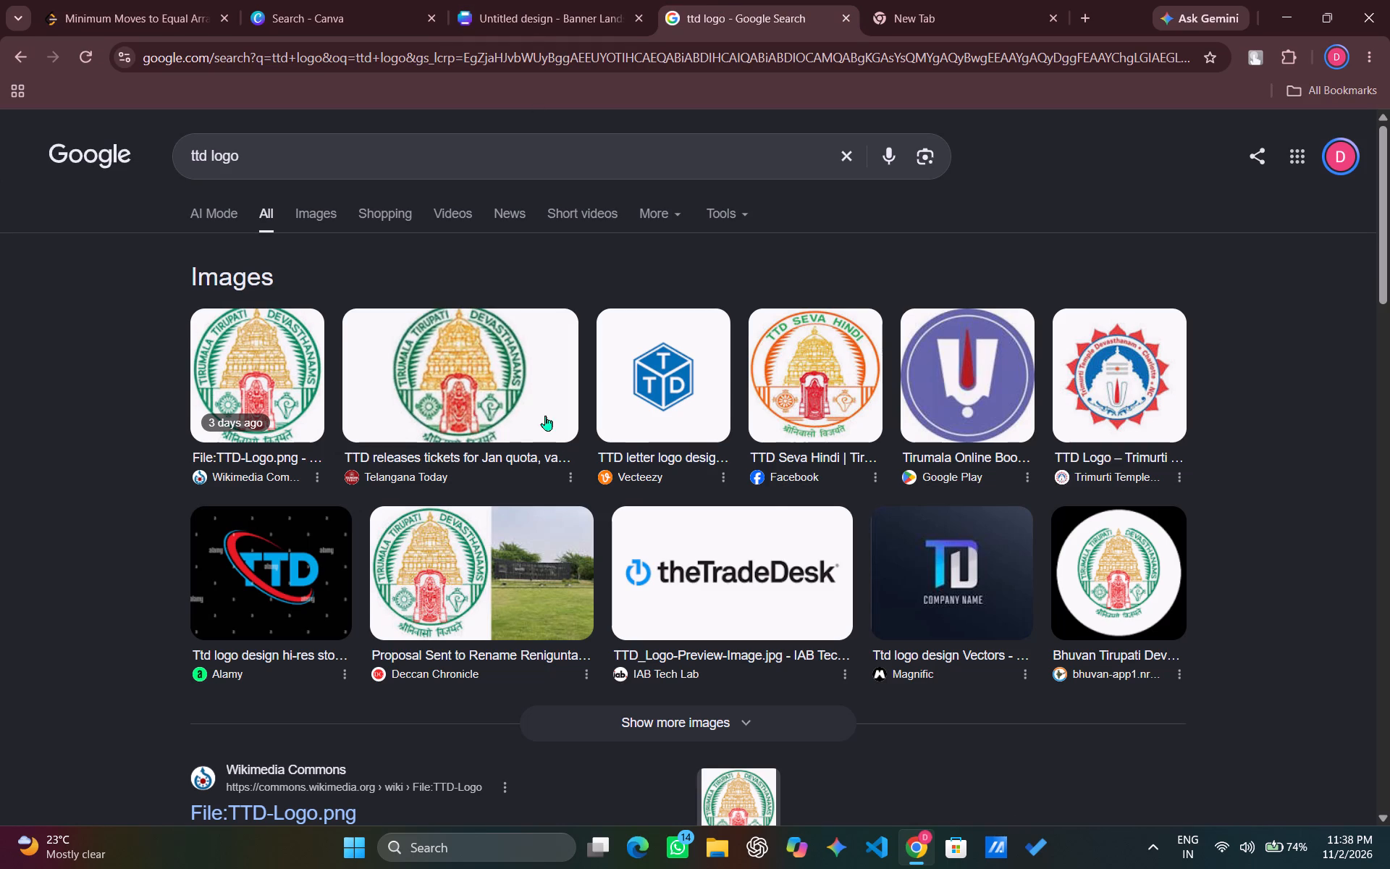
pyautogui.moveTo(418, 356); pyautogui.dragTo(463, 401)
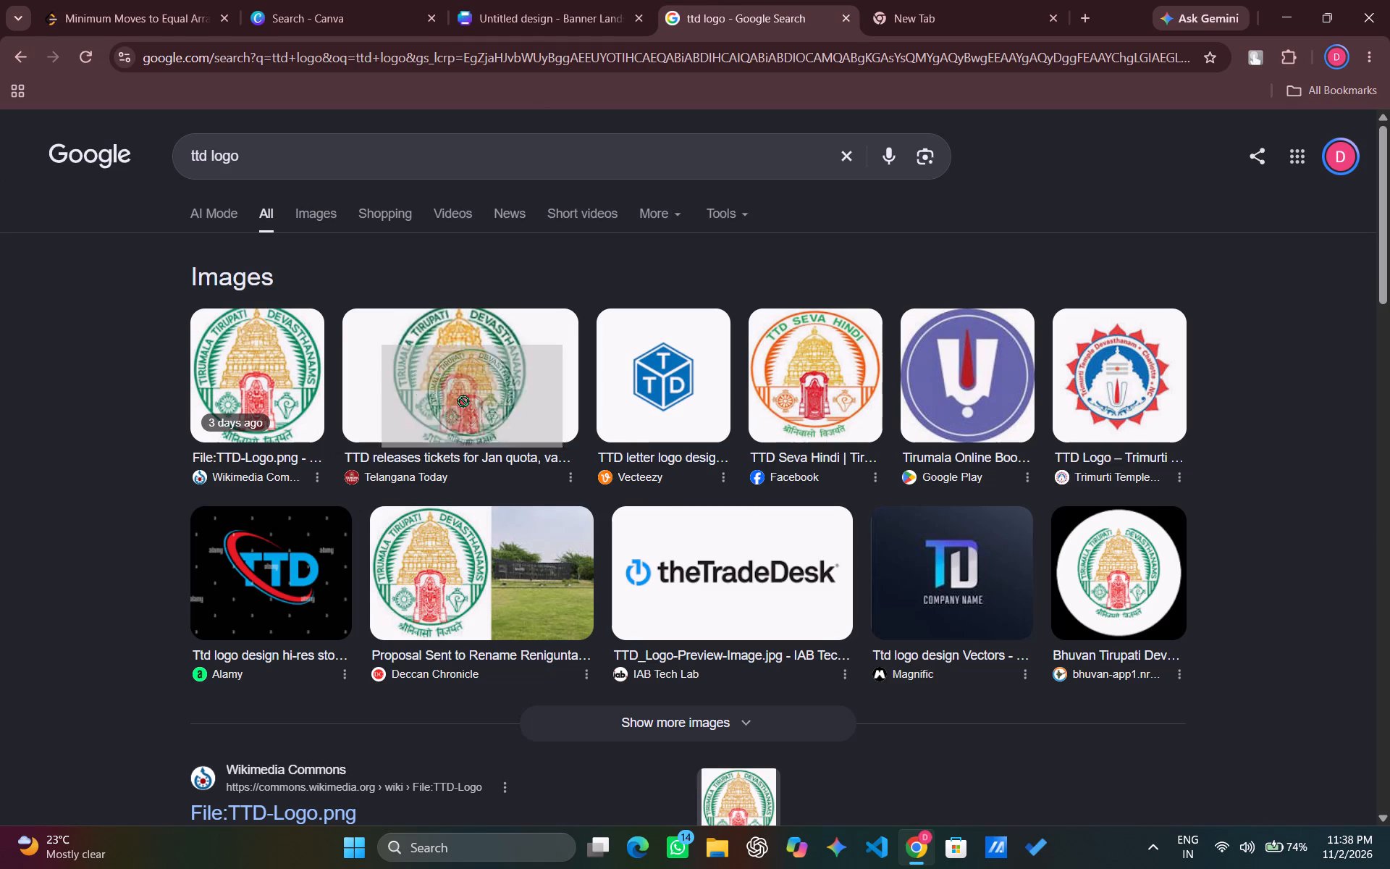
pyautogui.moveTo(463, 401); pyautogui.dragTo(922, 593)
pyautogui.moveTo(850, 533); pyautogui.dragTo(754, 458)
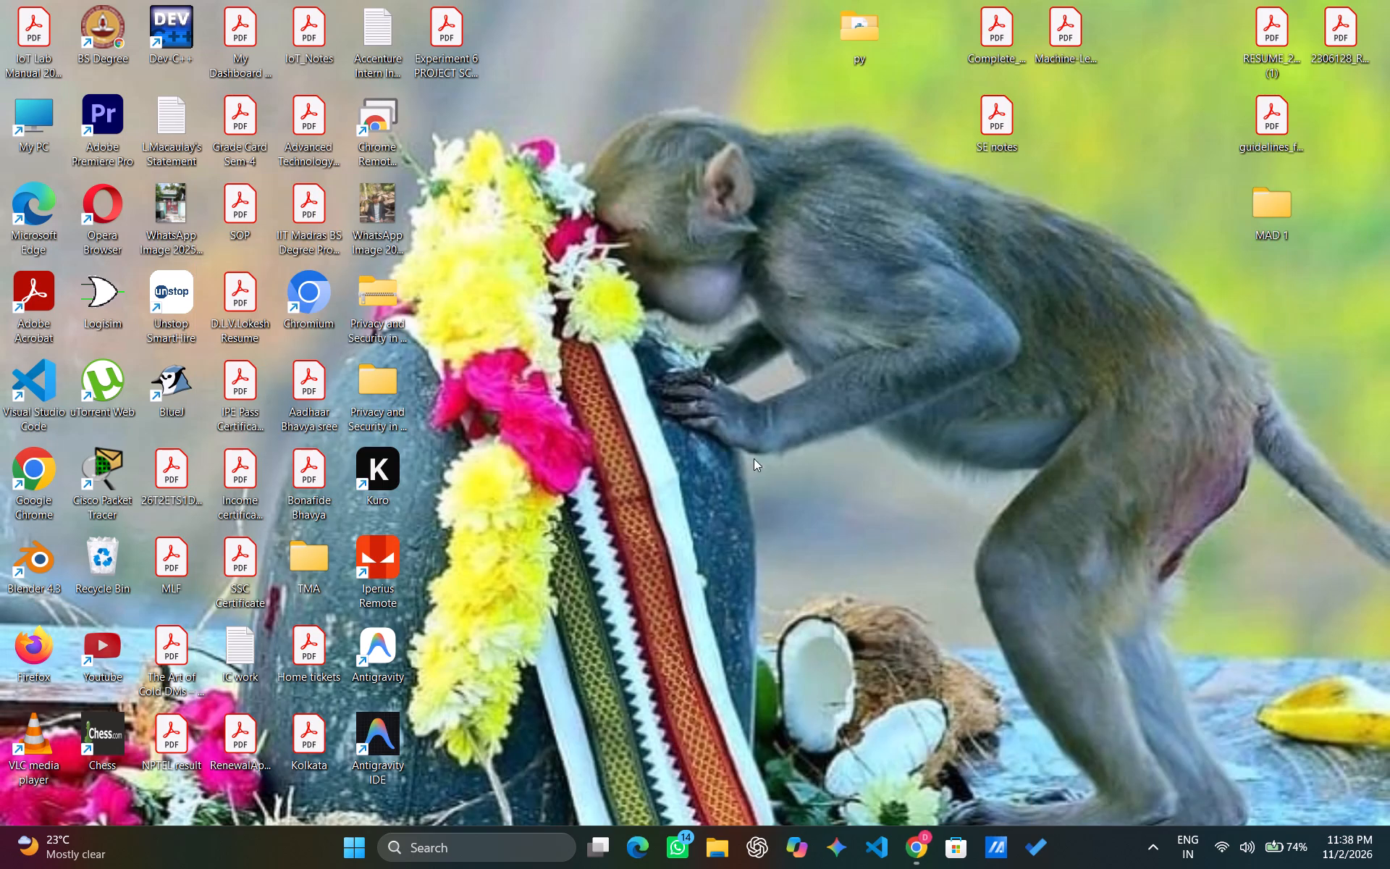
pyautogui.moveTo(754, 458); pyautogui.dragTo(535, 156)
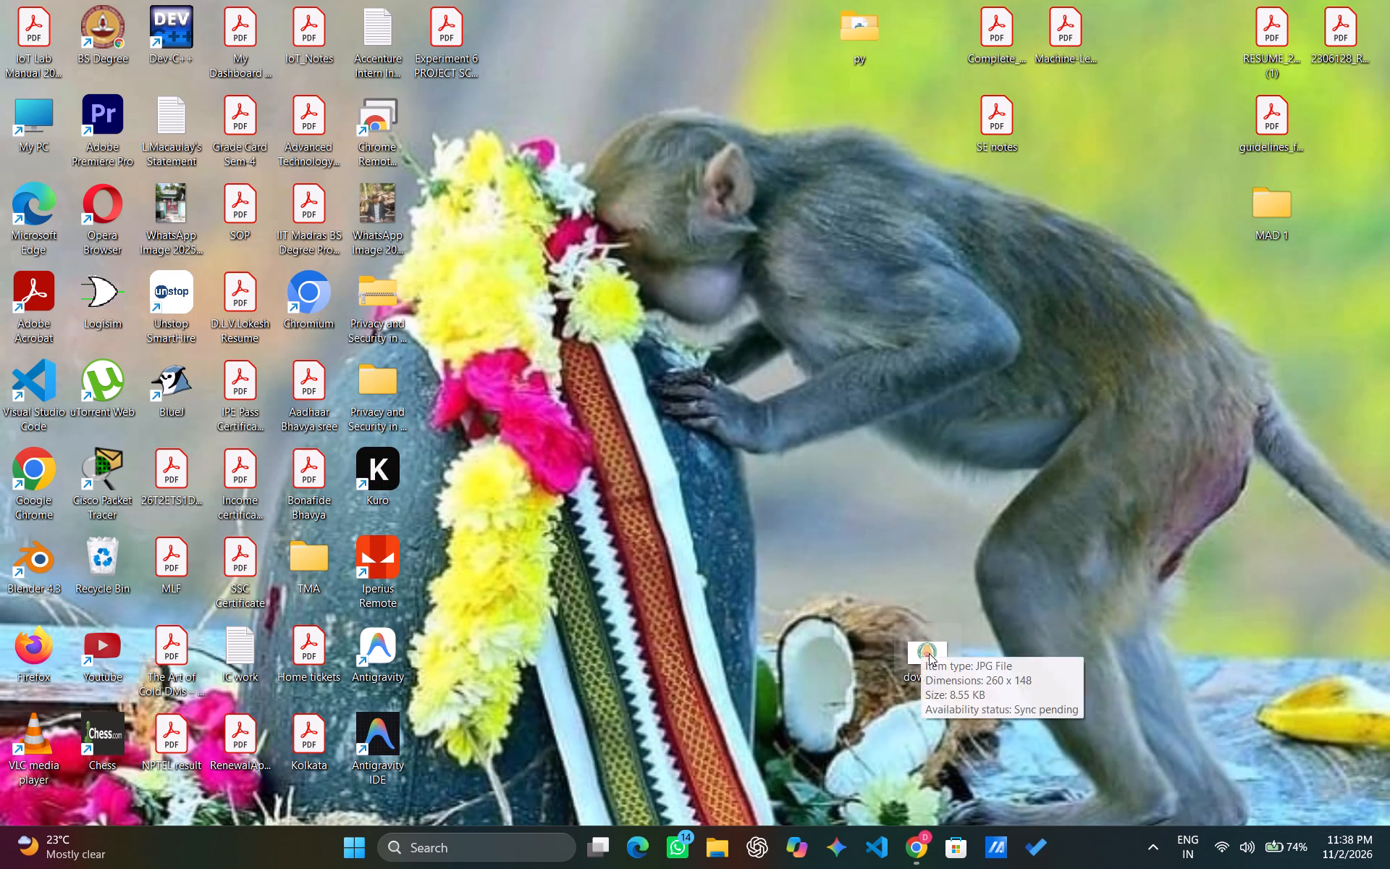
pyautogui.moveTo(929, 653); pyautogui.dragTo(538, 140)
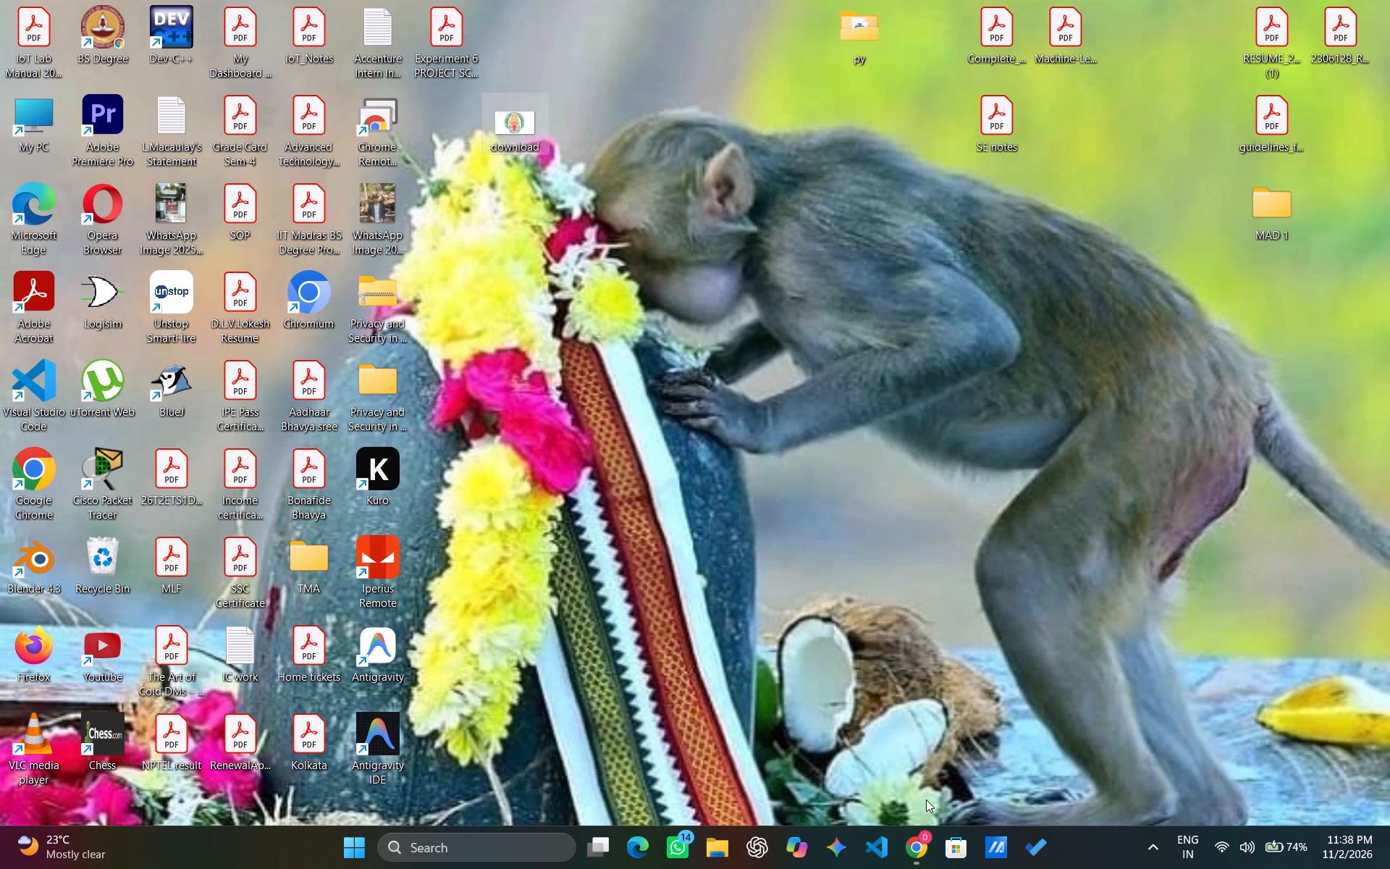
# Return to the Canva banner design, start a file upload and open the Desktop folder in the file chooser.
pyautogui.click(907, 834)
pyautogui.click(492, 0)
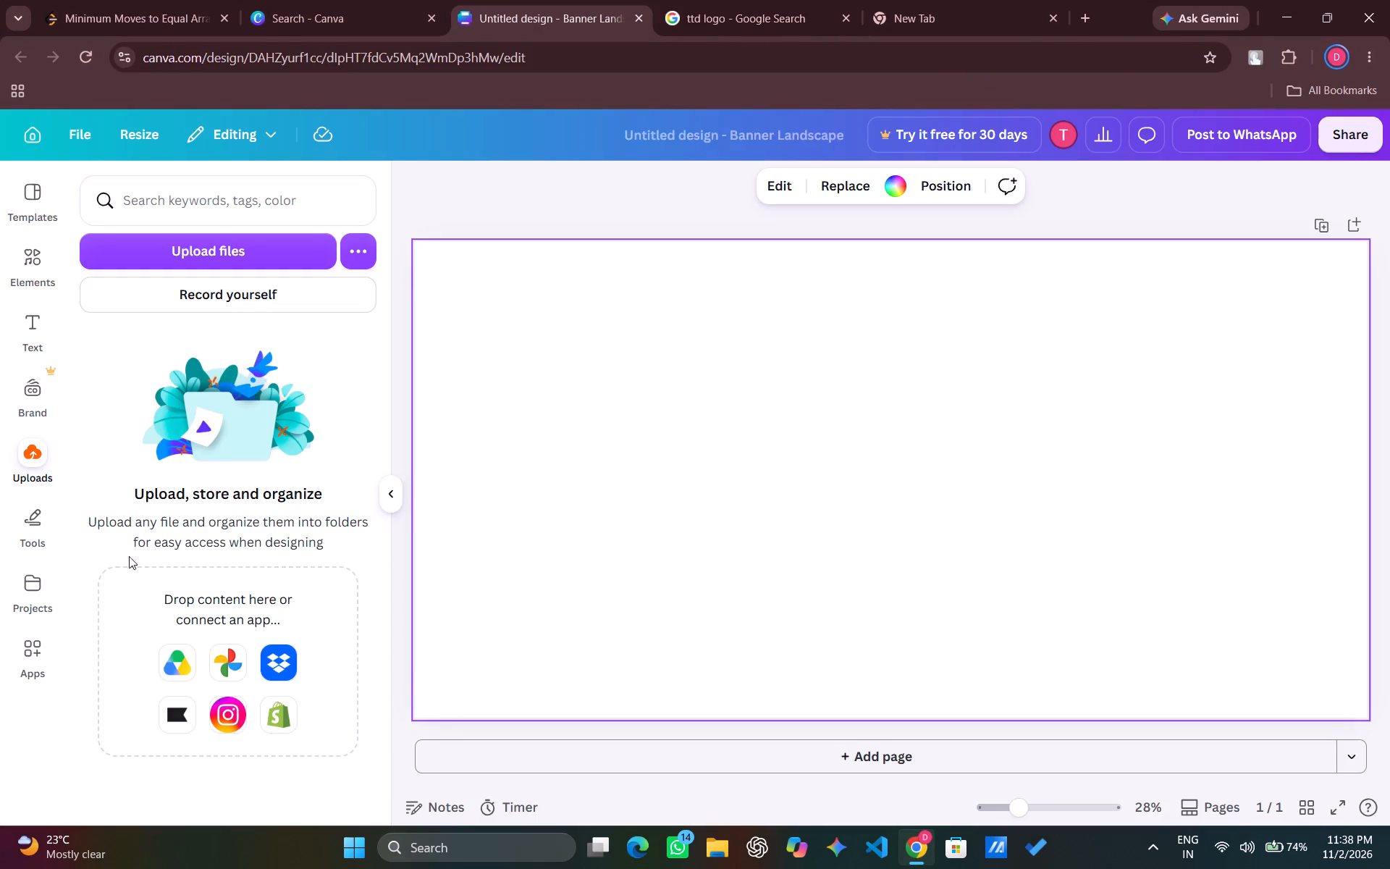
pyautogui.click(169, 264)
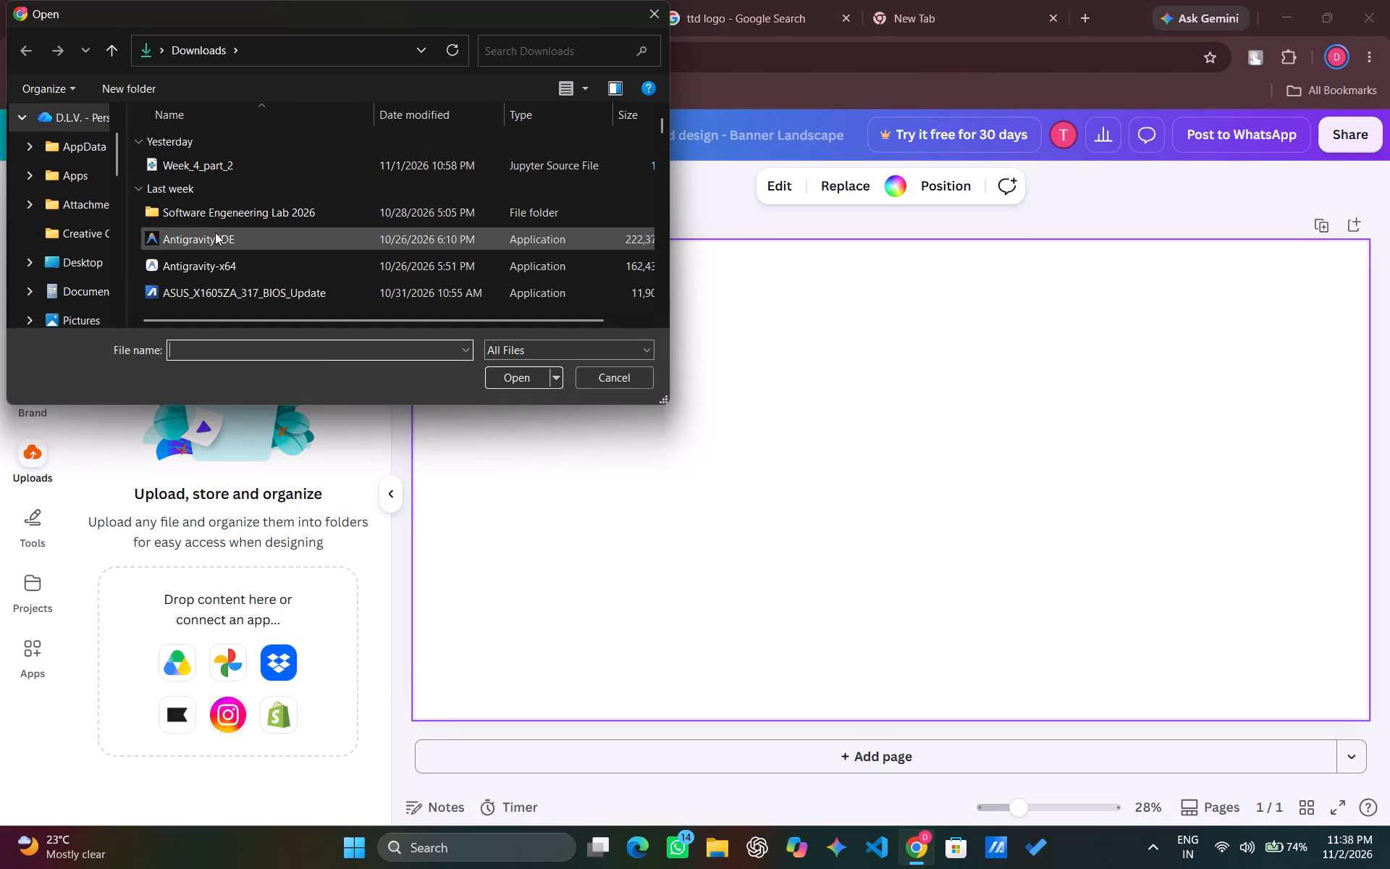
pyautogui.click(93, 285)
pyautogui.click(80, 257)
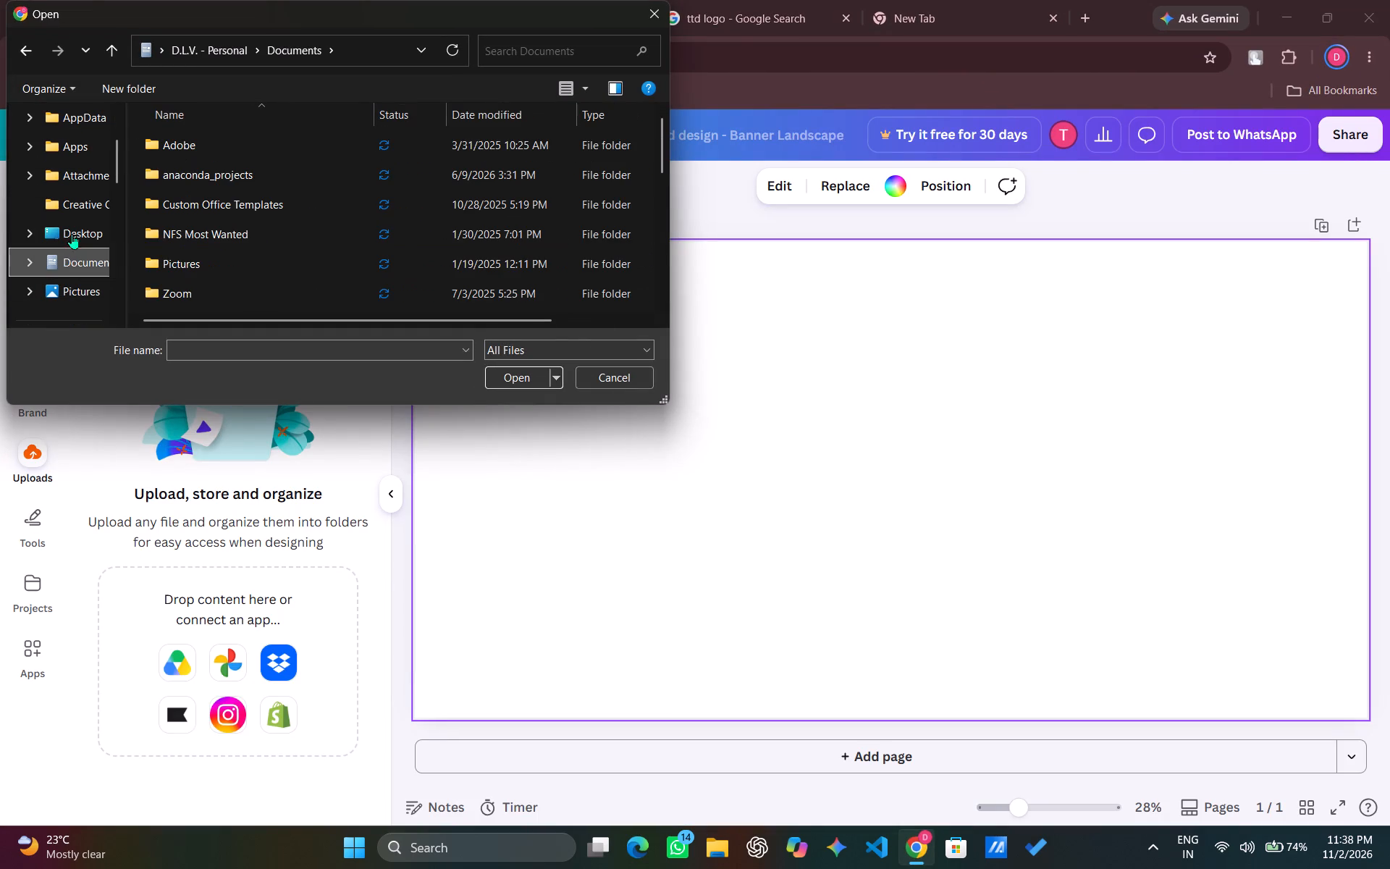
pyautogui.click(71, 231)
# Look through the files in the Desktop folder for the logo image to upload.
pyautogui.scroll(-6, 224, 269)
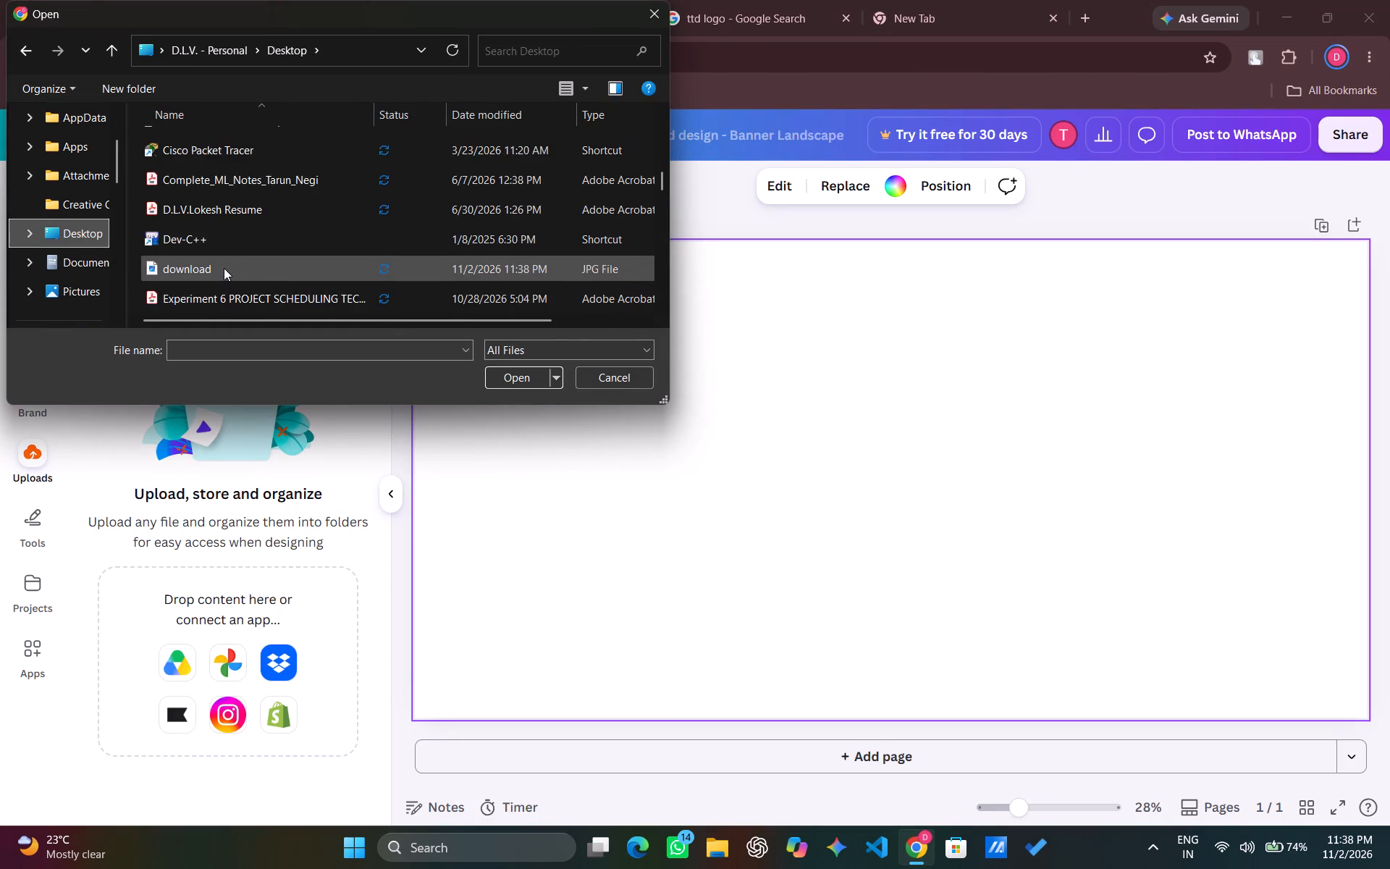
pyautogui.scroll(-15, 224, 268)
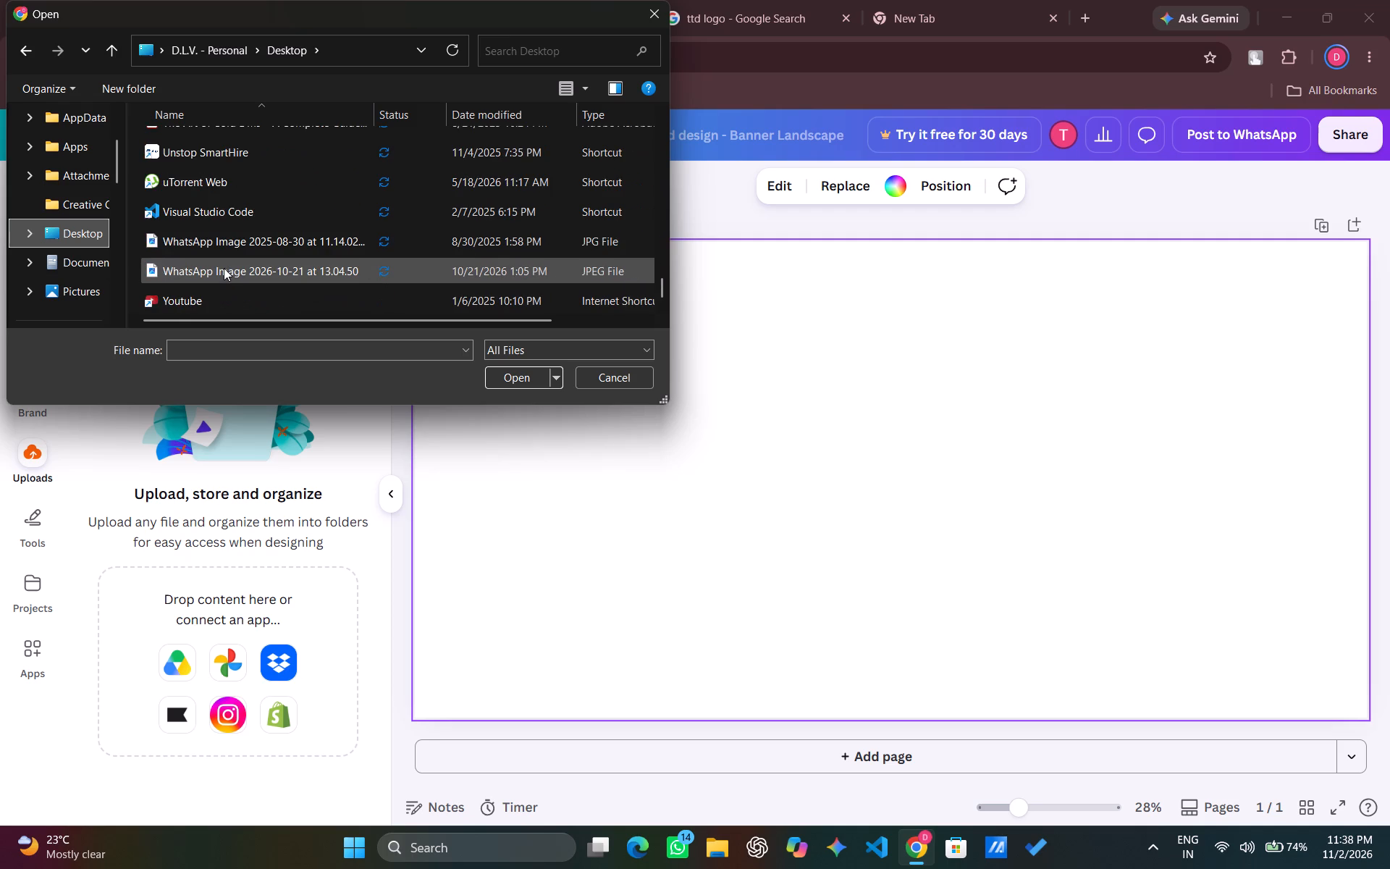
pyautogui.scroll(-5, 224, 268)
pyautogui.scroll(1, 224, 269)
pyautogui.scroll(-6, 224, 269)
pyautogui.scroll(2, 224, 269)
pyautogui.scroll(-7, 203, 240)
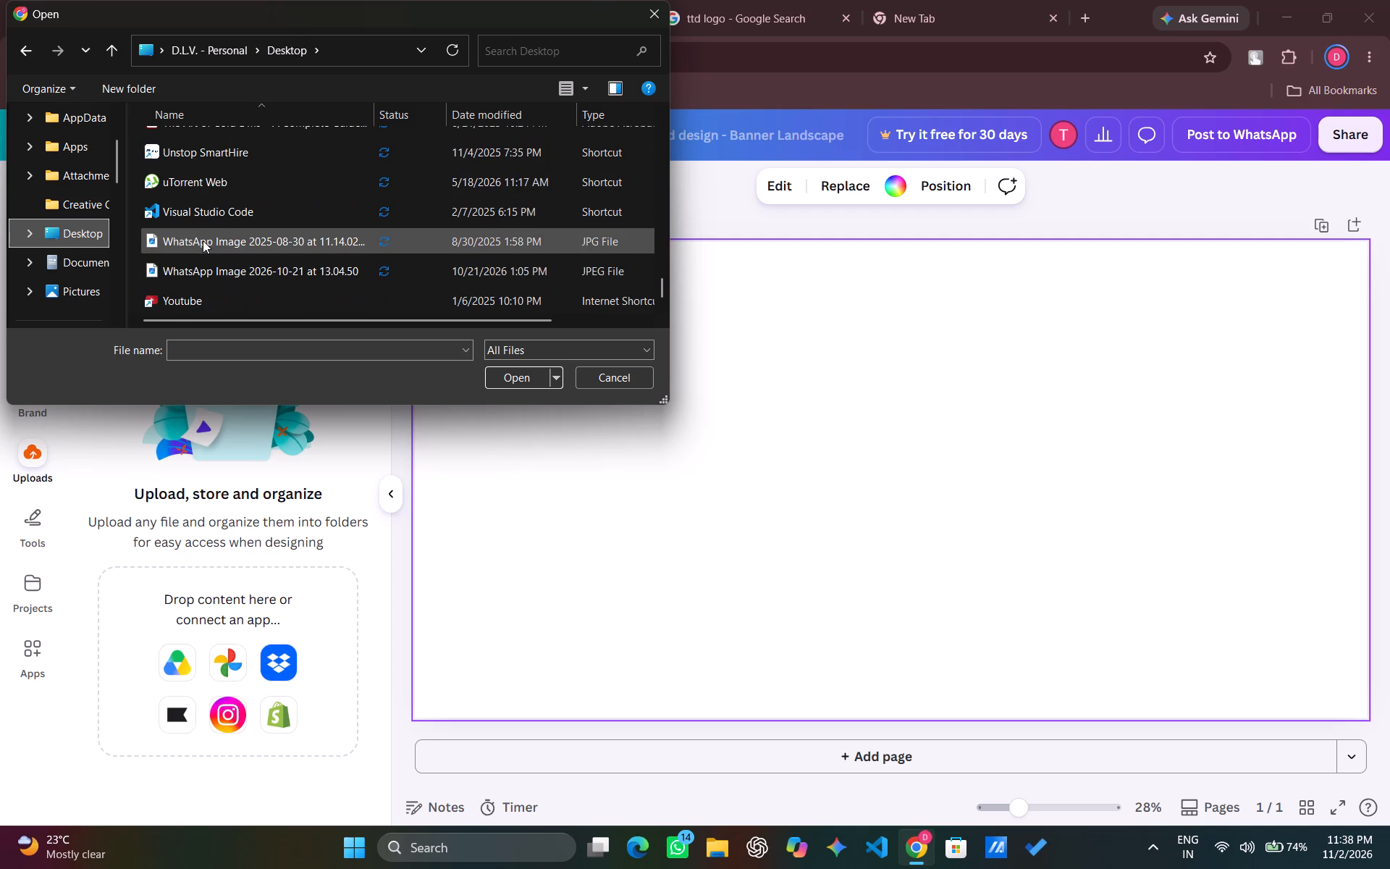
pyautogui.scroll(-2, 203, 240)
pyautogui.scroll(1, 205, 295)
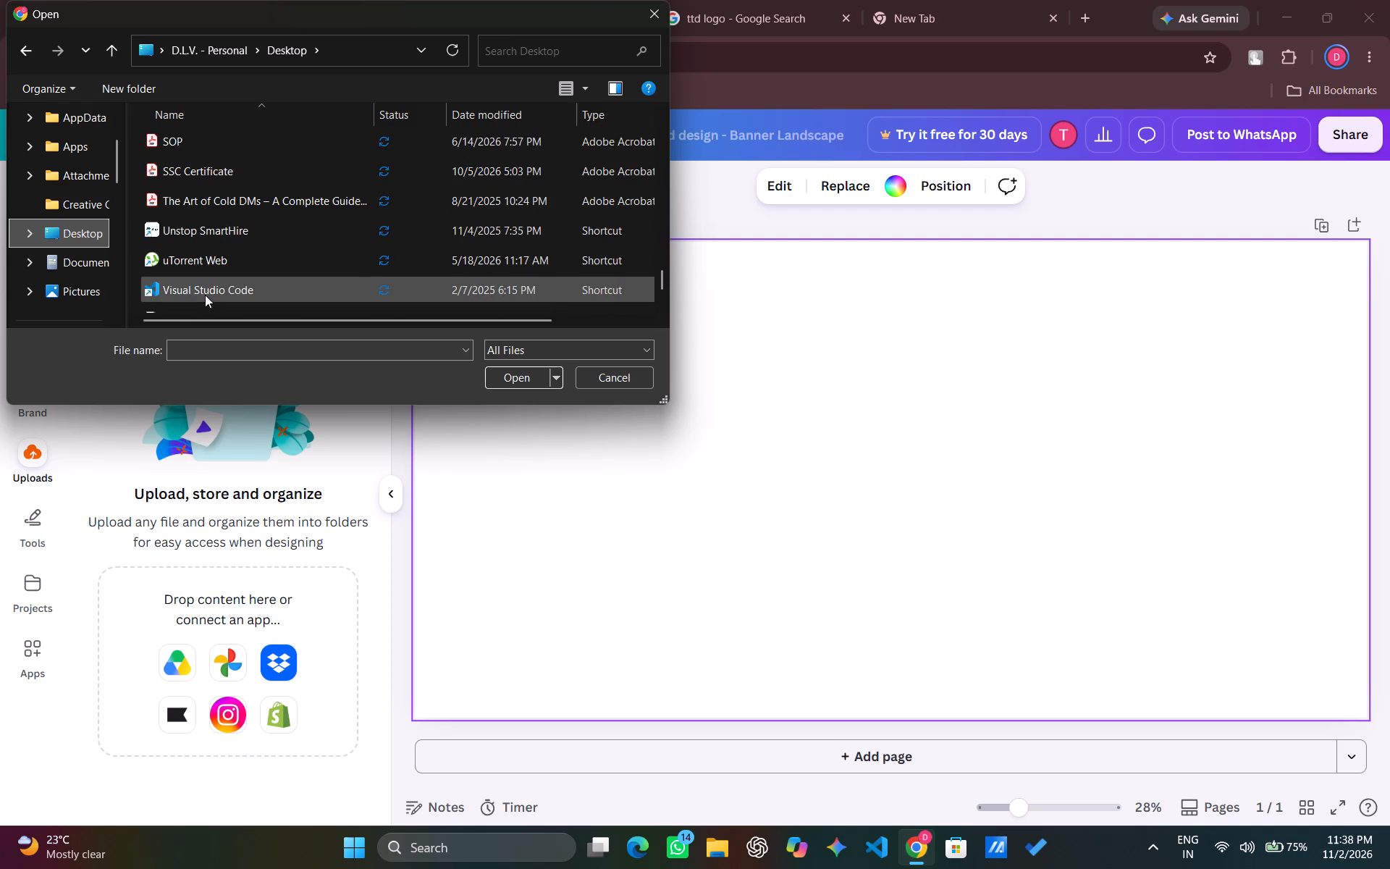
pyautogui.scroll(5, 205, 295)
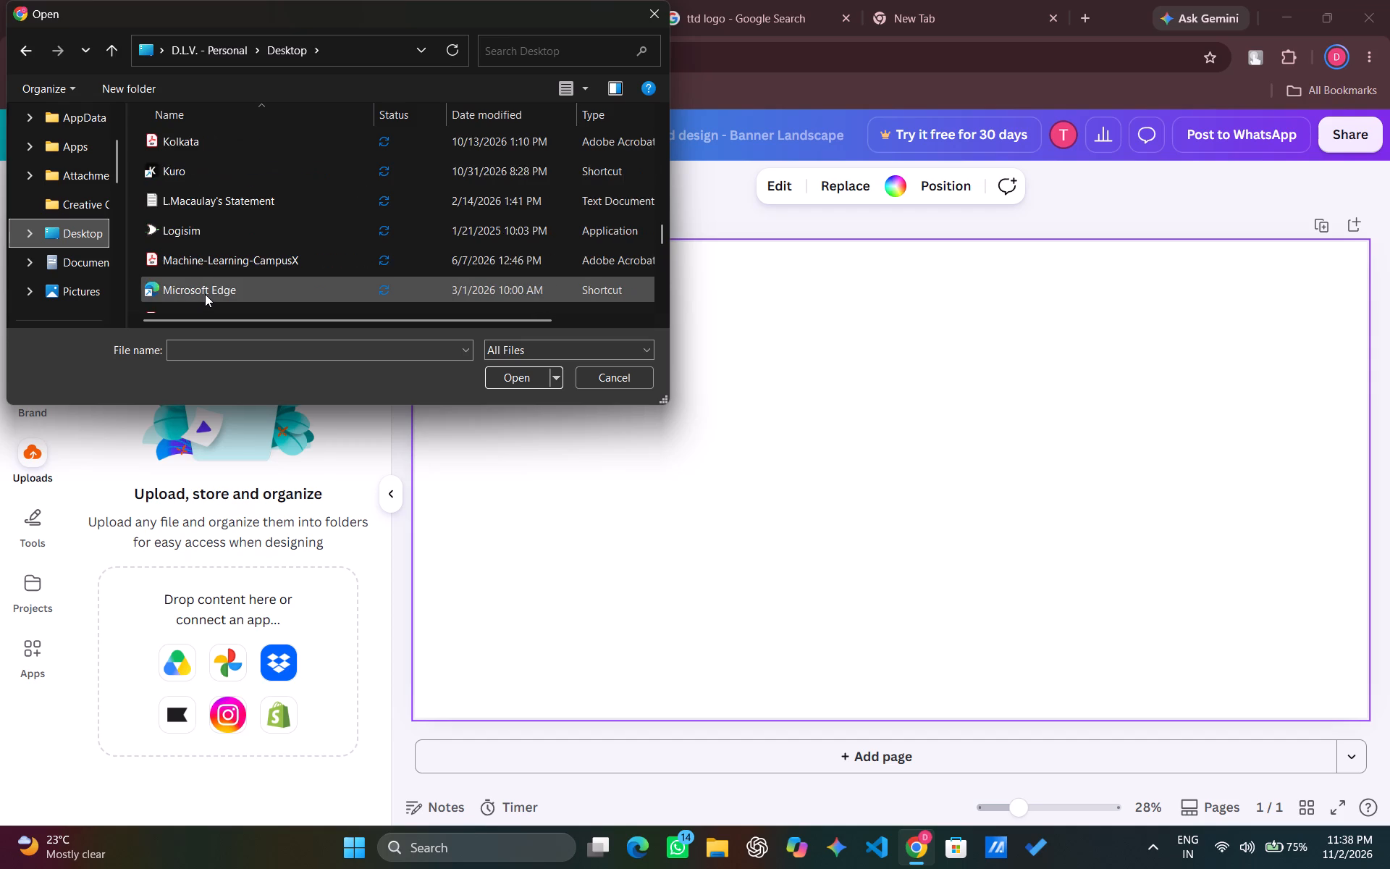
pyautogui.scroll(2, 205, 294)
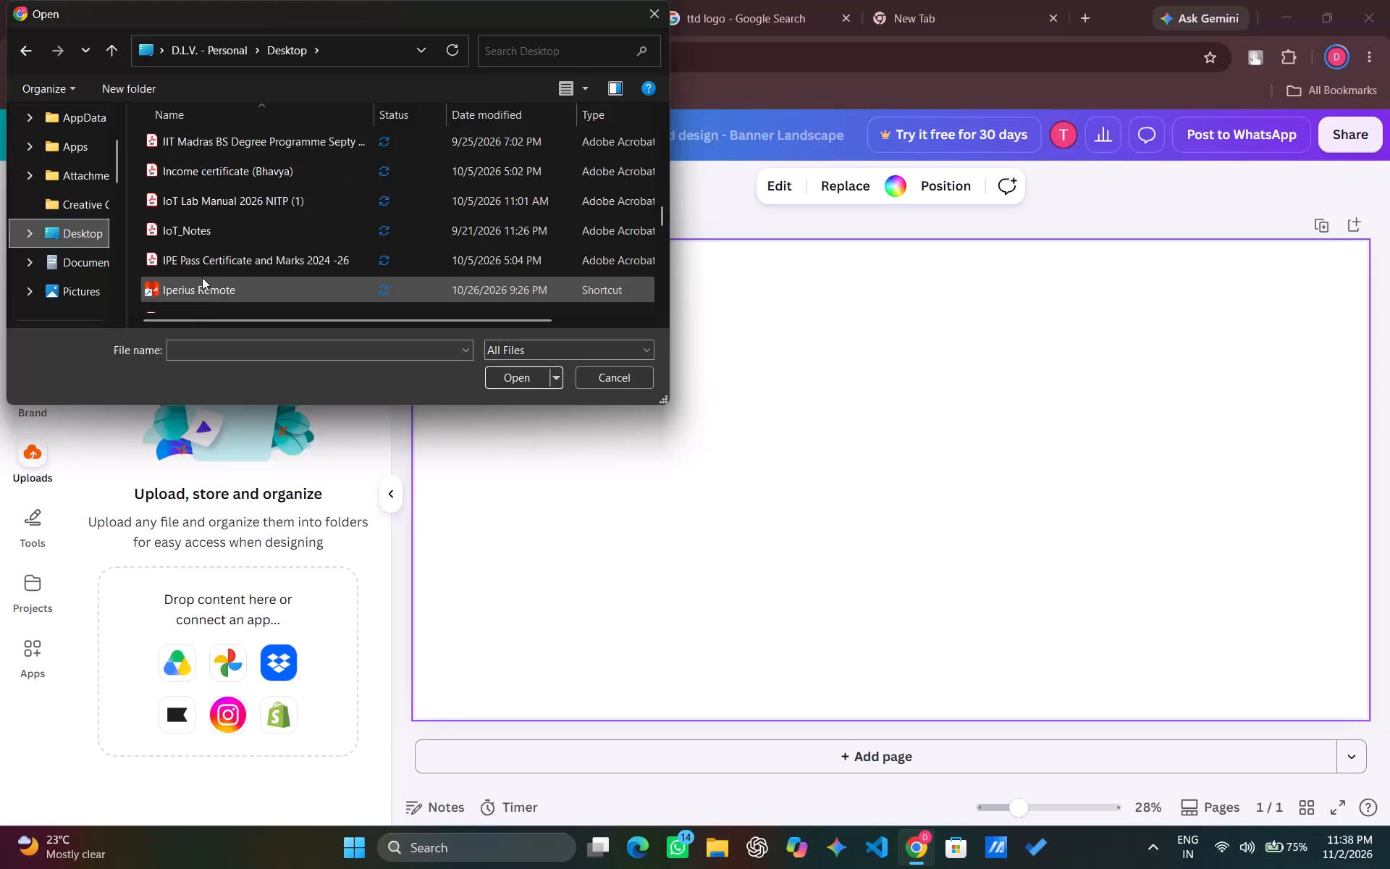
pyautogui.scroll(7, 202, 277)
pyautogui.scroll(-3, 202, 277)
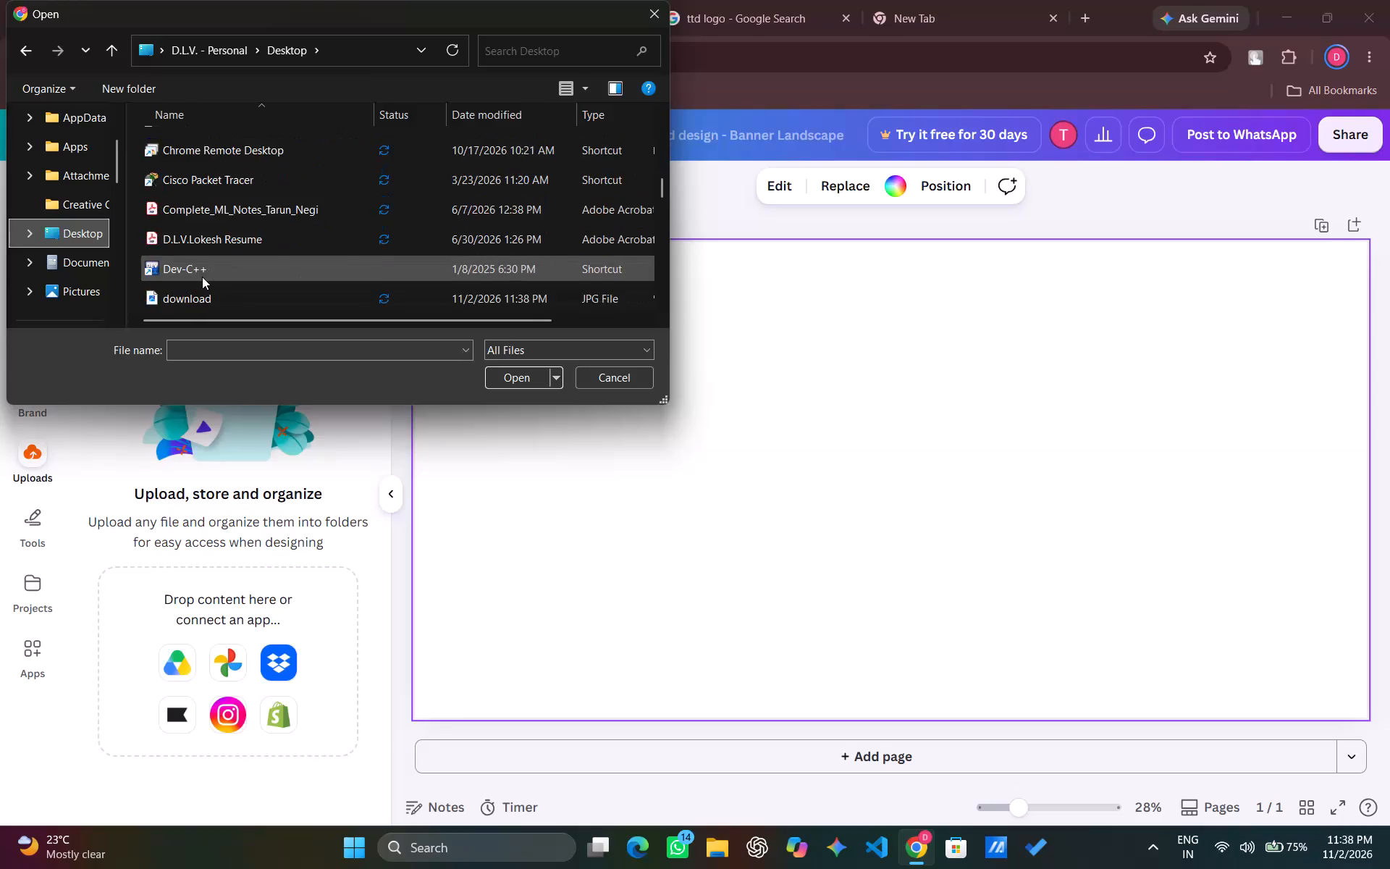
pyautogui.scroll(-14, 202, 277)
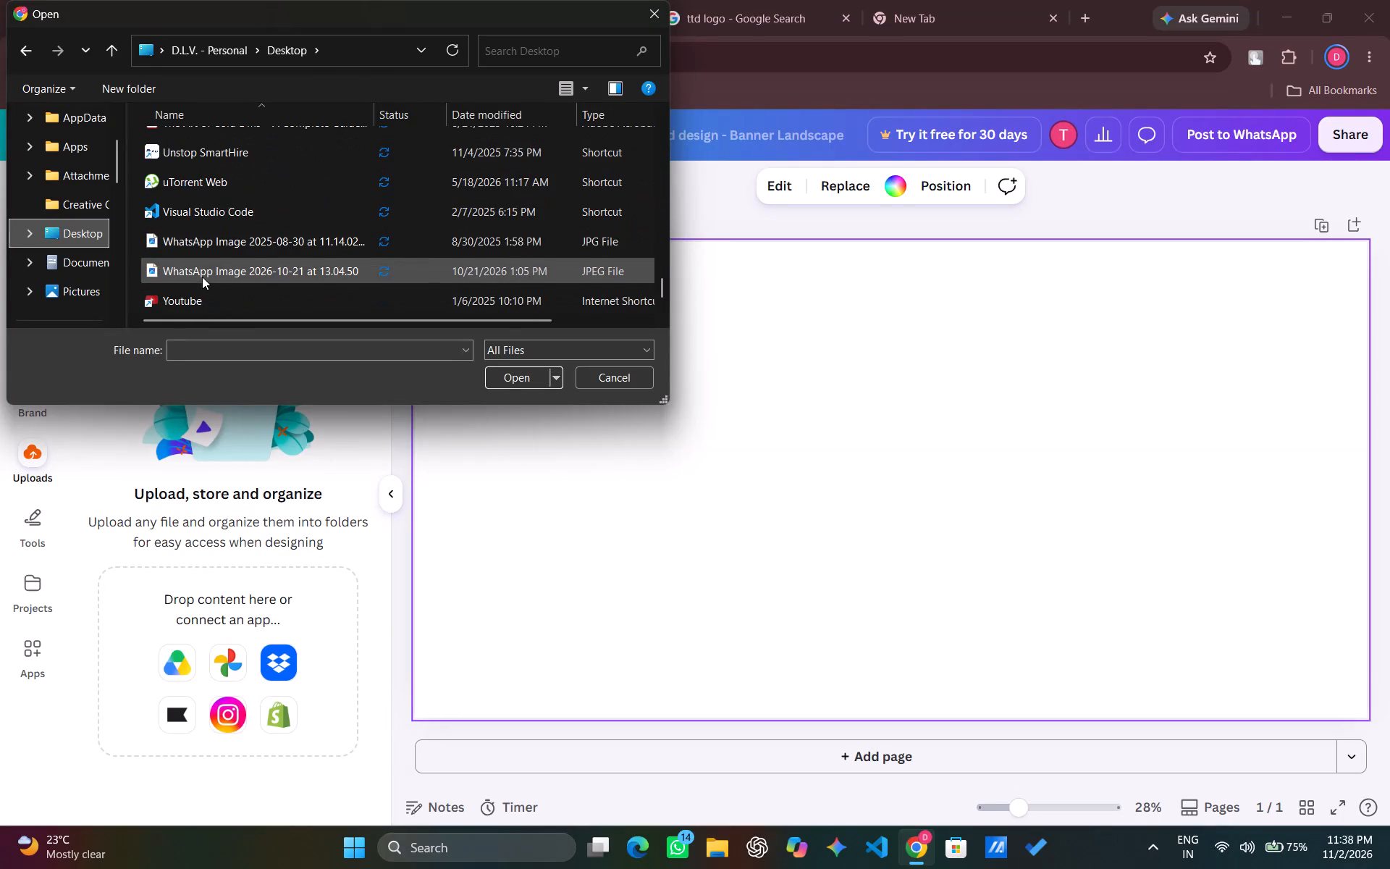
pyautogui.scroll(2, 202, 277)
pyautogui.scroll(-1, 202, 277)
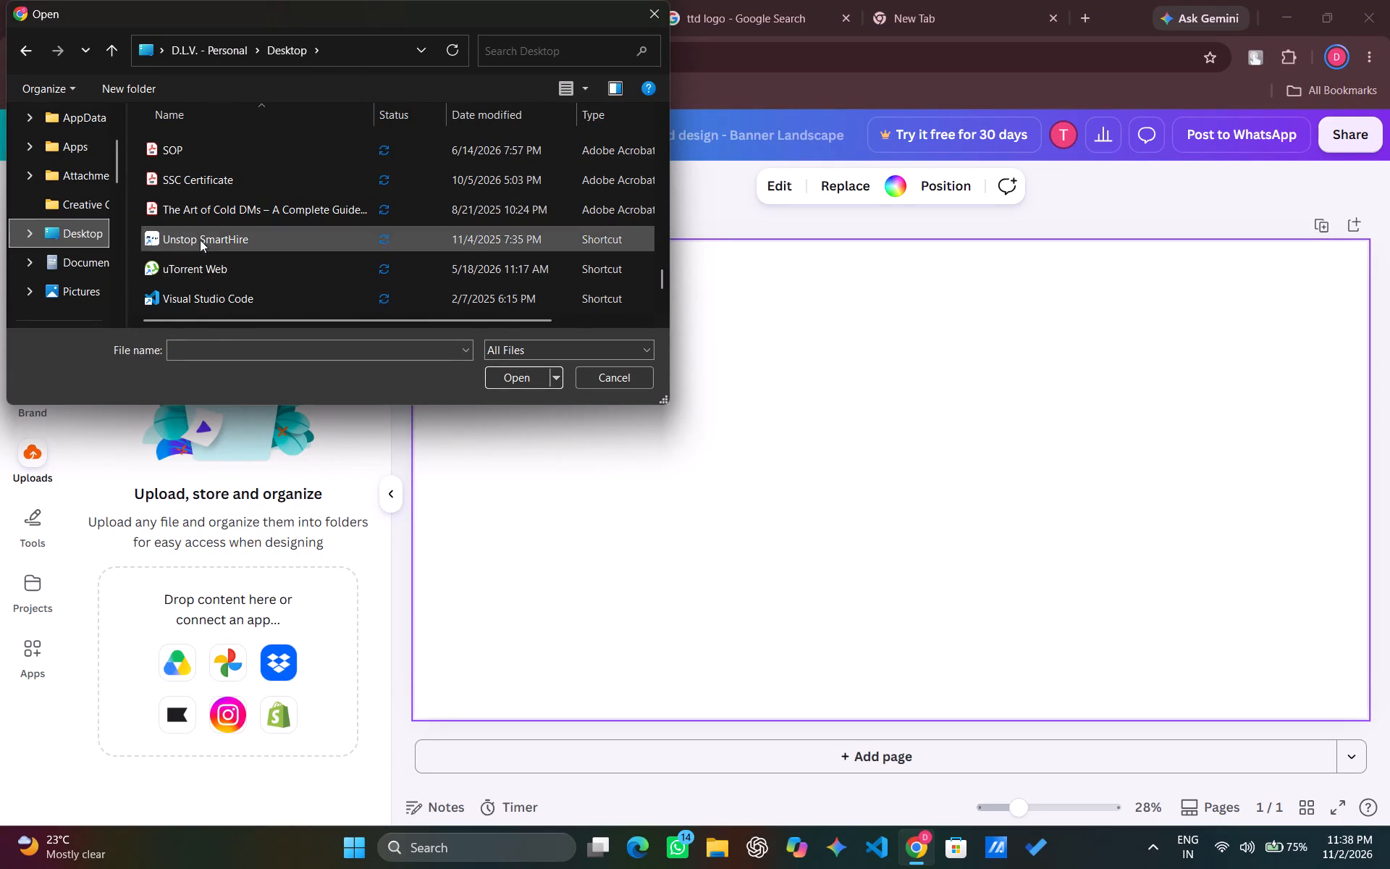
pyautogui.scroll(-2, 203, 252)
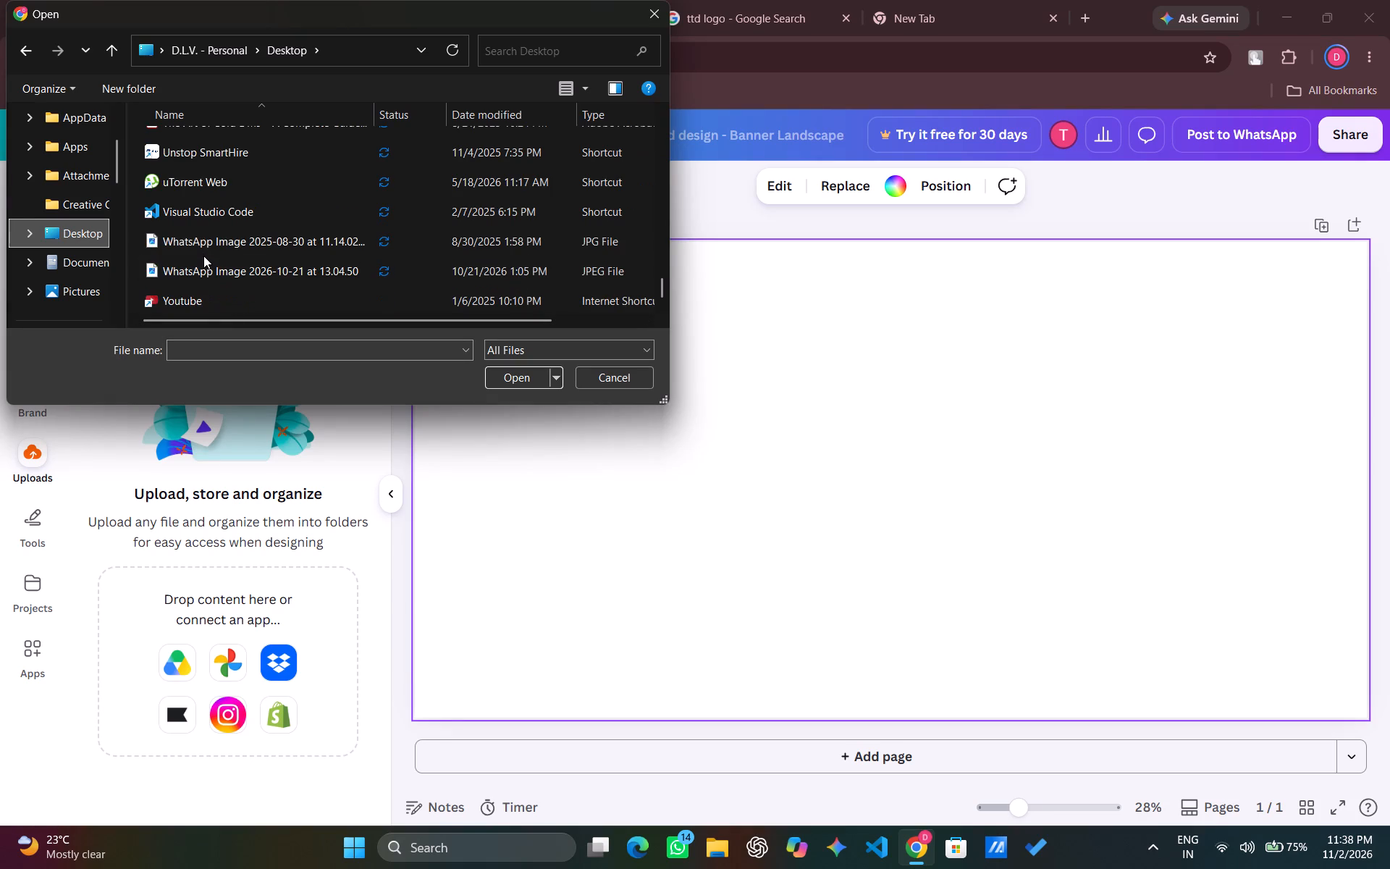
pyautogui.scroll(-2, 203, 256)
pyautogui.scroll(2, 203, 257)
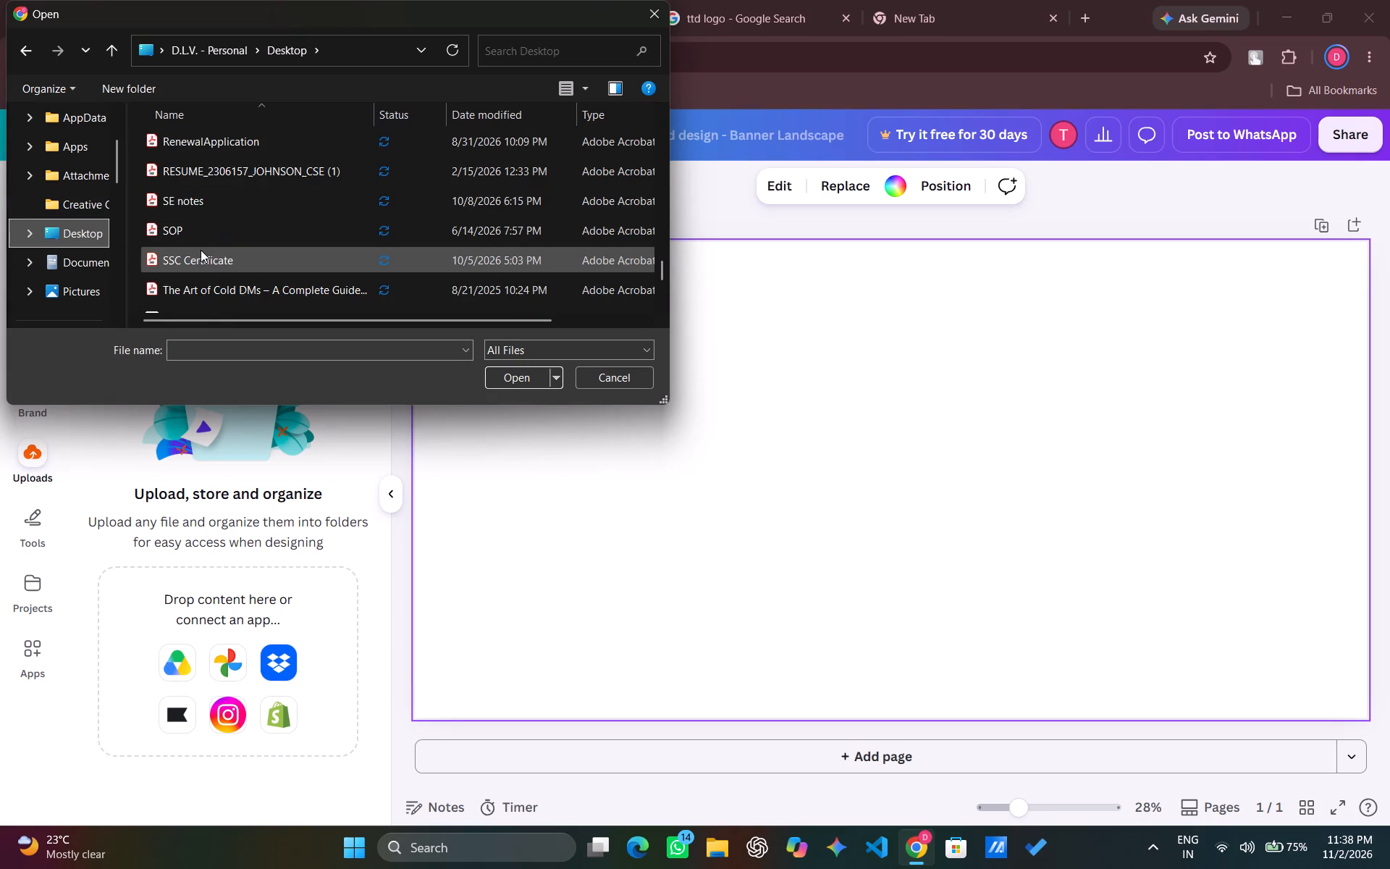
pyautogui.scroll(4, 201, 252)
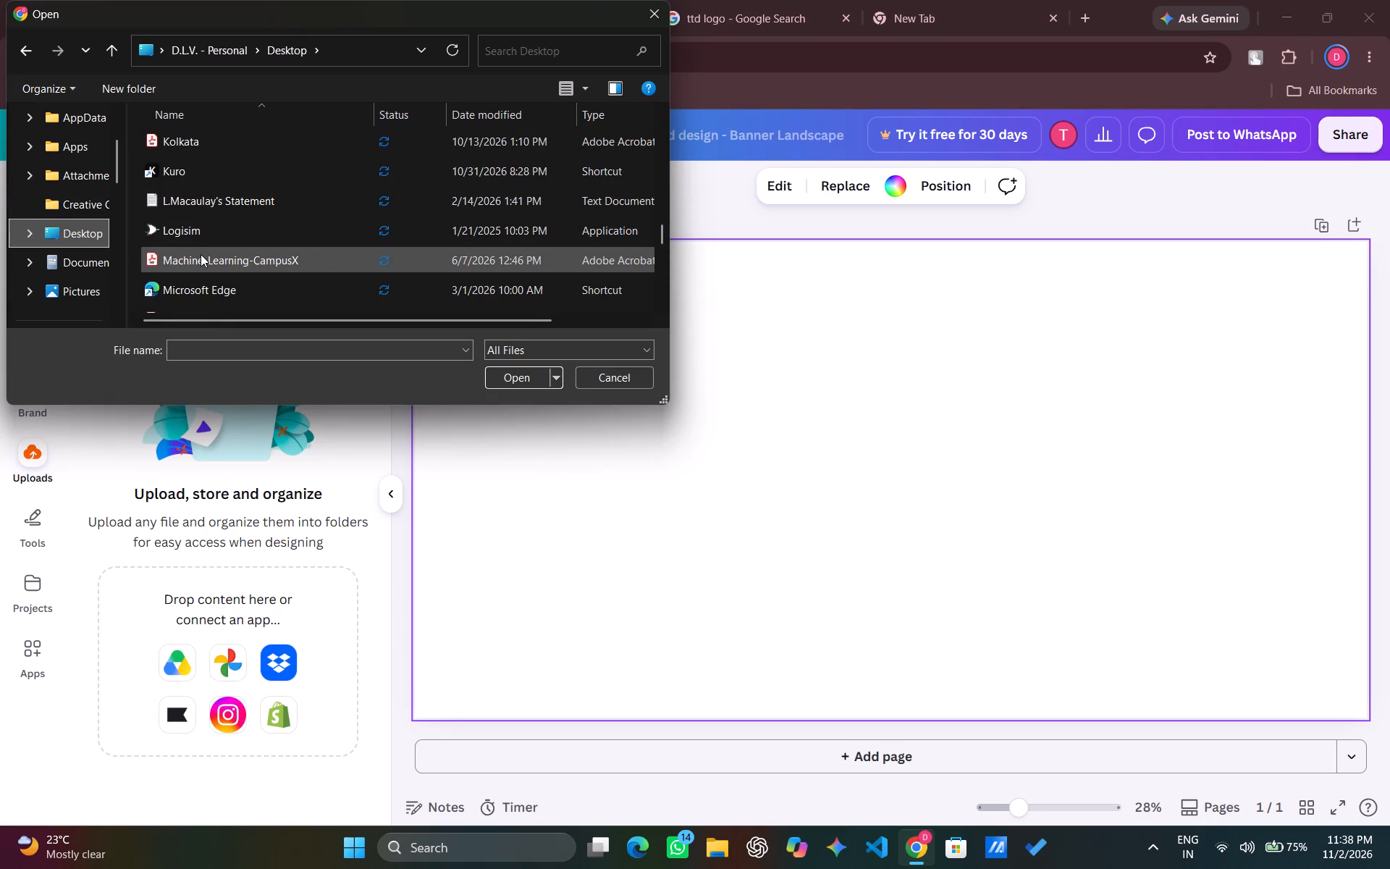
pyautogui.scroll(2, 201, 255)
pyautogui.scroll(-5, 201, 255)
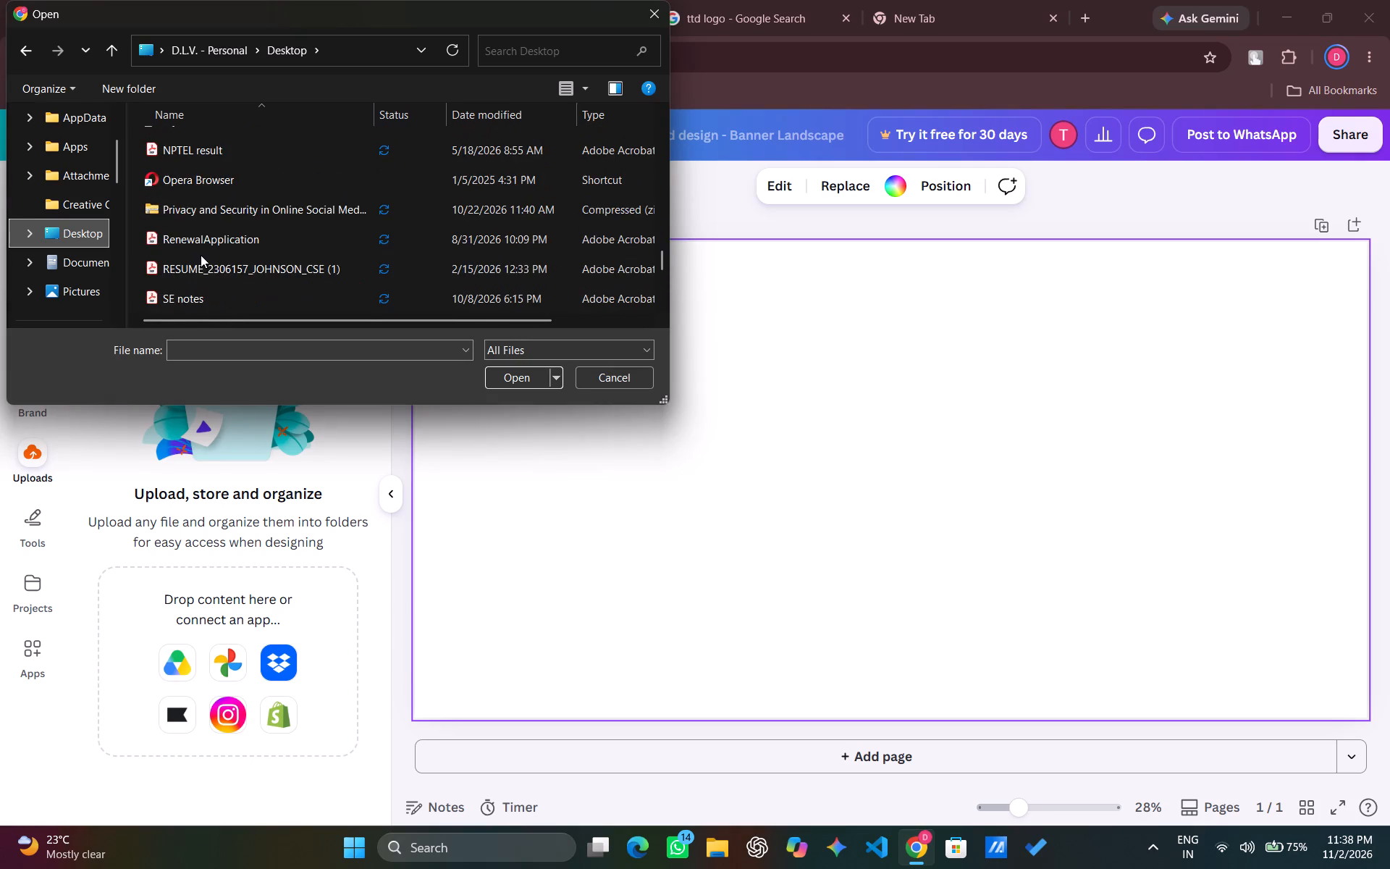
pyautogui.scroll(-3, 201, 255)
pyautogui.scroll(1, 201, 255)
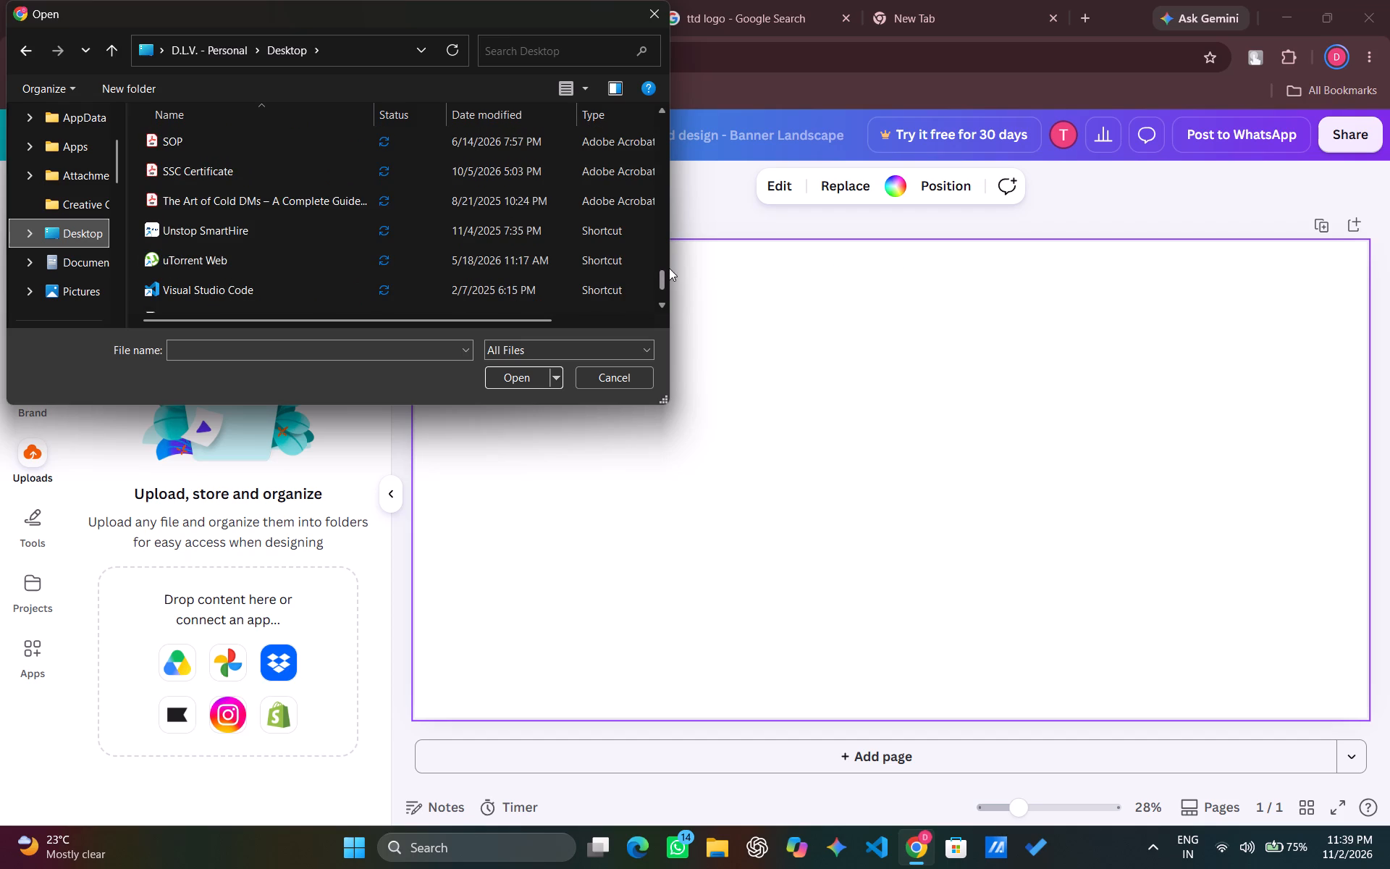
pyautogui.moveTo(663, 272); pyautogui.dragTo(660, 264)
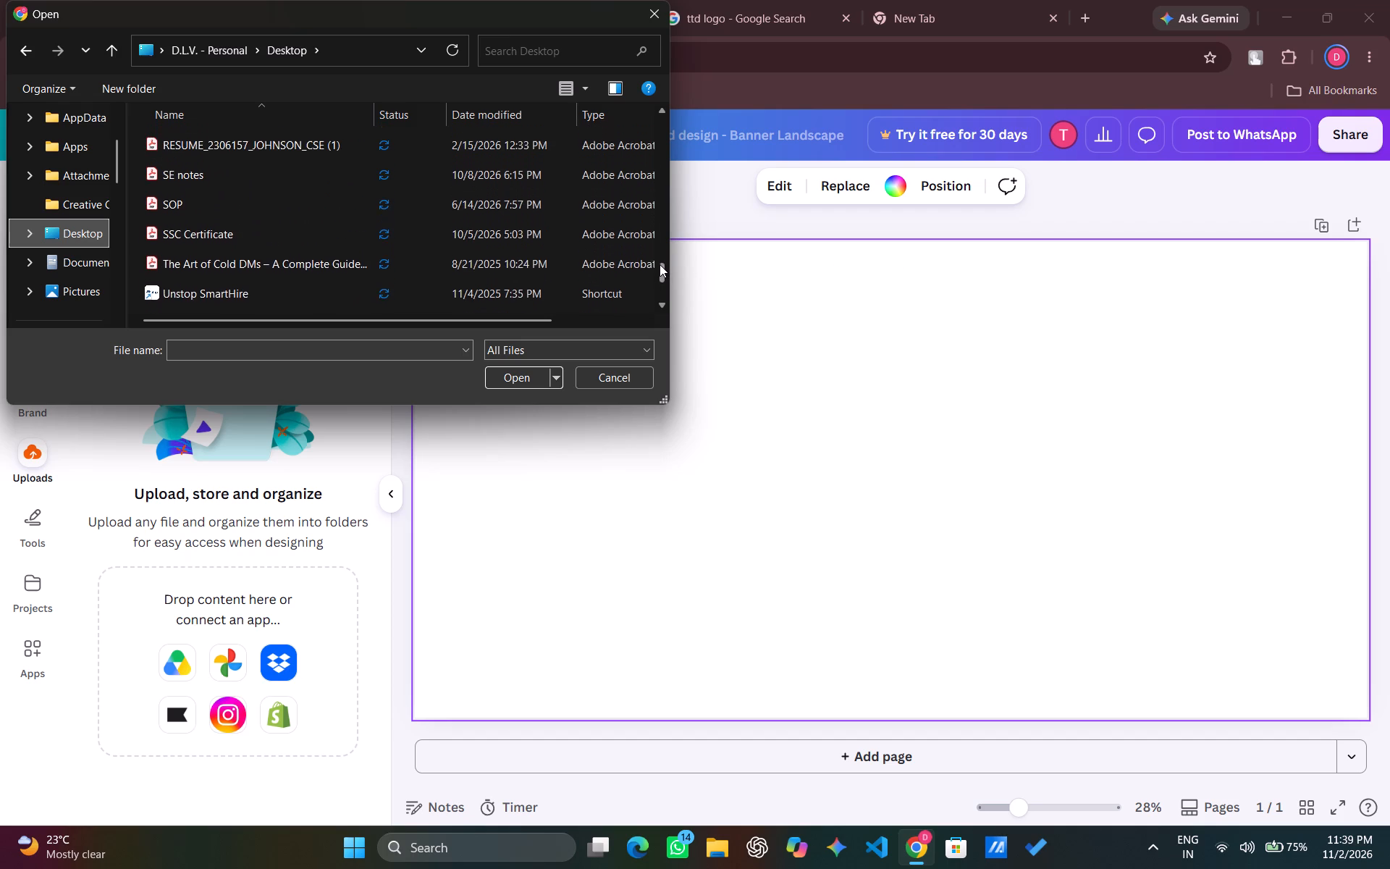
pyautogui.moveTo(660, 264); pyautogui.dragTo(652, 231)
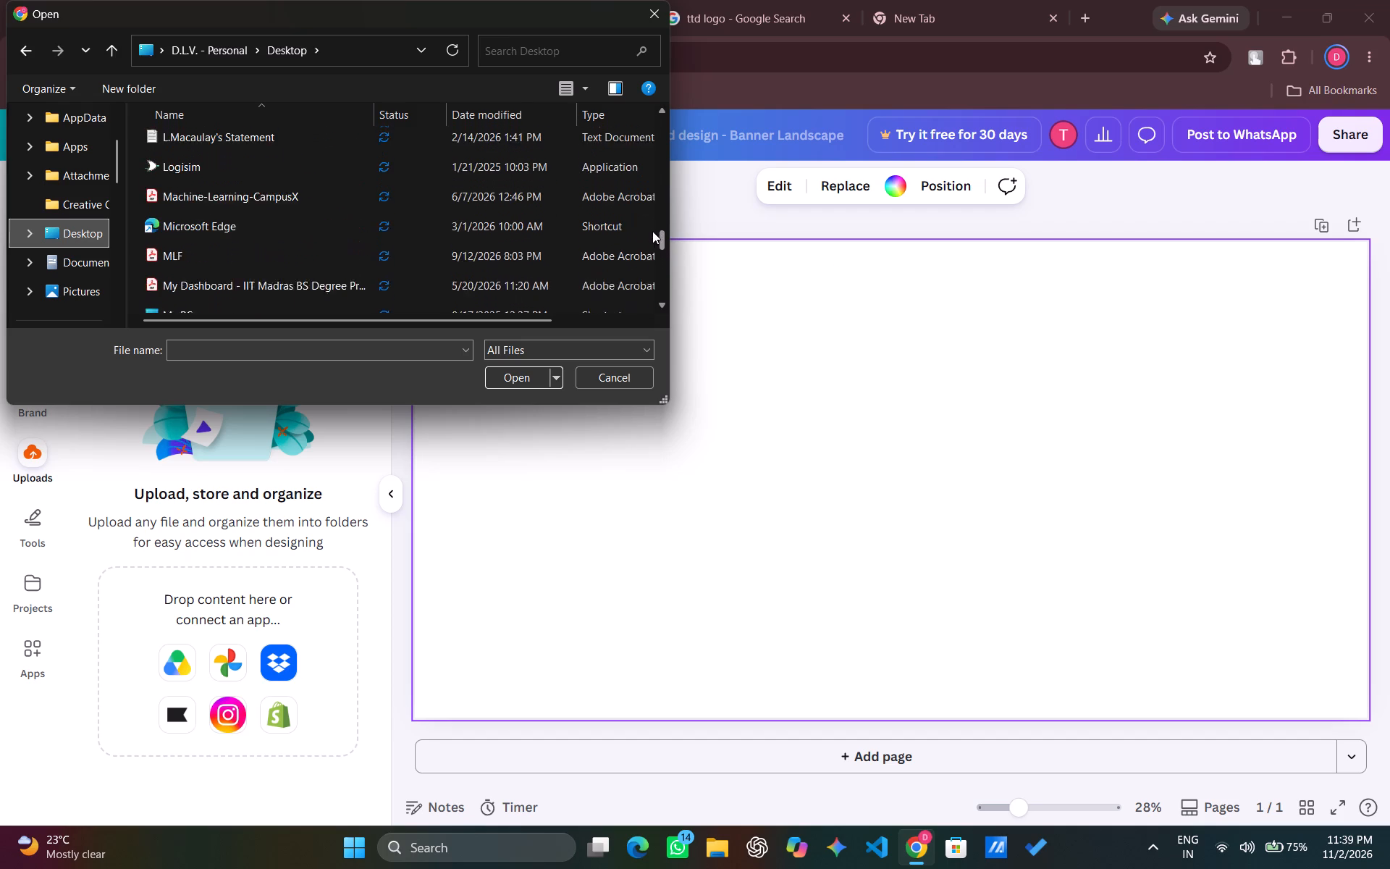
pyautogui.moveTo(652, 231); pyautogui.dragTo(657, 196)
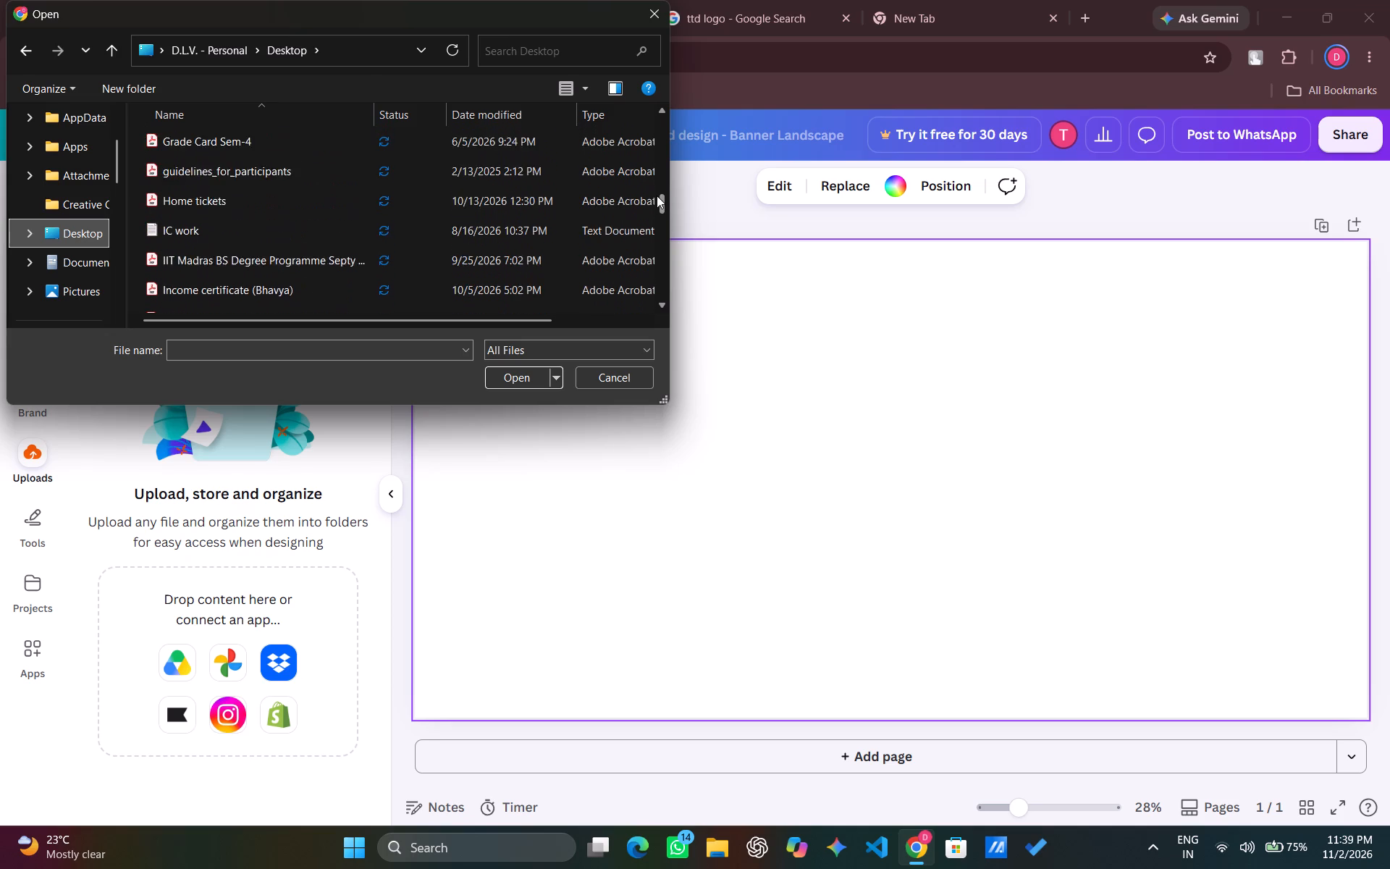
pyautogui.moveTo(657, 196); pyautogui.dragTo(665, 177)
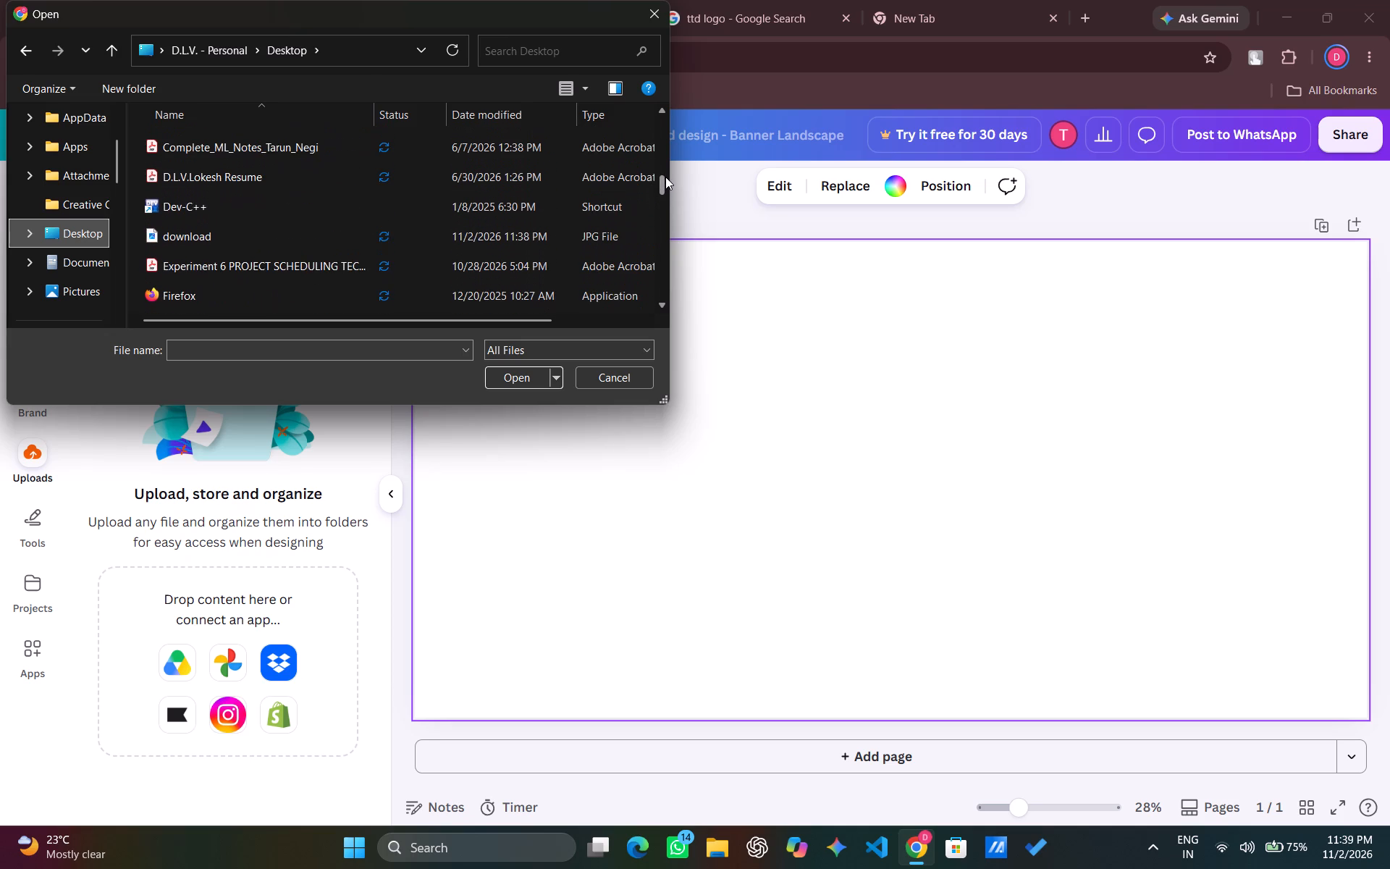
pyautogui.moveTo(665, 177); pyautogui.dragTo(673, 199)
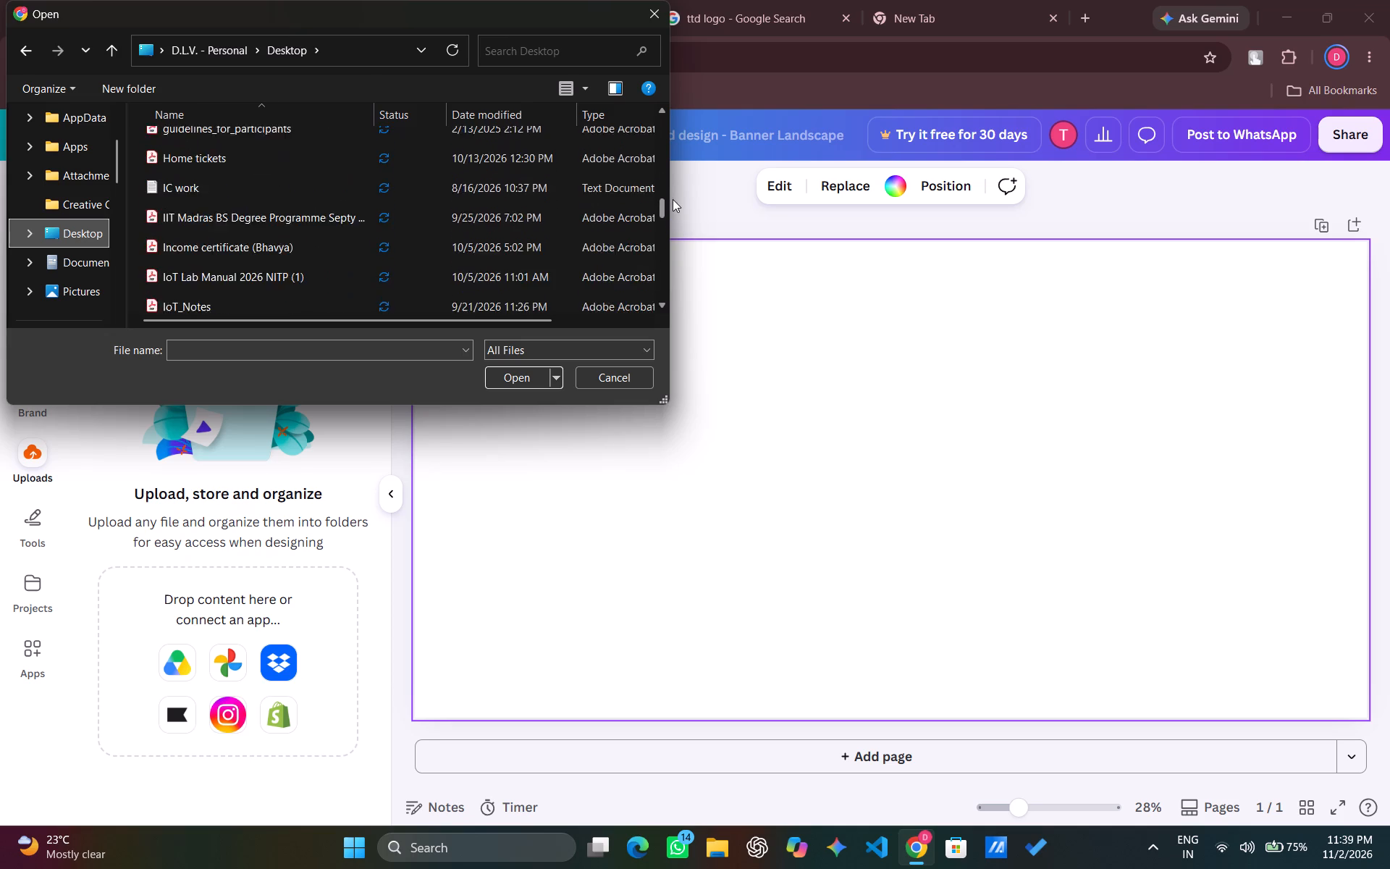
pyautogui.moveTo(673, 199); pyautogui.dragTo(662, 165)
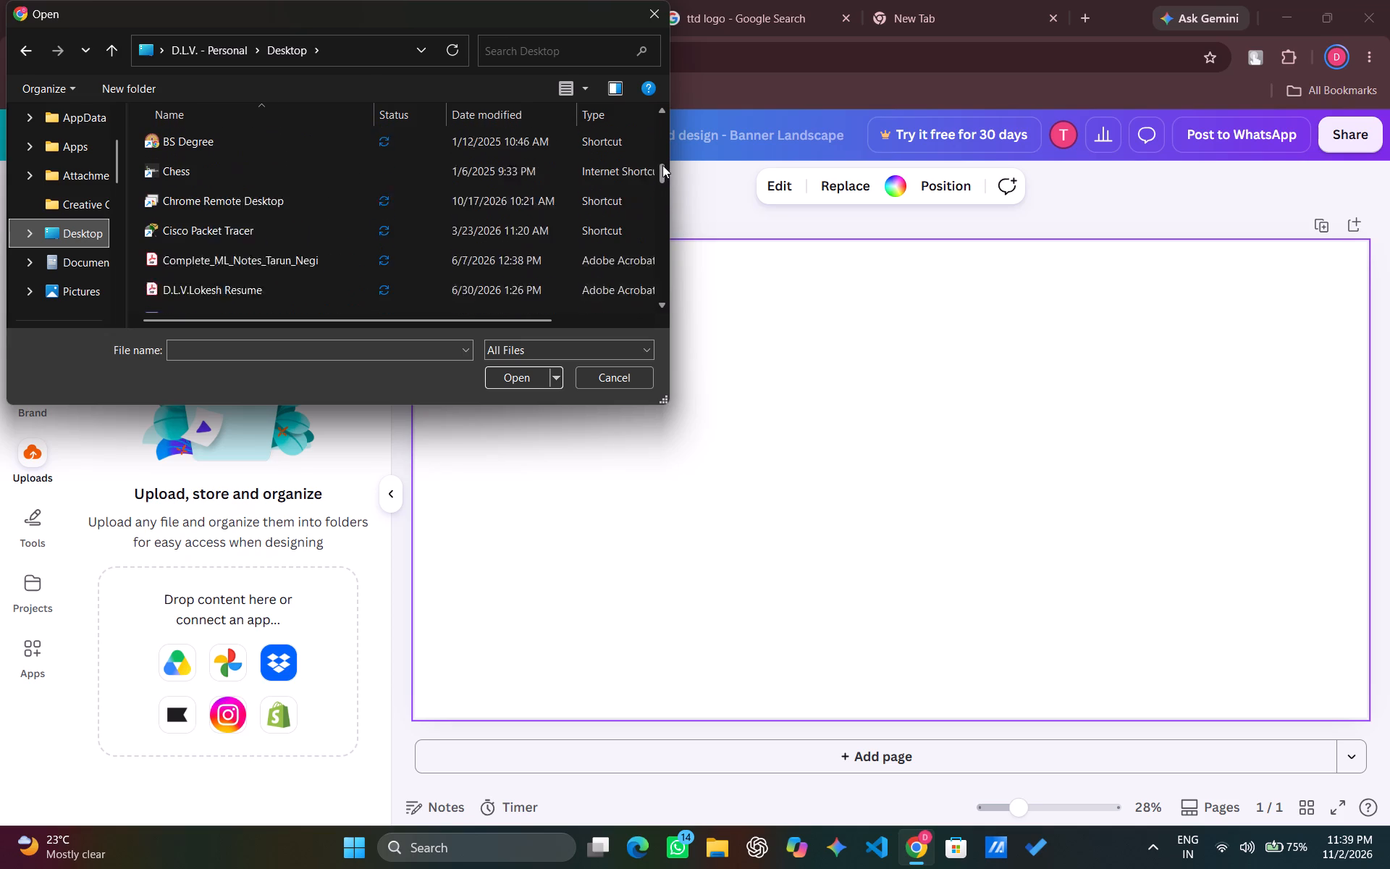
# Look through the rest of the Desktop folder for the logo image, and close the file chooser to check the saved file on the desktop.
pyautogui.moveTo(662, 165); pyautogui.dragTo(666, 178)
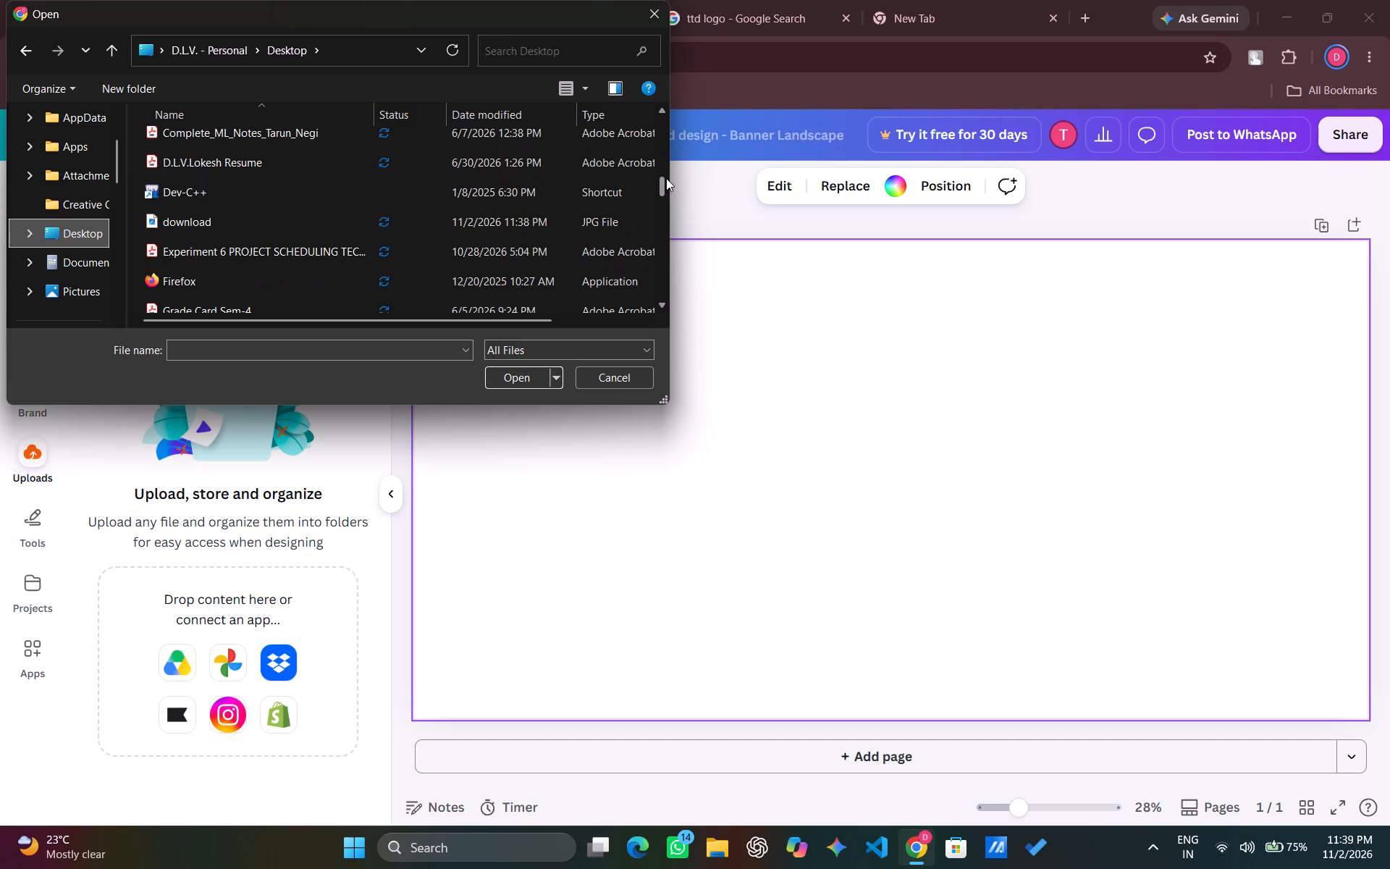
pyautogui.moveTo(666, 178); pyautogui.dragTo(667, 193)
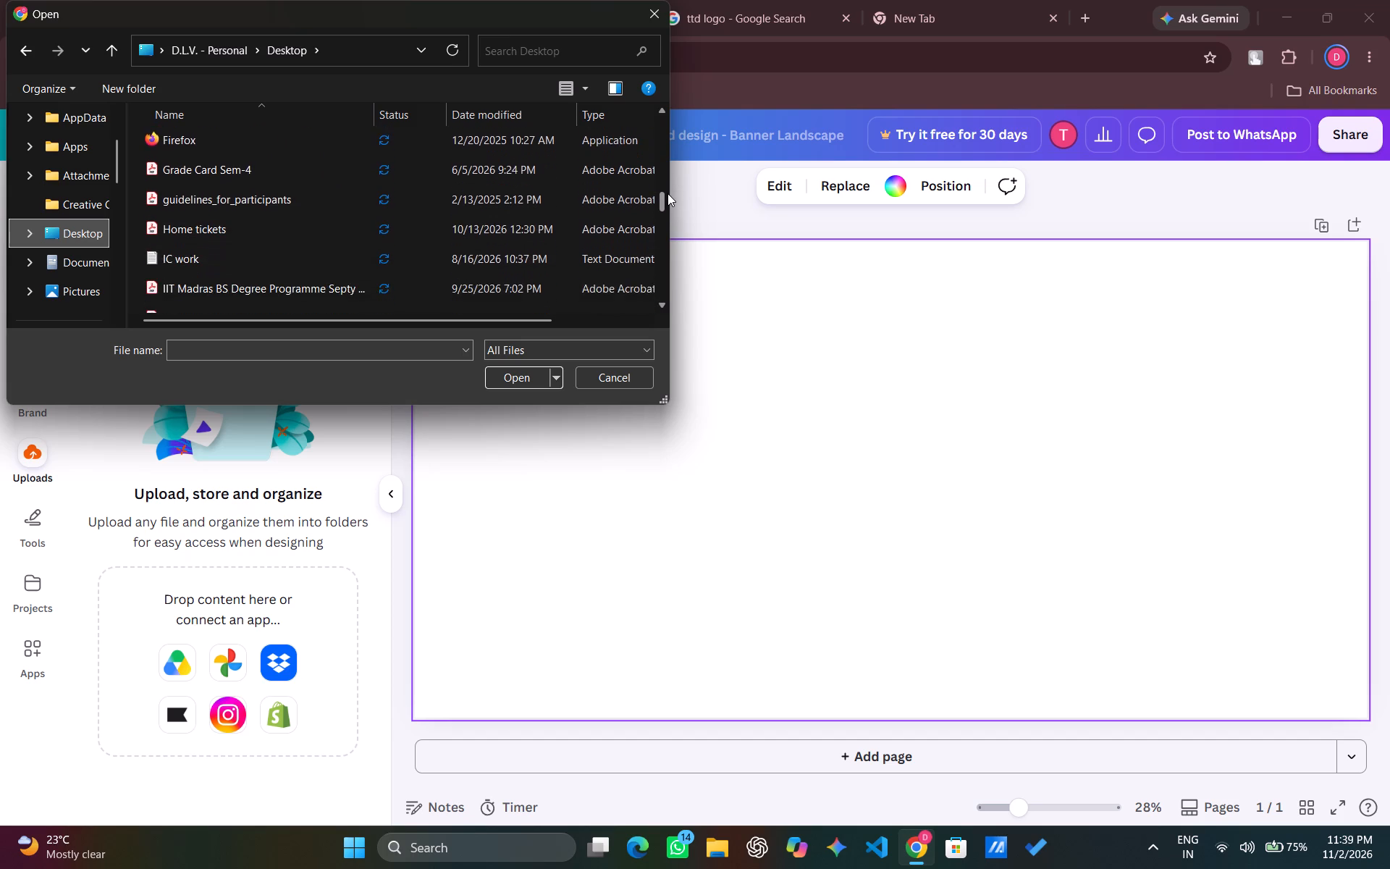
pyautogui.moveTo(667, 193); pyautogui.dragTo(672, 207)
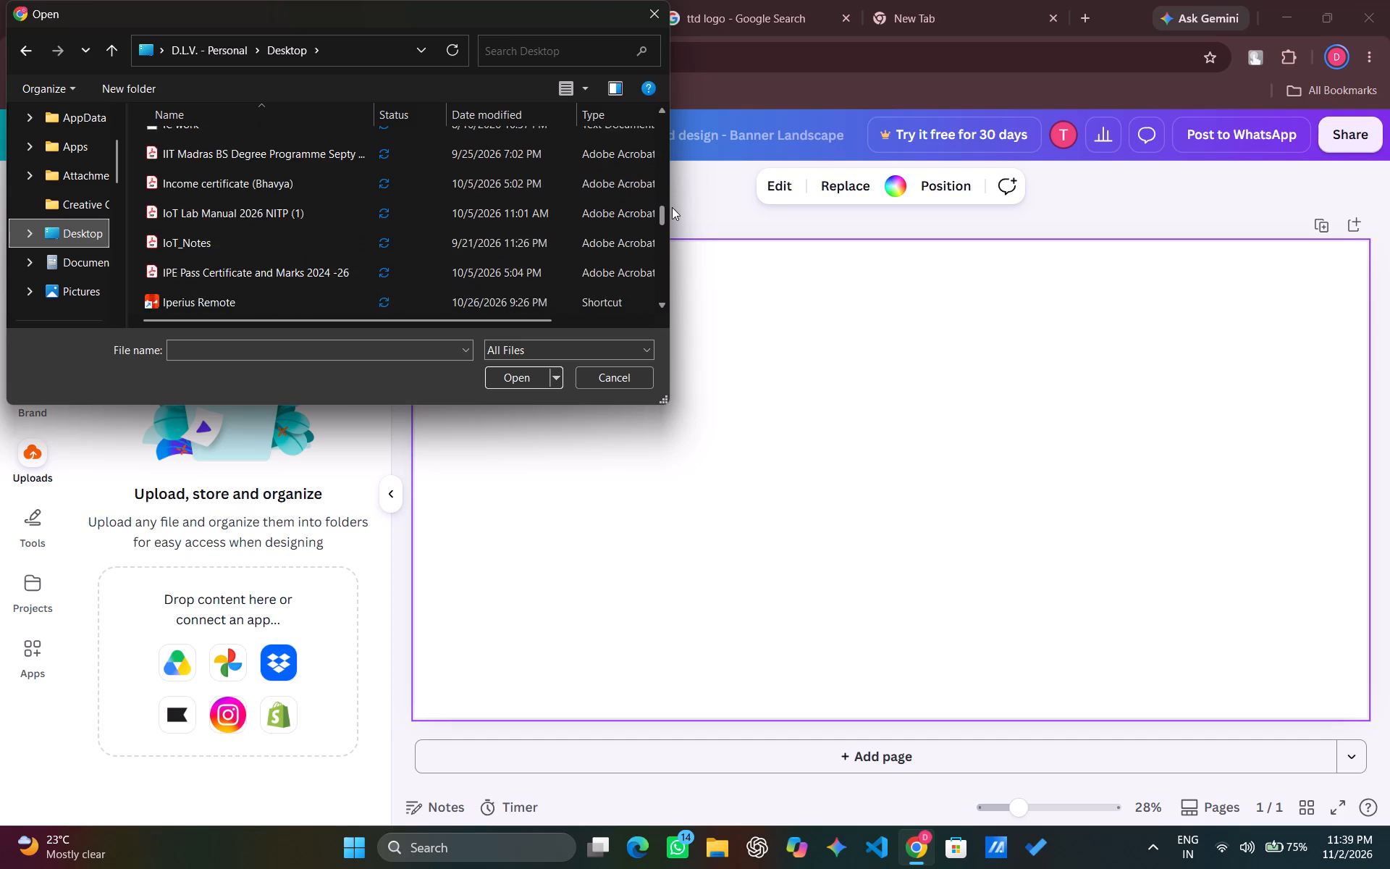
pyautogui.moveTo(672, 207); pyautogui.dragTo(677, 243)
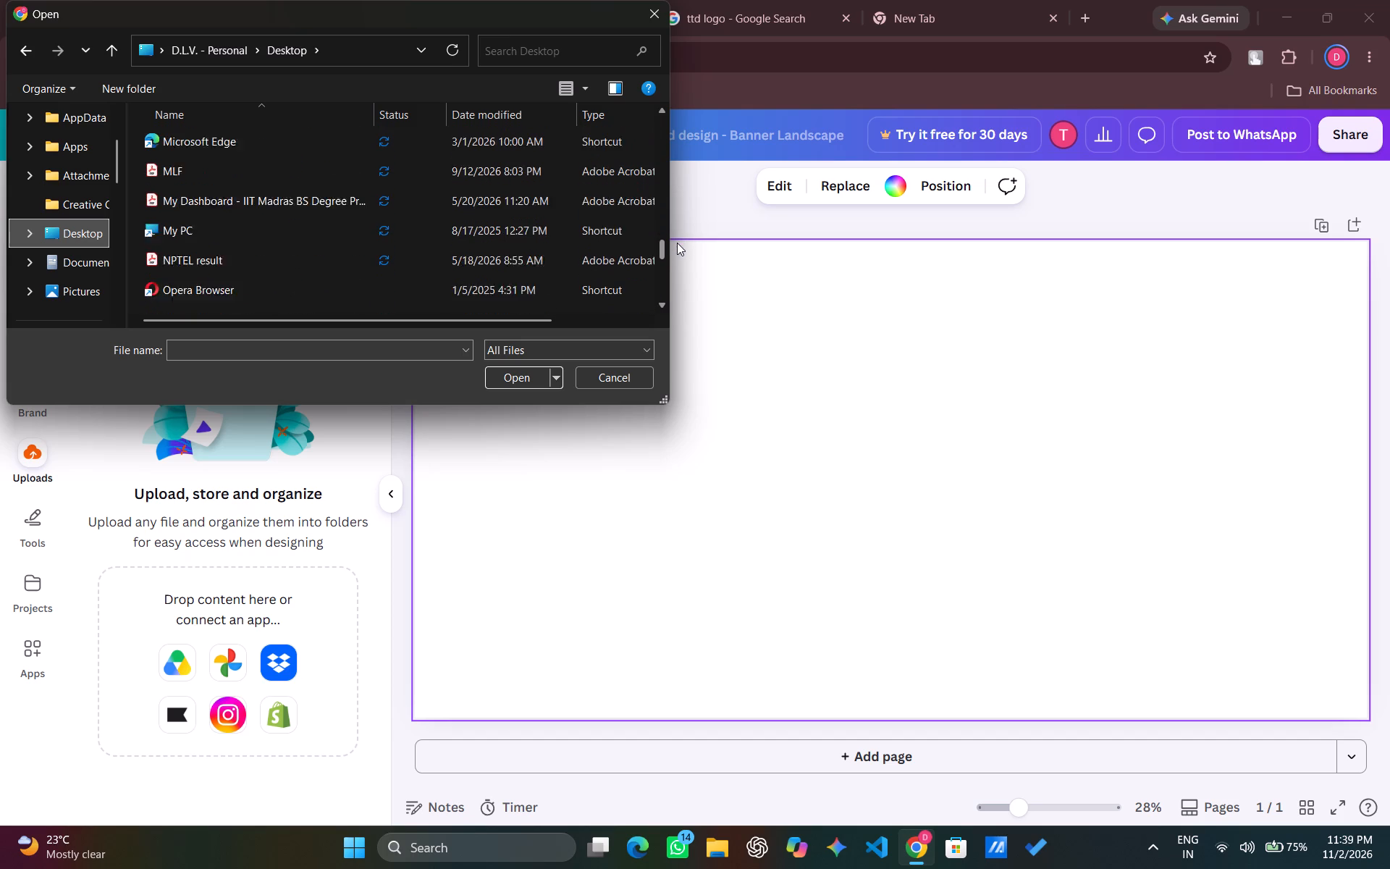
pyautogui.moveTo(677, 243); pyautogui.dragTo(681, 259)
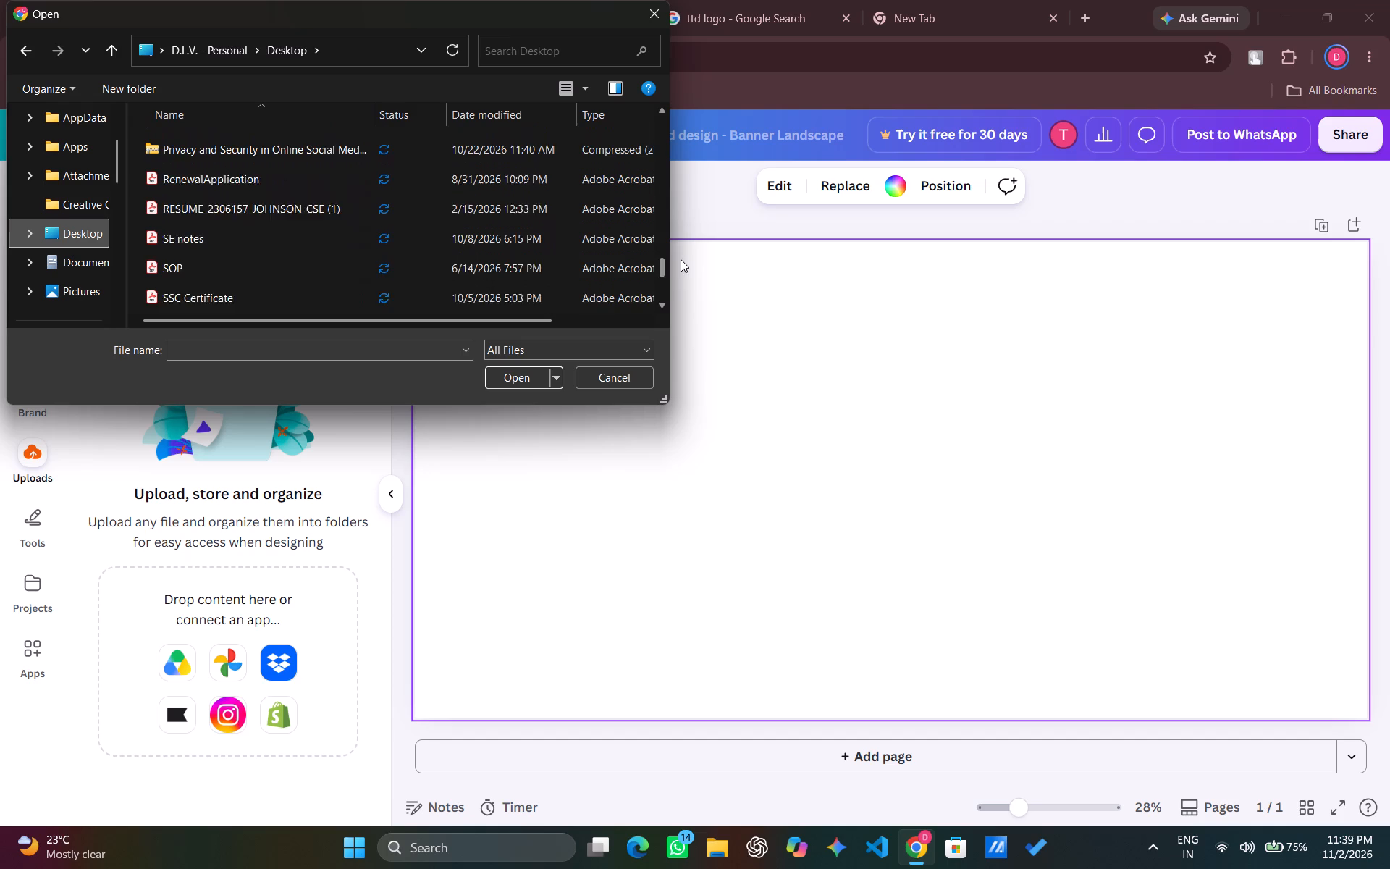
pyautogui.moveTo(681, 259); pyautogui.dragTo(683, 284)
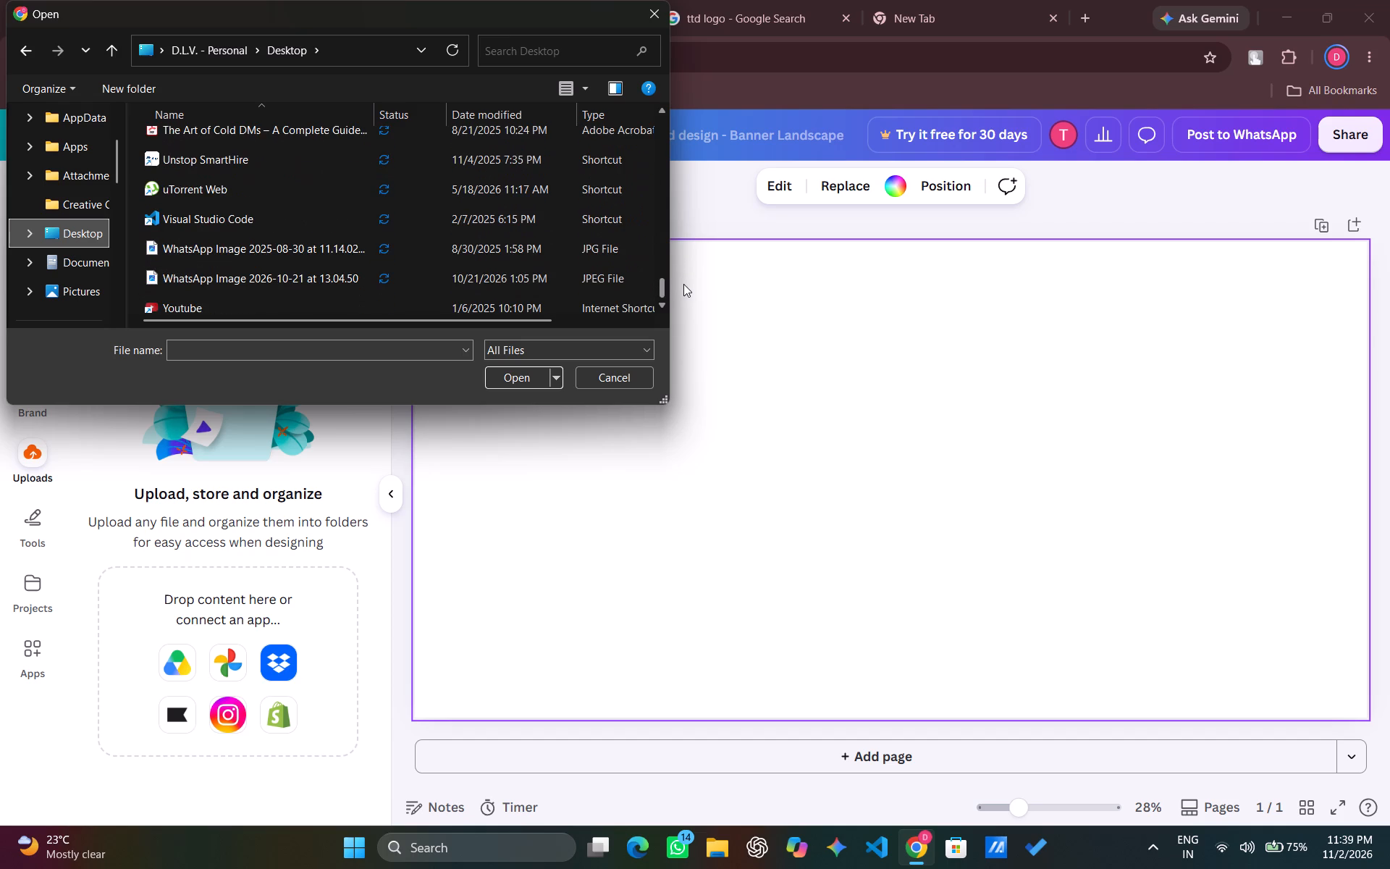
pyautogui.moveTo(683, 284); pyautogui.dragTo(687, 311)
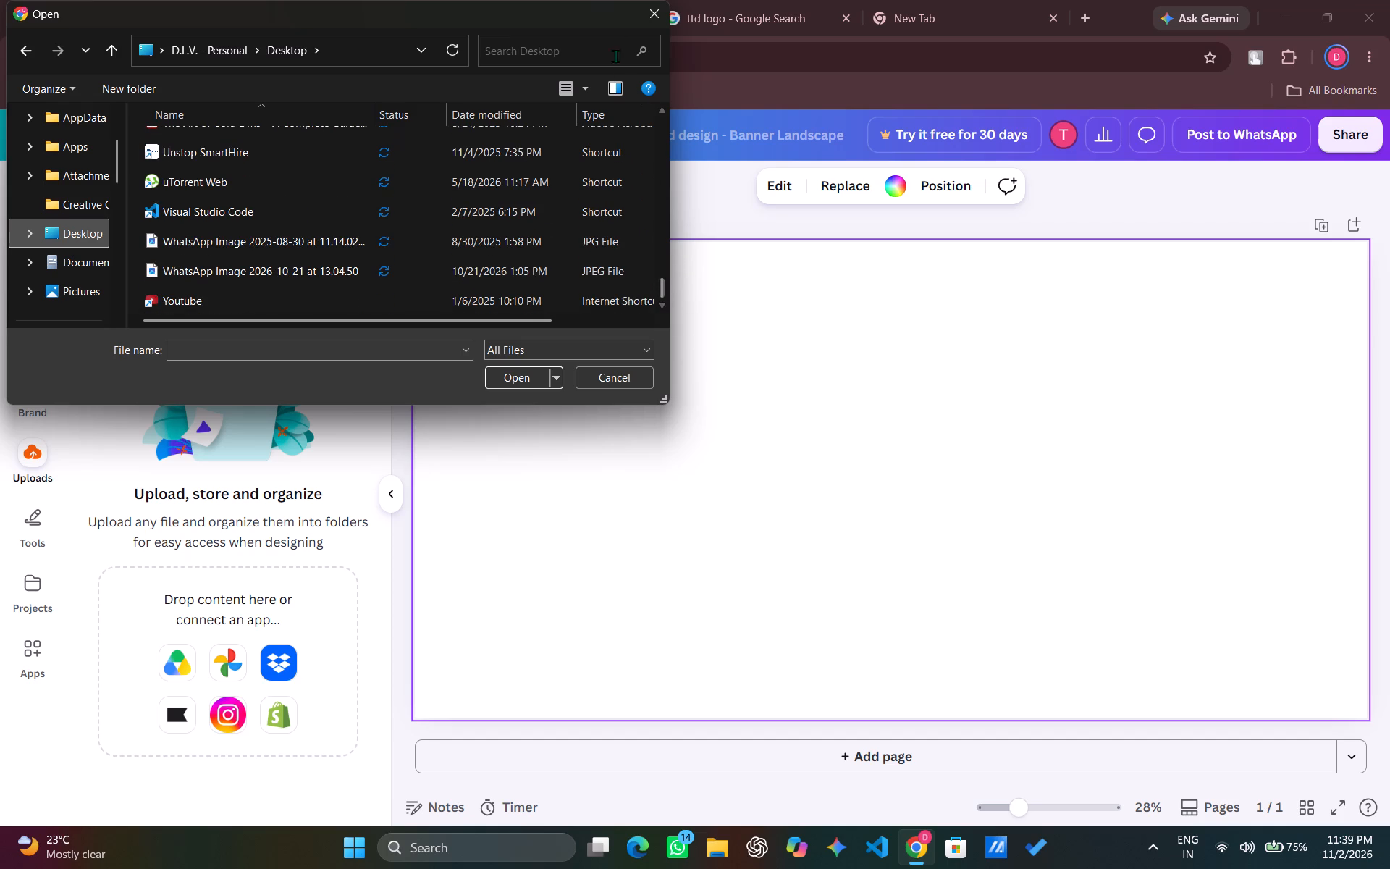
pyautogui.click(649, 11)
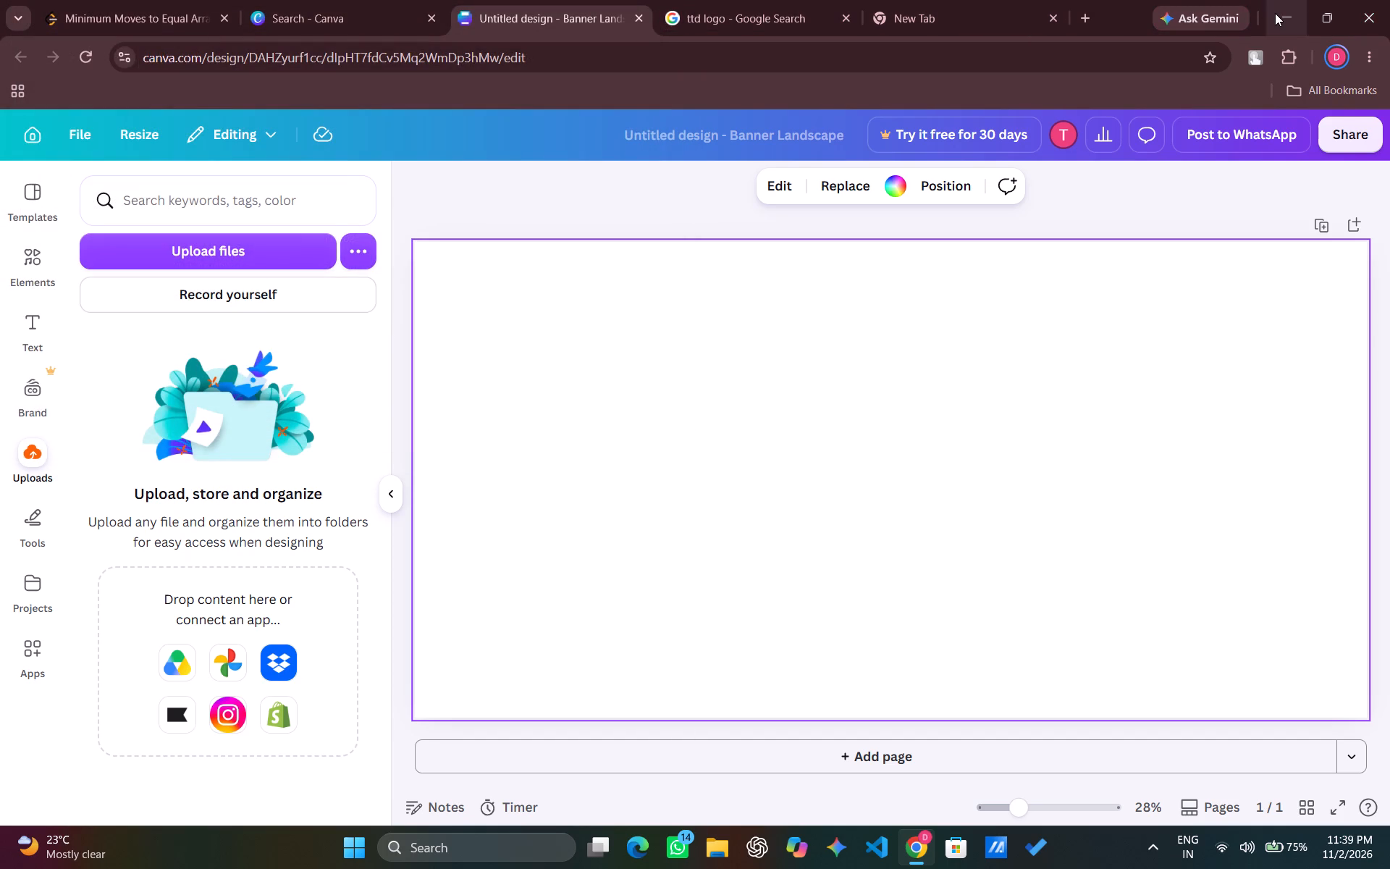
pyautogui.click(1276, 13)
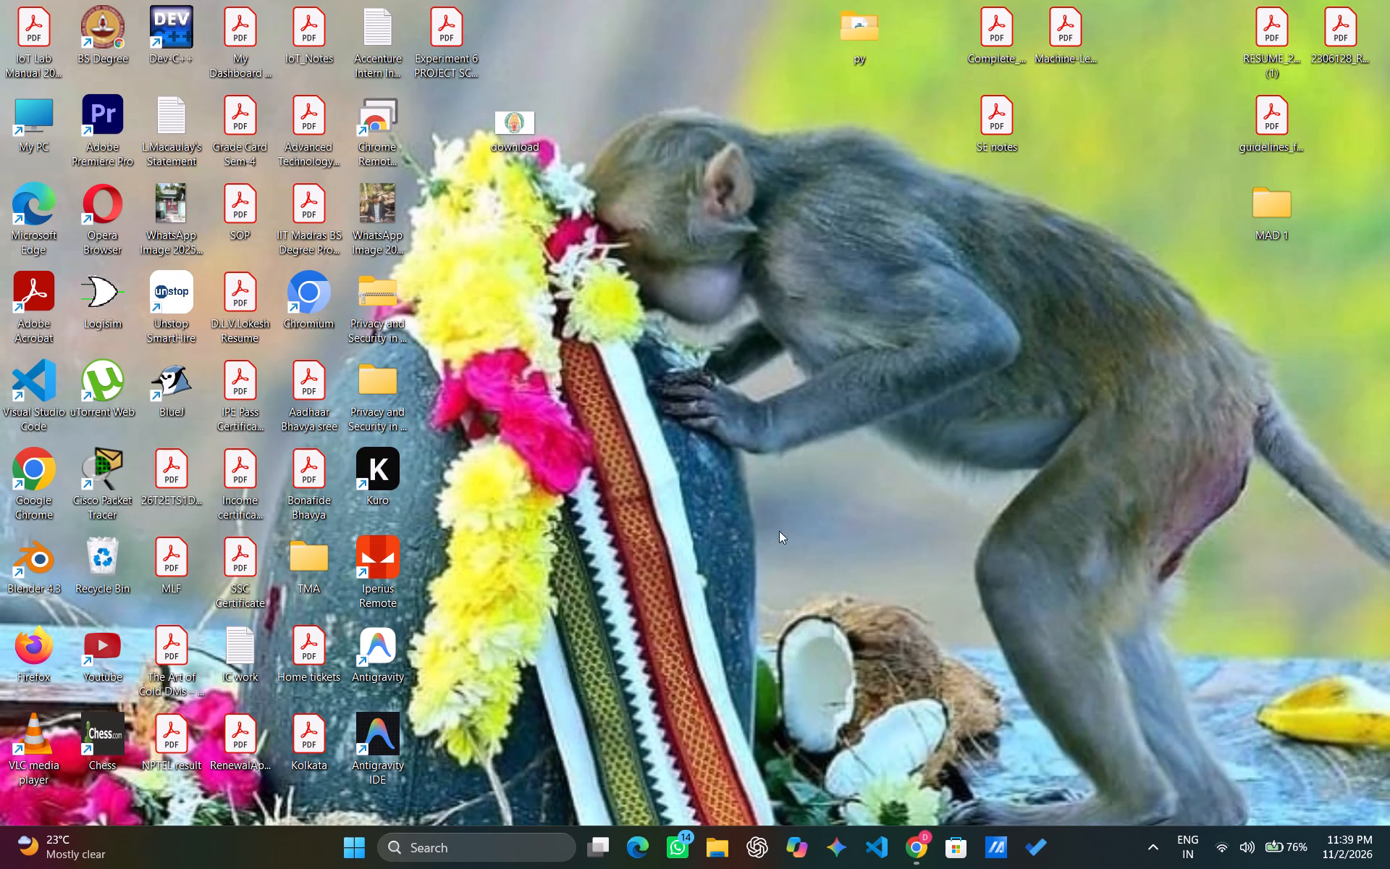
pyautogui.click(914, 844)
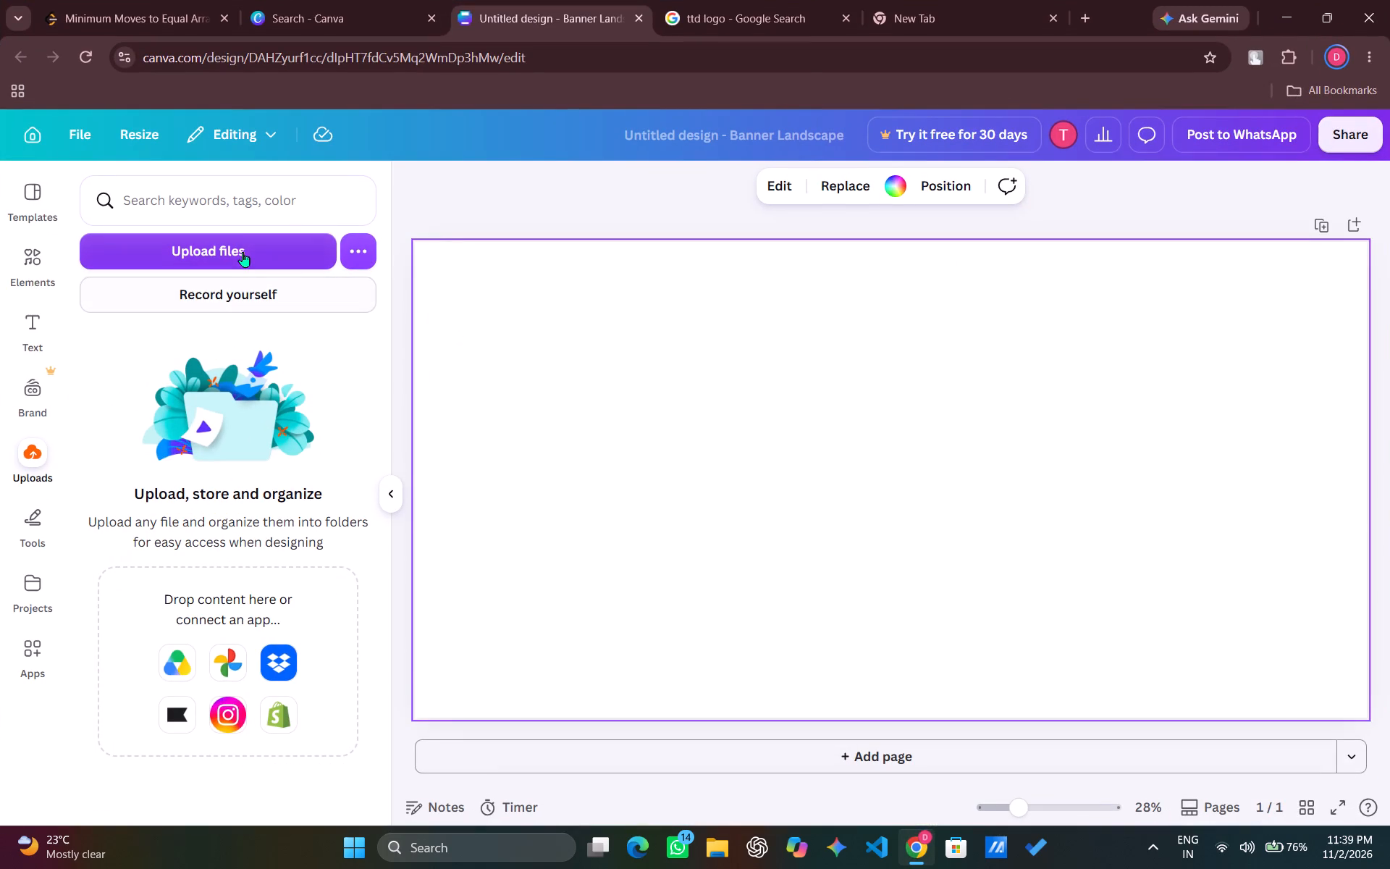
# Upload the TTD logo image "download" from the Desktop folder to the Canva uploads.
pyautogui.click(243, 251)
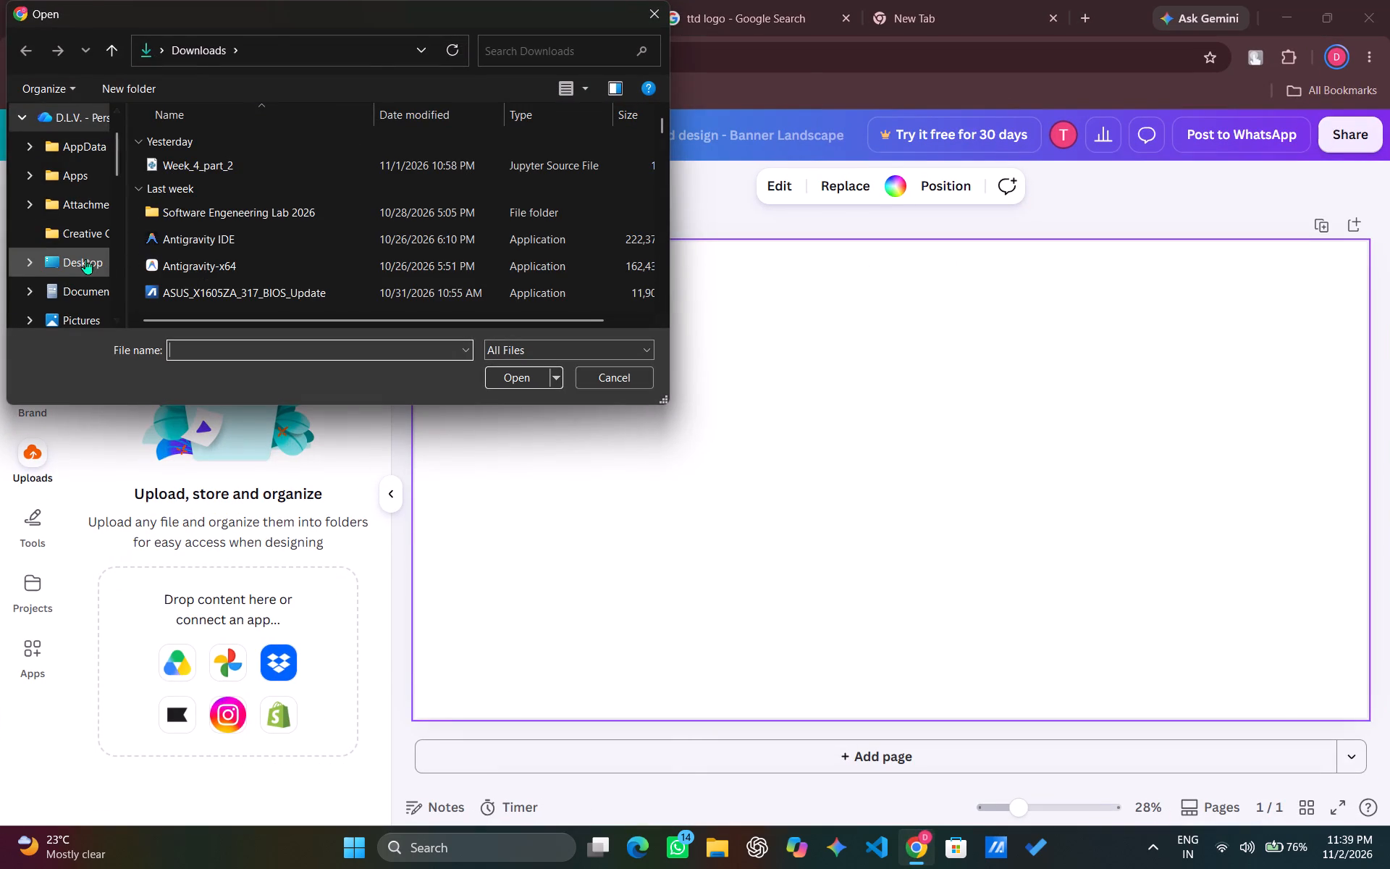
pyautogui.click(85, 259)
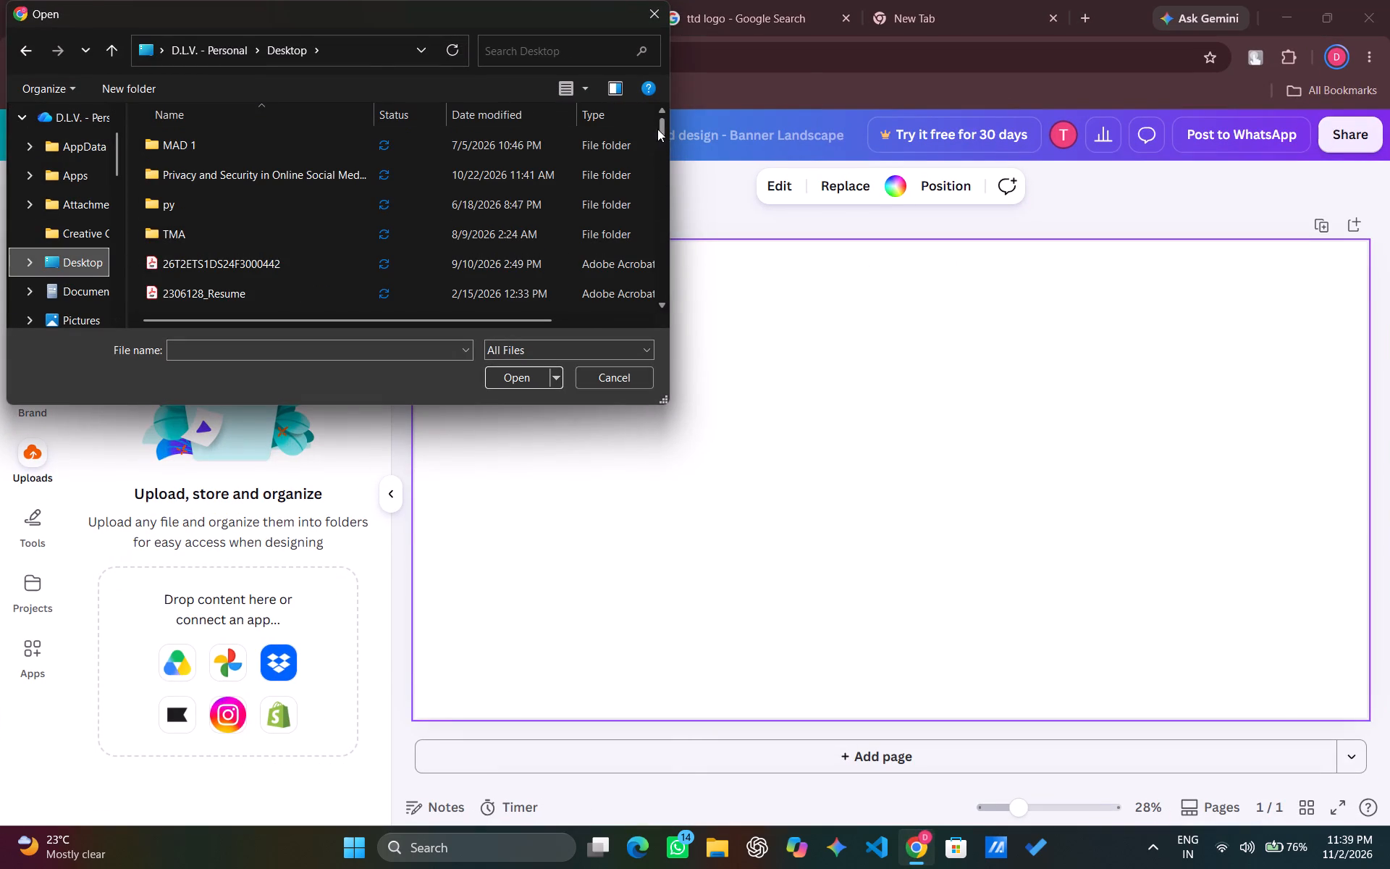
pyautogui.moveTo(660, 128); pyautogui.dragTo(671, 158)
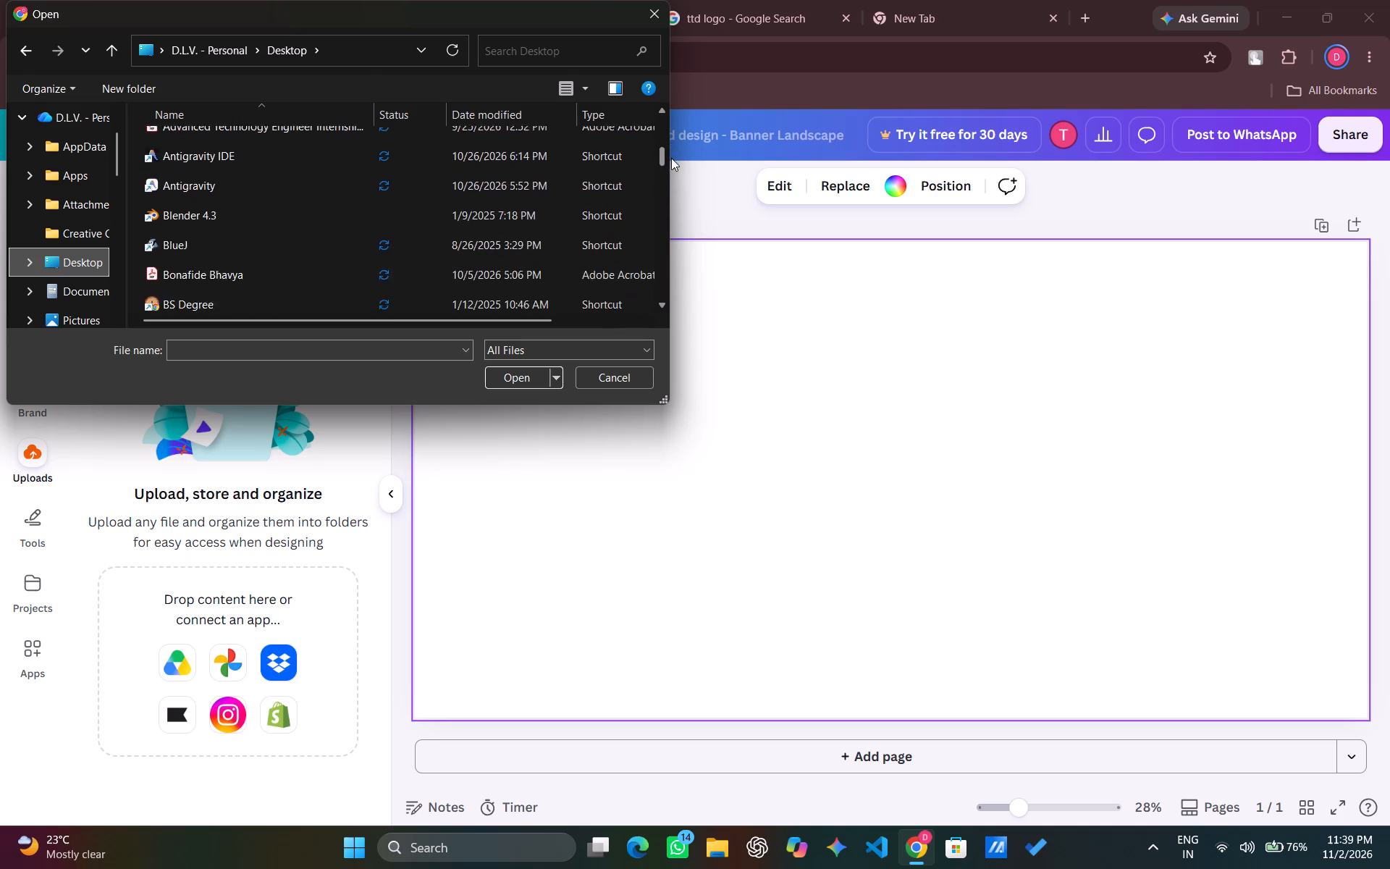
pyautogui.moveTo(671, 158); pyautogui.dragTo(681, 186)
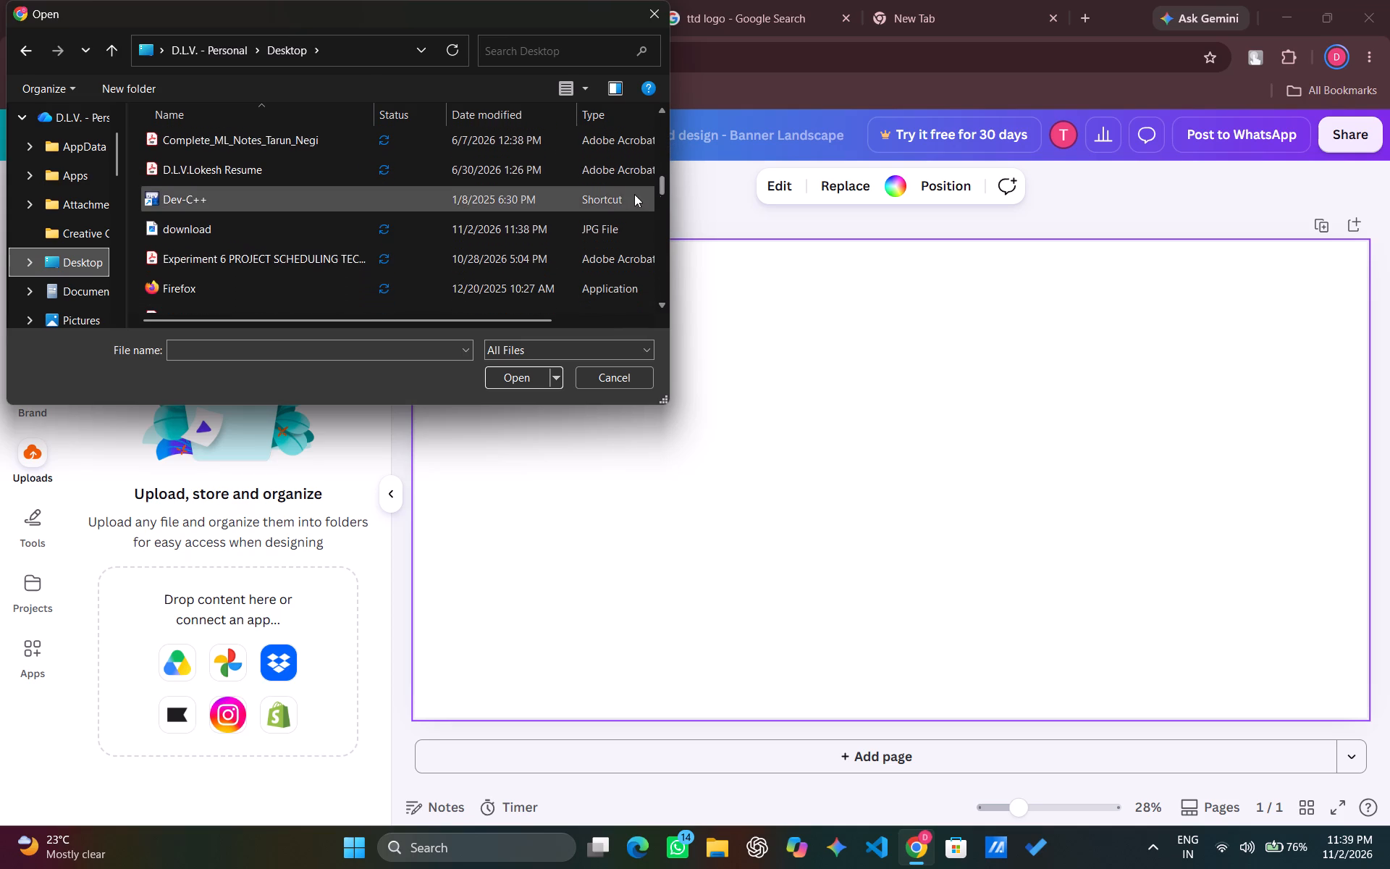
pyautogui.click(335, 219)
pyautogui.click(526, 383)
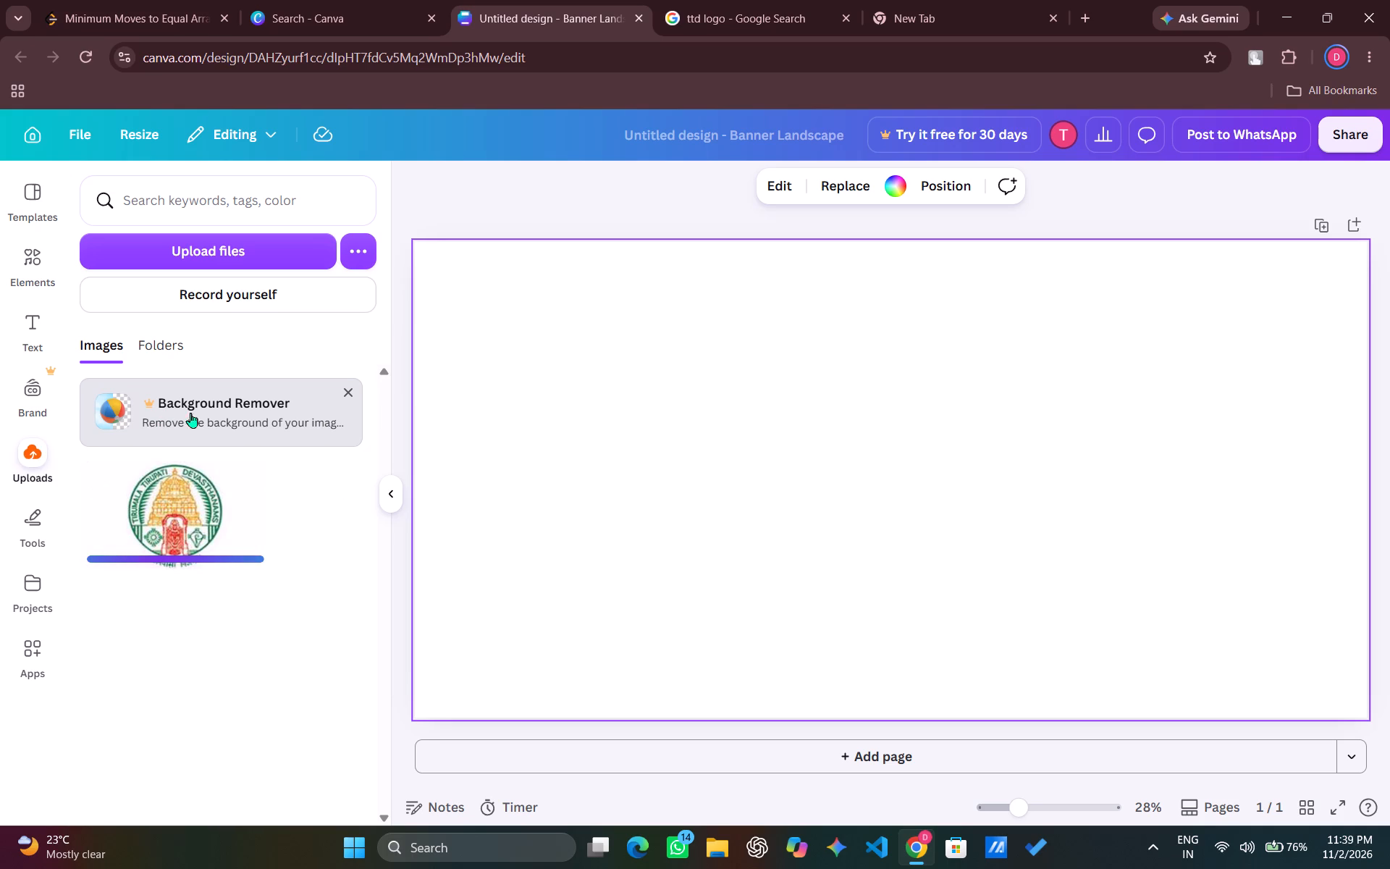
# Place the uploaded TTD logo on the banner just right of centre, above the middle, and shrink it to about 167 by 95.
pyautogui.moveTo(175, 496); pyautogui.dragTo(176, 497)
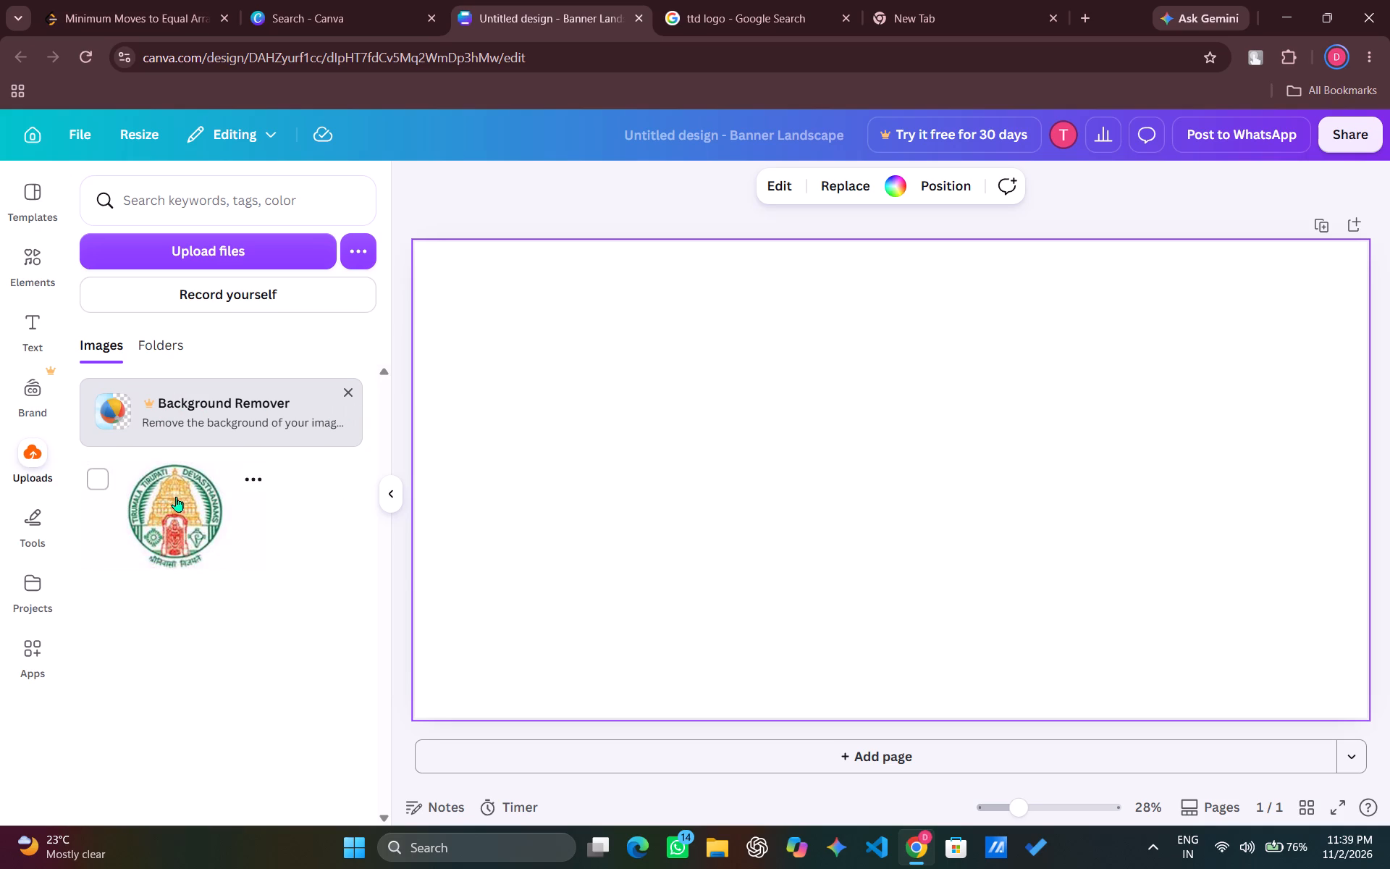
pyautogui.moveTo(176, 497); pyautogui.dragTo(1143, 287)
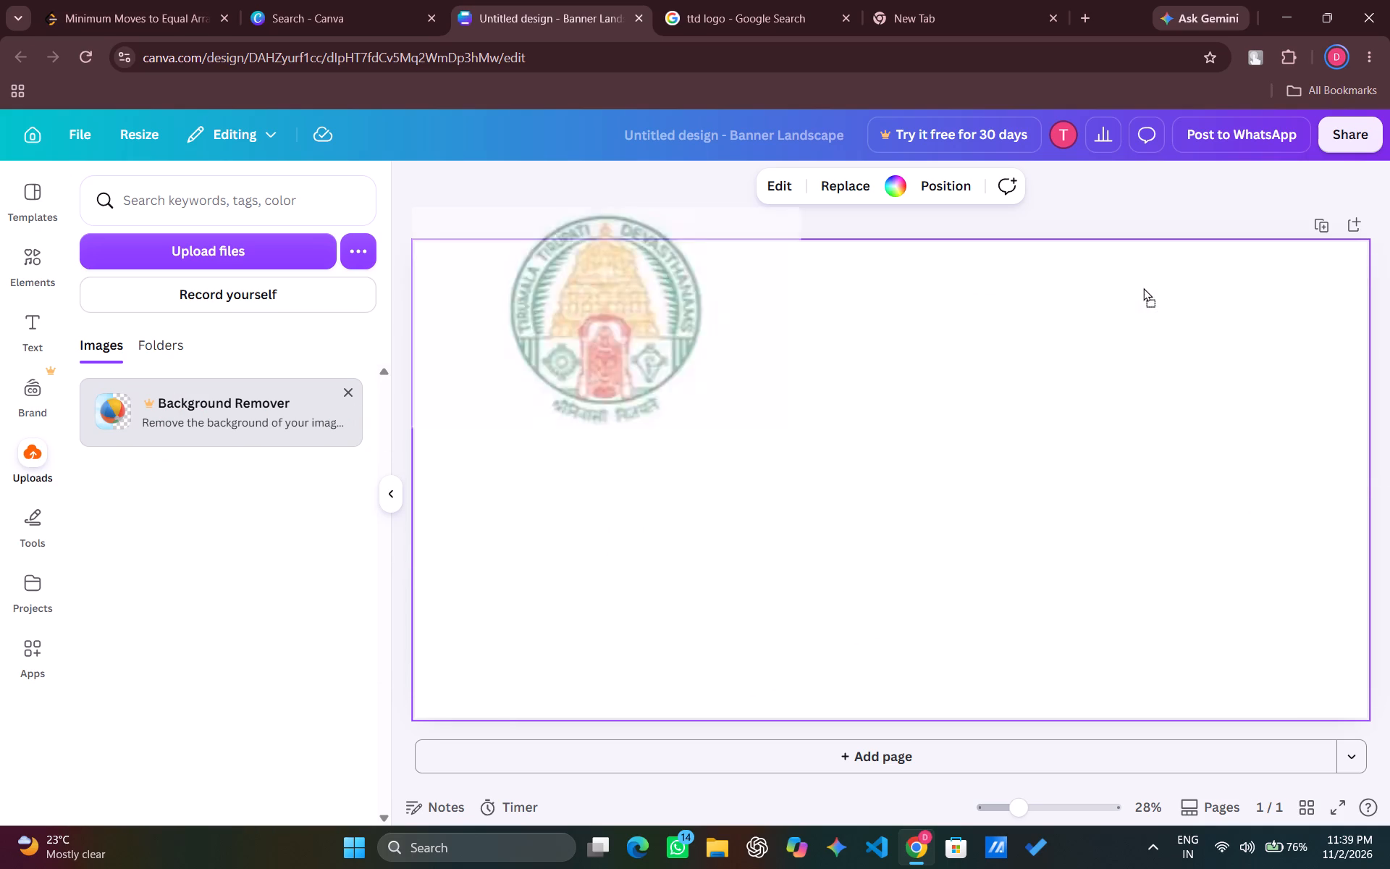
pyautogui.moveTo(1143, 287); pyautogui.dragTo(1092, 295)
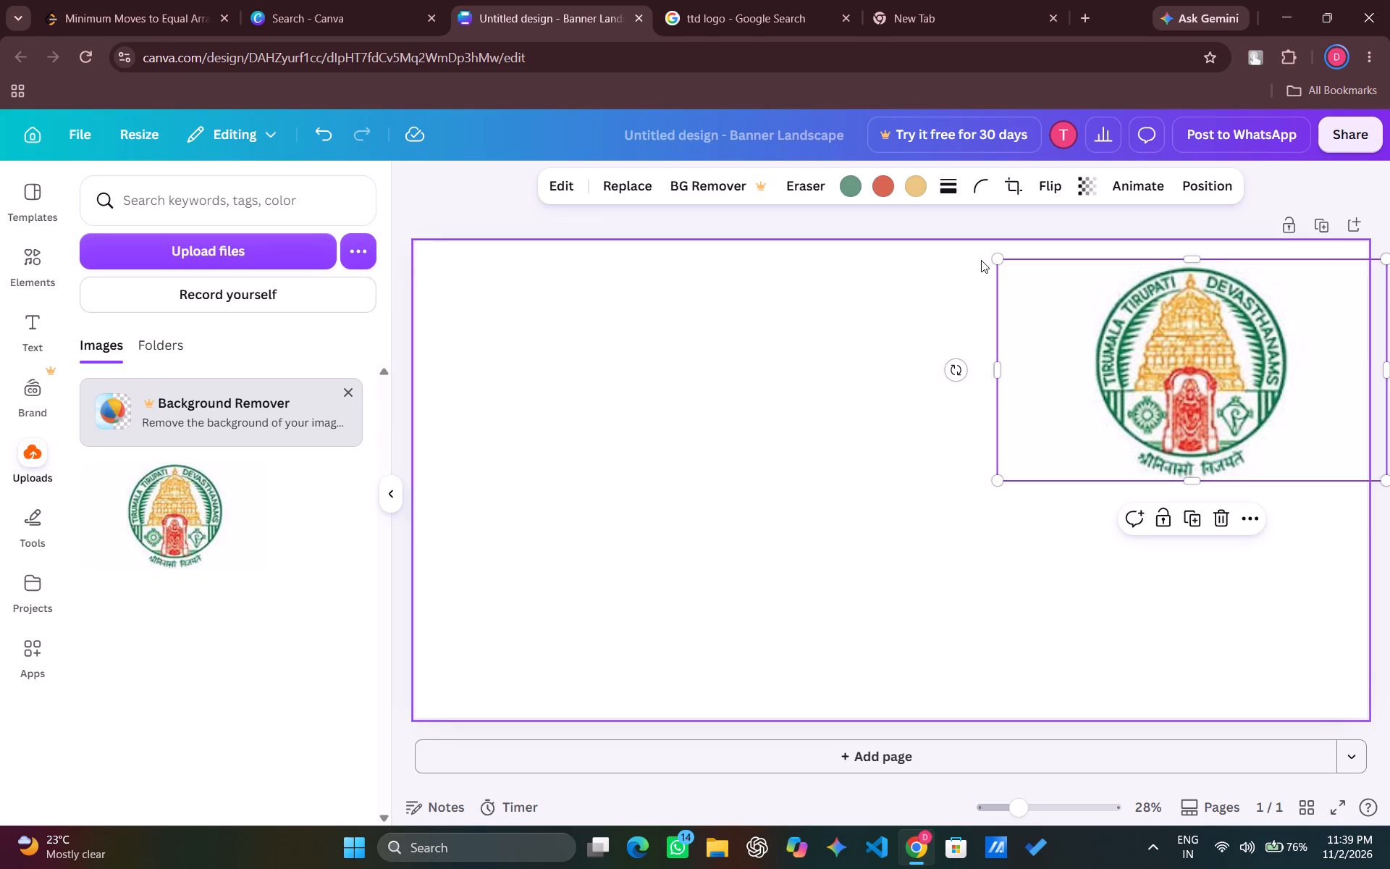
pyautogui.moveTo(999, 254); pyautogui.dragTo(1111, 314)
pyautogui.moveTo(1230, 424); pyautogui.dragTo(906, 411)
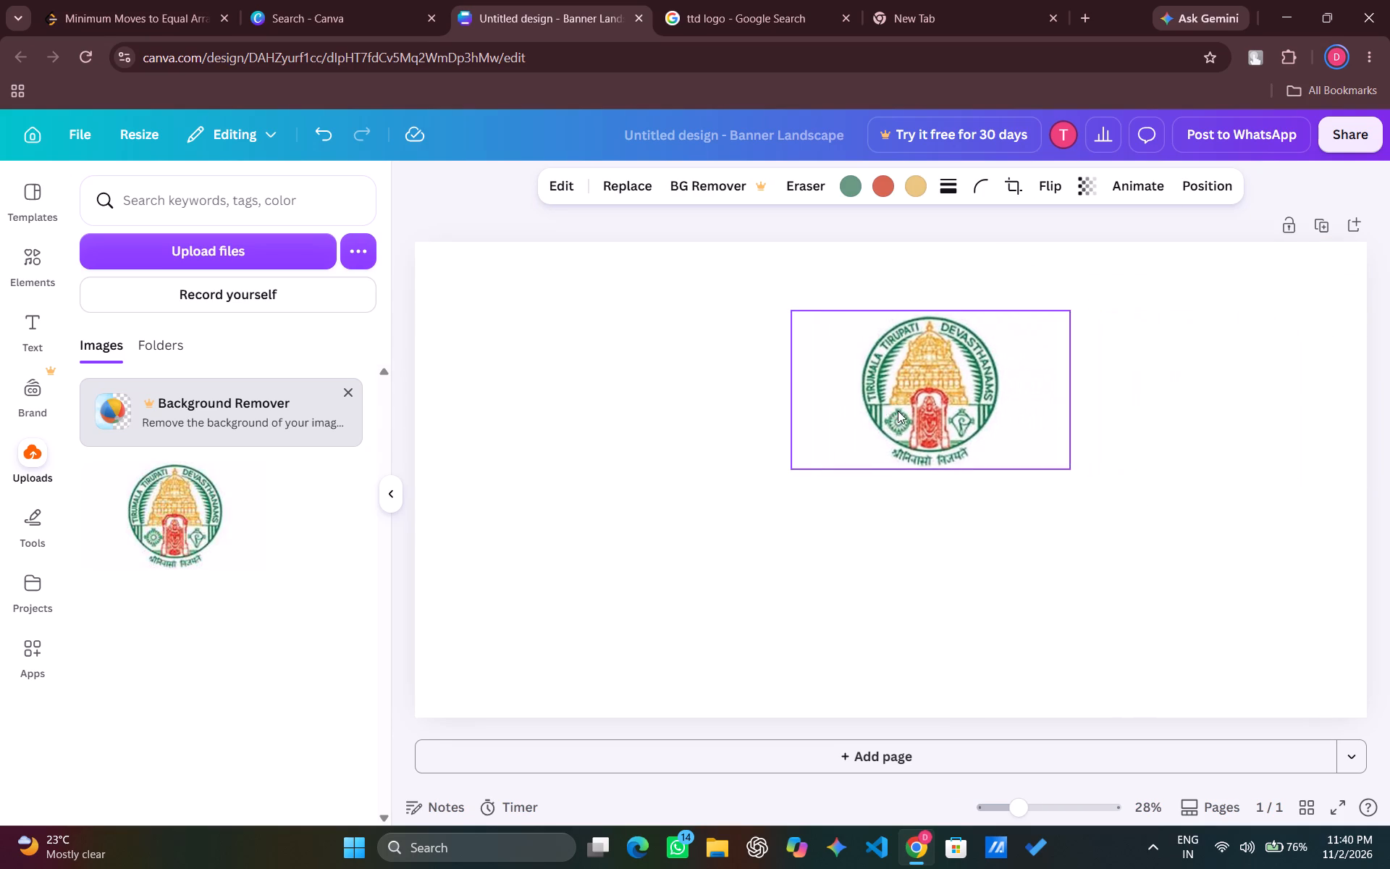
pyautogui.moveTo(782, 306); pyautogui.dragTo(876, 345)
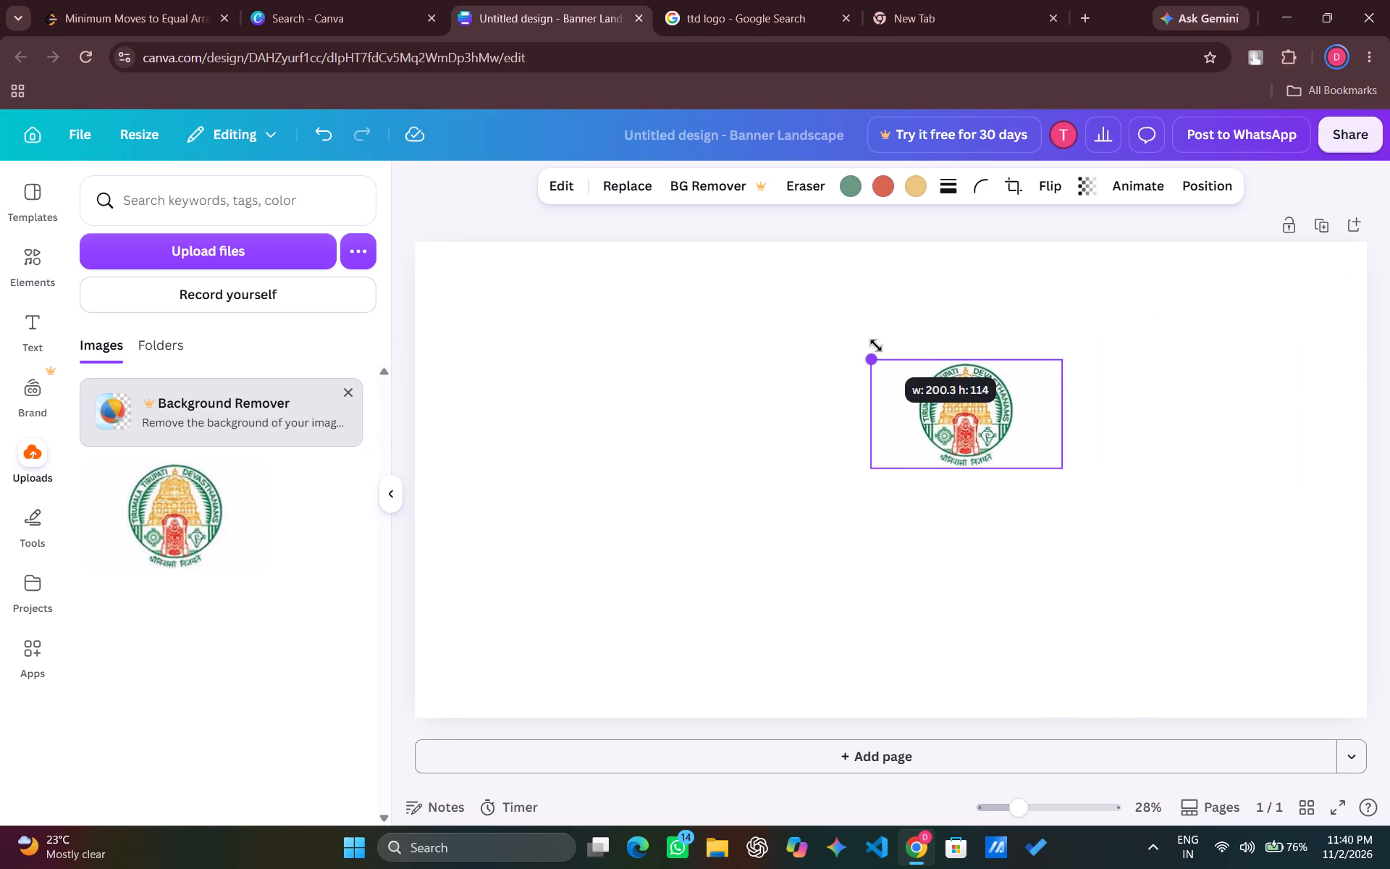
pyautogui.moveTo(876, 345); pyautogui.dragTo(909, 362)
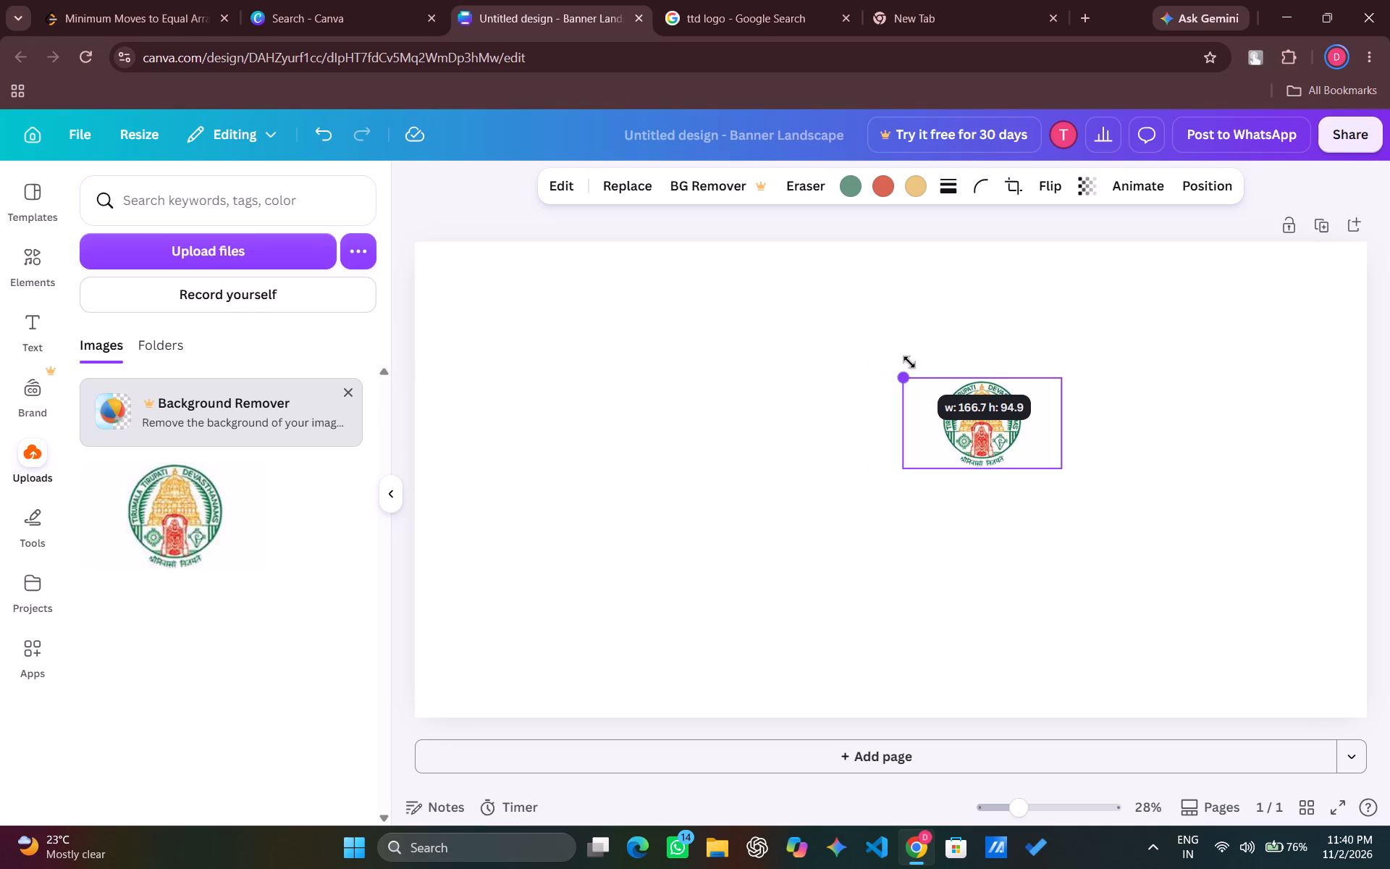
pyautogui.moveTo(909, 362); pyautogui.dragTo(910, 362)
# Open the image results of the "ttd logo" Google search and browse them for other versions of the logo.
pyautogui.click(738, 0)
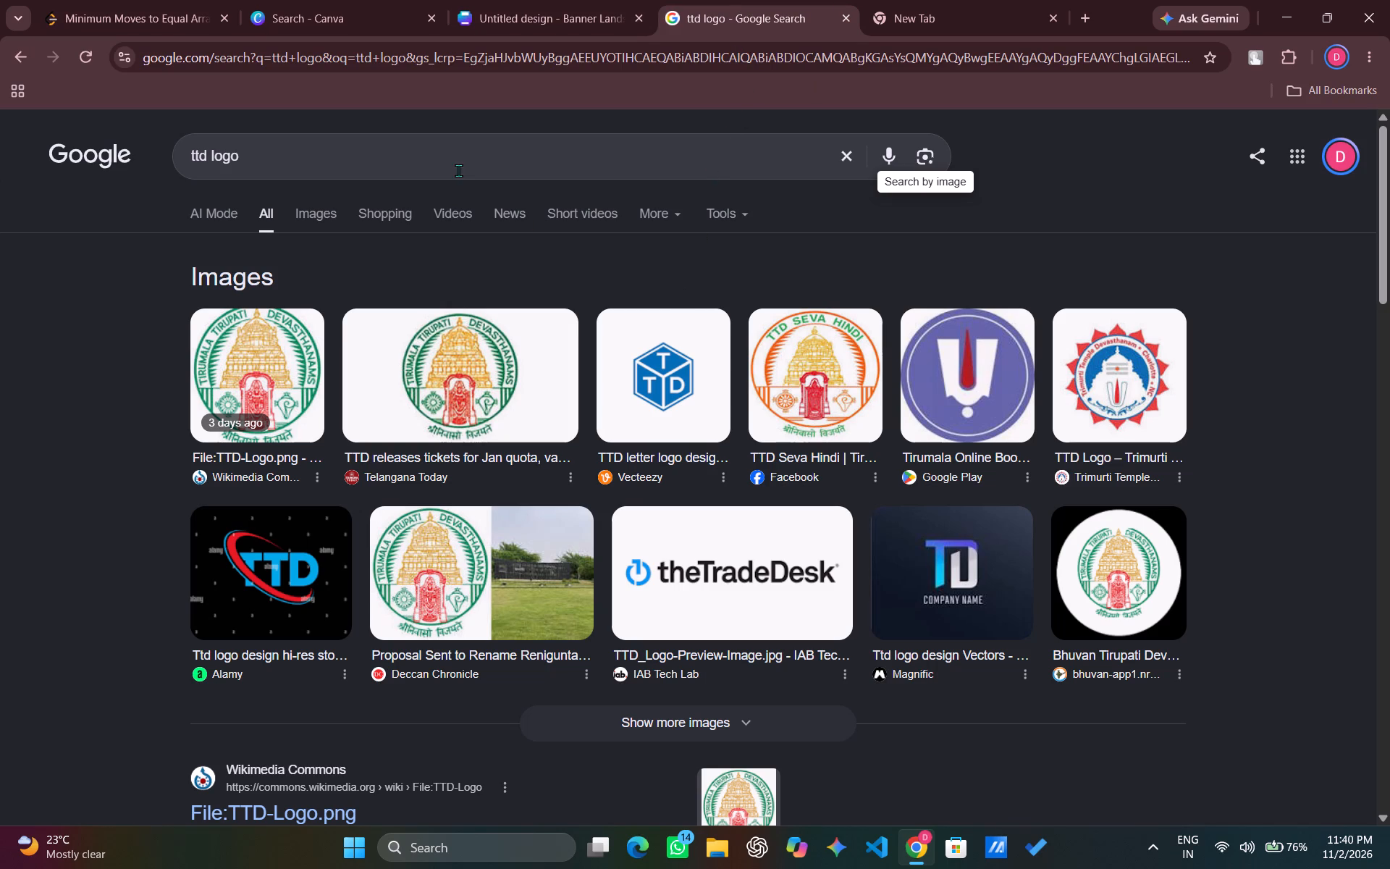
pyautogui.click(323, 201)
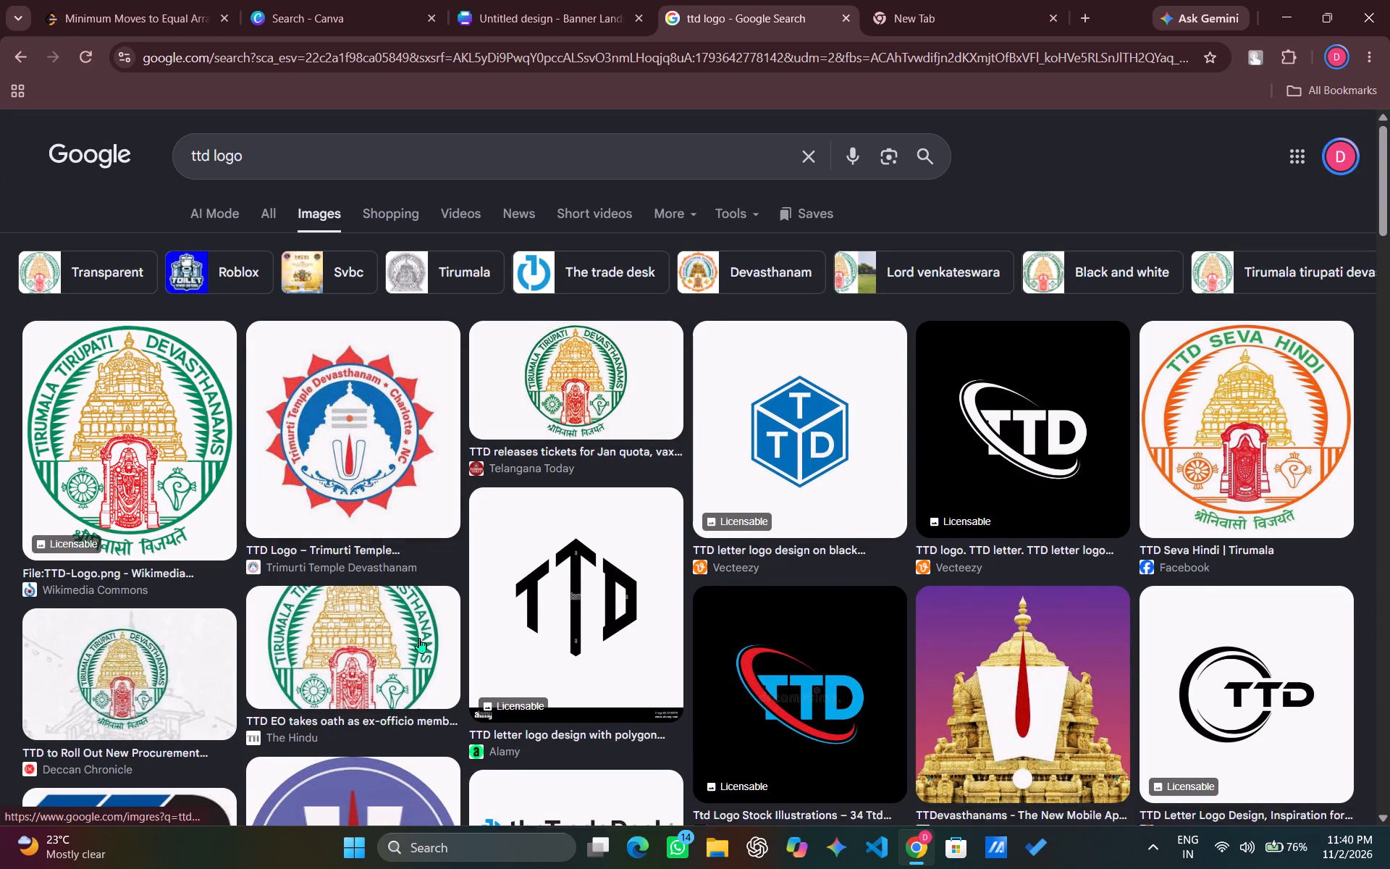
pyautogui.scroll(-3, 424, 666)
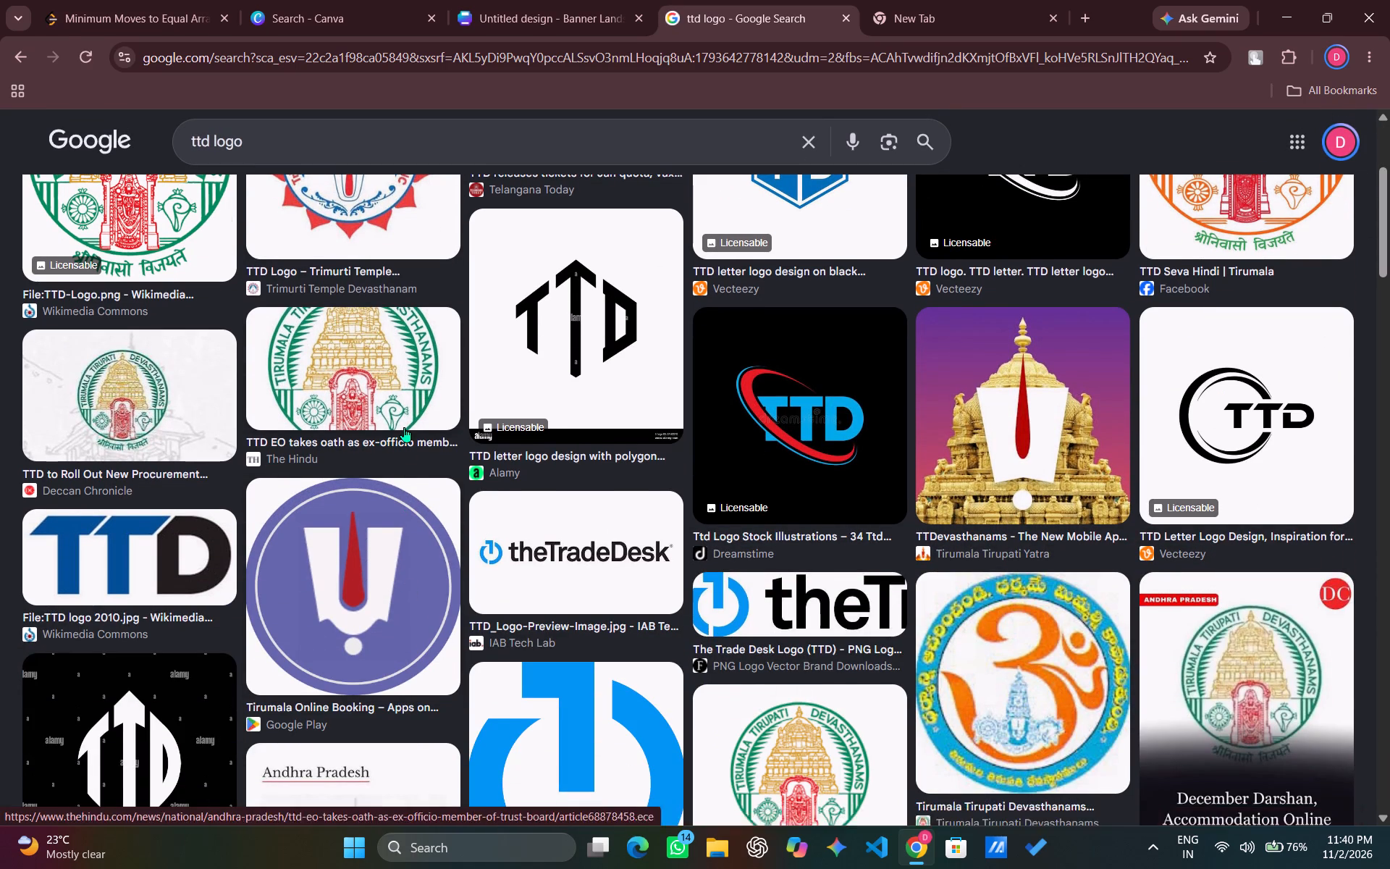
pyautogui.scroll(-3, 403, 430)
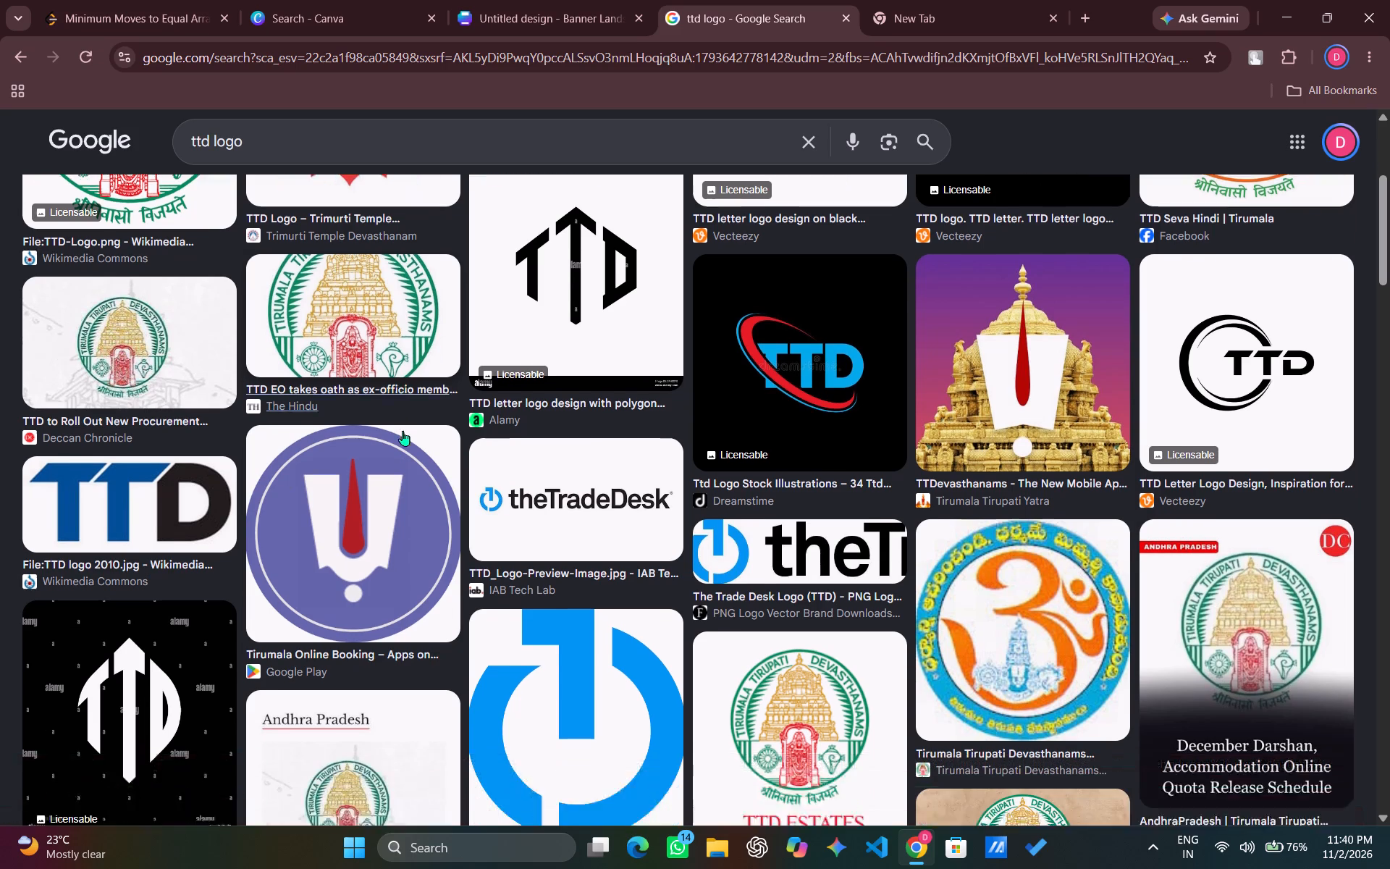
pyautogui.scroll(-4, 403, 431)
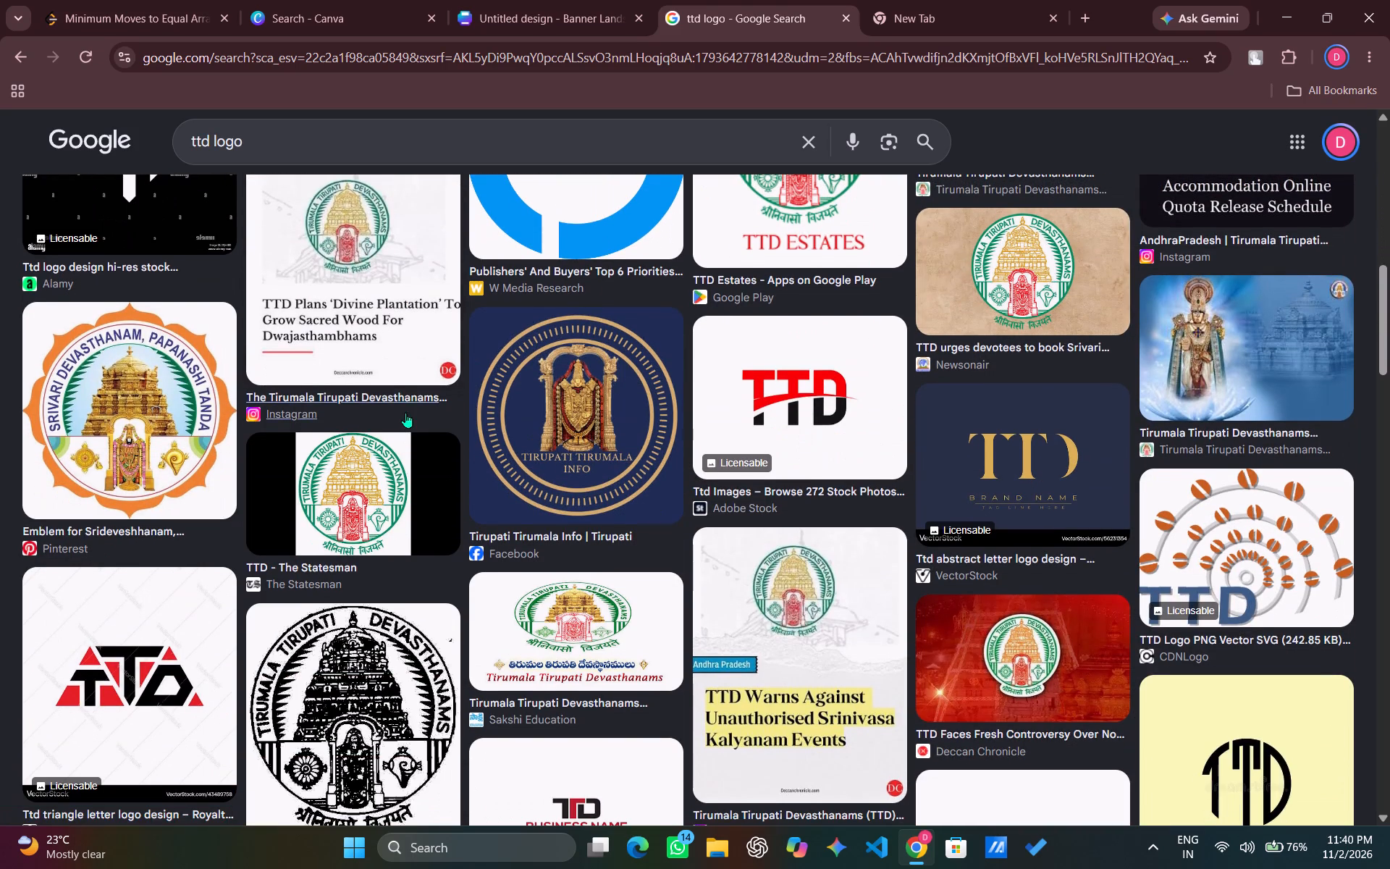
pyautogui.scroll(-1, 618, 556)
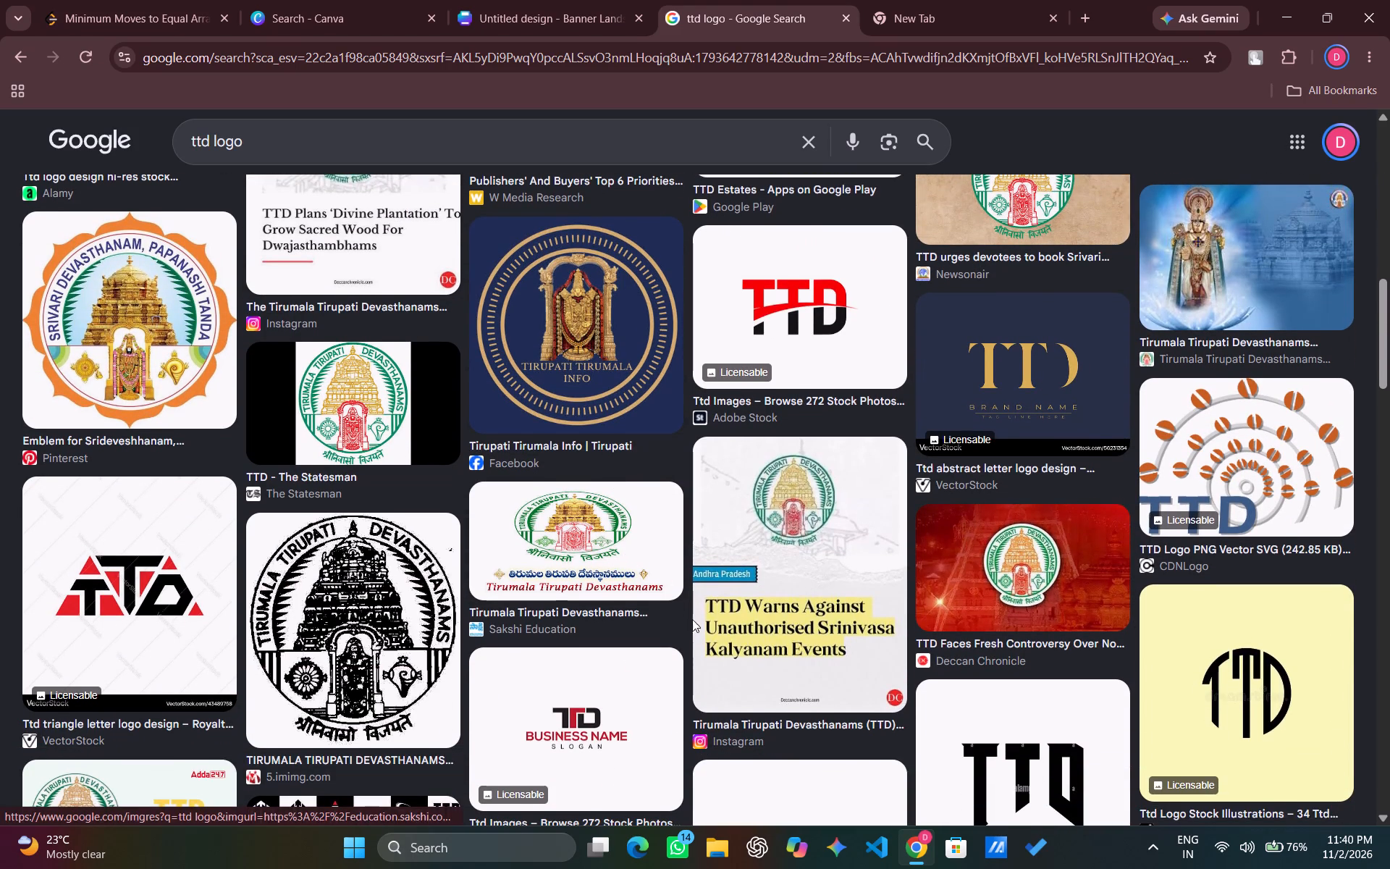
pyautogui.scroll(-7, 631, 651)
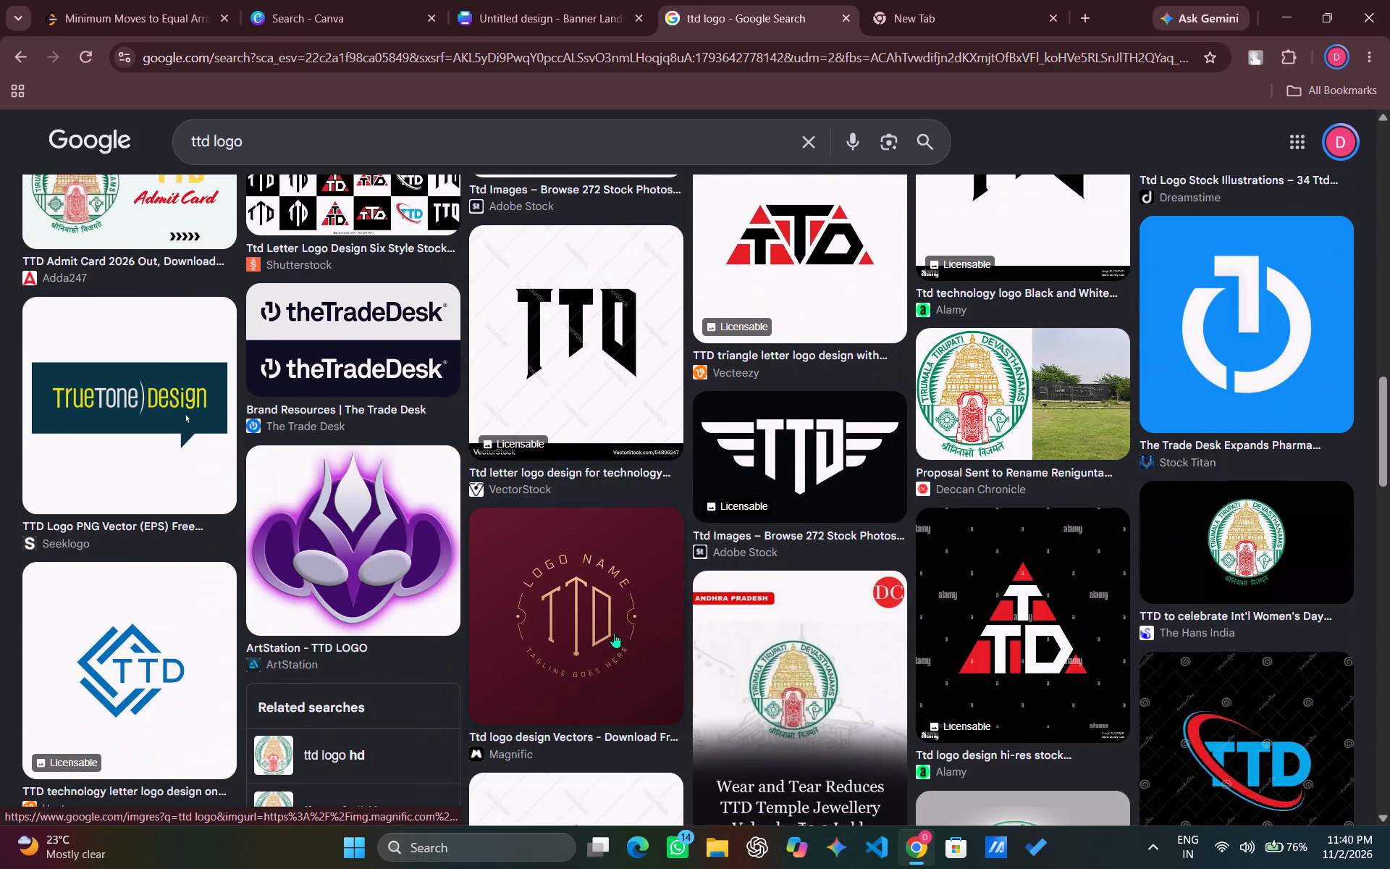
pyautogui.scroll(-3, 614, 631)
# Search Google Images for "ttd logo telugu".
pyautogui.click(398, 131)
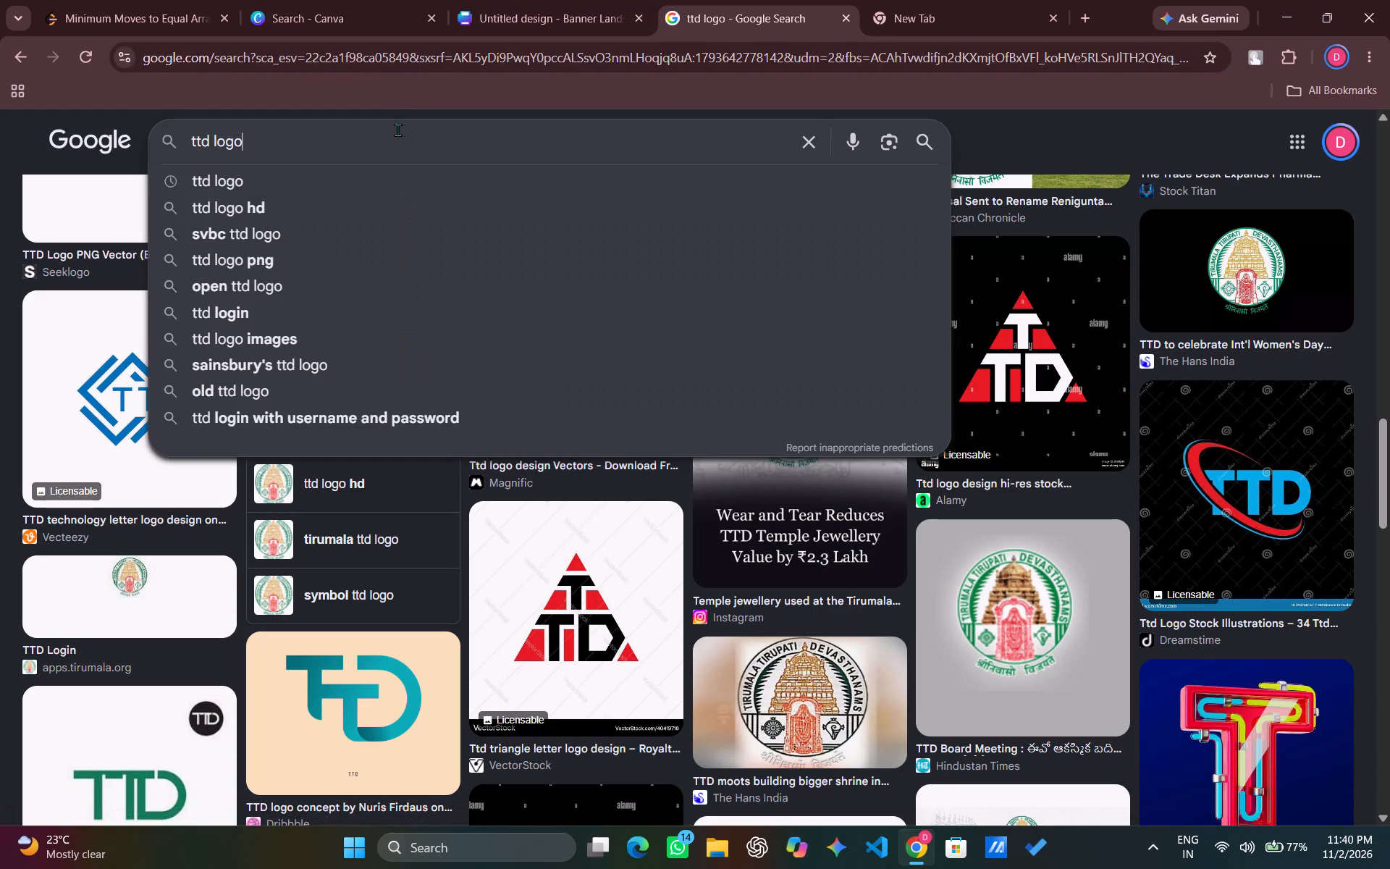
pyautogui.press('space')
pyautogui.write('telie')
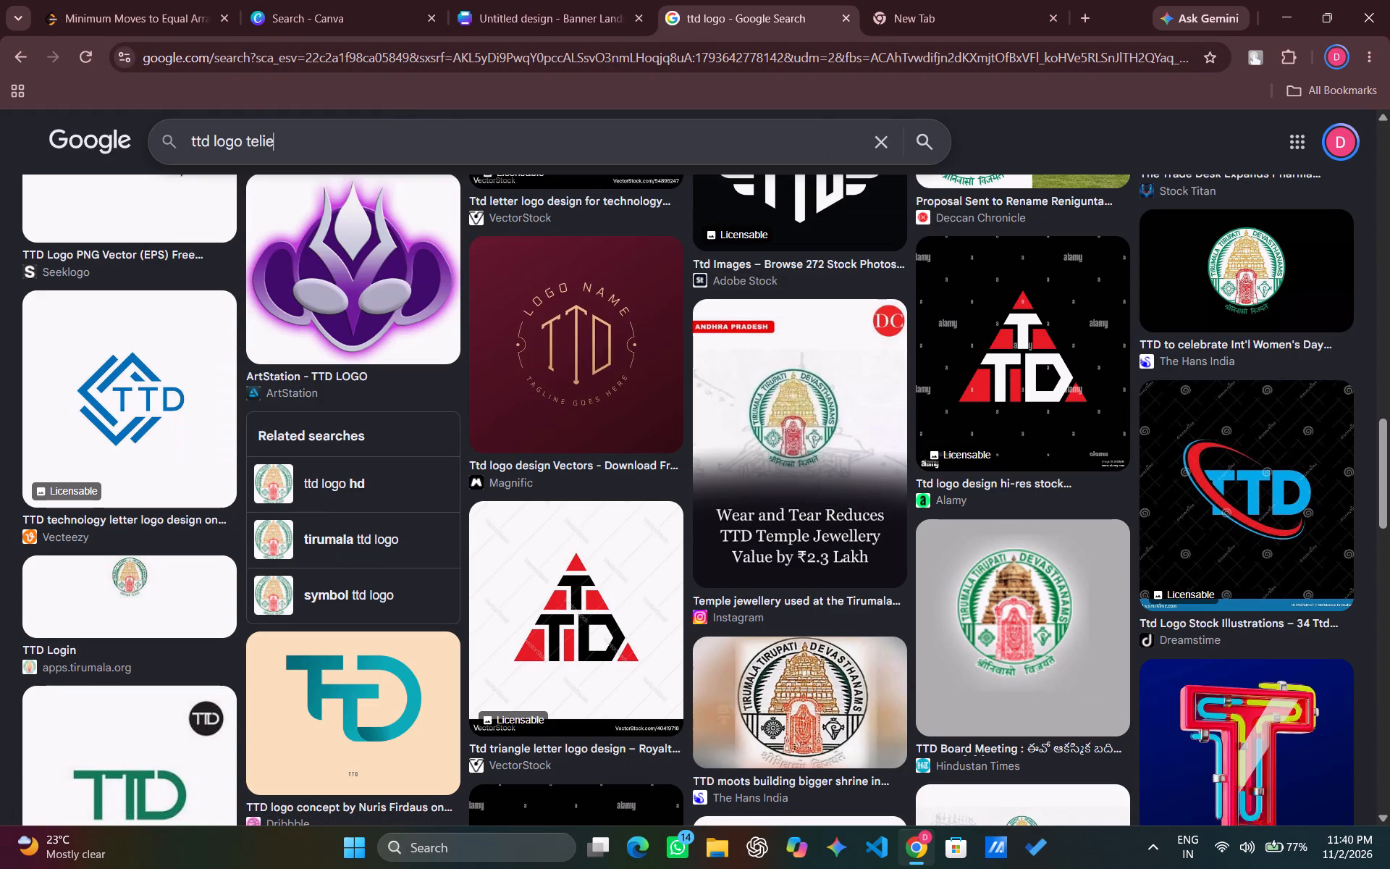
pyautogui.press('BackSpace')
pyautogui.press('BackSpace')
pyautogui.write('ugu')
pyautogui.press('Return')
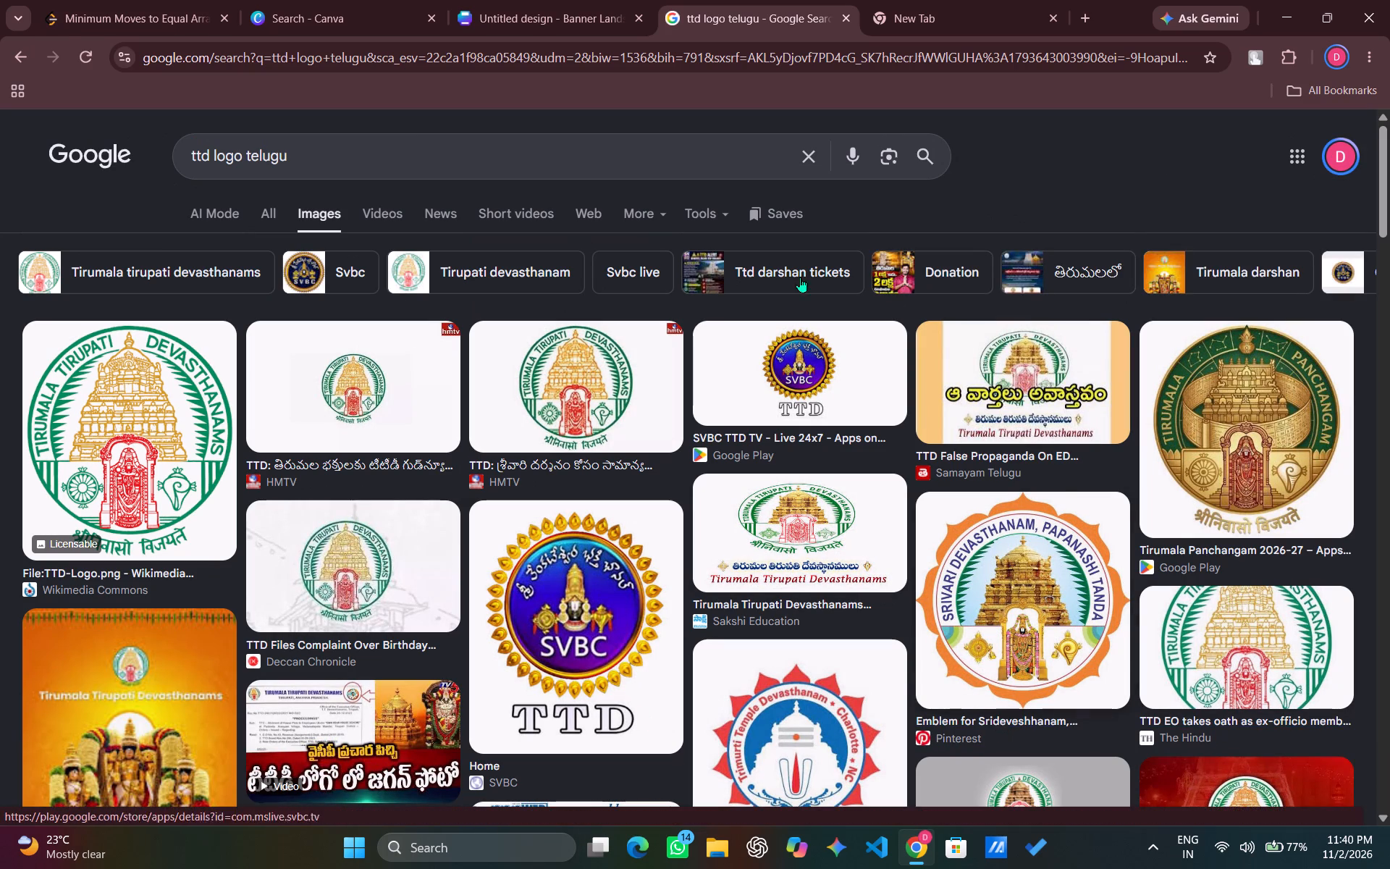
# Browse the "ttd logo telugu" image results for a logo with Telugu lettering that suits the banner.
pyautogui.click(505, 0)
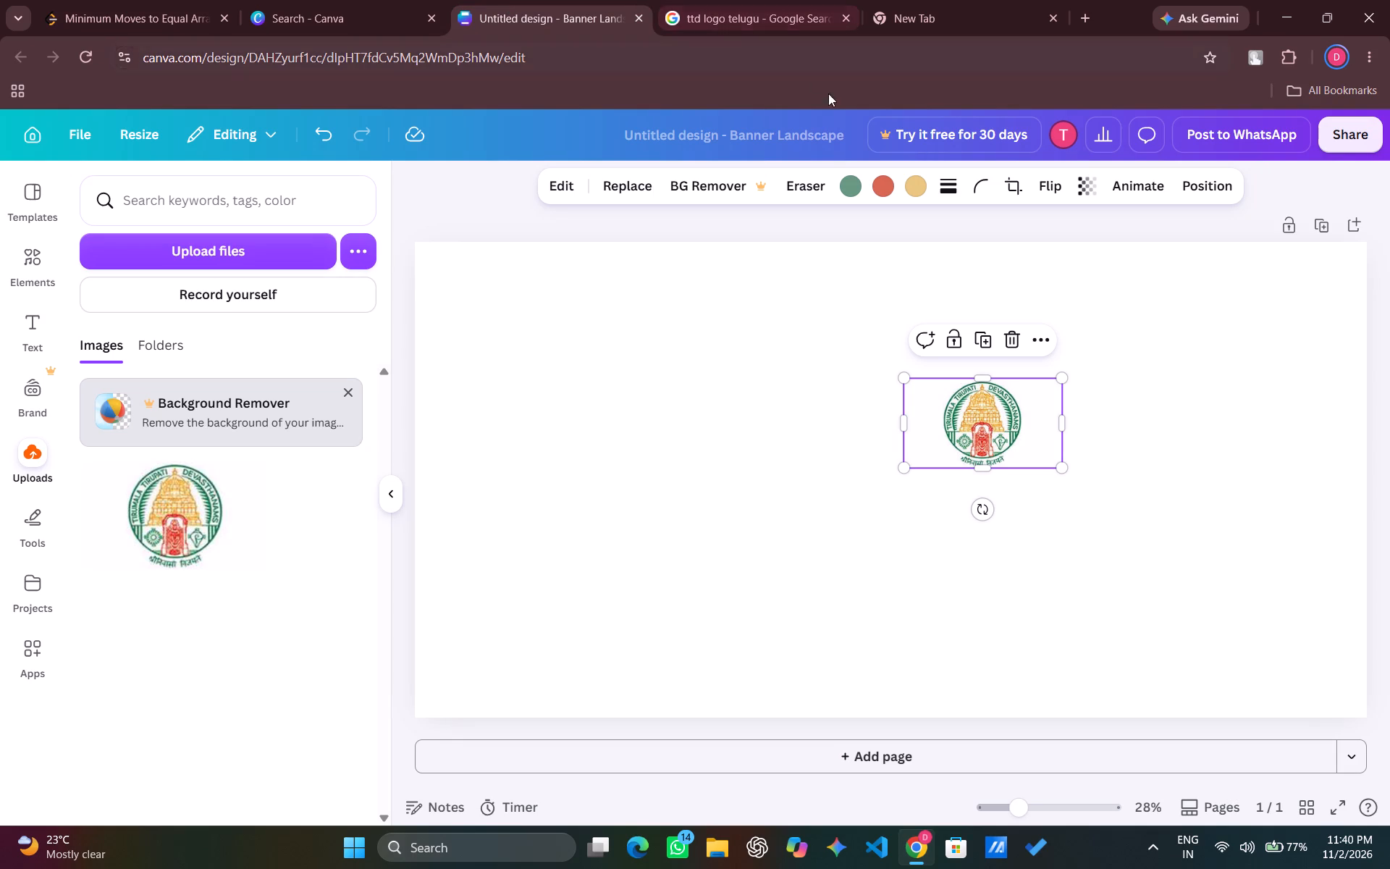
pyautogui.click(788, 0)
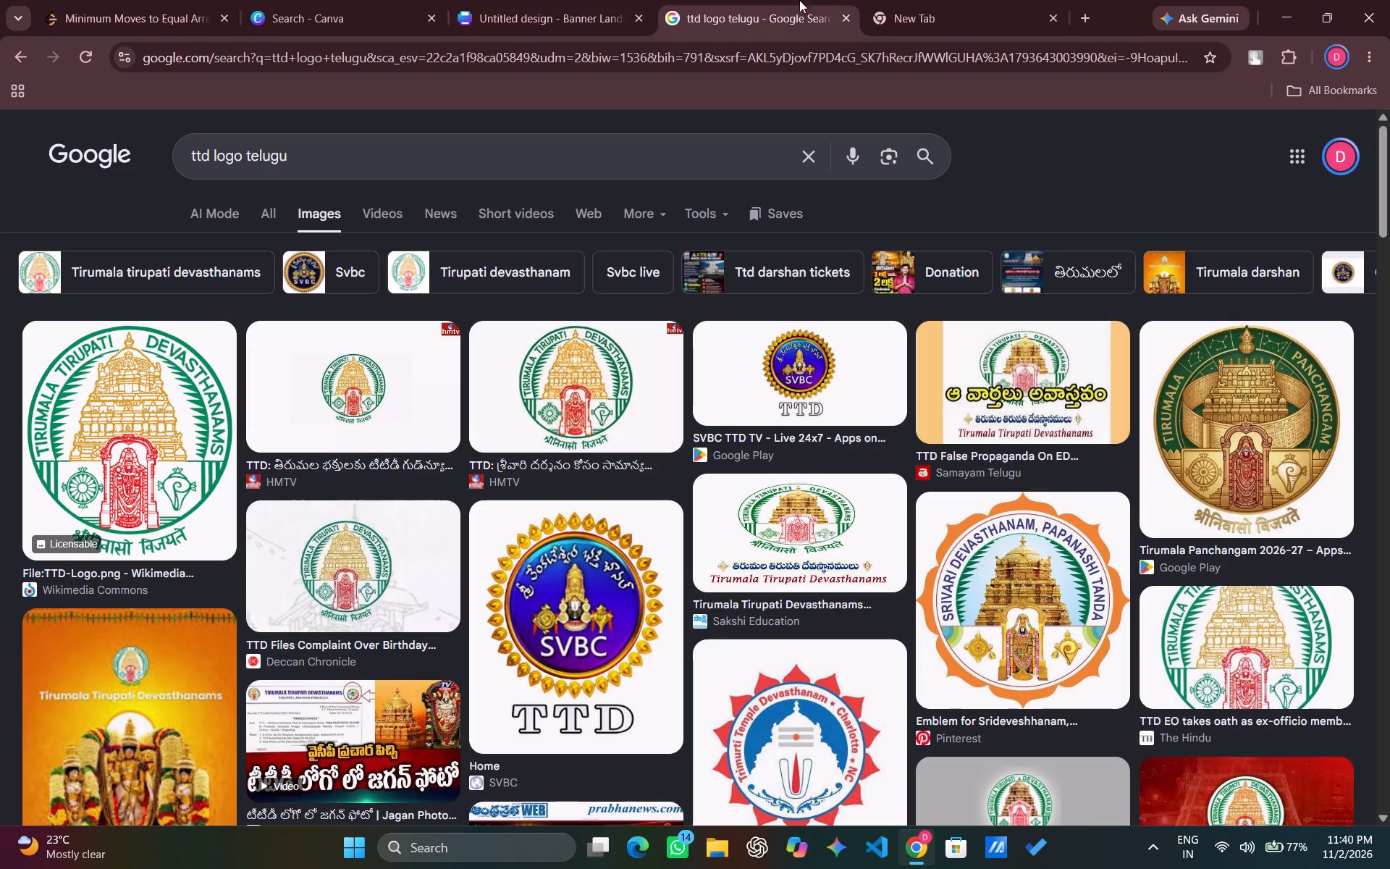
pyautogui.click(918, 0)
pyautogui.click(721, 0)
pyautogui.scroll(-2, 650, 634)
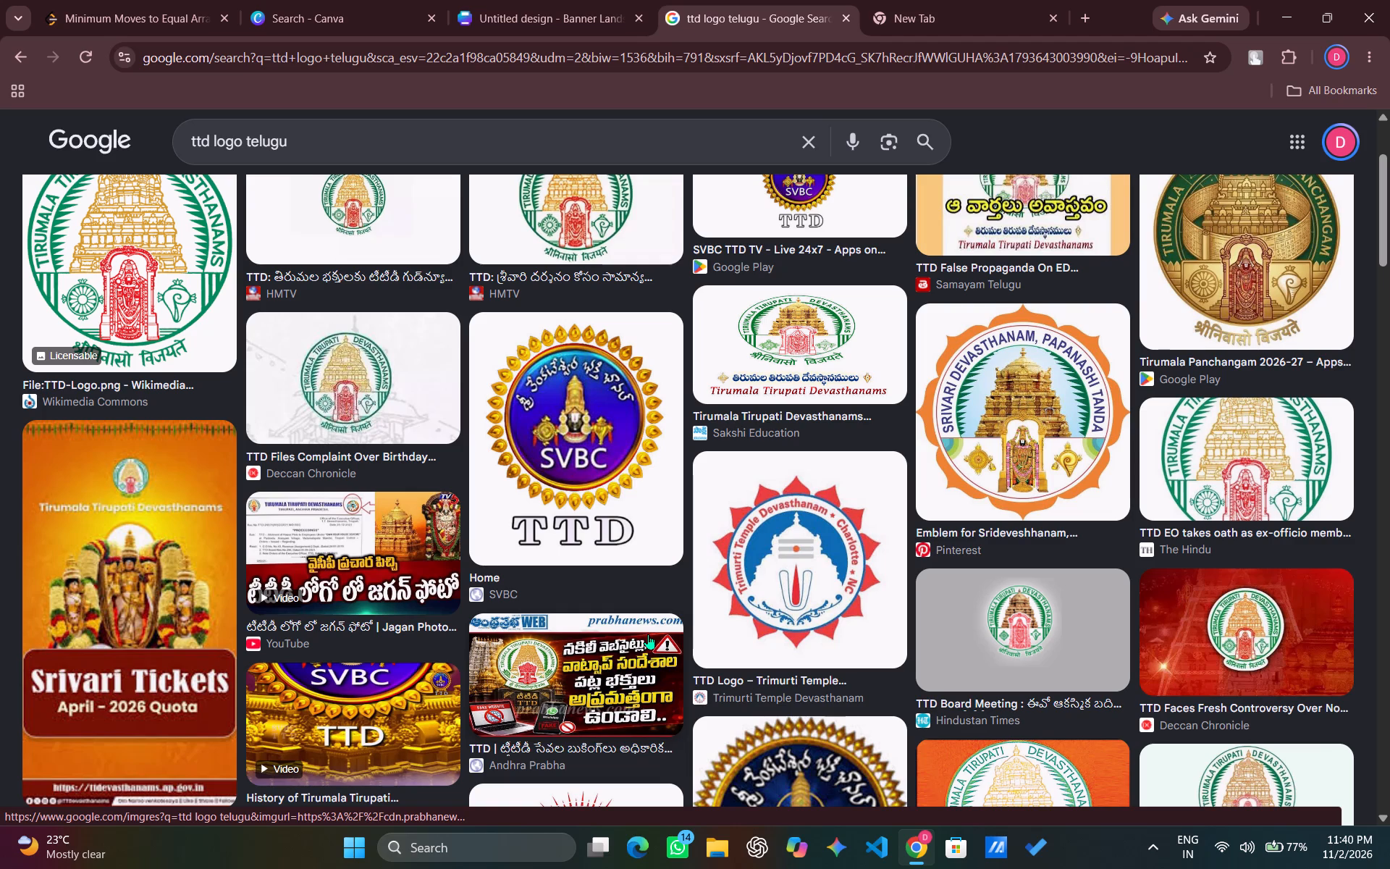
pyautogui.click(951, 0)
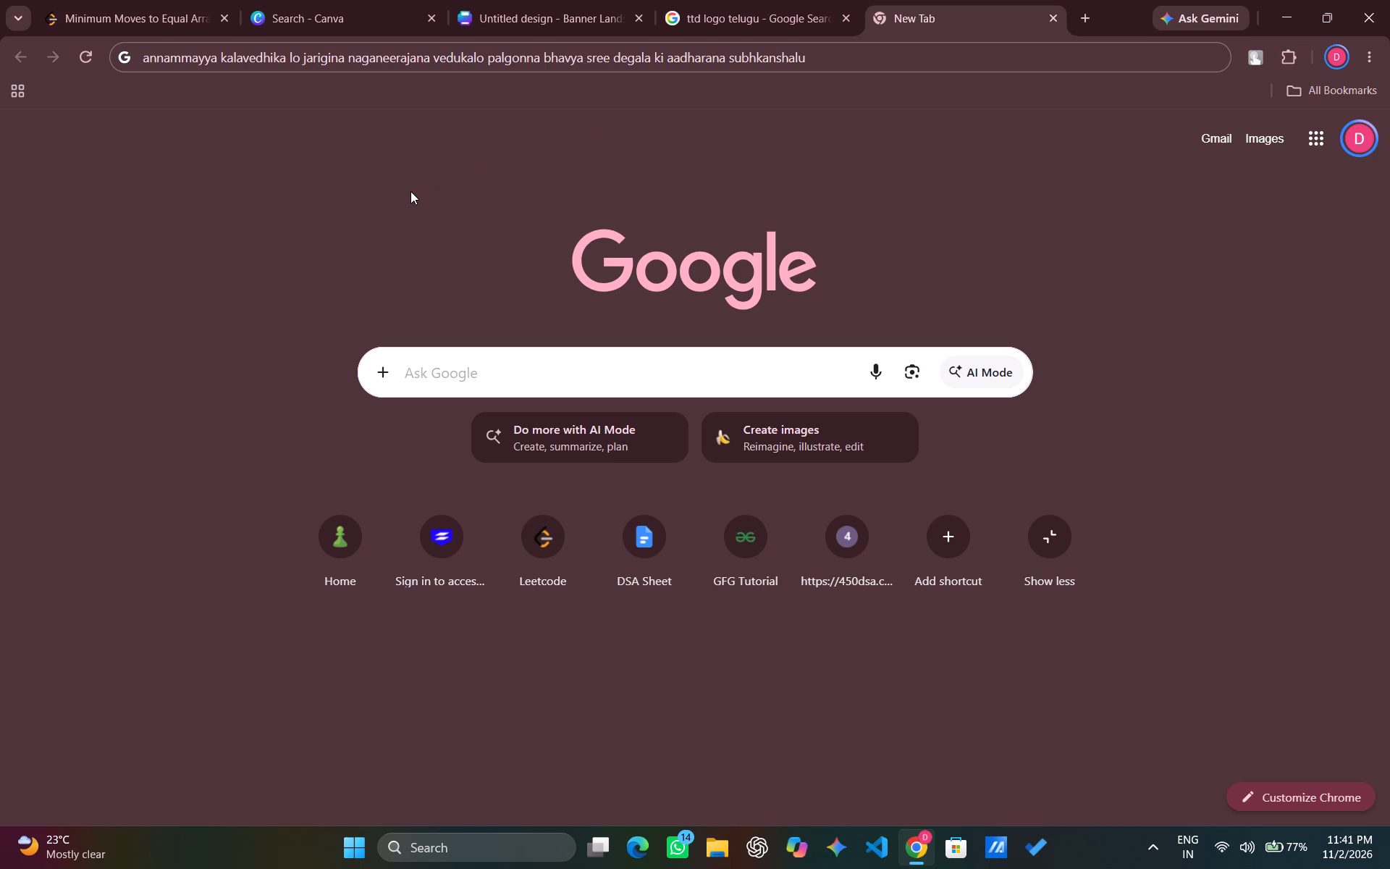
pyautogui.click(730, 0)
pyautogui.click(476, 0)
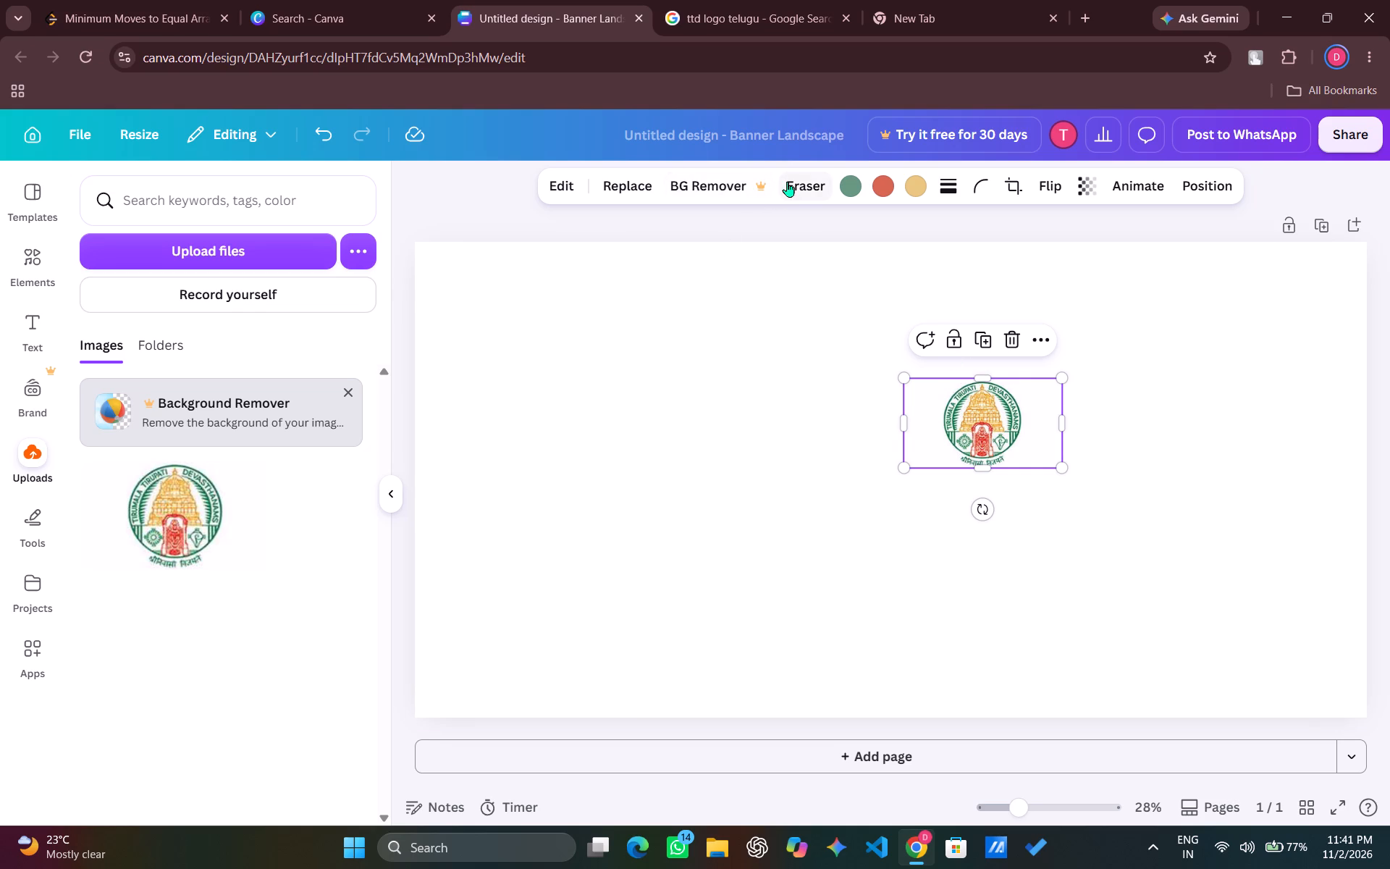
pyautogui.click(985, 0)
pyautogui.click(784, 0)
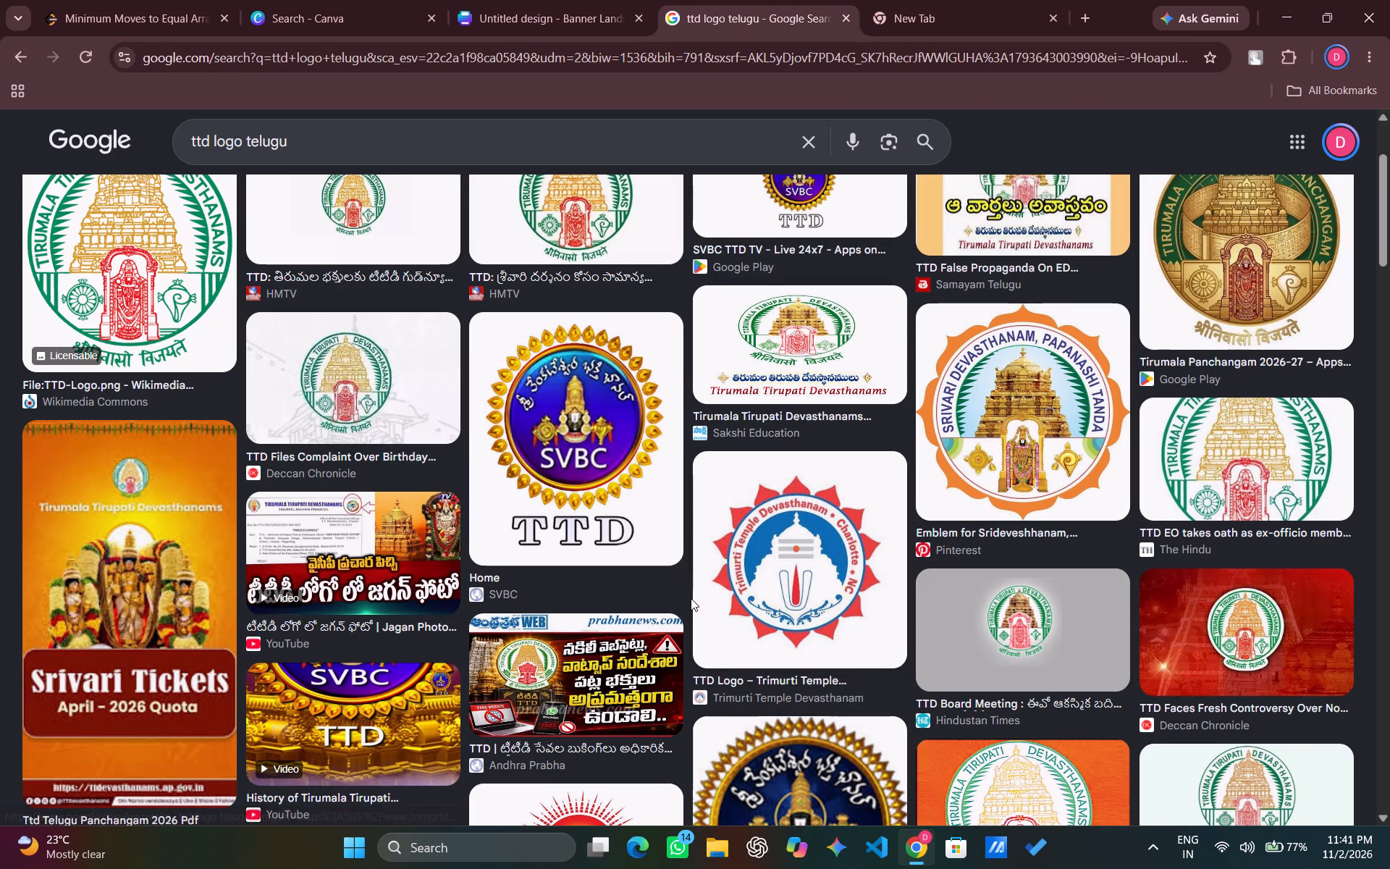
pyautogui.scroll(-3, 691, 602)
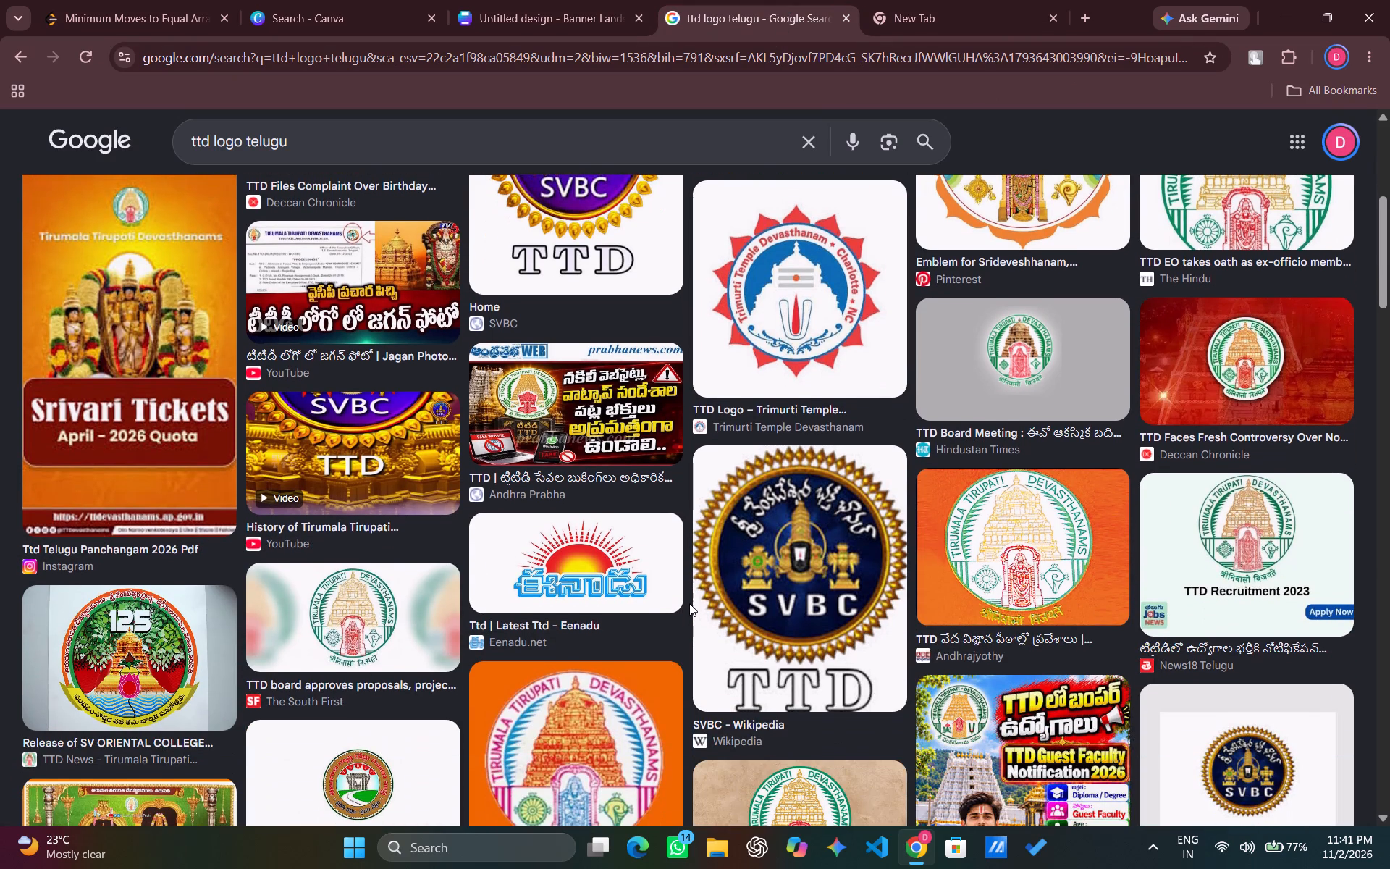
pyautogui.scroll(-3, 687, 601)
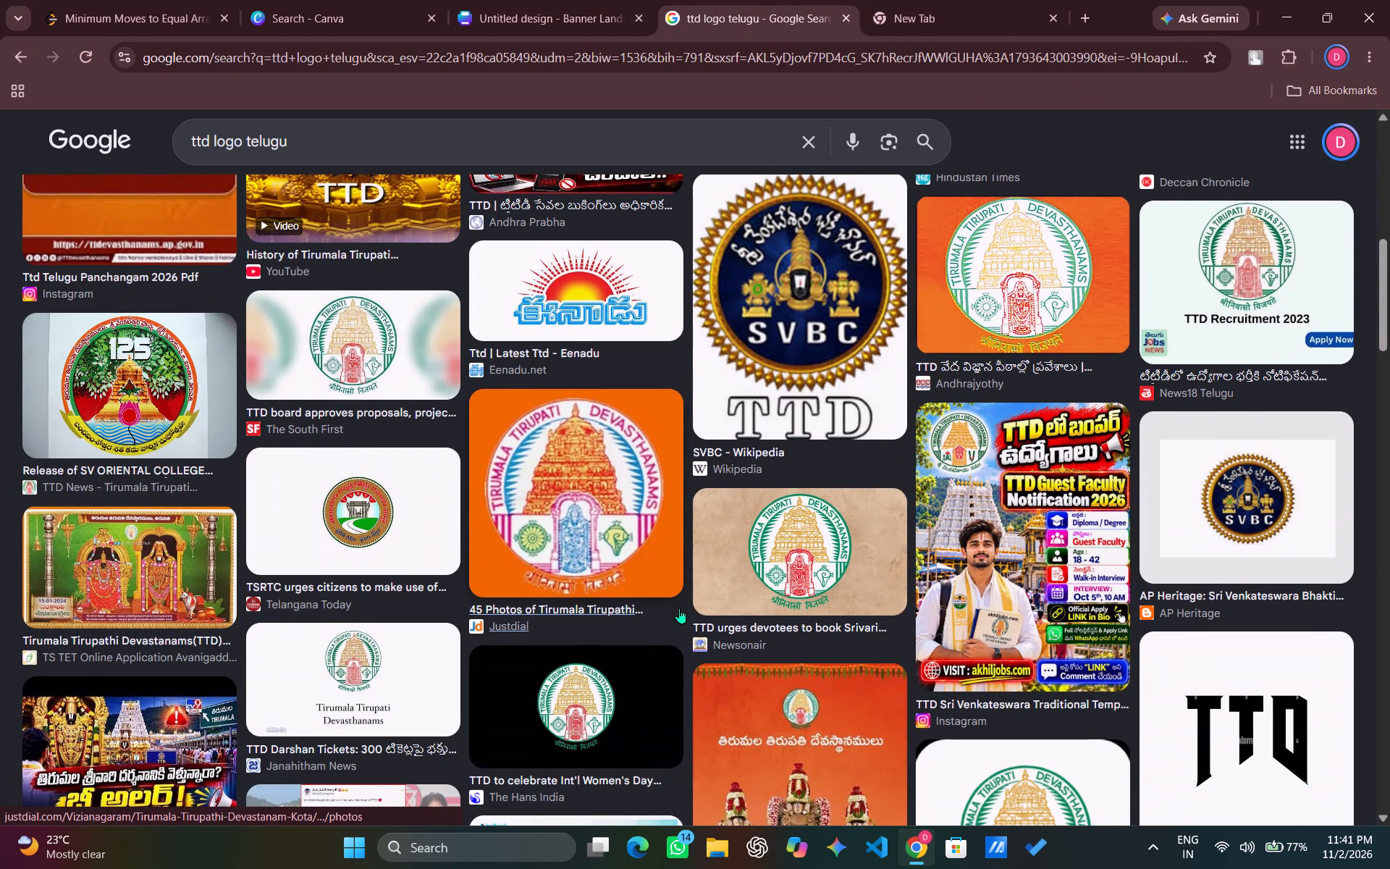
pyautogui.scroll(-1, 678, 609)
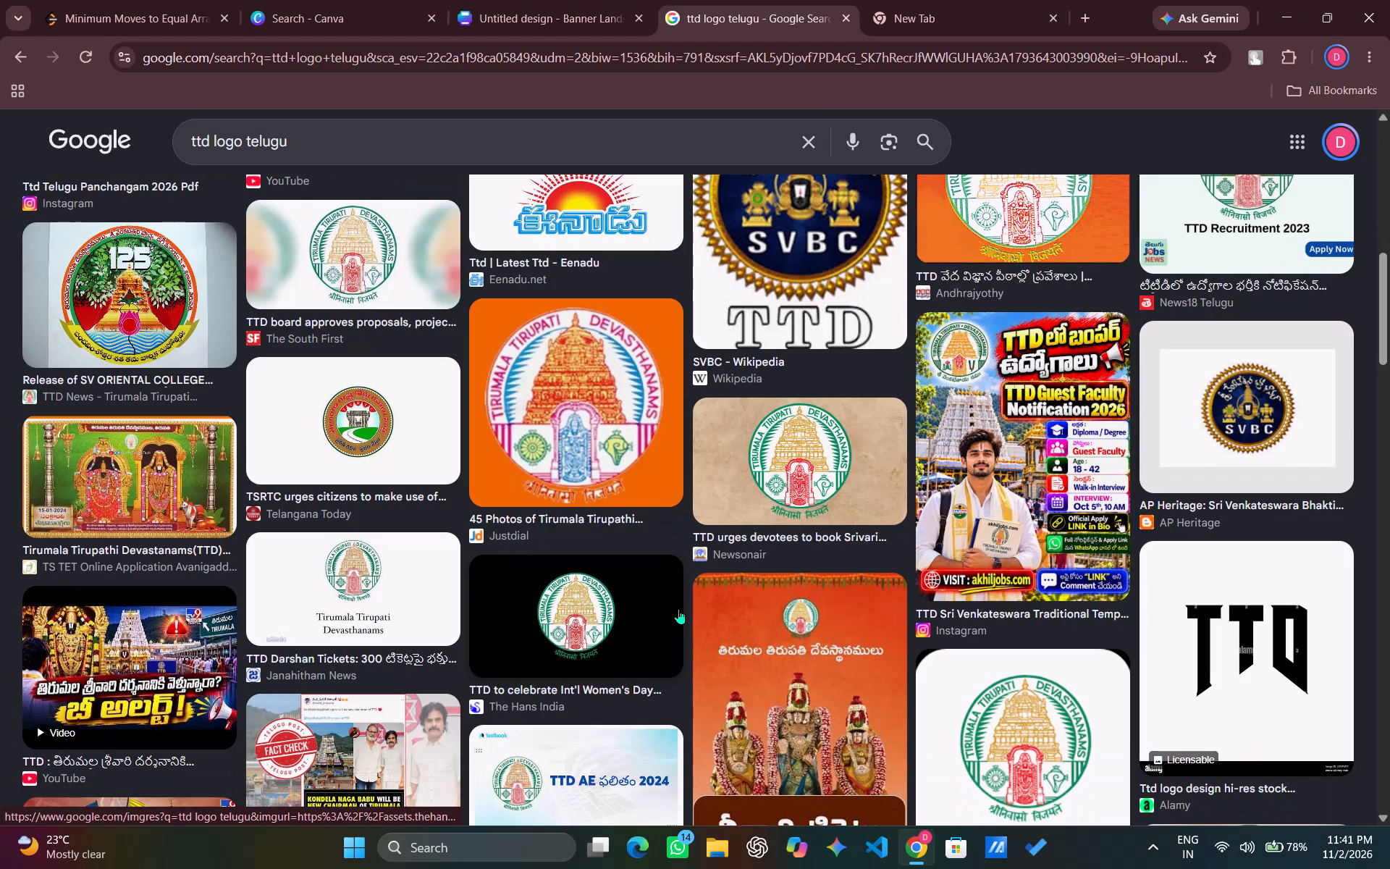
pyautogui.scroll(2, 691, 618)
pyautogui.scroll(7, 694, 684)
pyautogui.scroll(-5, 686, 674)
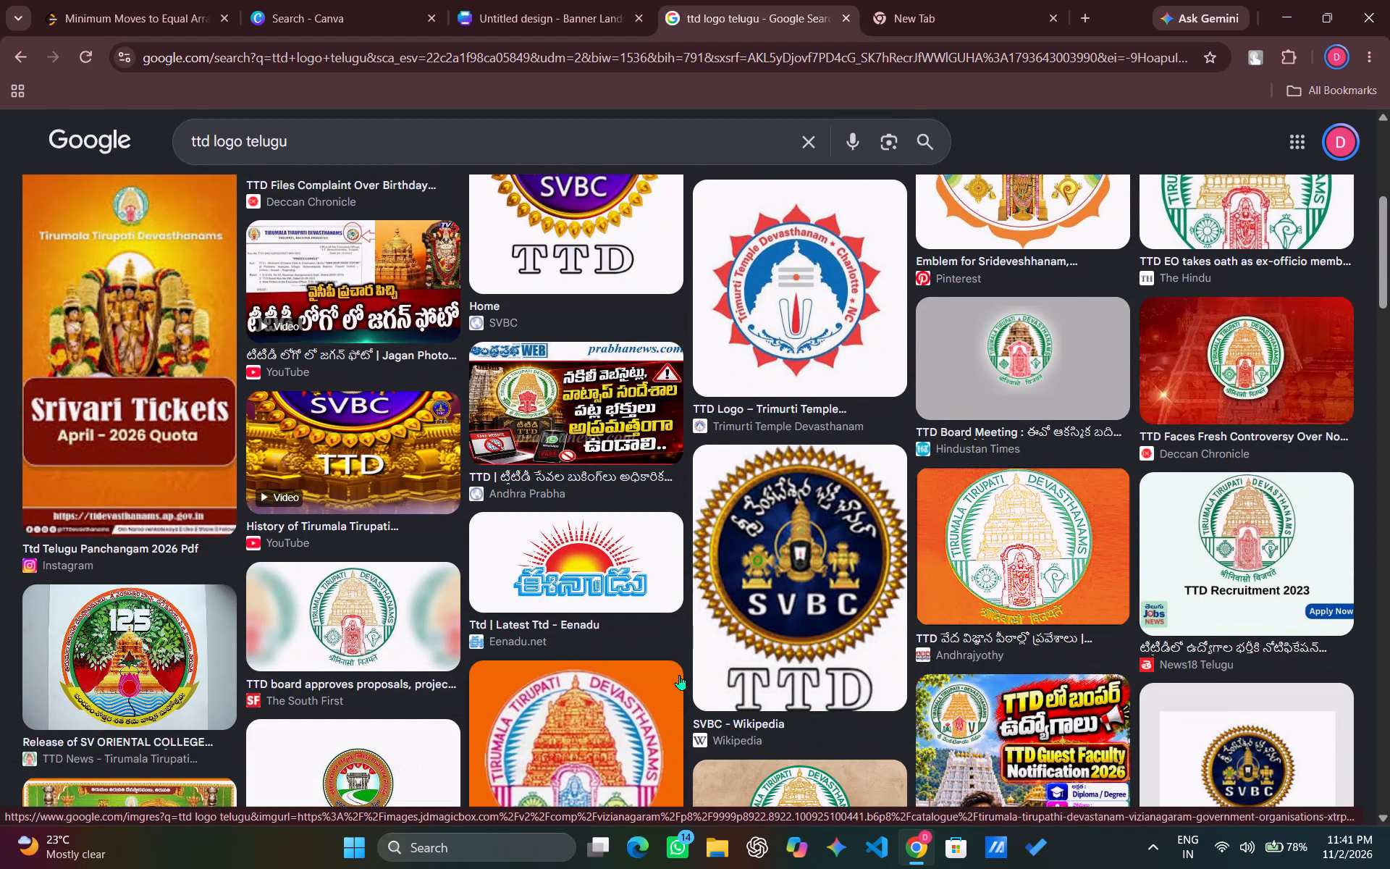
pyautogui.scroll(3, 678, 675)
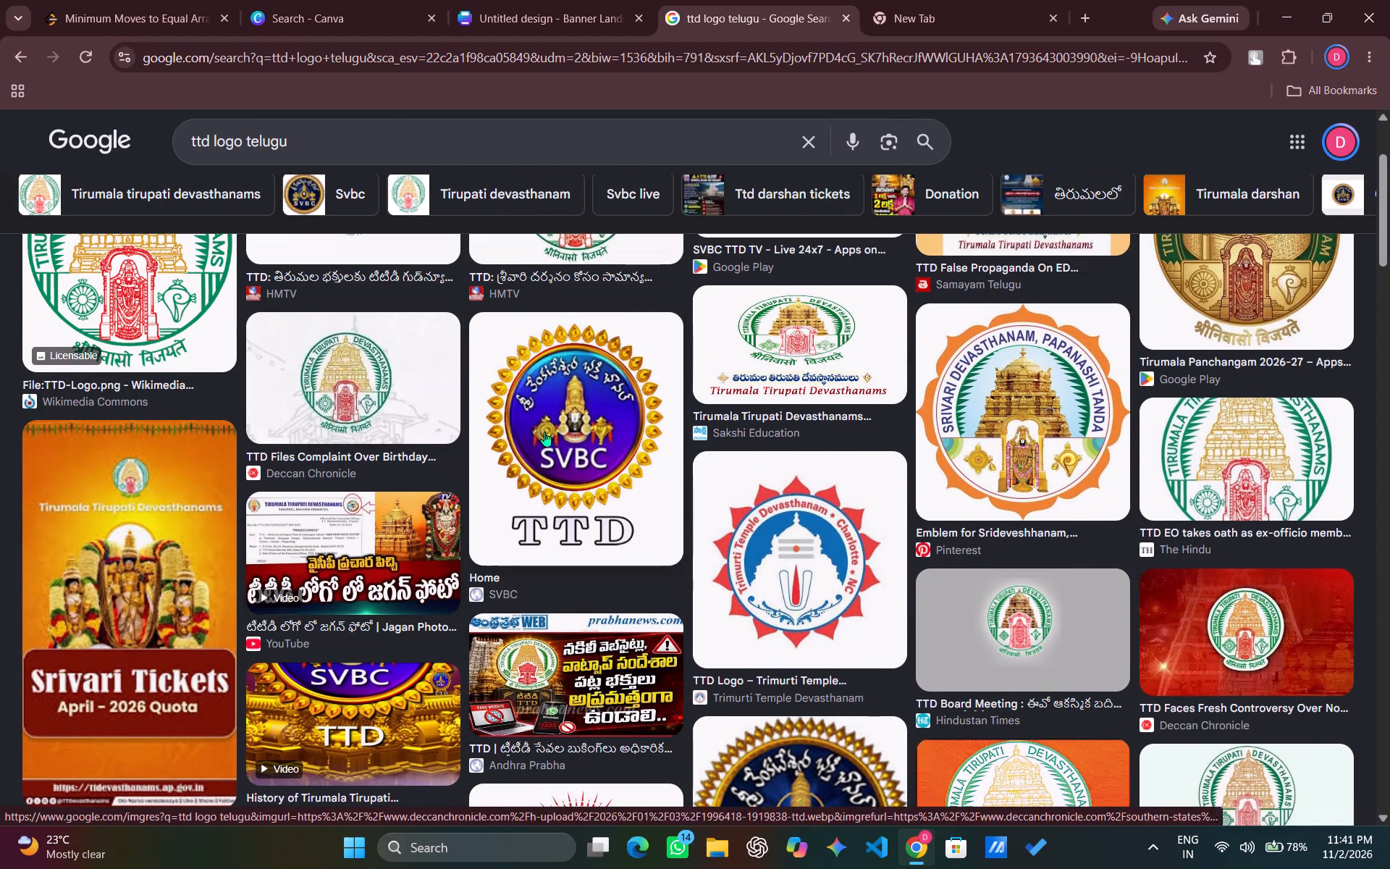
# Save the round blue and gold SVBC TTD logo from the image results to the desktop.
pyautogui.moveTo(546, 417); pyautogui.dragTo(1389, 867)
pyautogui.moveTo(1117, 713); pyautogui.dragTo(1036, 689)
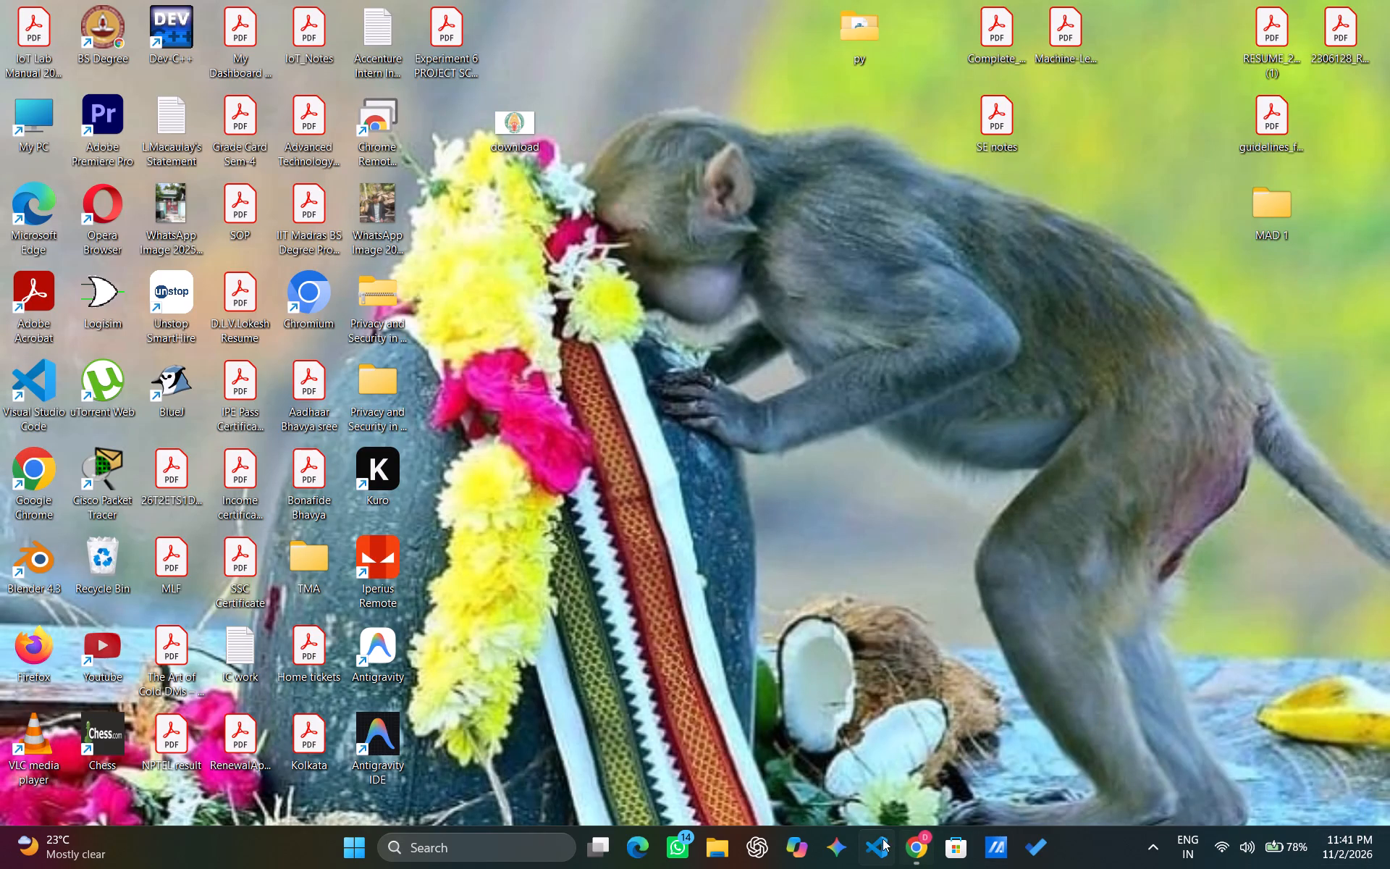
pyautogui.click(911, 848)
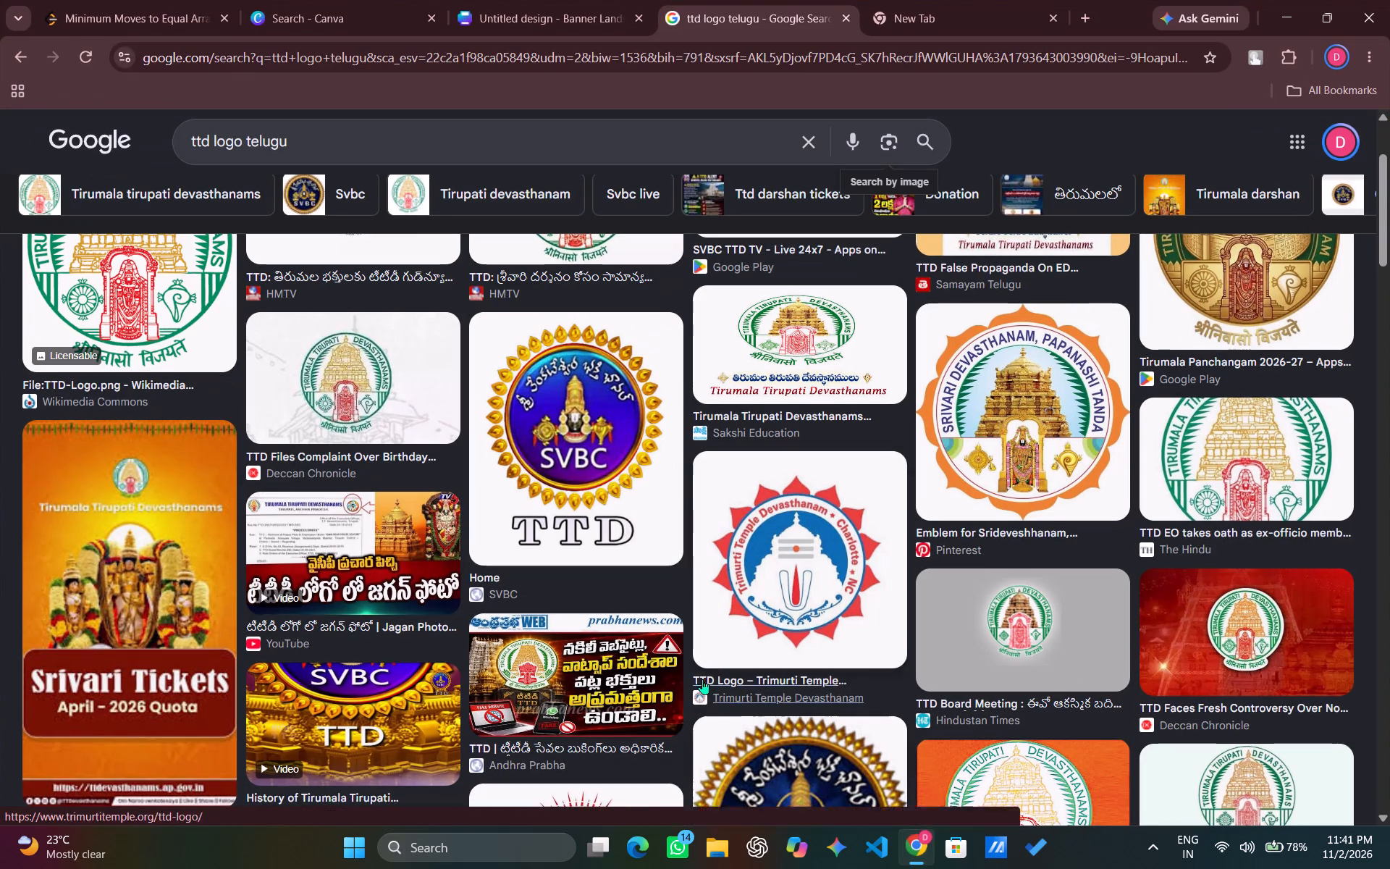
pyautogui.moveTo(540, 387); pyautogui.dragTo(1389, 868)
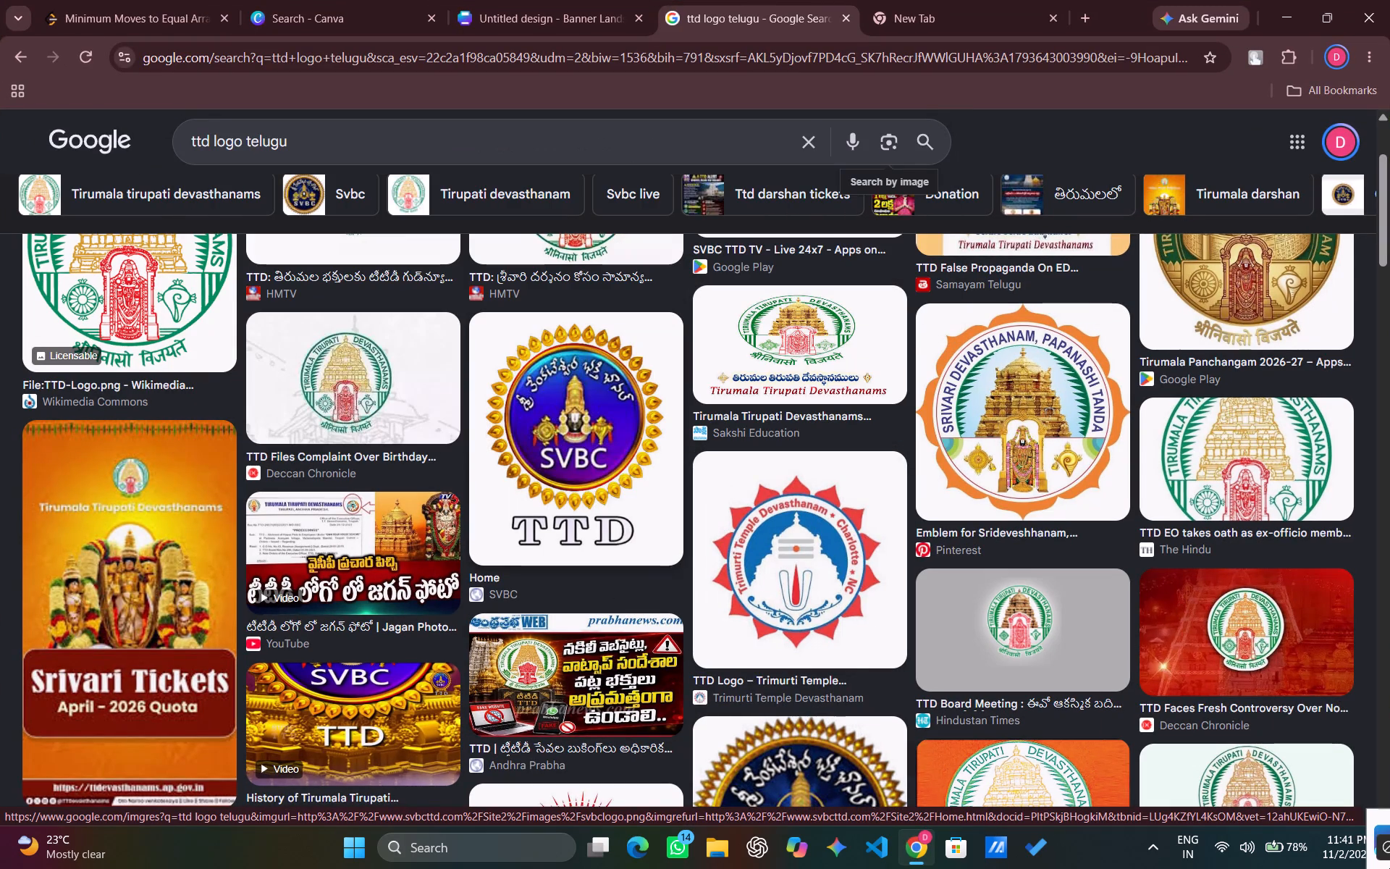
pyautogui.moveTo(1389, 868); pyautogui.dragTo(529, 218)
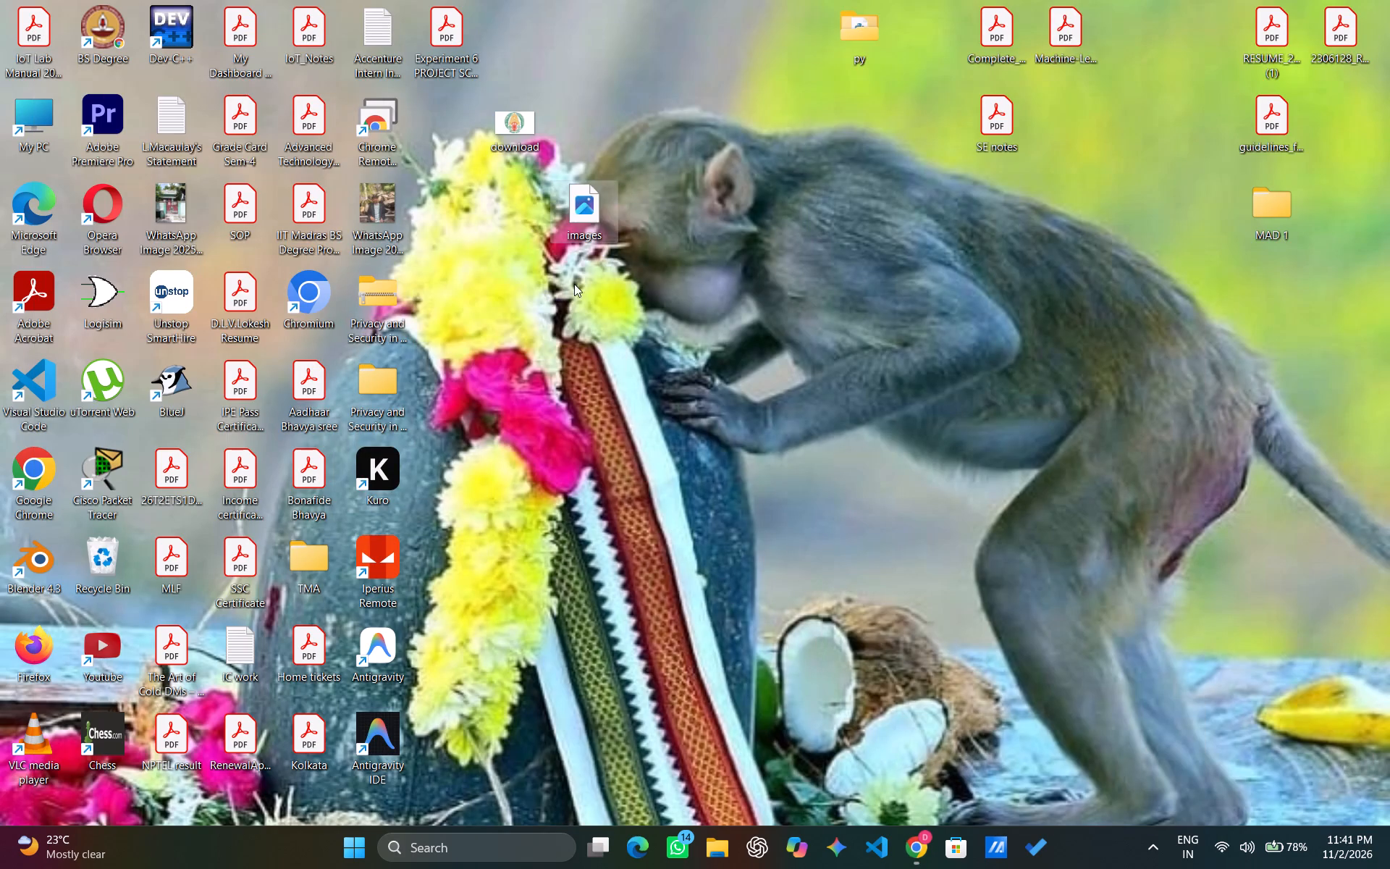
# Delete the old TTD logo image "download" from the desktop.
pyautogui.click(505, 127)
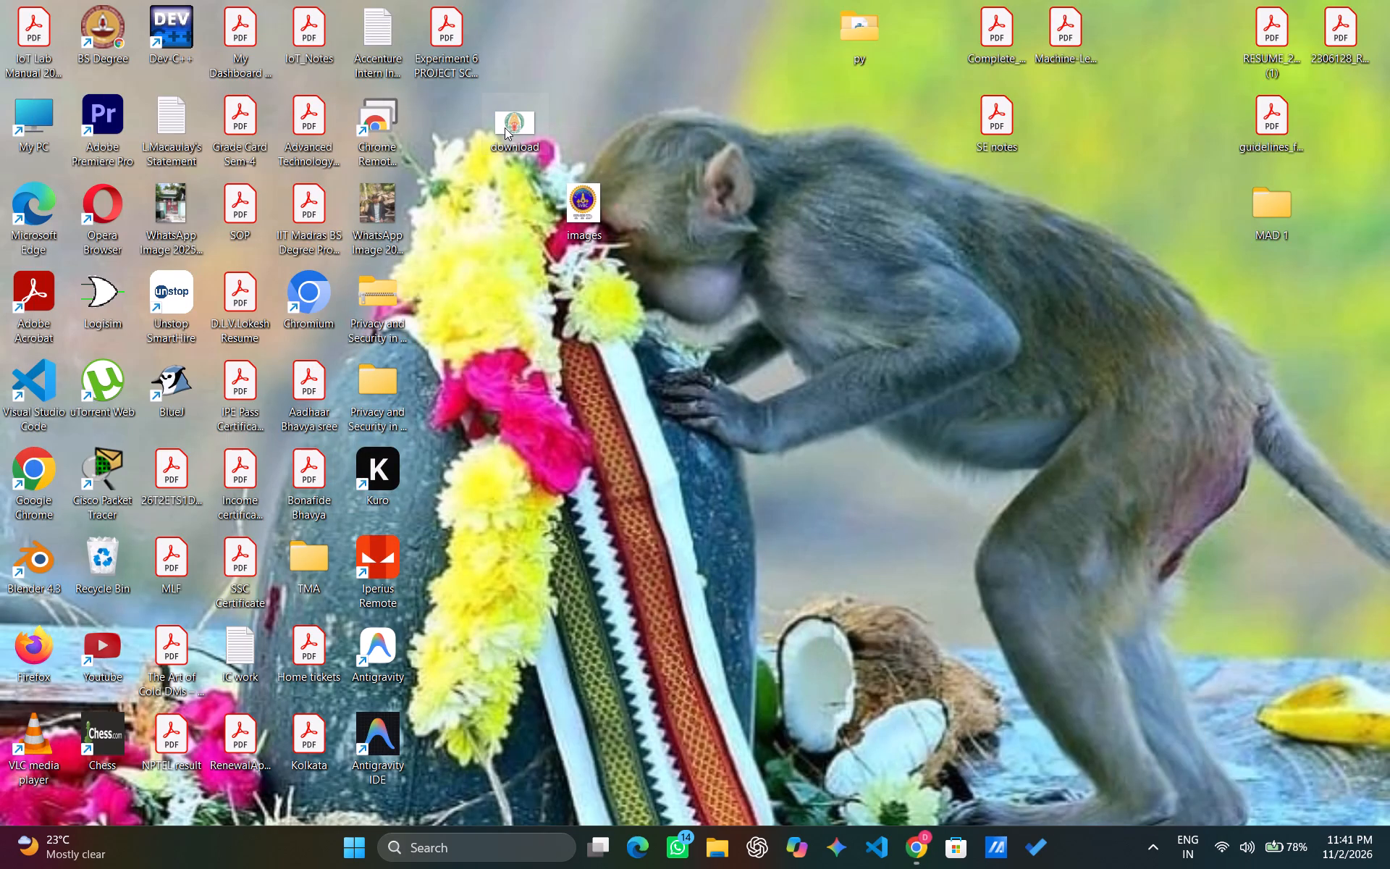
pyautogui.press('Delete')
# Return to the Canva banner design and delete the green TTD logo from the page.
pyautogui.click(904, 842)
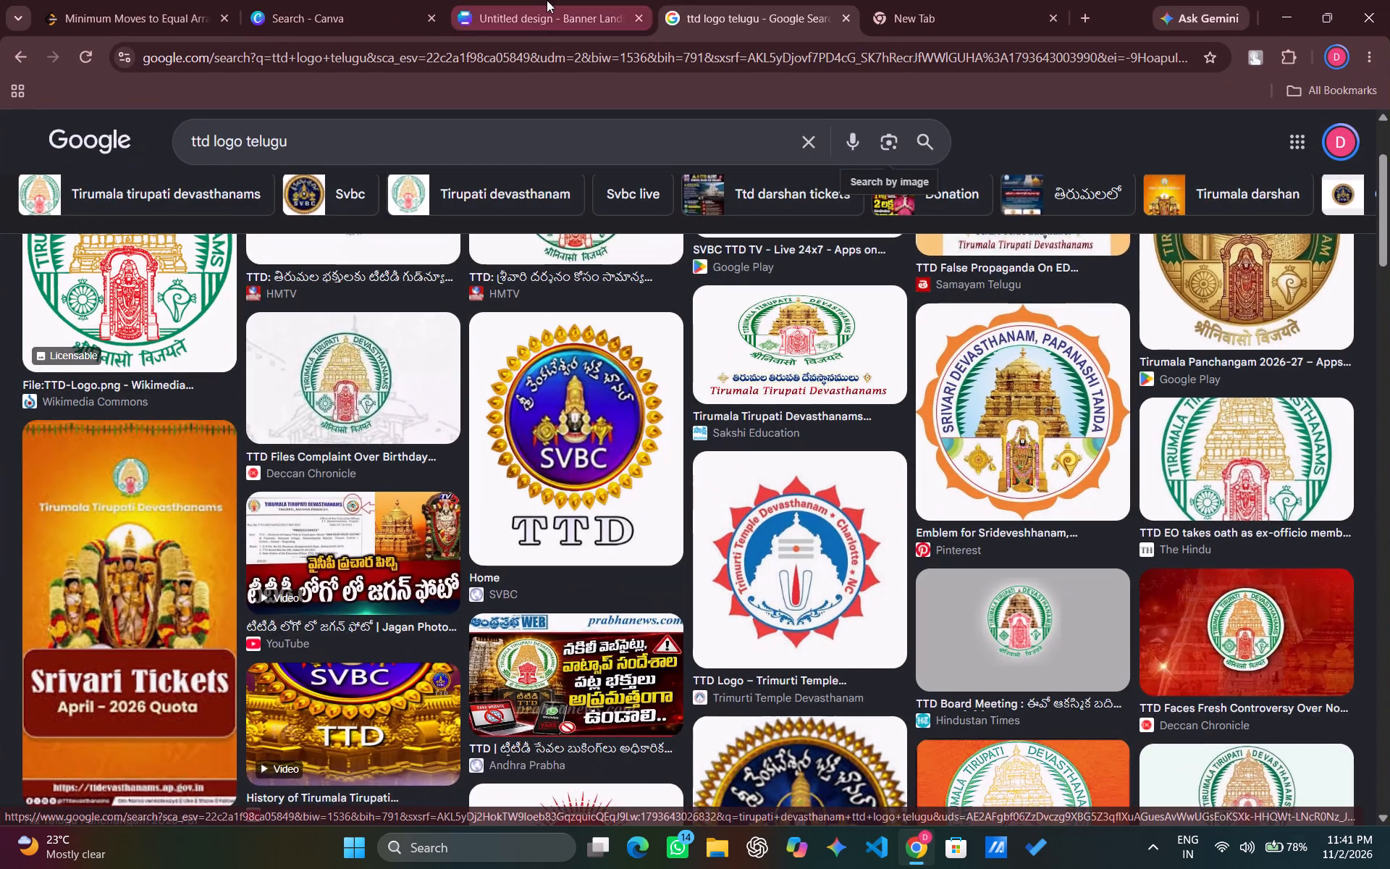
pyautogui.click(547, 0)
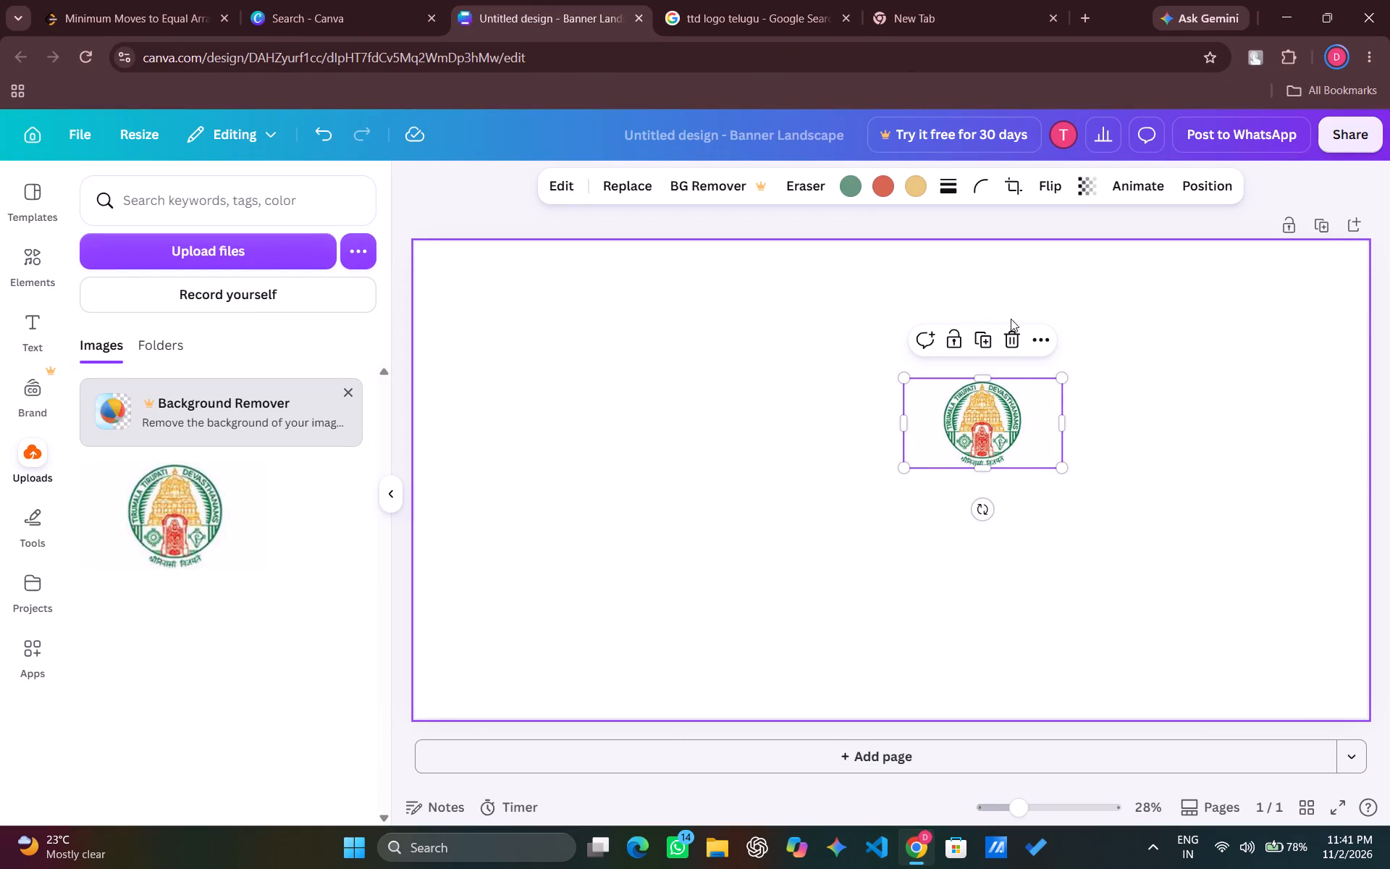
pyautogui.click(1016, 333)
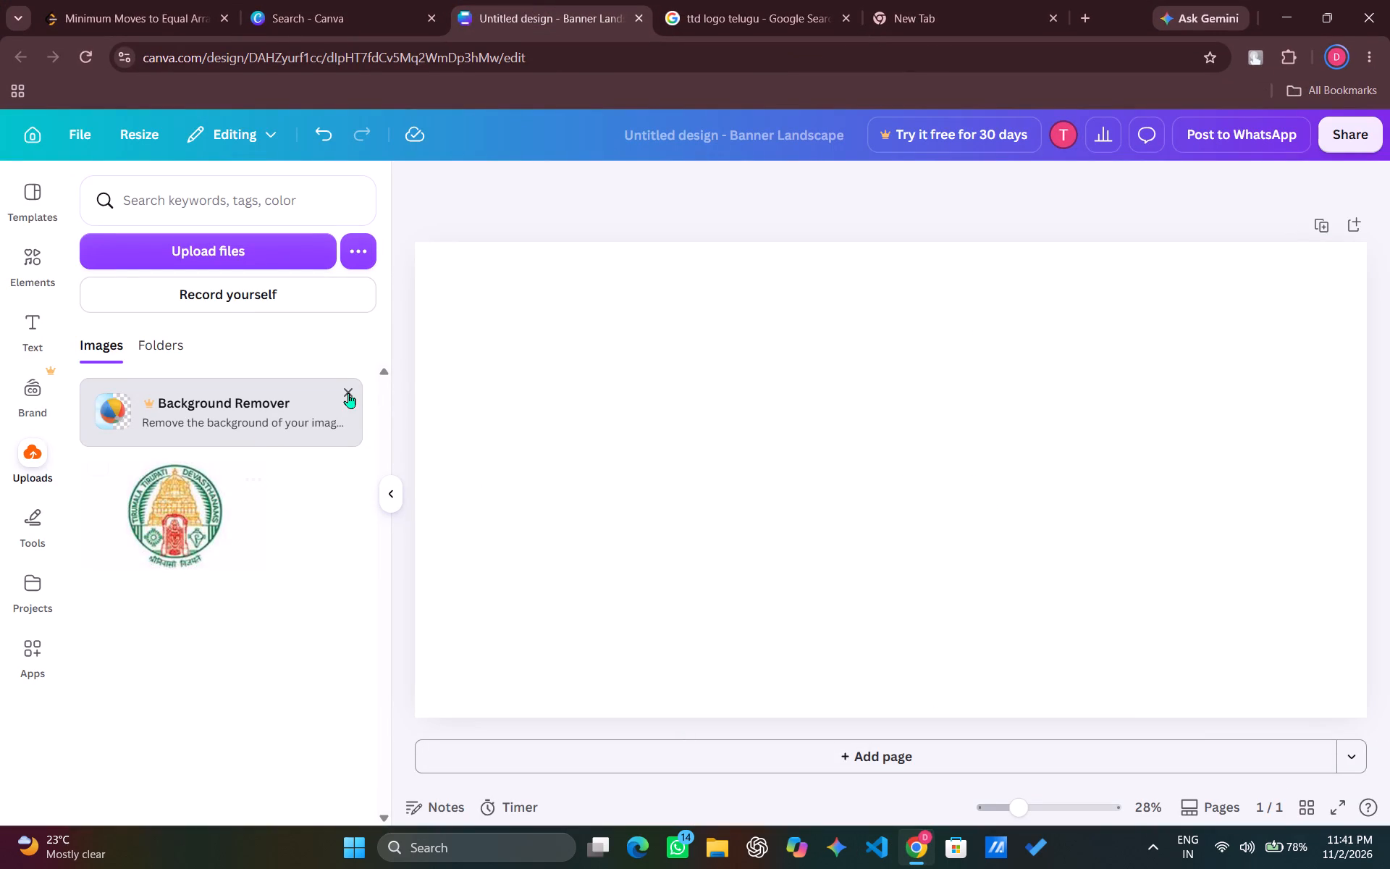
# Dismiss the Background Remover suggestion and move the uploaded download.jpg to Trash.
pyautogui.click(348, 393)
pyautogui.click(255, 396)
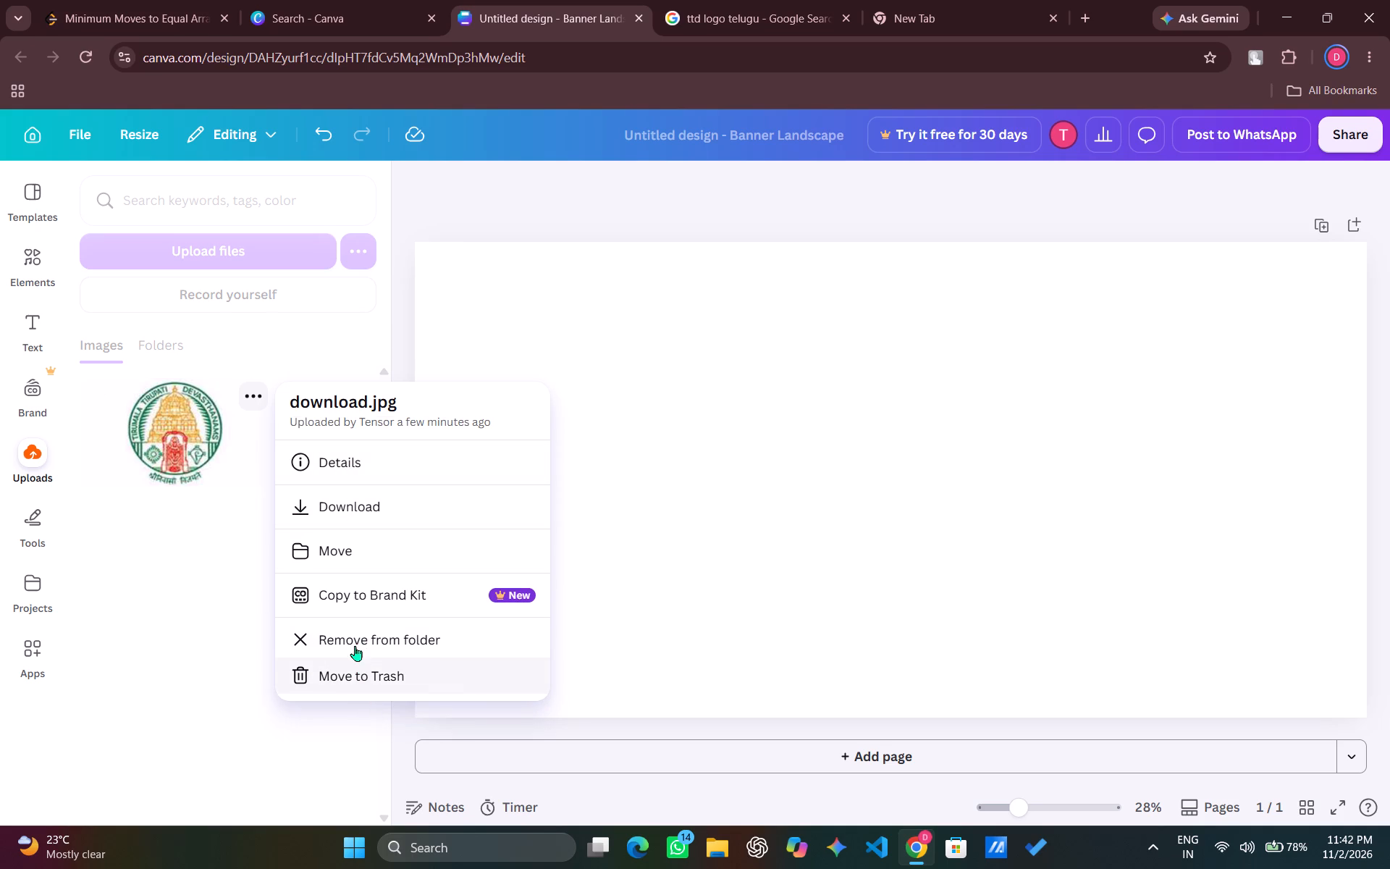
pyautogui.click(361, 669)
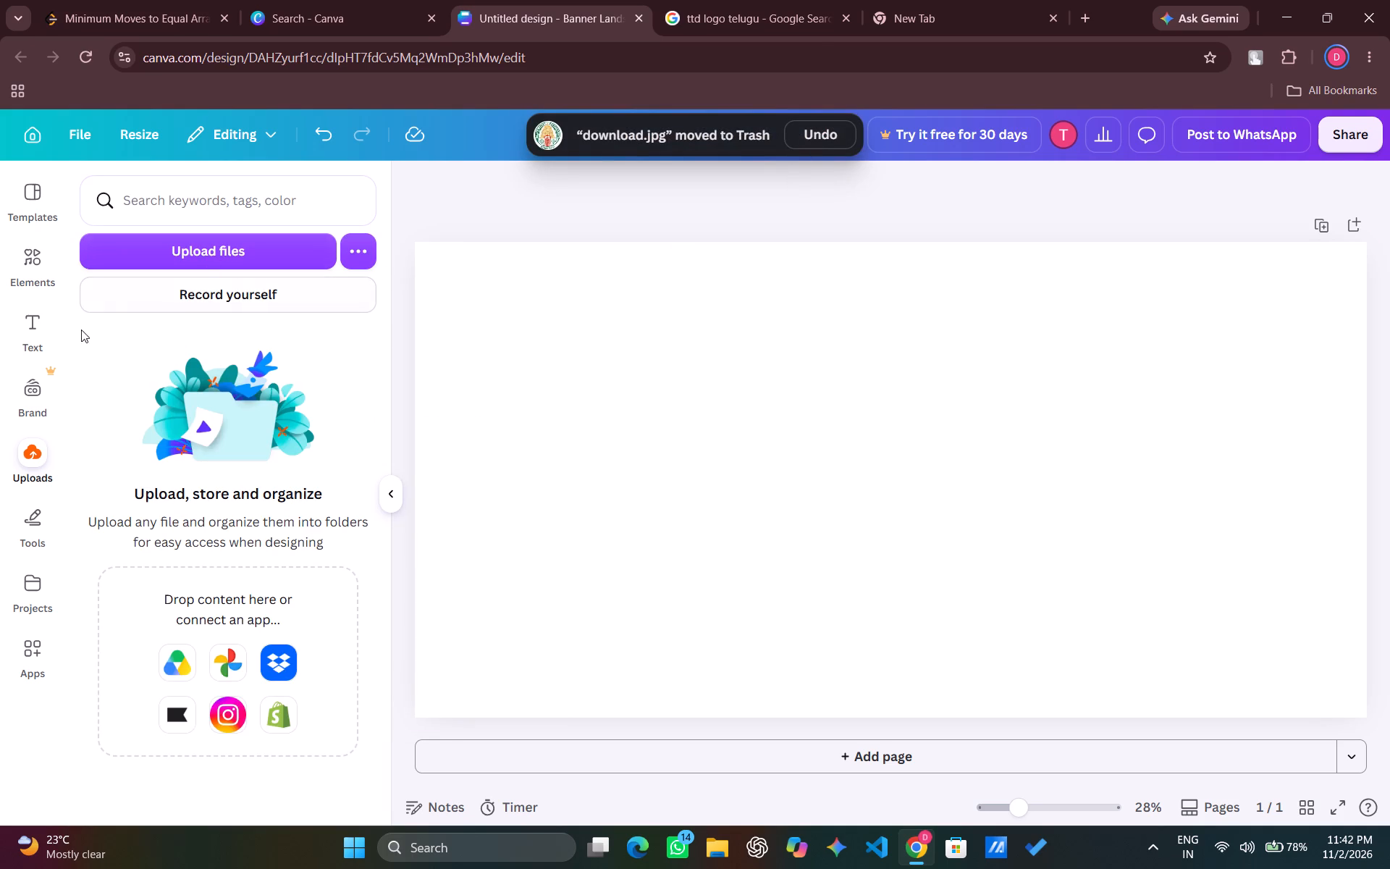
# Upload the SVBC TTD logo file "images" from the Desktop folder to the Canva uploads.
pyautogui.click(138, 256)
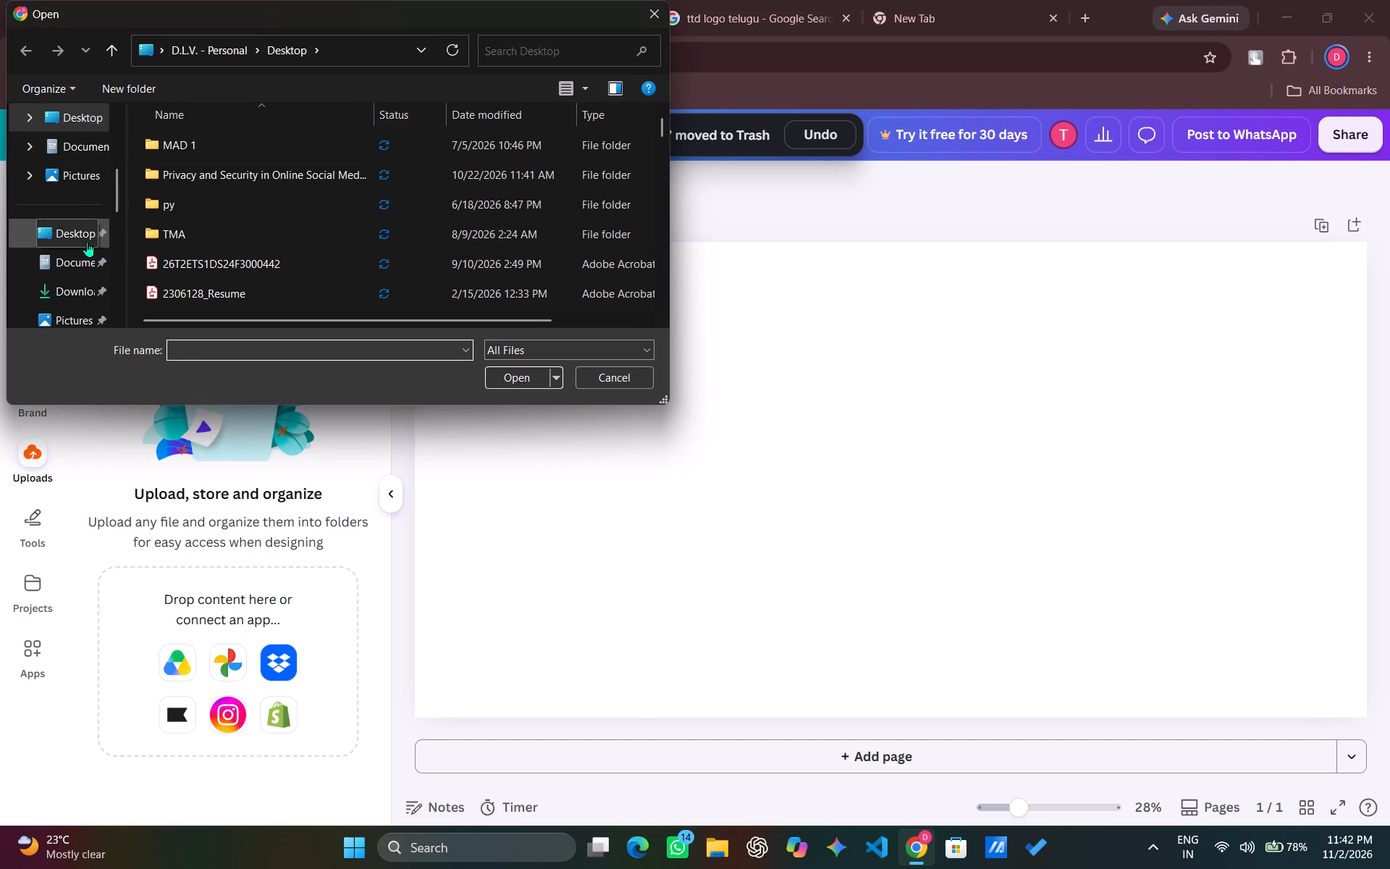
pyautogui.click(86, 242)
pyautogui.scroll(-2, 510, 213)
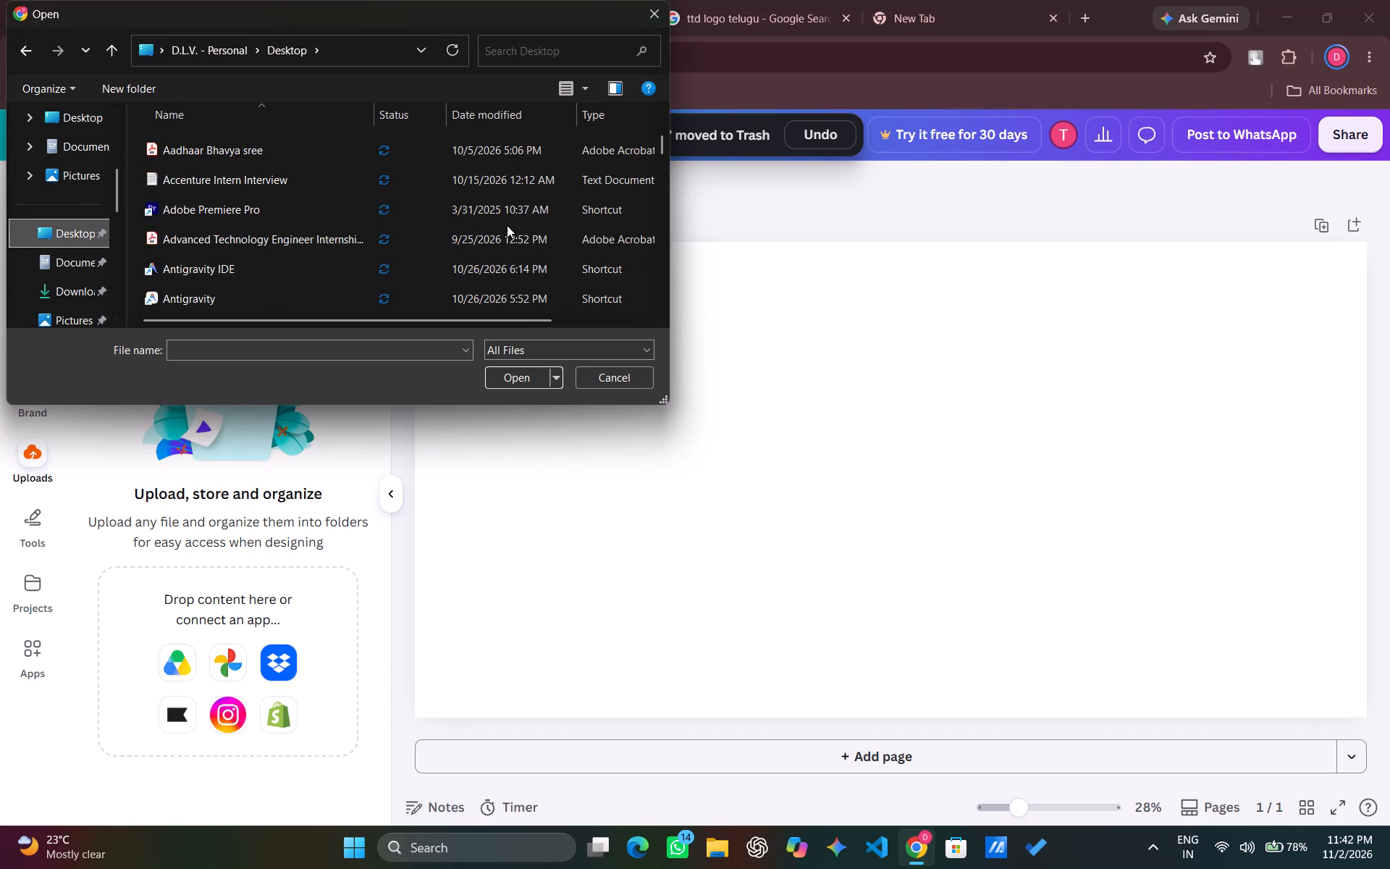
pyautogui.scroll(-2, 498, 237)
pyautogui.scroll(-2, 247, 267)
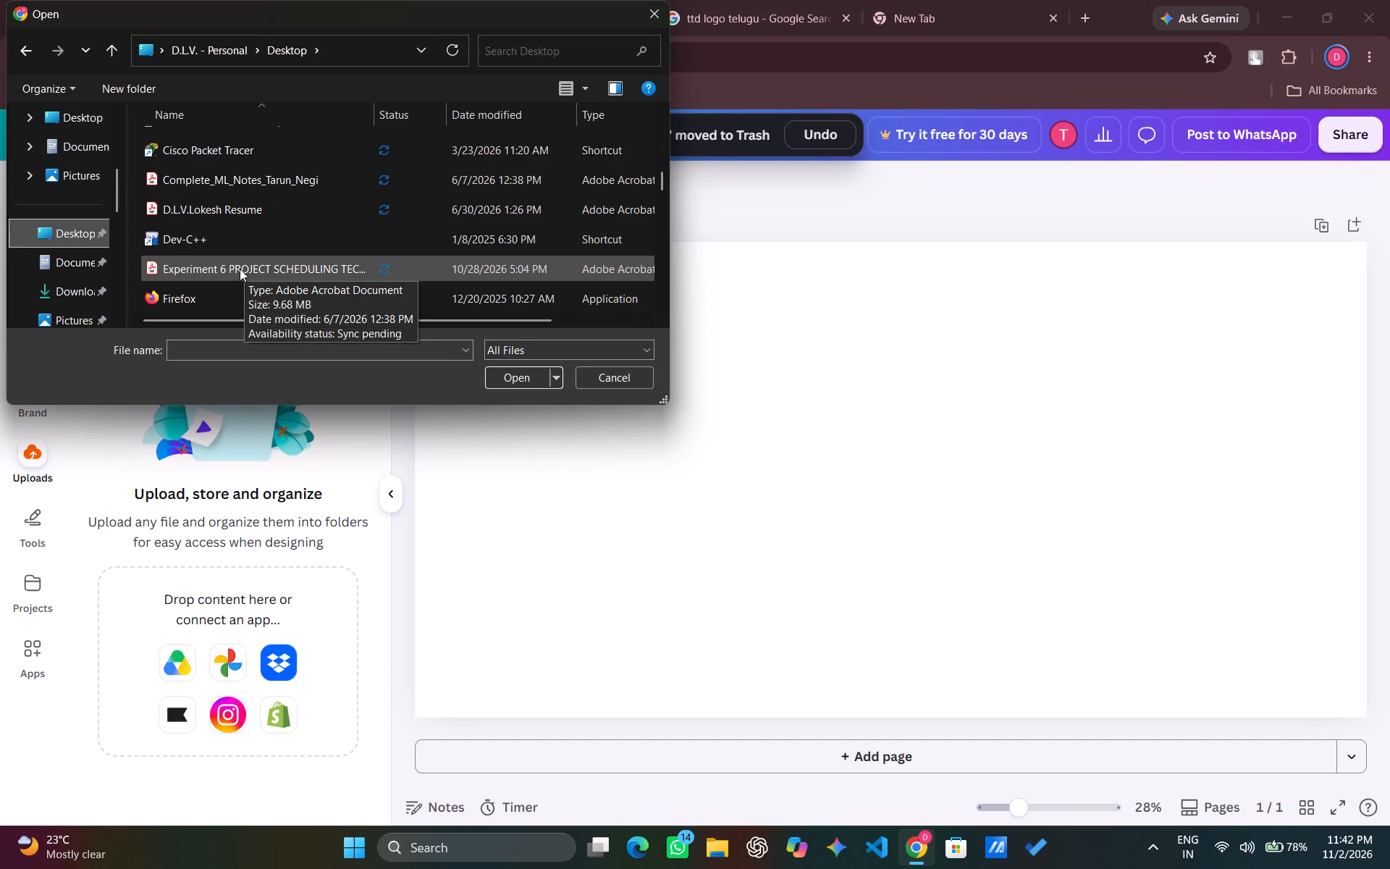
pyautogui.scroll(-4, 240, 269)
pyautogui.scroll(1, 231, 293)
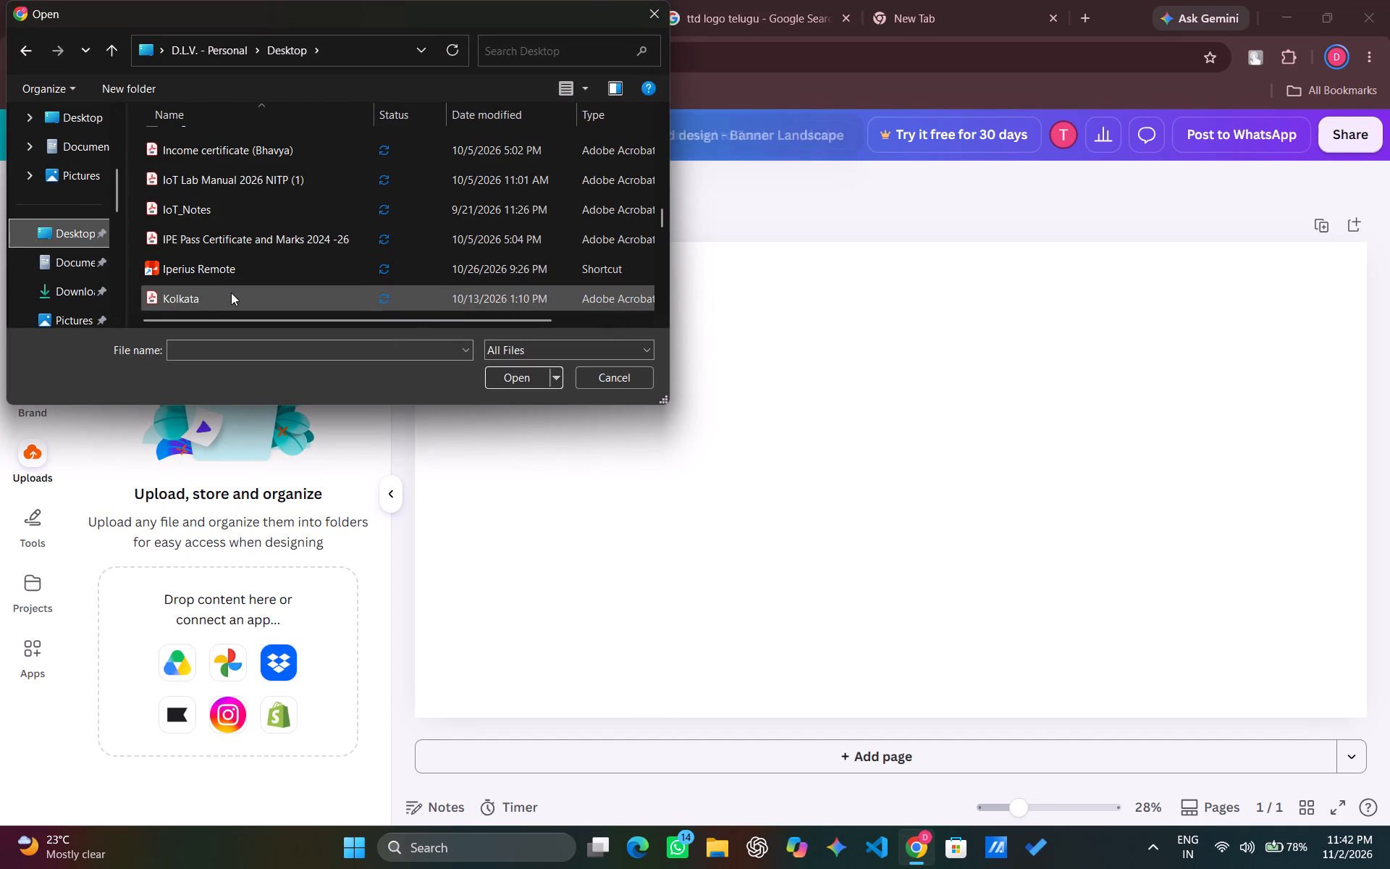
pyautogui.click(218, 194)
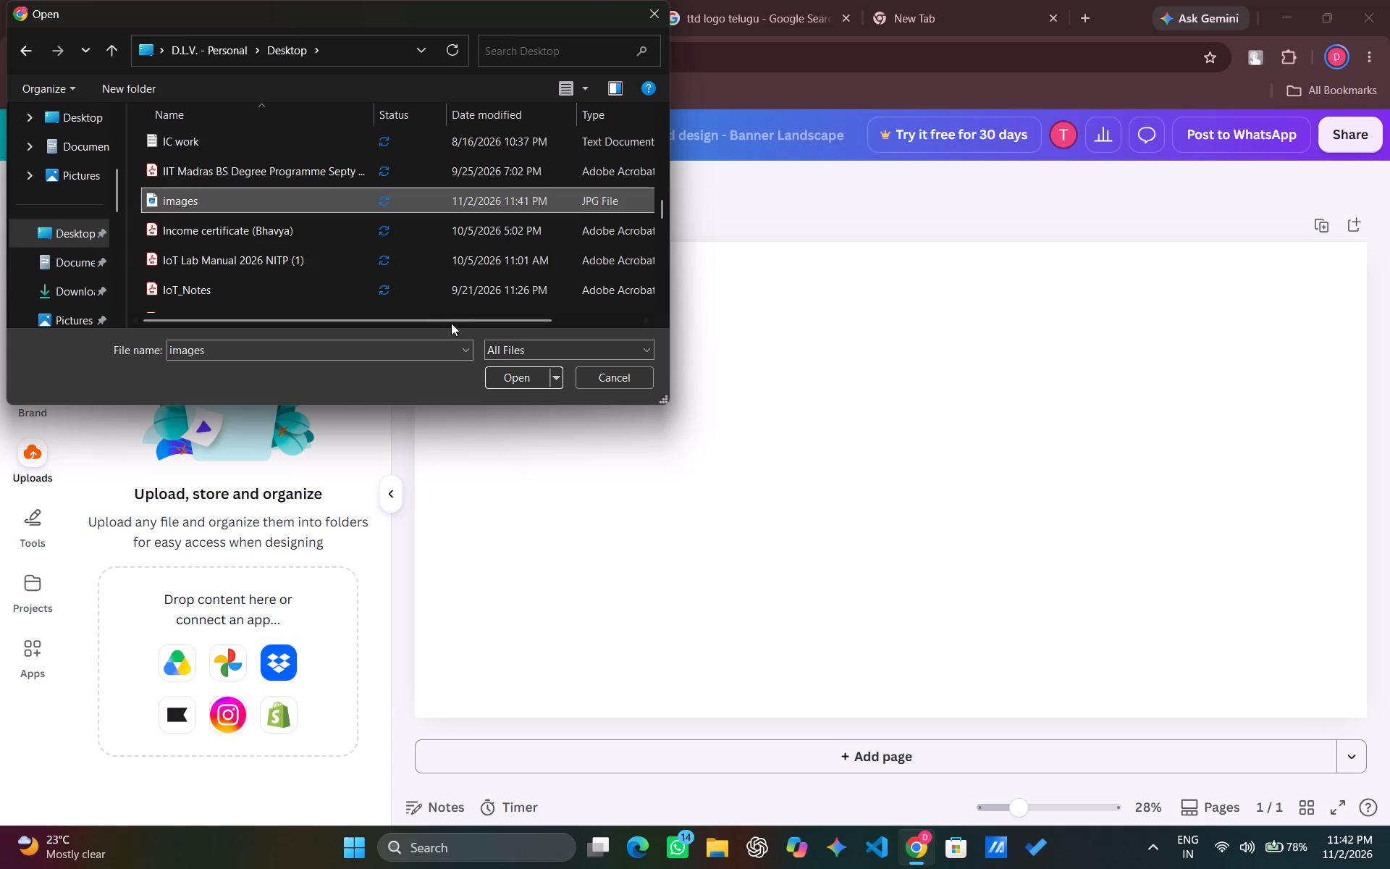
pyautogui.click(518, 371)
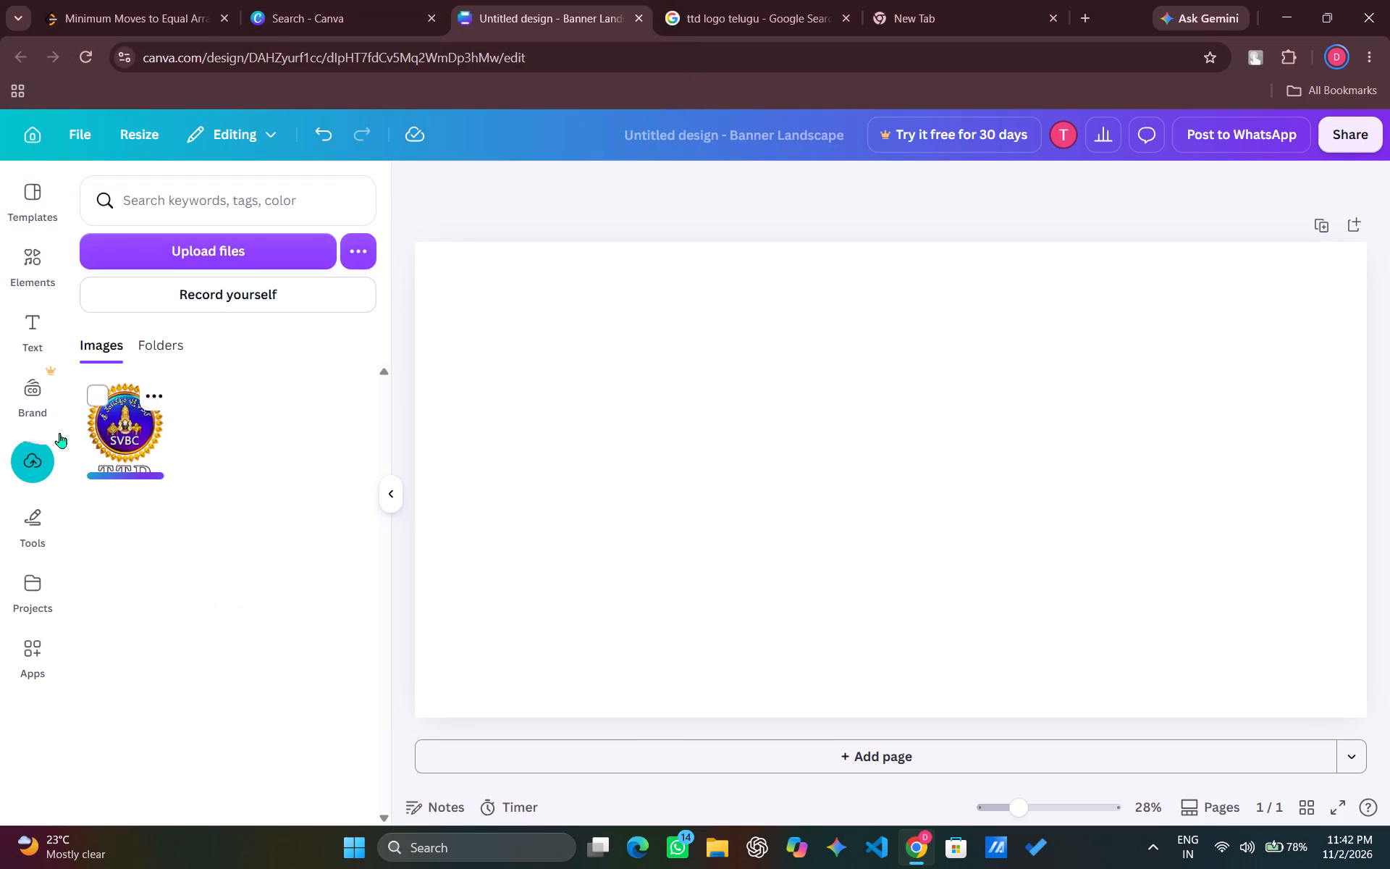
# Add the uploaded SVBC TTD logo to the banner and shrink it to about two fifths of its inserted size.
pyautogui.click(112, 420)
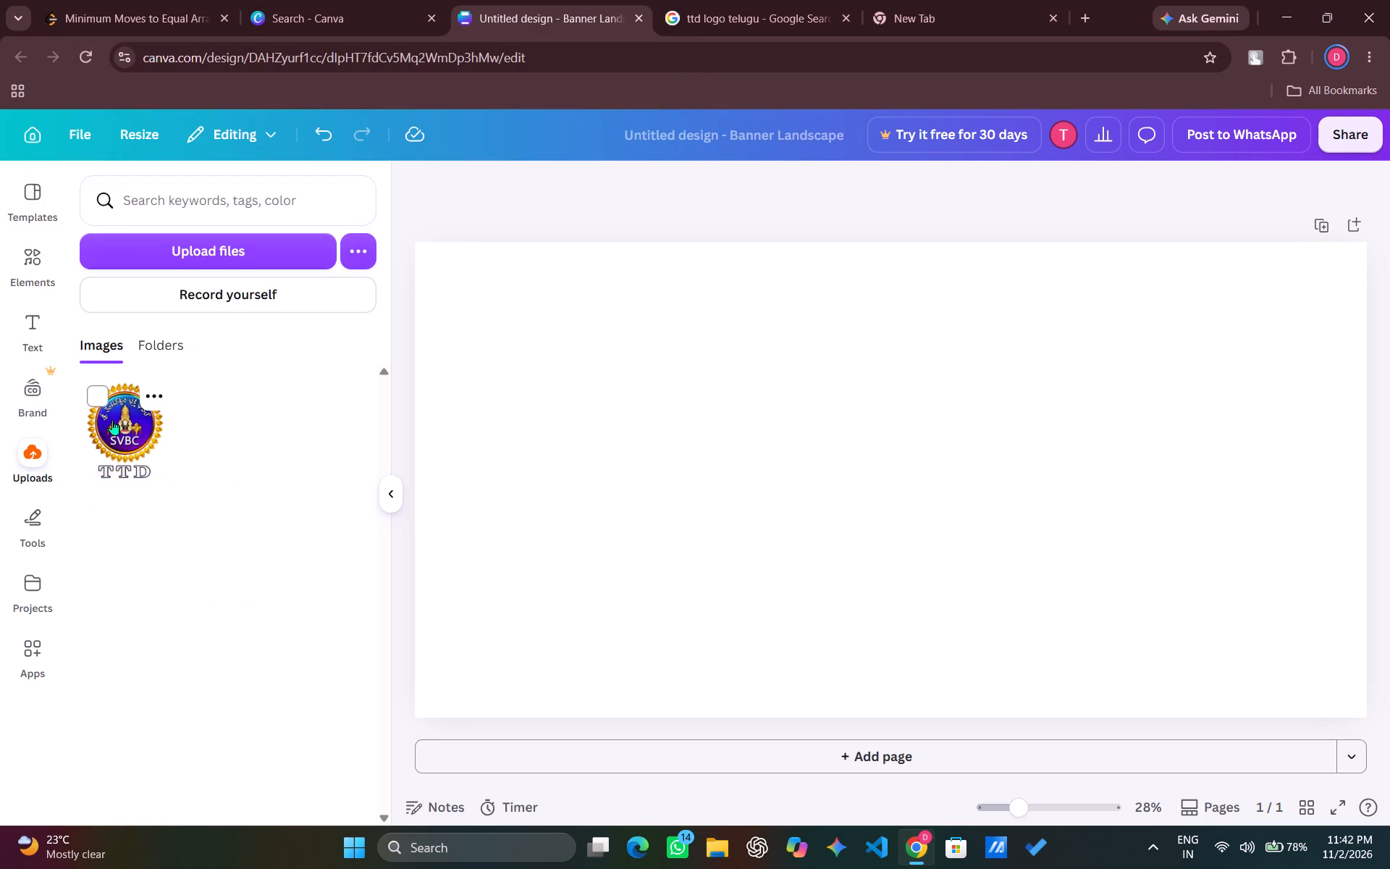
pyautogui.moveTo(776, 343); pyautogui.dragTo(780, 345)
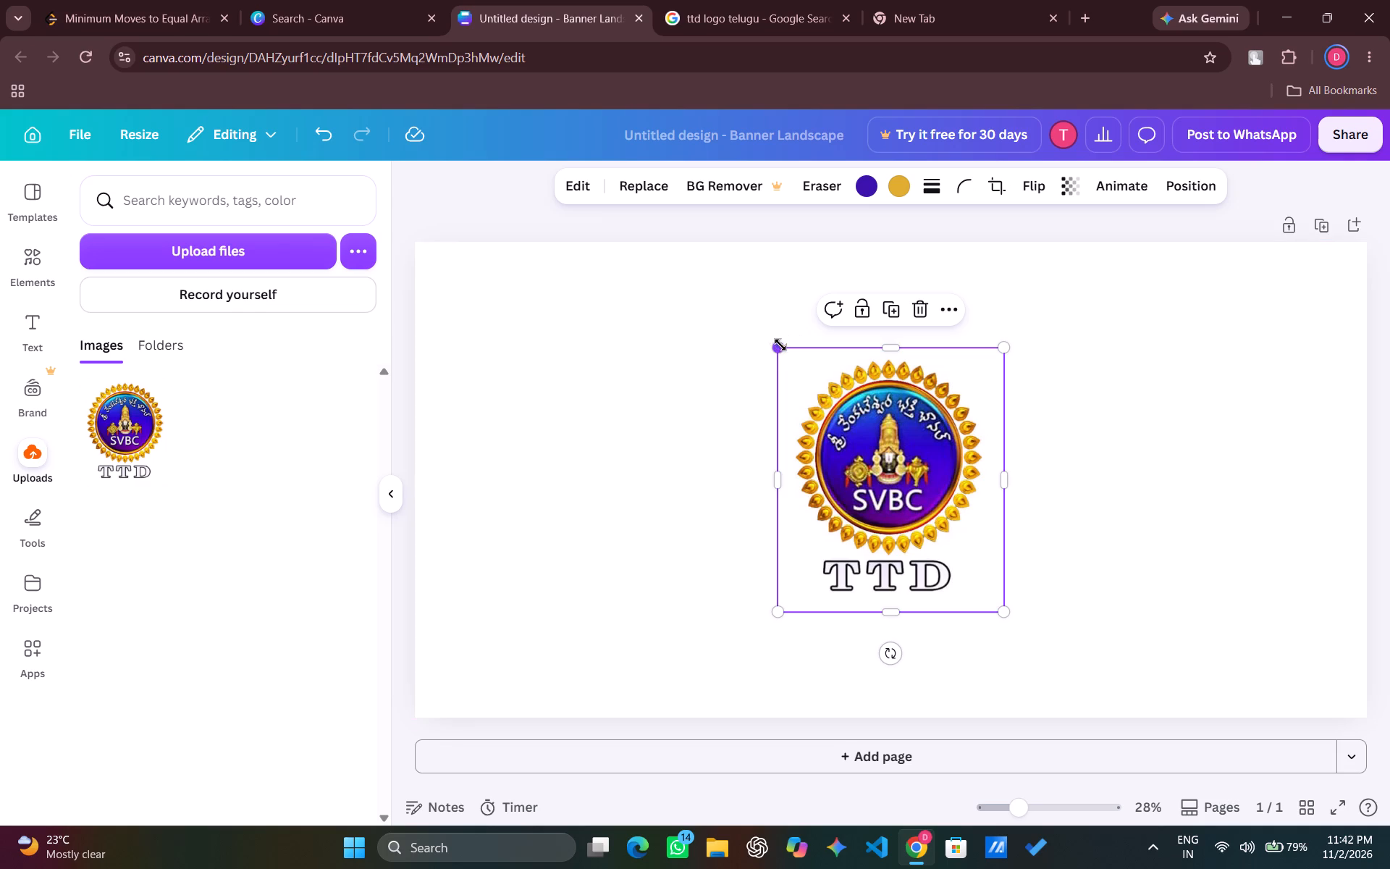
pyautogui.moveTo(780, 345); pyautogui.dragTo(903, 470)
pyautogui.moveTo(939, 552); pyautogui.dragTo(959, 472)
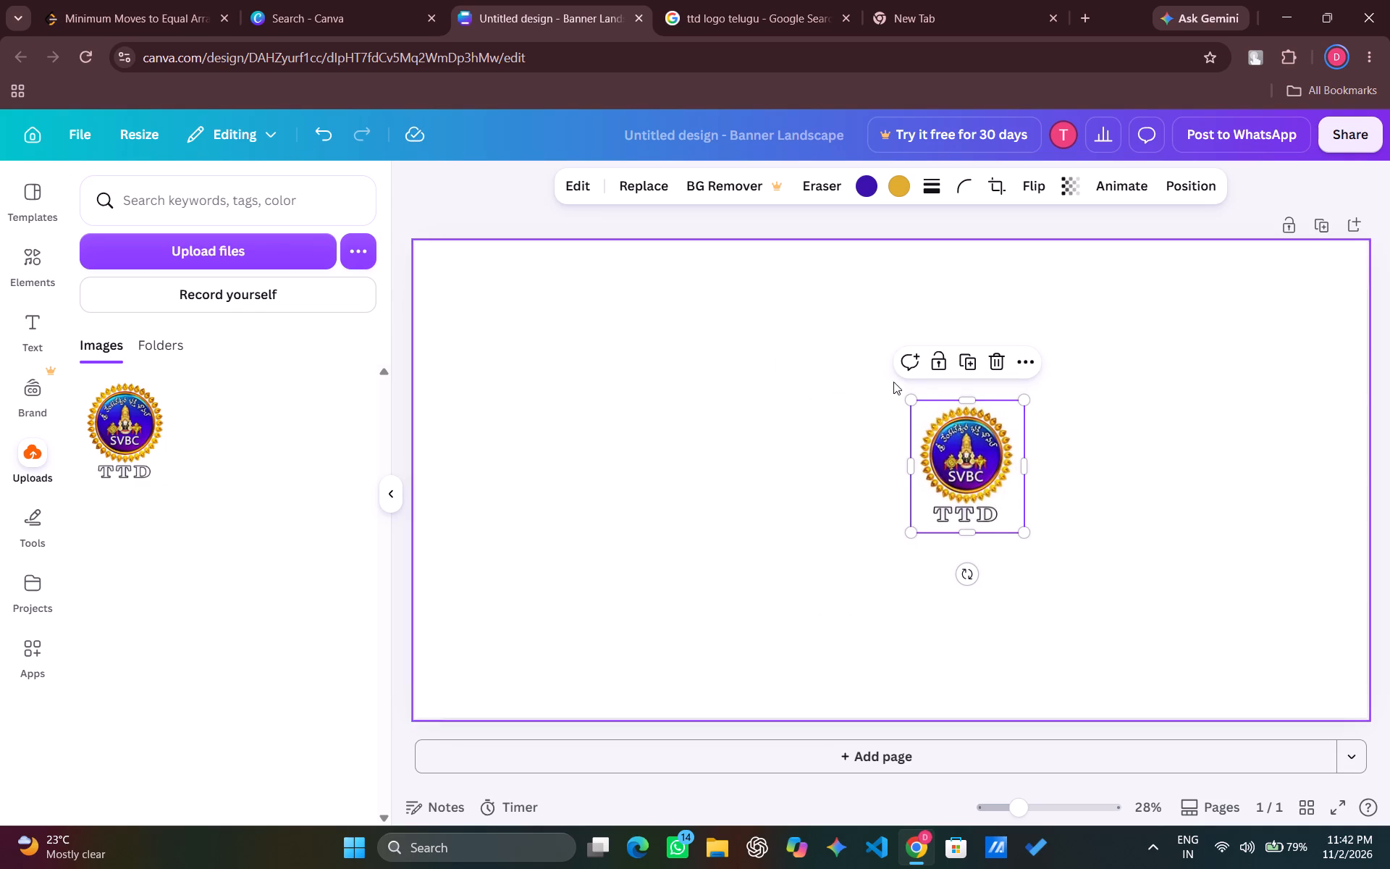
pyautogui.moveTo(911, 393); pyautogui.dragTo(932, 420)
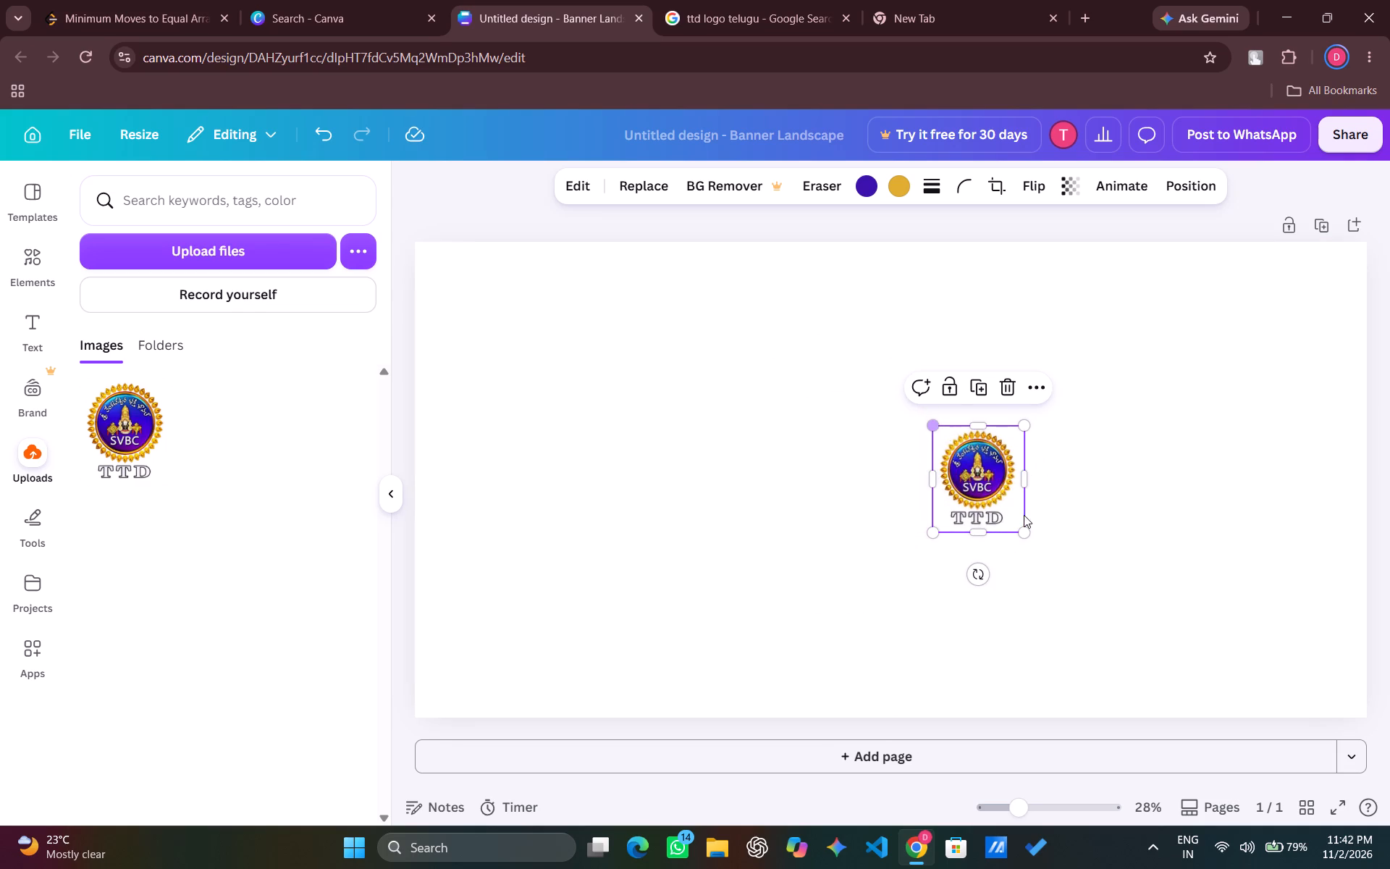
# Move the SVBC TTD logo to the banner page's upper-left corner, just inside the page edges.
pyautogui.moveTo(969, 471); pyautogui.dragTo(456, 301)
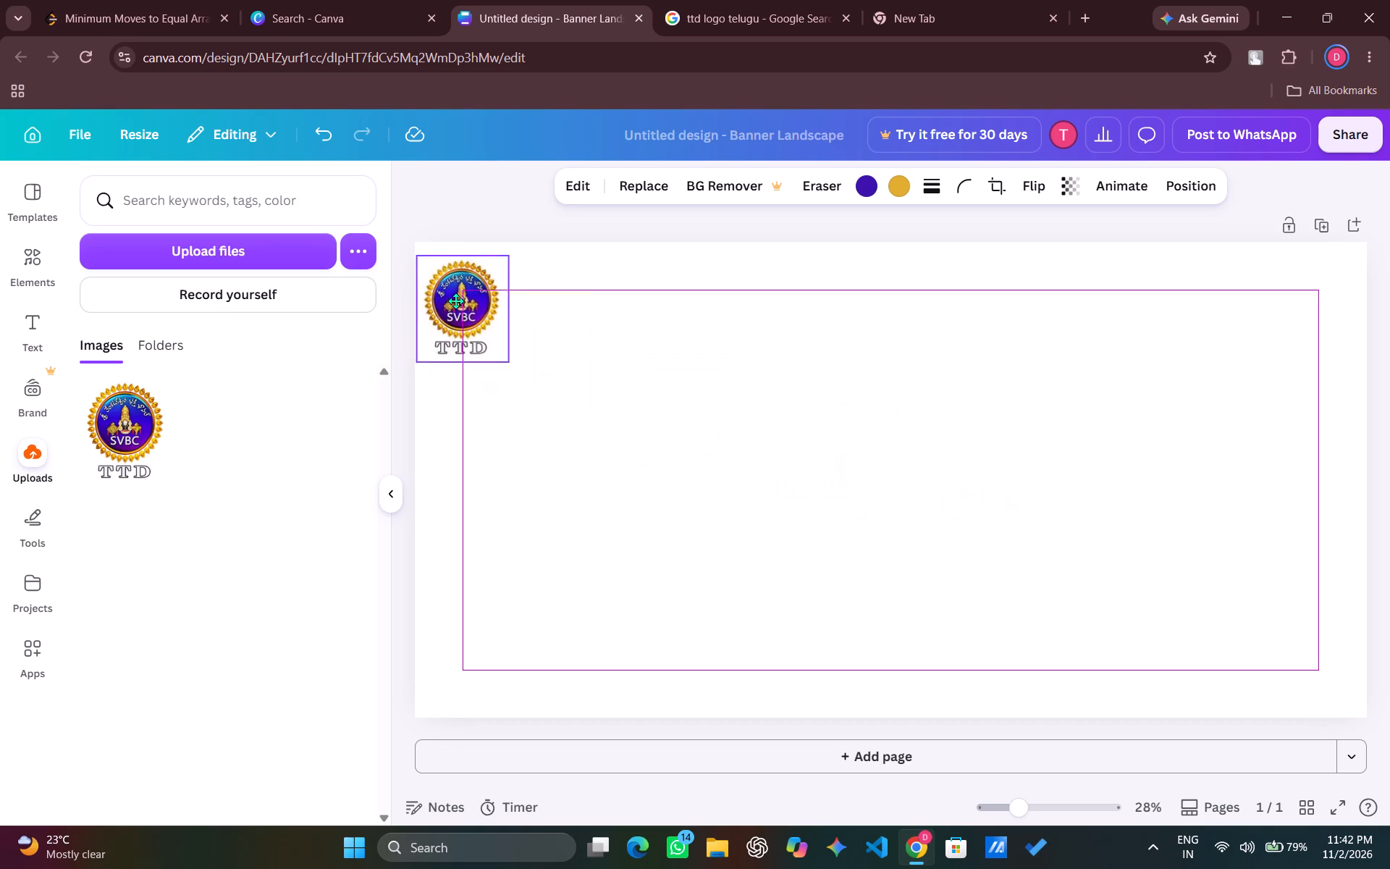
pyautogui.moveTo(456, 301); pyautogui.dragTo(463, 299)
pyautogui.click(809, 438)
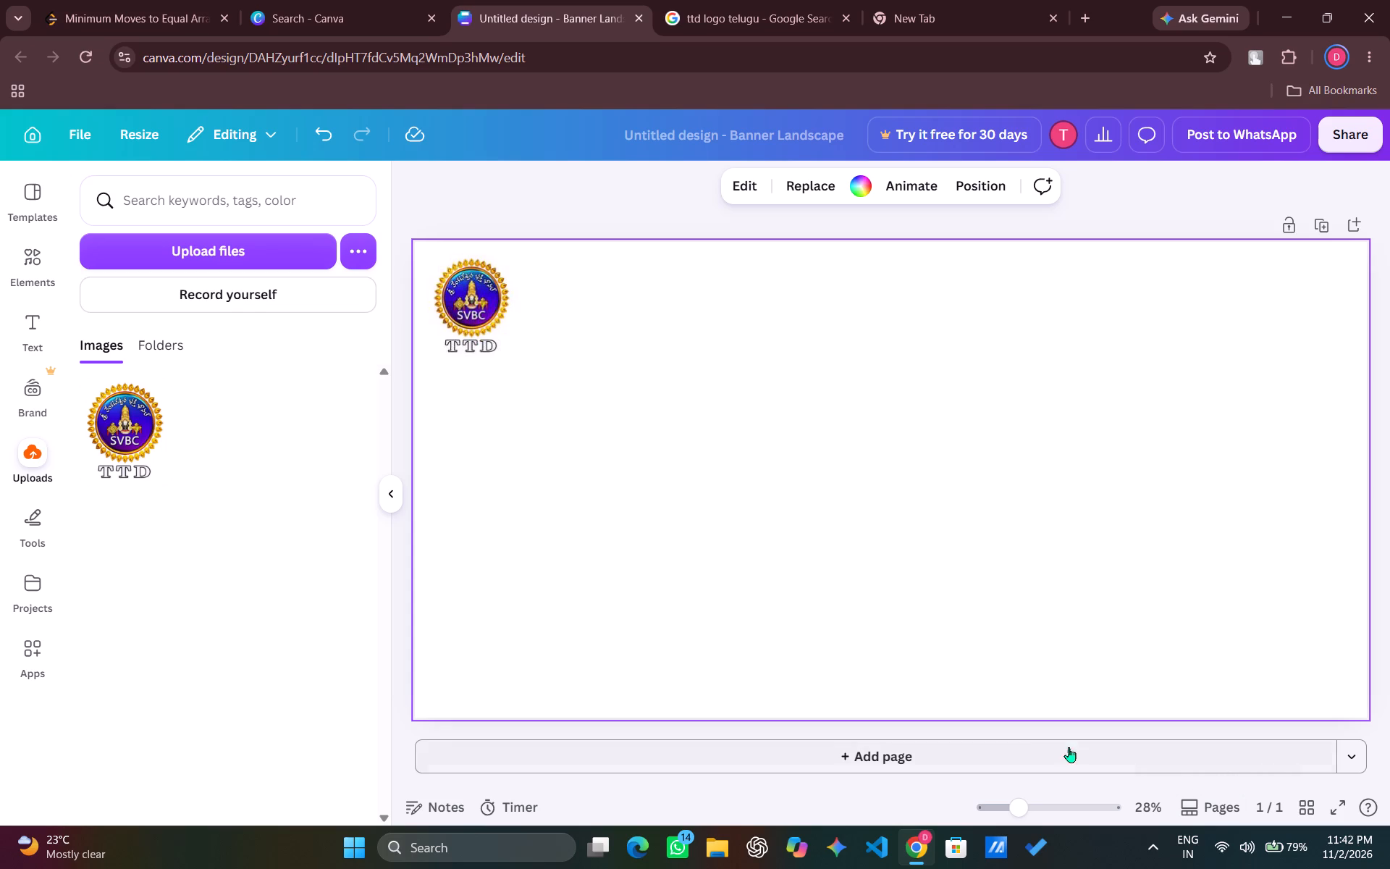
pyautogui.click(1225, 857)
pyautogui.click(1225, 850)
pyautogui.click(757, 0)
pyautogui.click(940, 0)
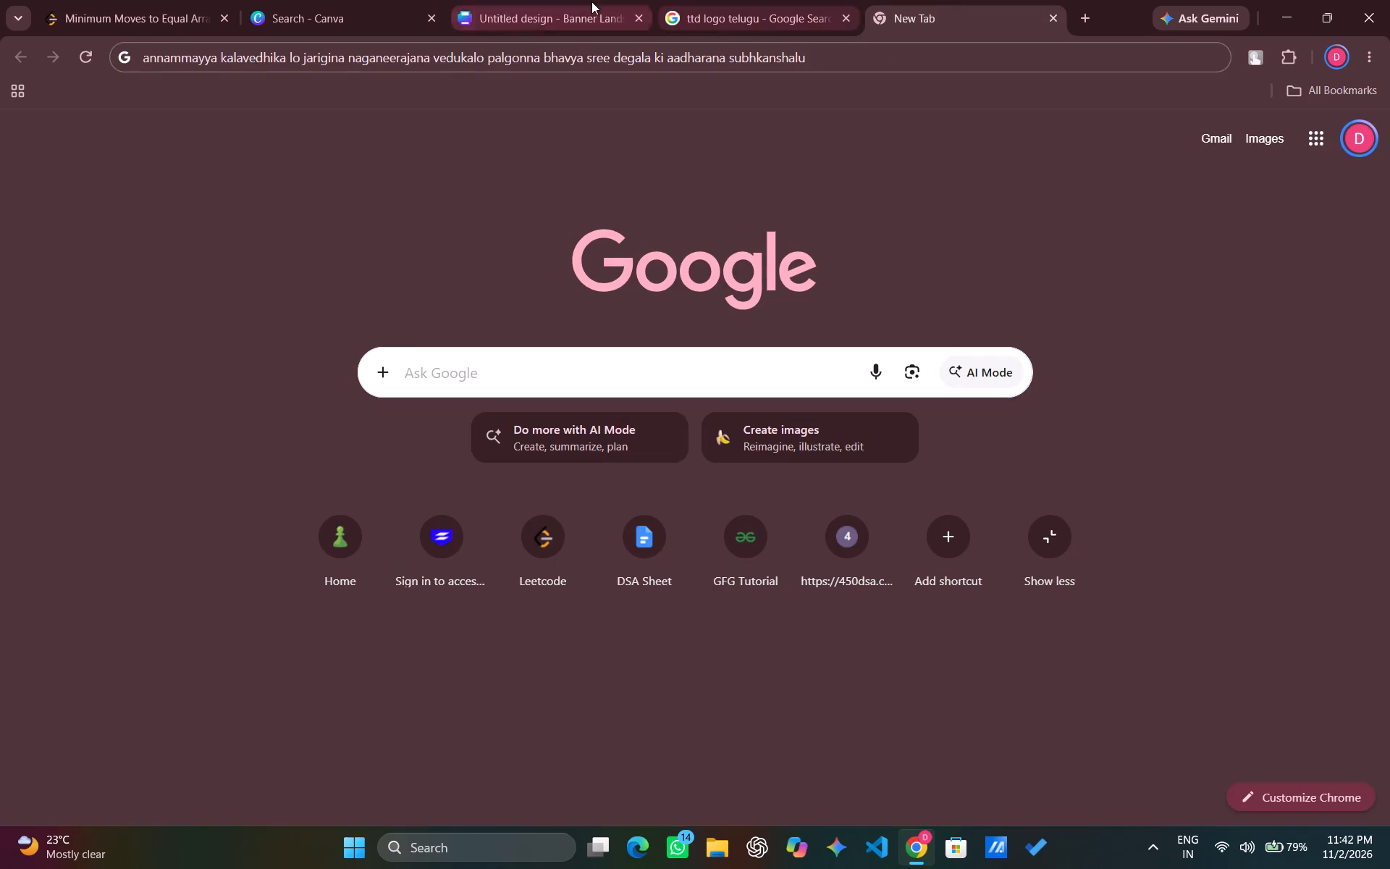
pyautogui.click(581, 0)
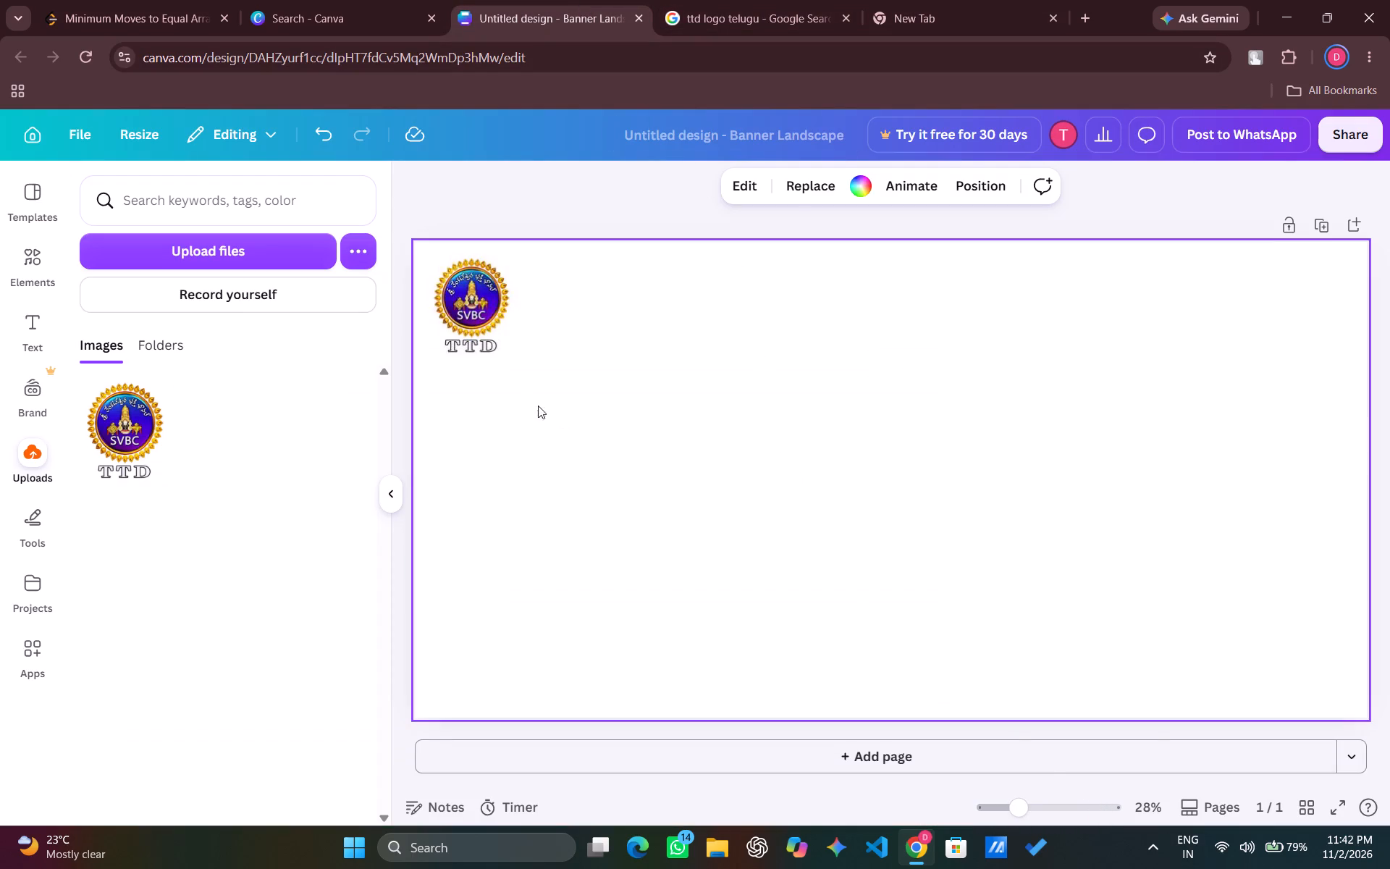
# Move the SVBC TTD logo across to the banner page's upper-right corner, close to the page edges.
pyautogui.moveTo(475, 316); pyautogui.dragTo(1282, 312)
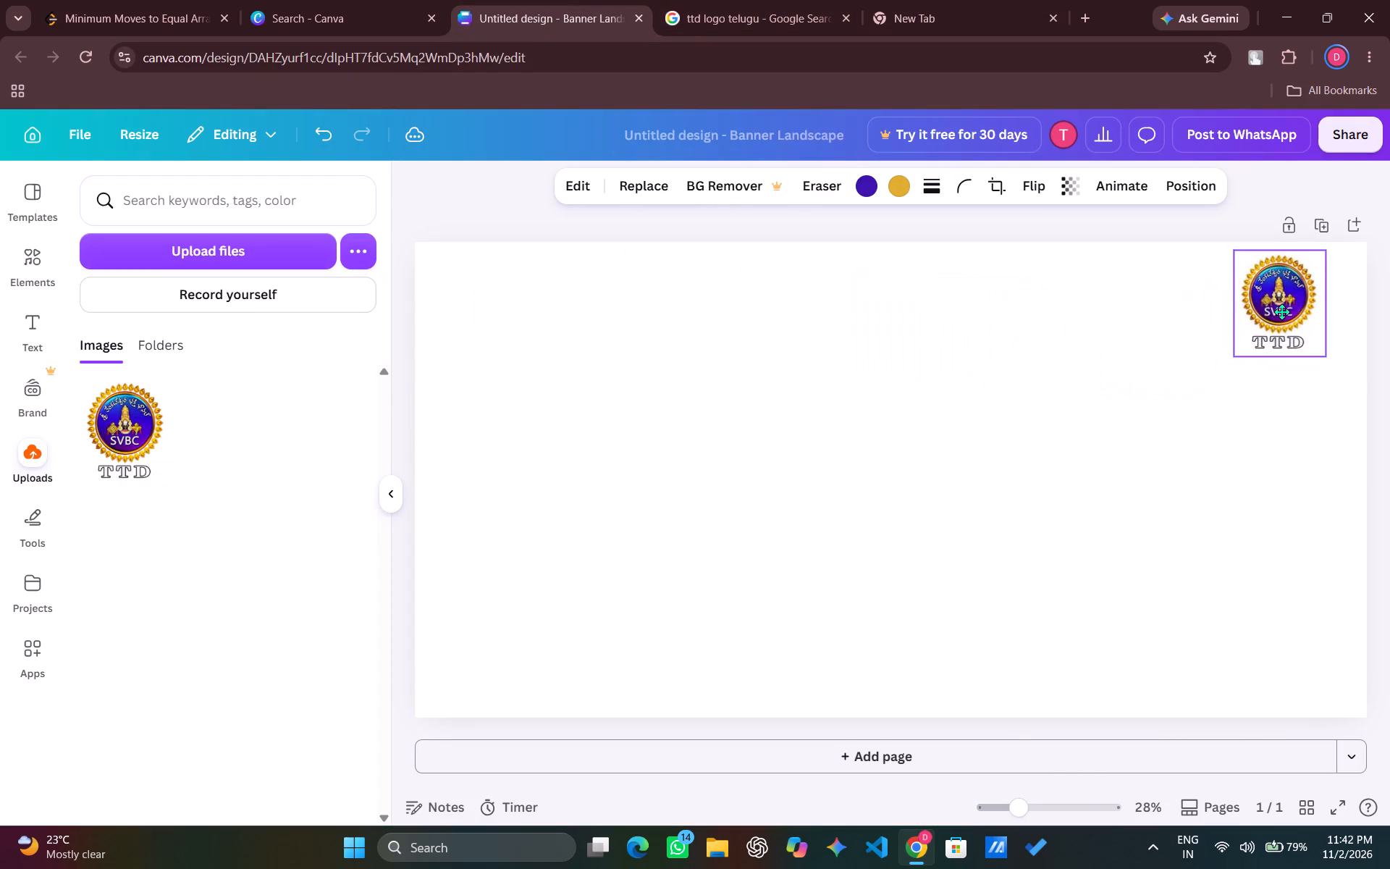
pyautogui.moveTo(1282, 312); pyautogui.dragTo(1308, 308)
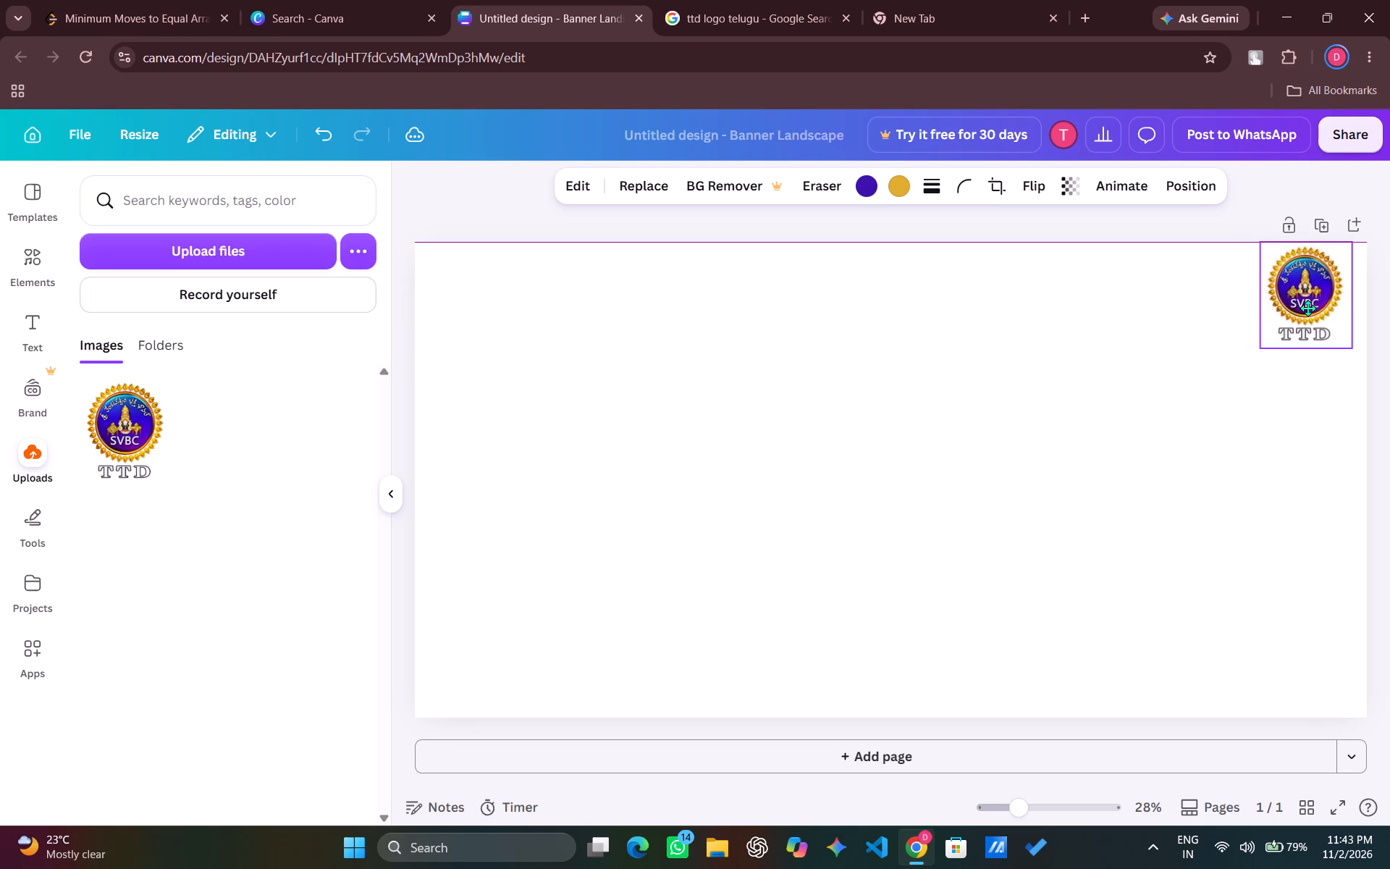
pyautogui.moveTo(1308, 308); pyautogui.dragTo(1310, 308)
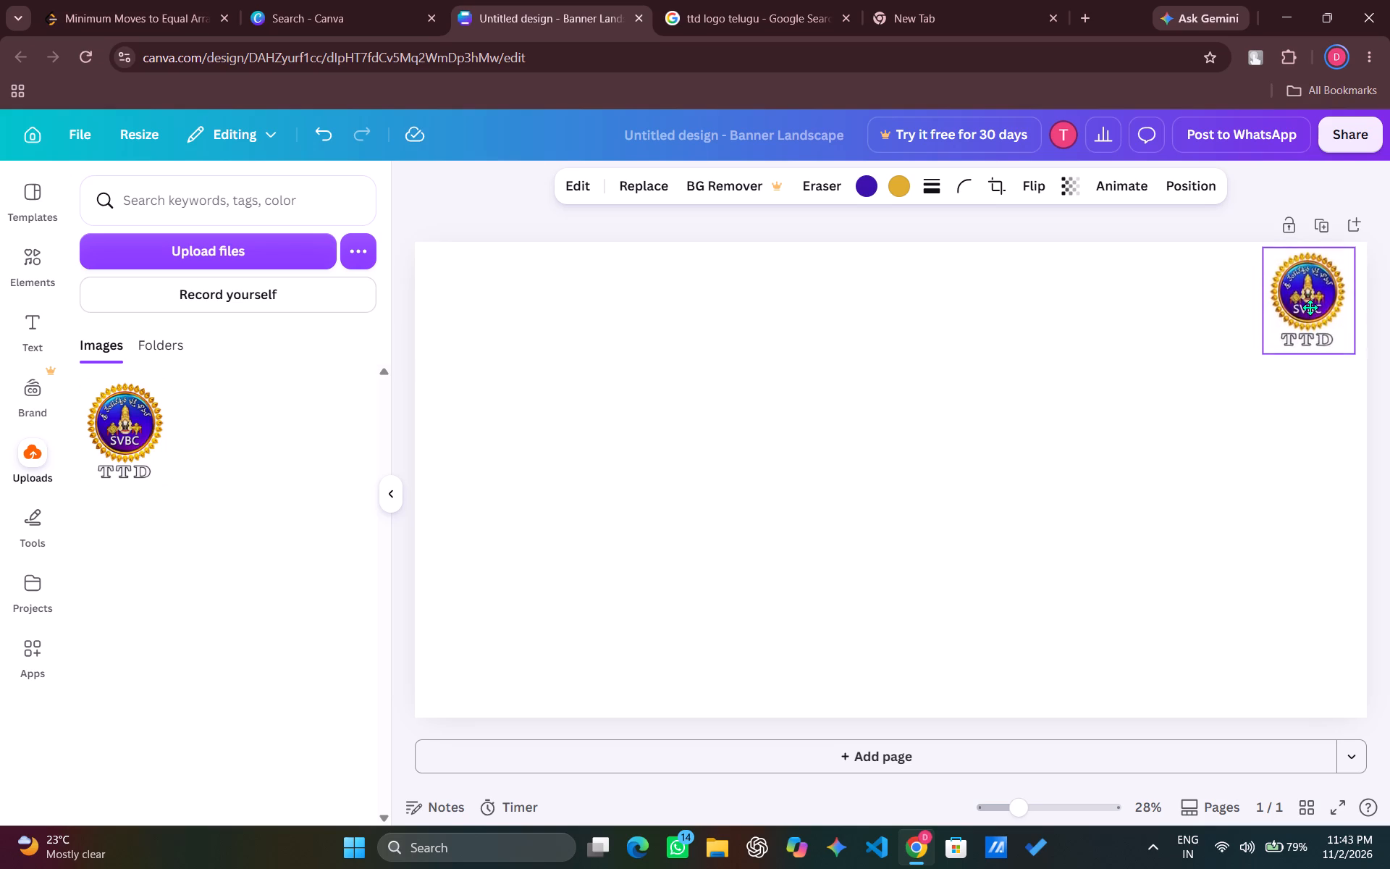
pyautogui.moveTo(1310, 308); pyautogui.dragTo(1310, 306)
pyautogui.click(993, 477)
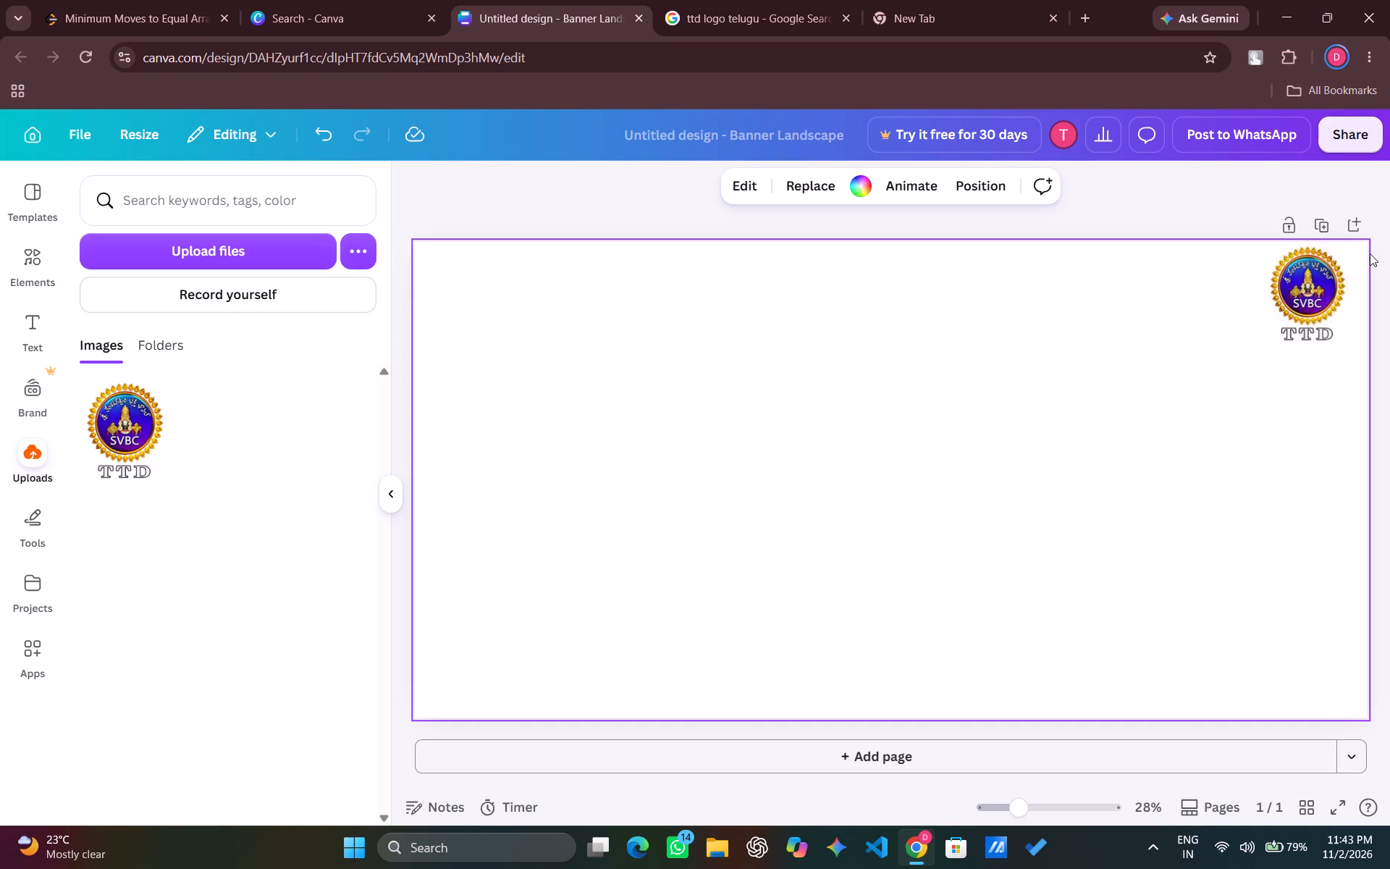
# Move the SVBC TTD logo to the banner page's top edge, slightly left of the page's horizontal centre.
pyautogui.moveTo(1314, 279); pyautogui.dragTo(821, 292)
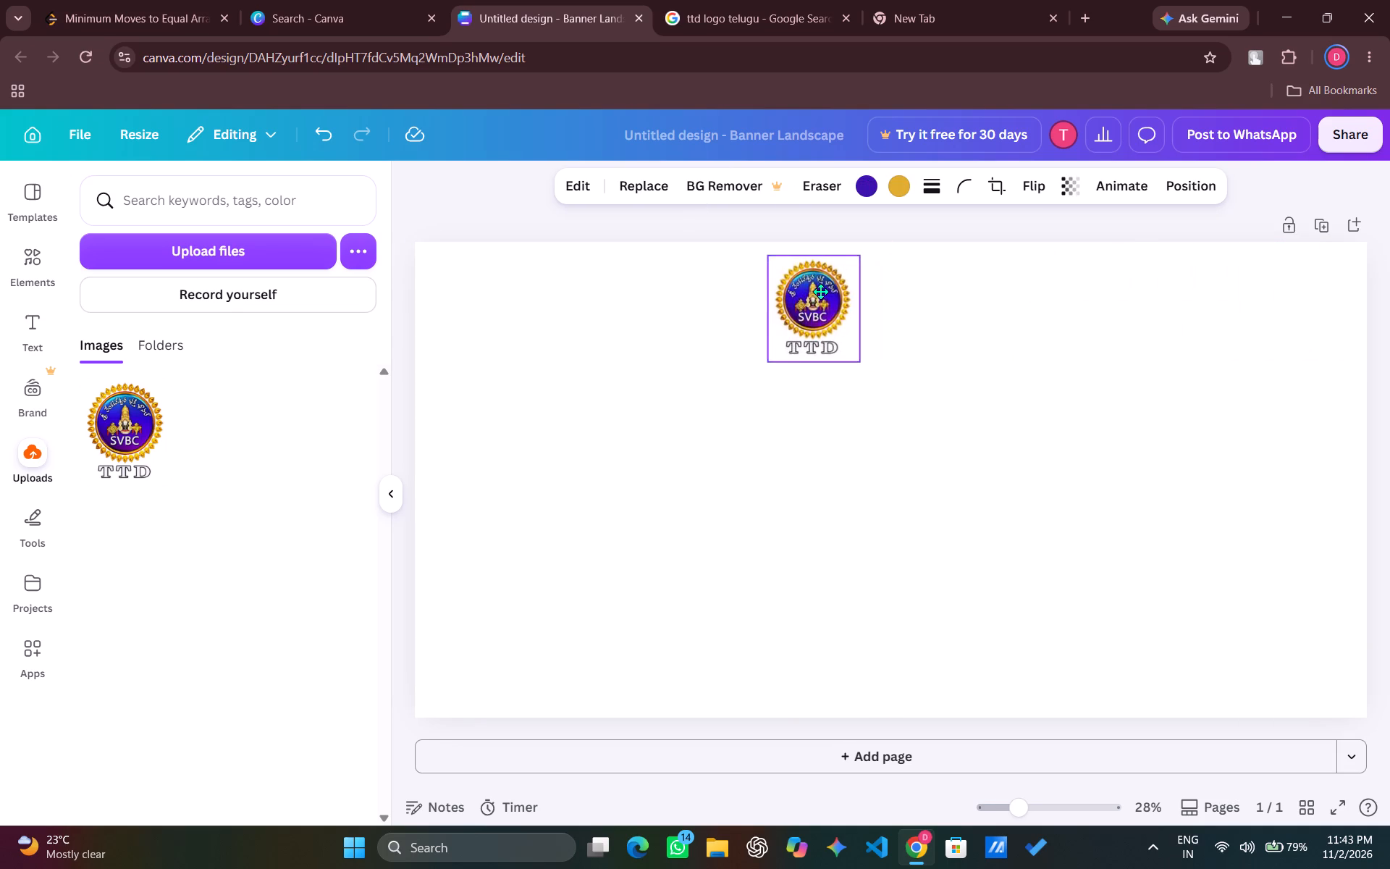
pyautogui.moveTo(821, 292); pyautogui.dragTo(841, 282)
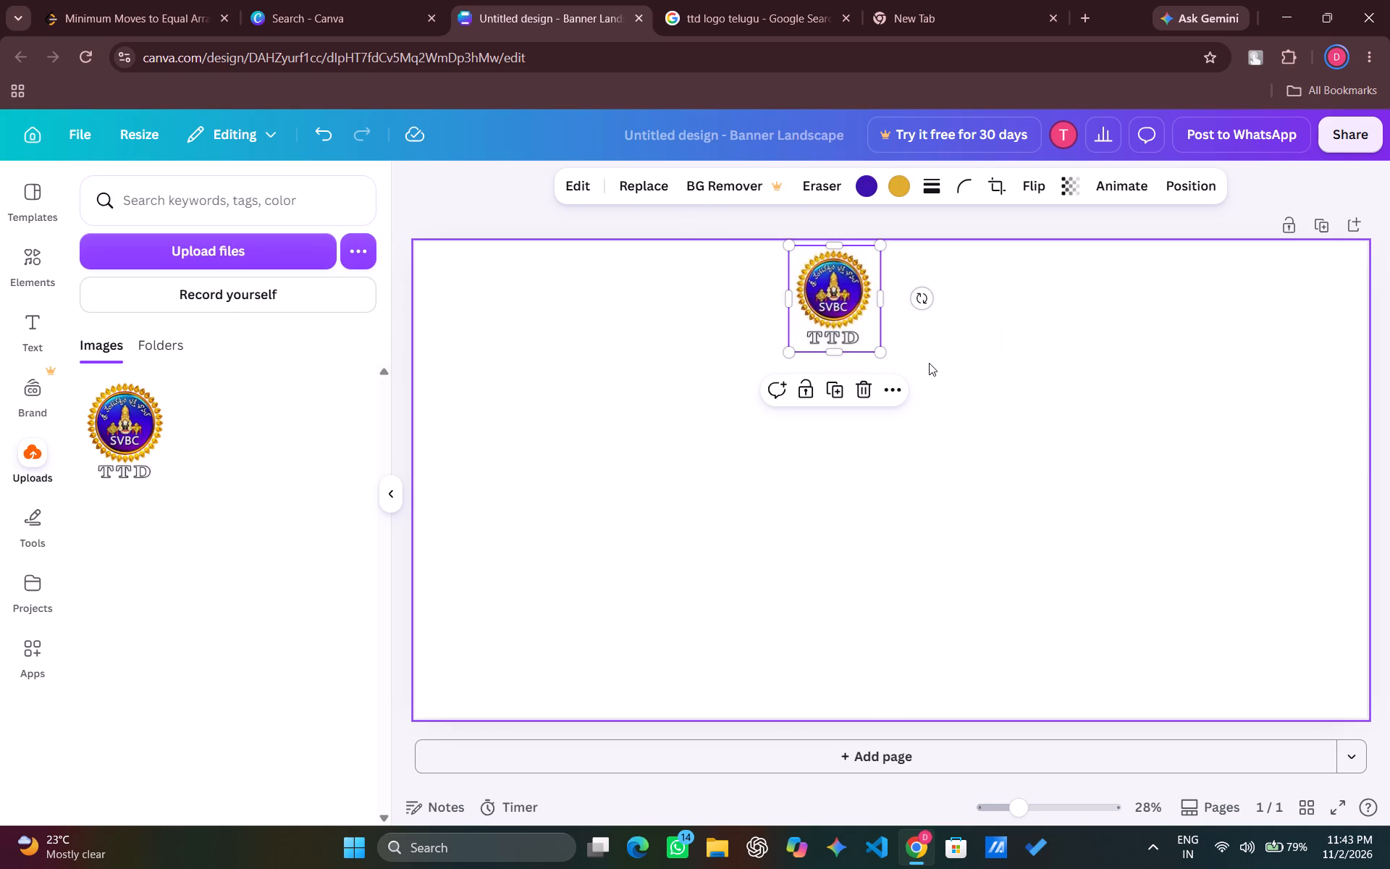
pyautogui.click(831, 291)
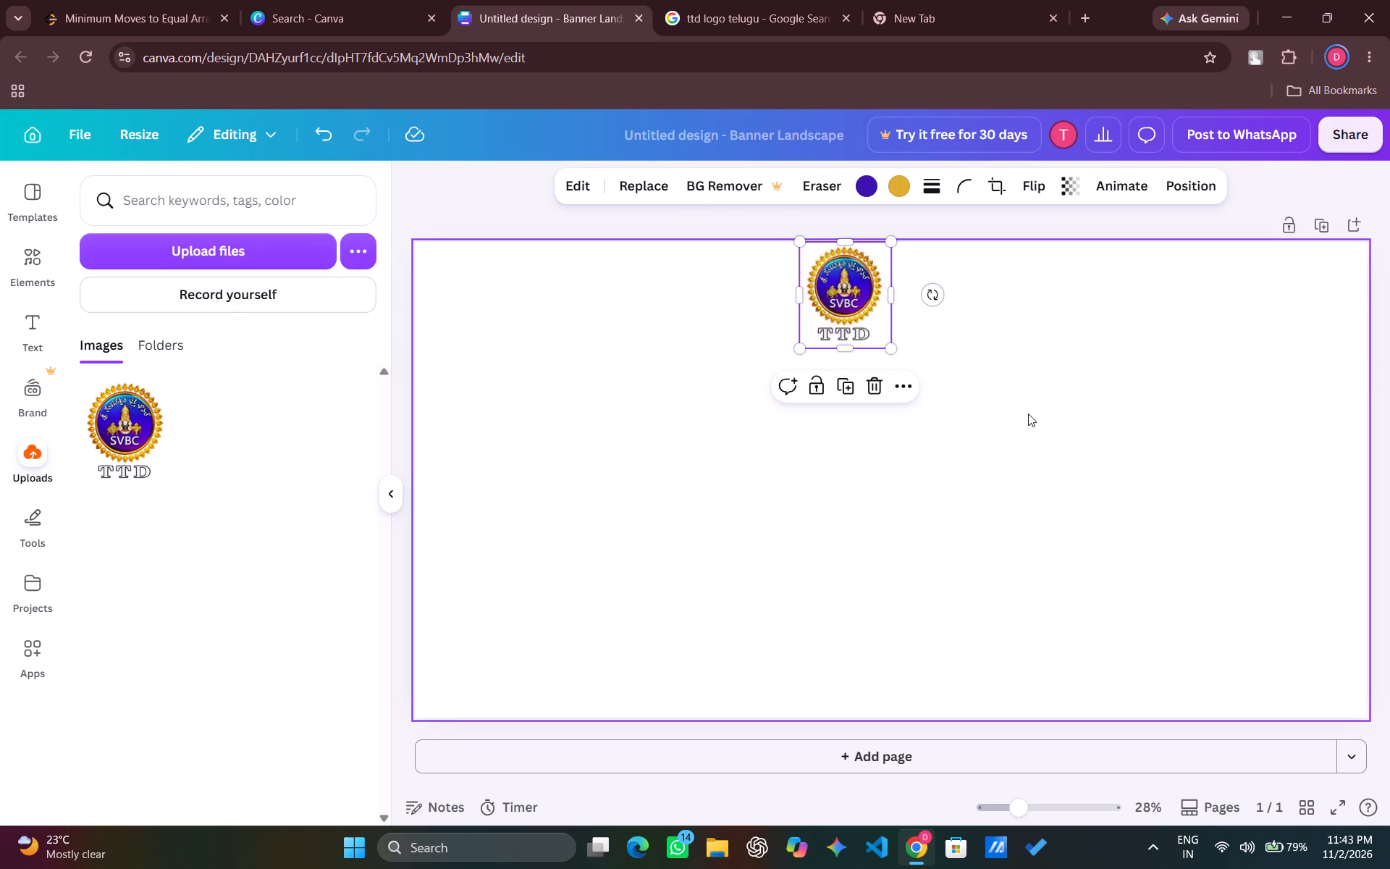
pyautogui.click(1028, 413)
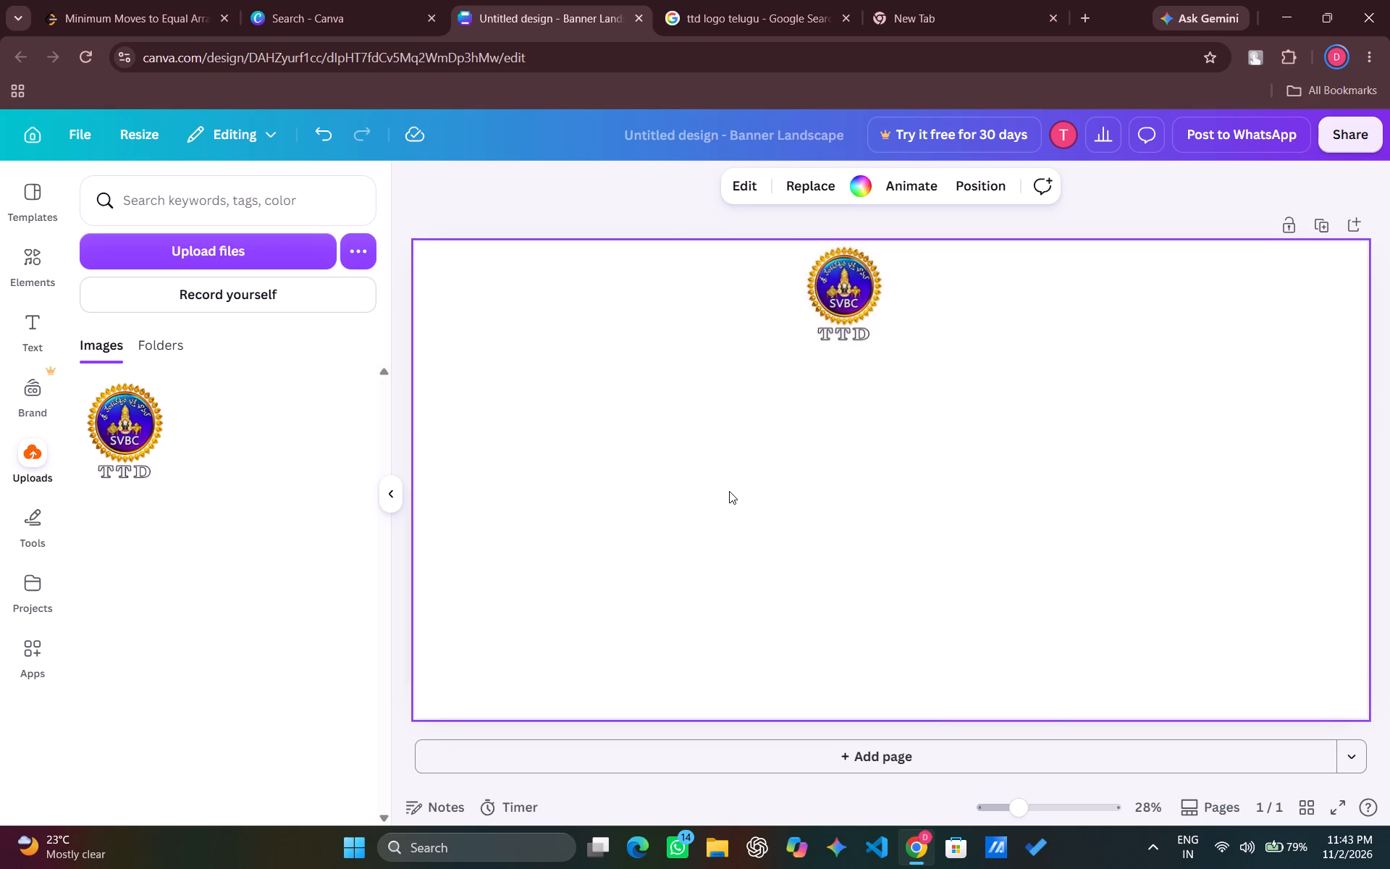
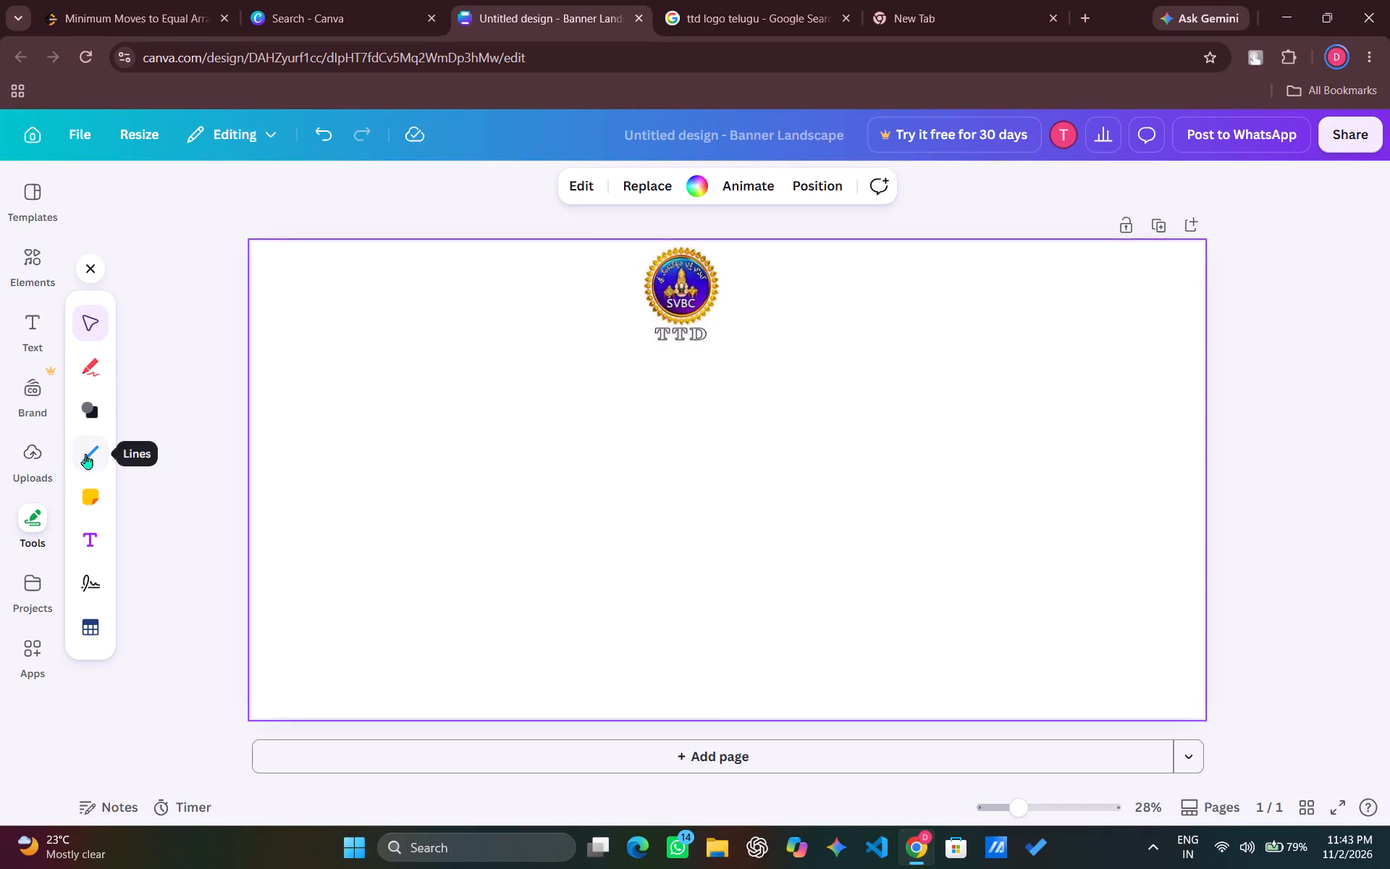
# Browse the AI generation apps, the account's own apps, and the existing project designs and folders for banner material.
pyautogui.click(40, 650)
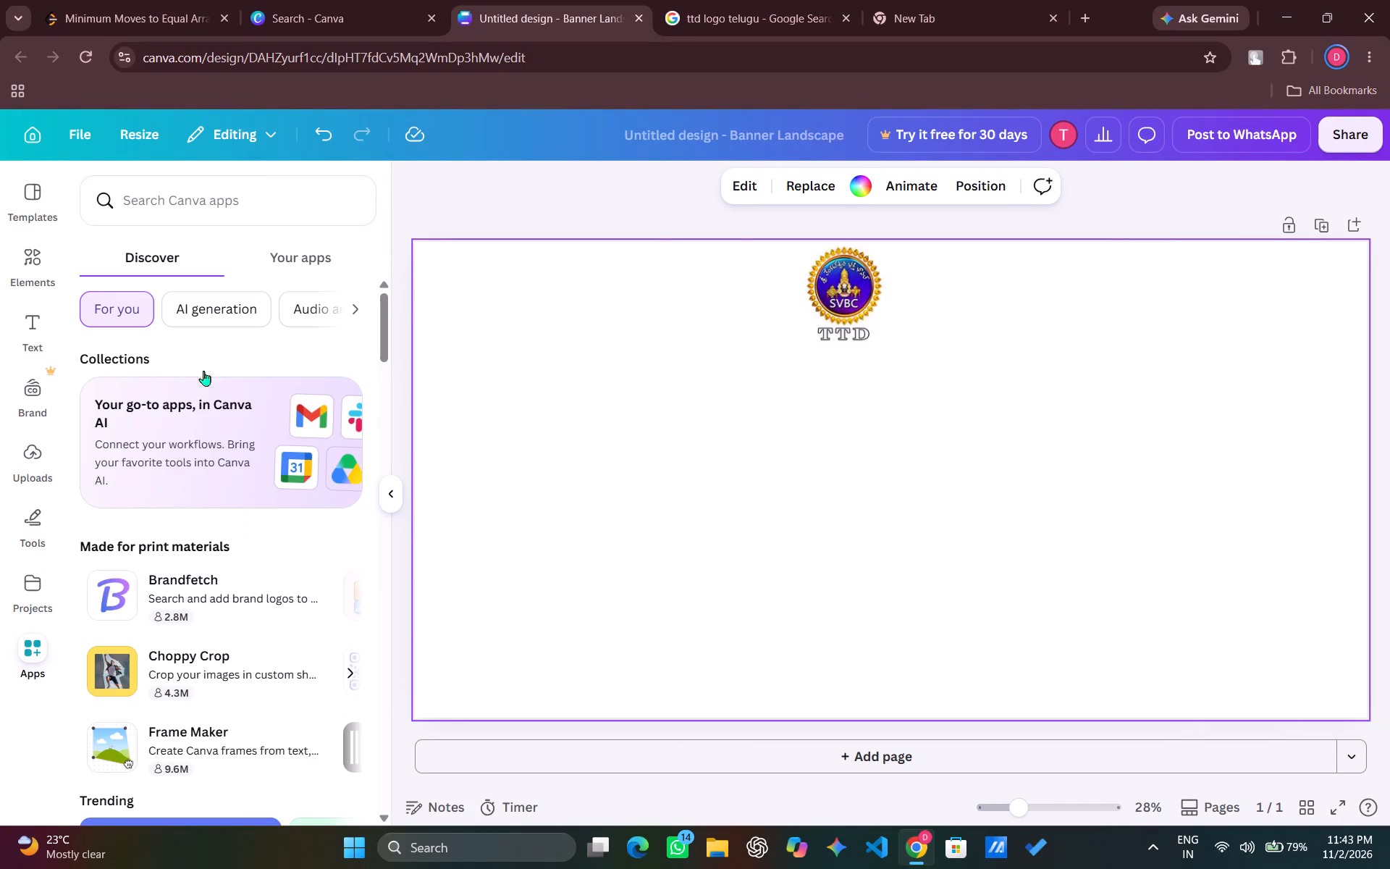
pyautogui.click(219, 303)
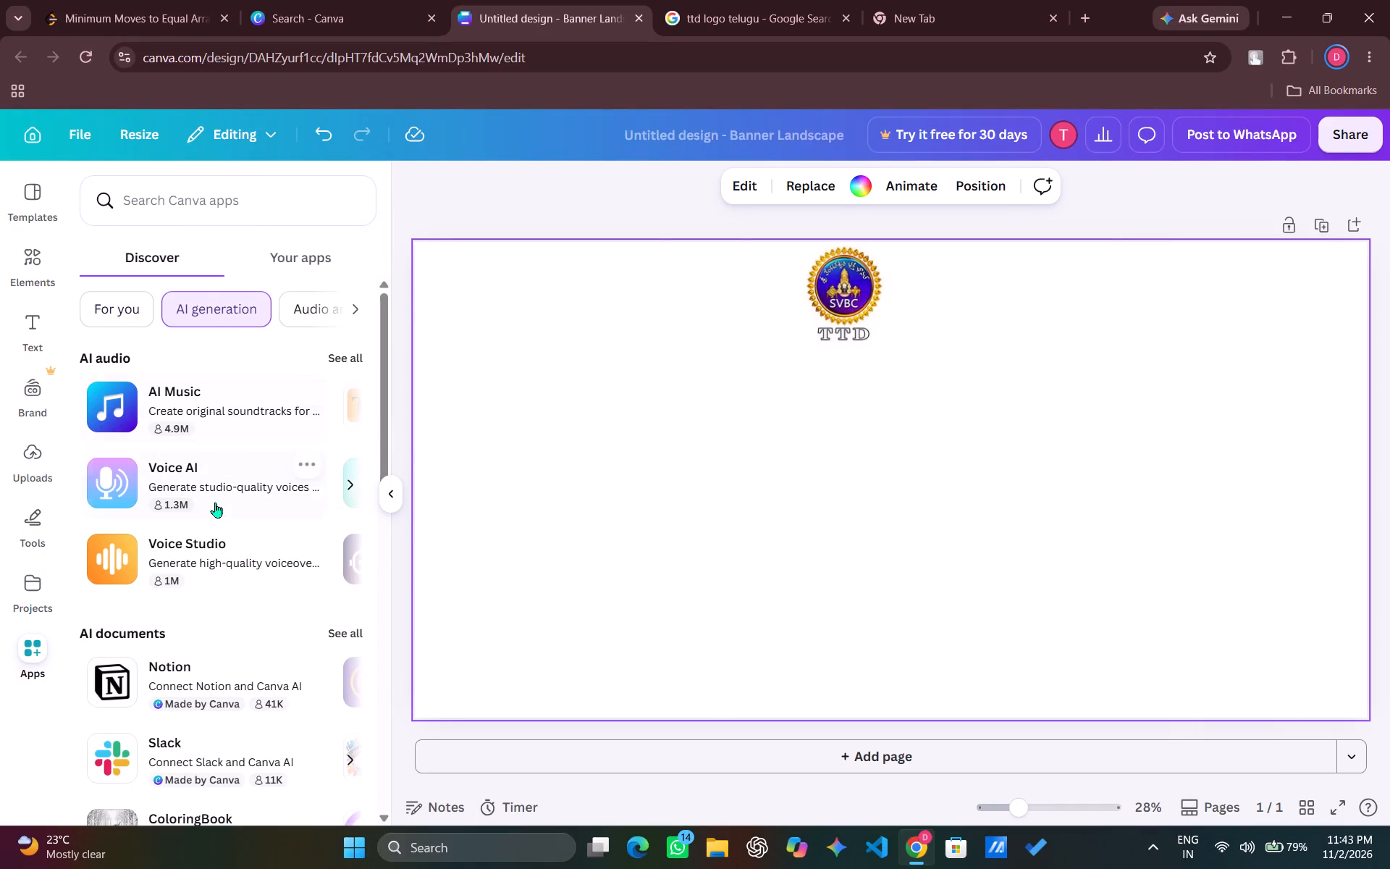
pyautogui.scroll(-4, 181, 708)
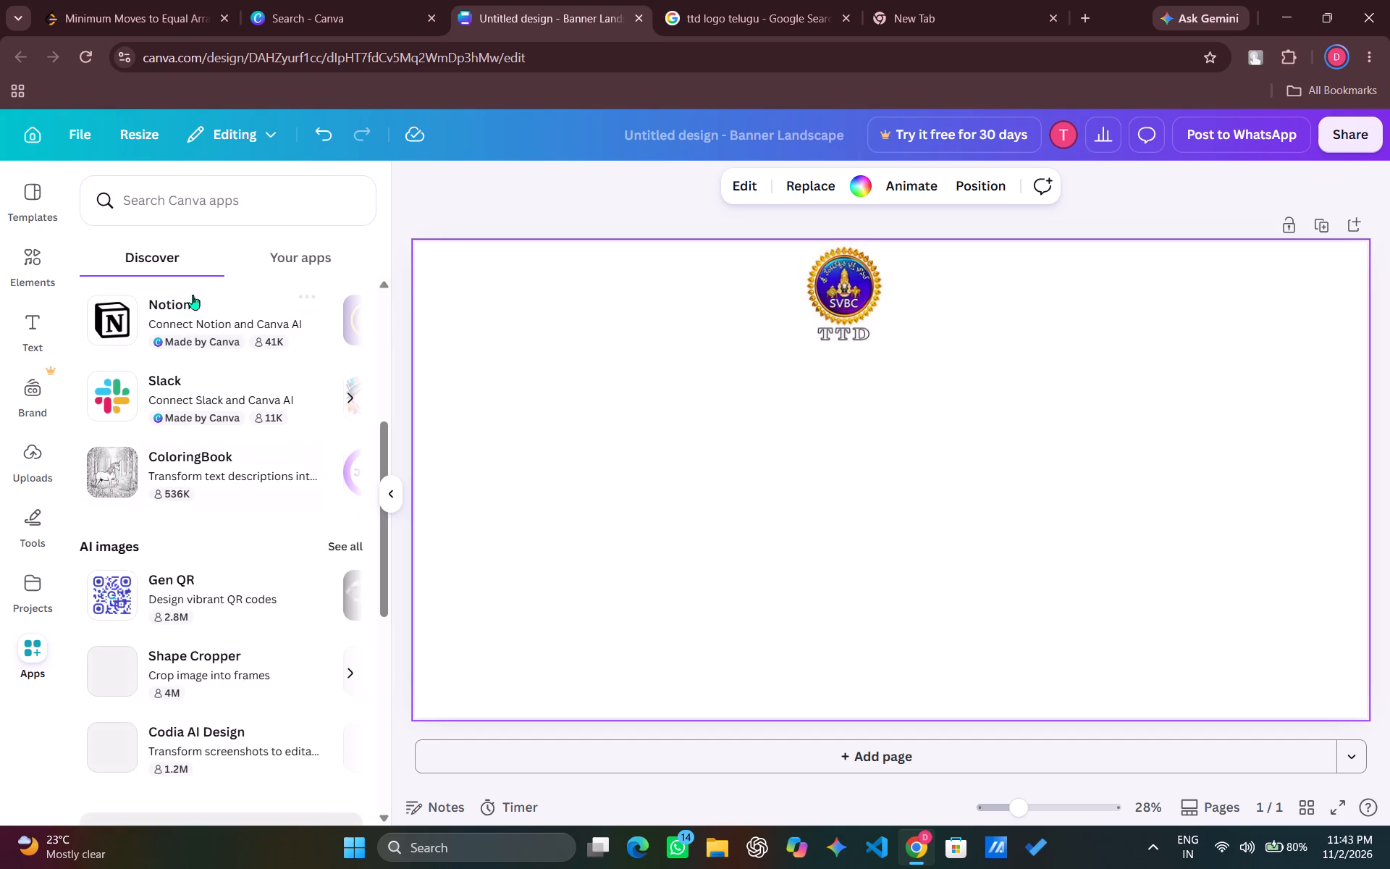
pyautogui.scroll(-3, 193, 287)
pyautogui.scroll(6, 193, 301)
pyautogui.click(304, 248)
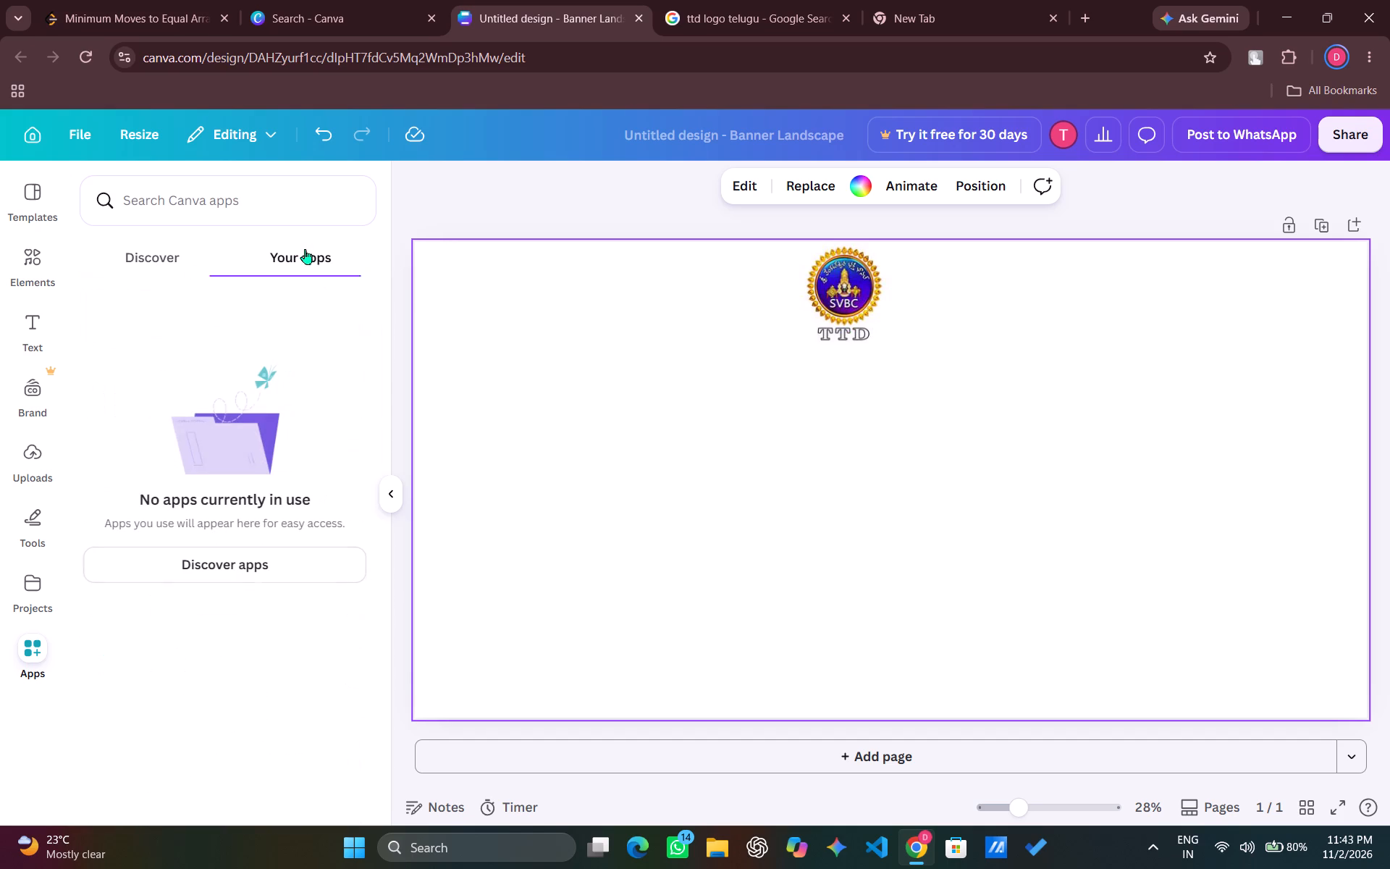
pyautogui.click(32, 582)
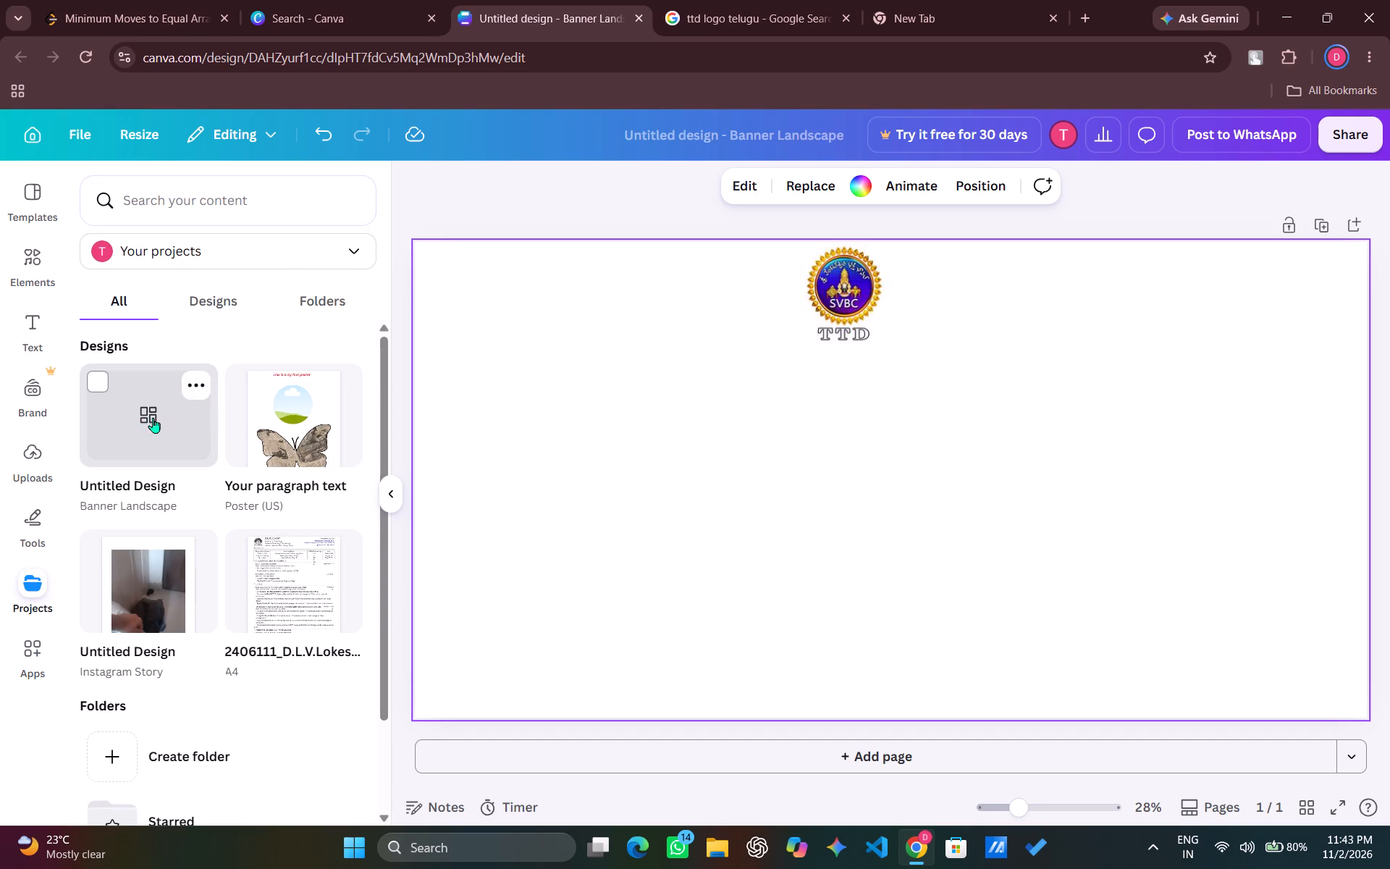
pyautogui.click(223, 306)
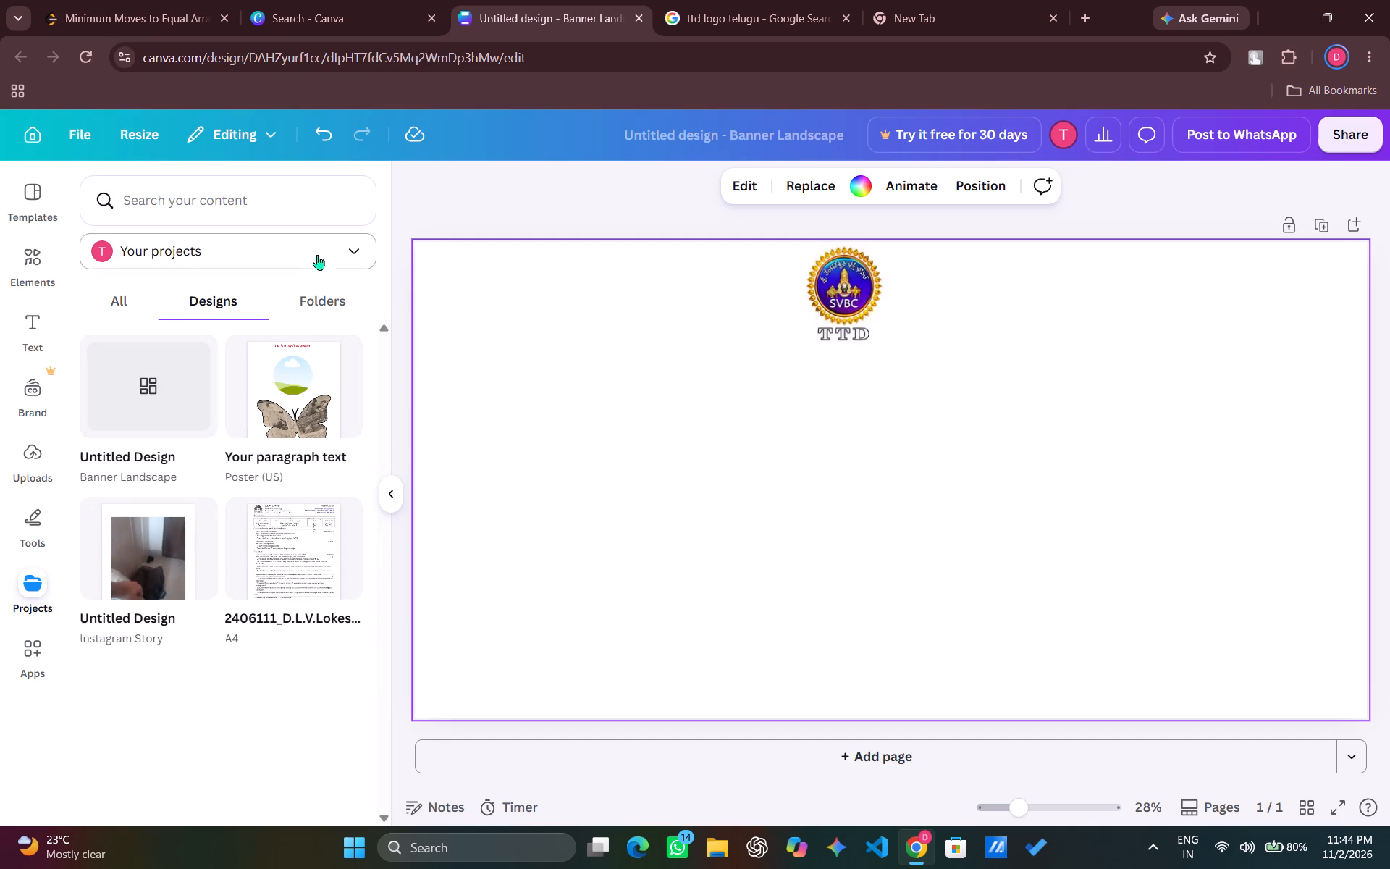
pyautogui.click(330, 293)
pyautogui.click(137, 291)
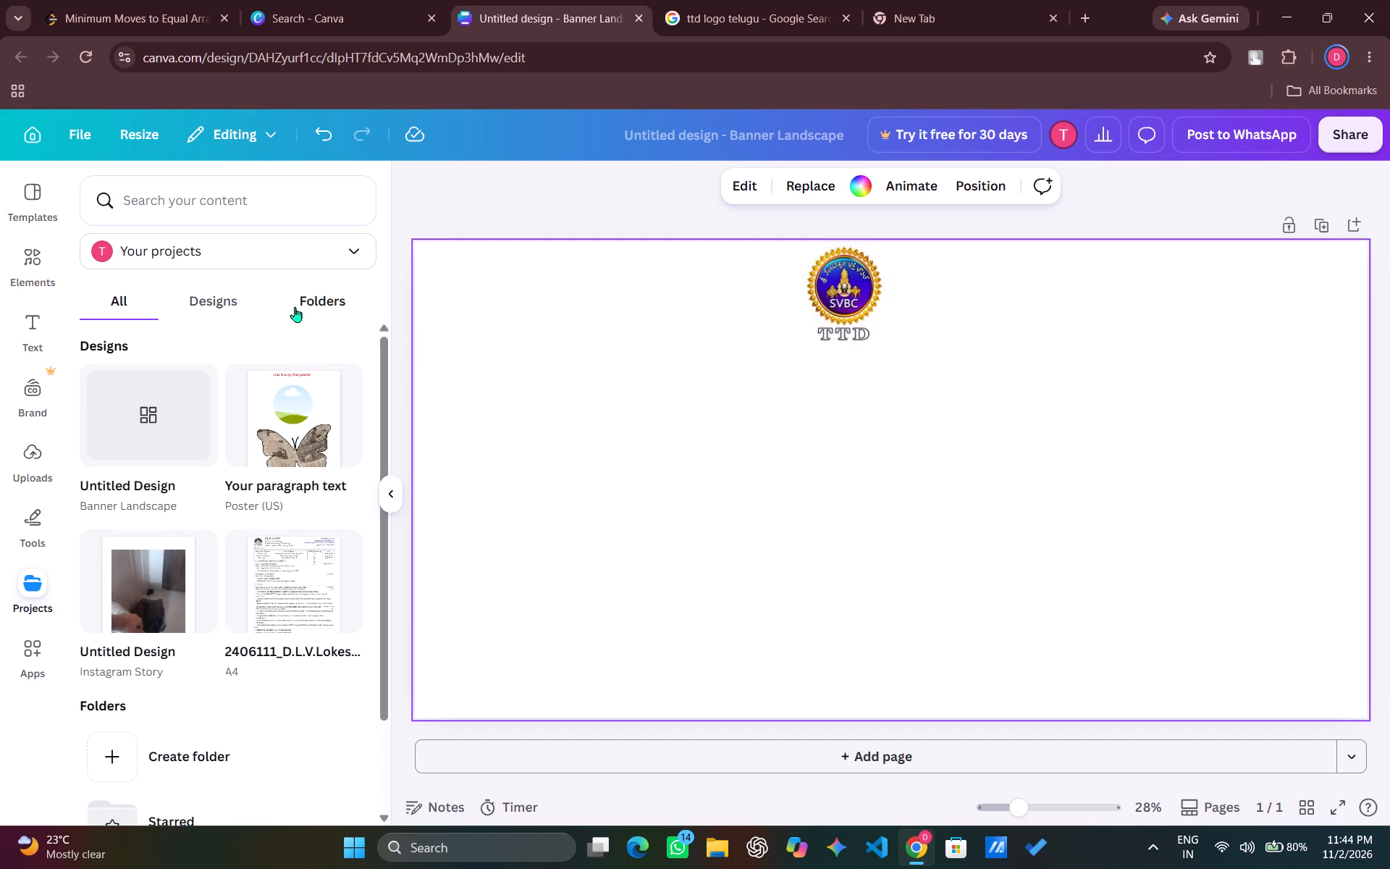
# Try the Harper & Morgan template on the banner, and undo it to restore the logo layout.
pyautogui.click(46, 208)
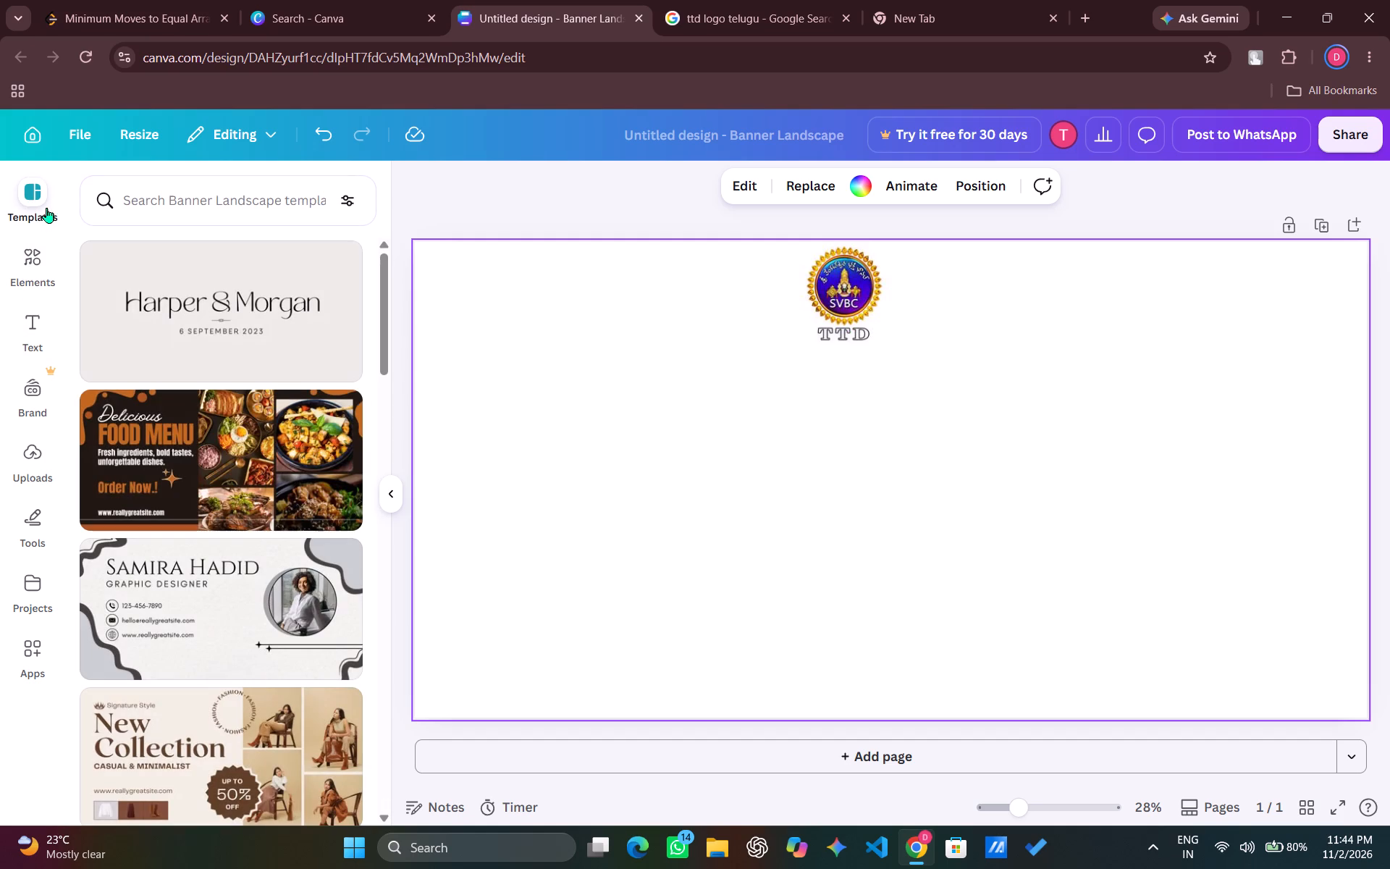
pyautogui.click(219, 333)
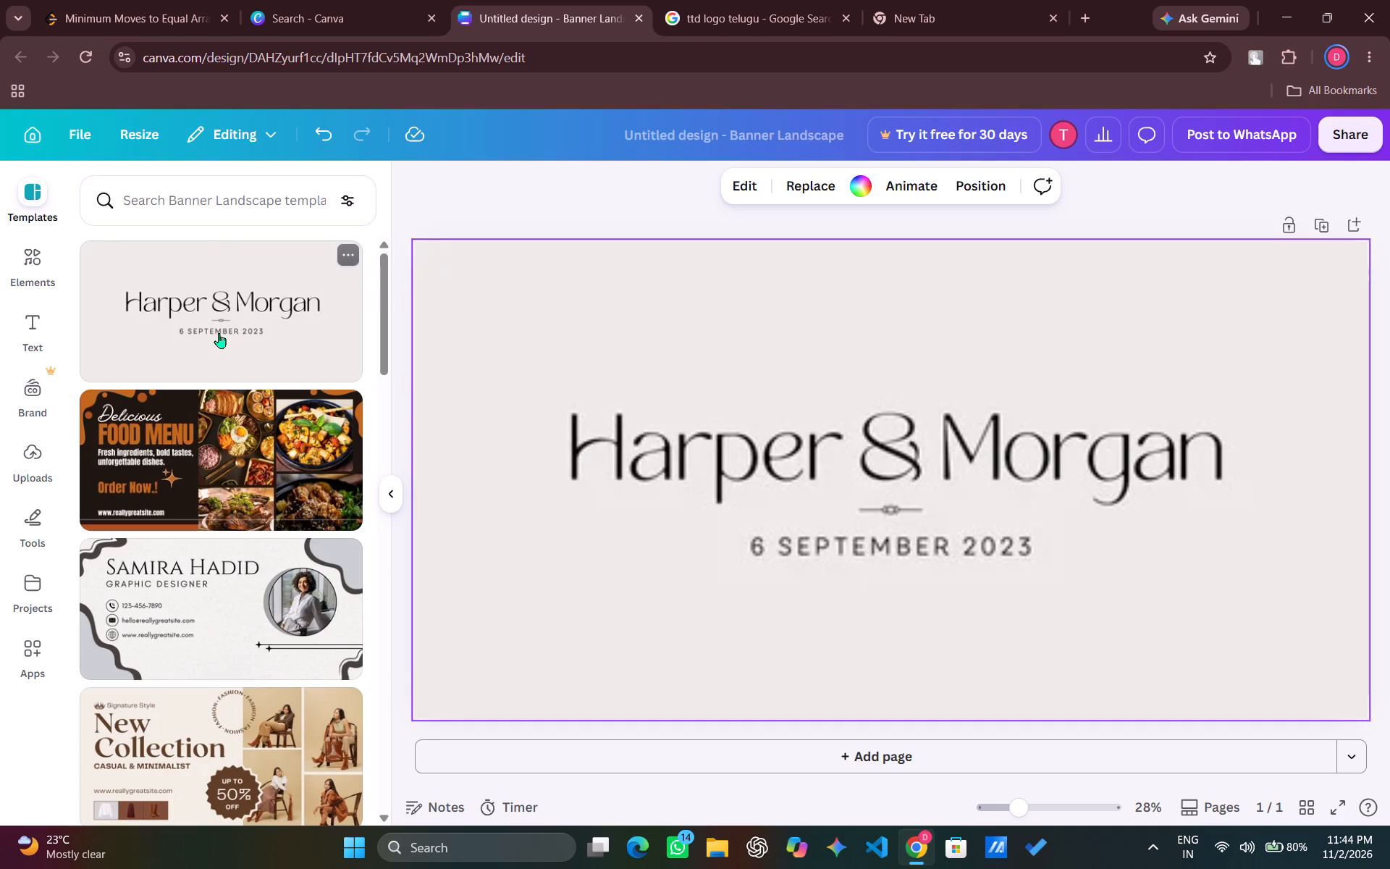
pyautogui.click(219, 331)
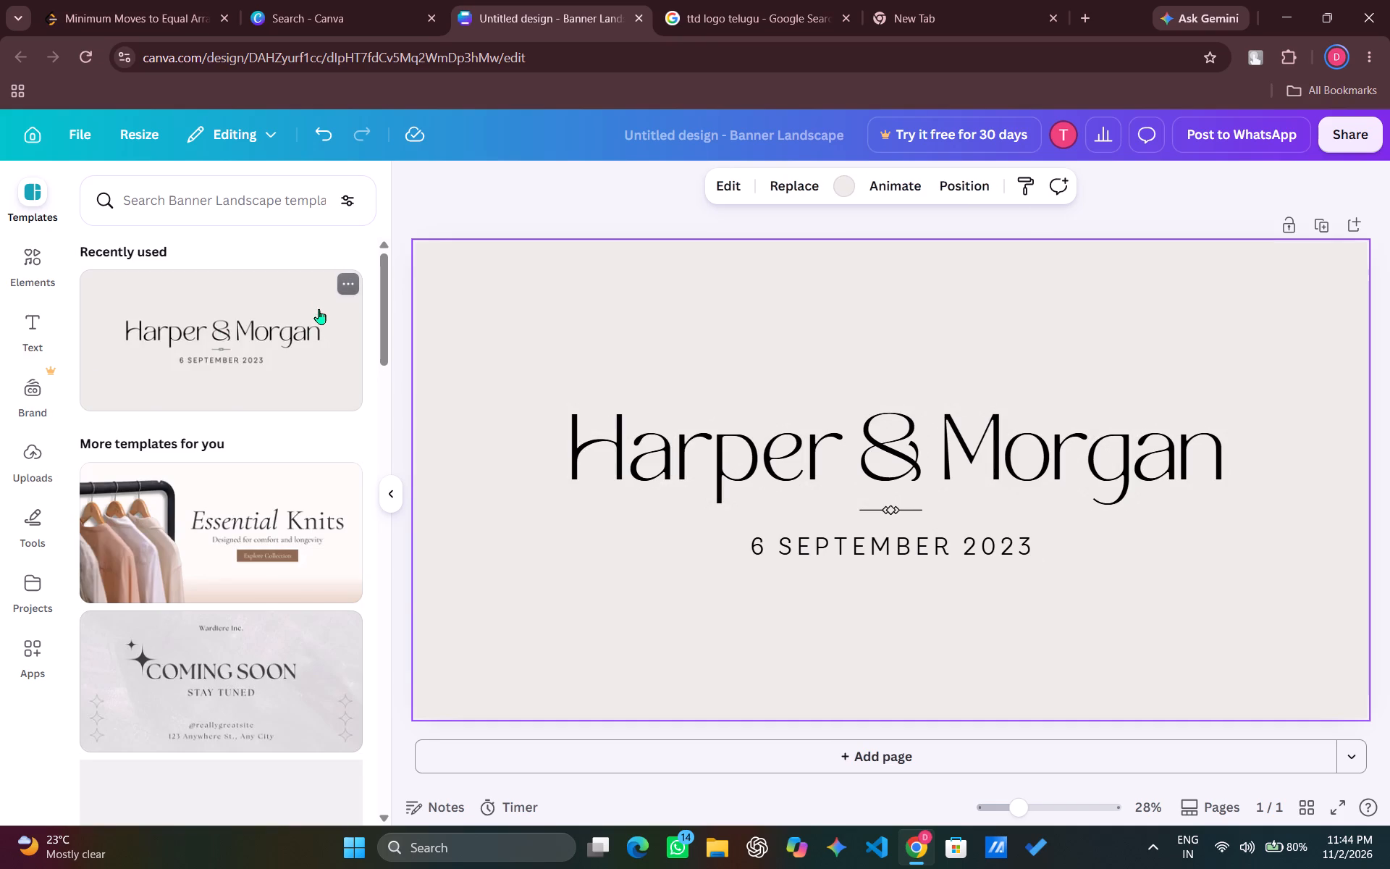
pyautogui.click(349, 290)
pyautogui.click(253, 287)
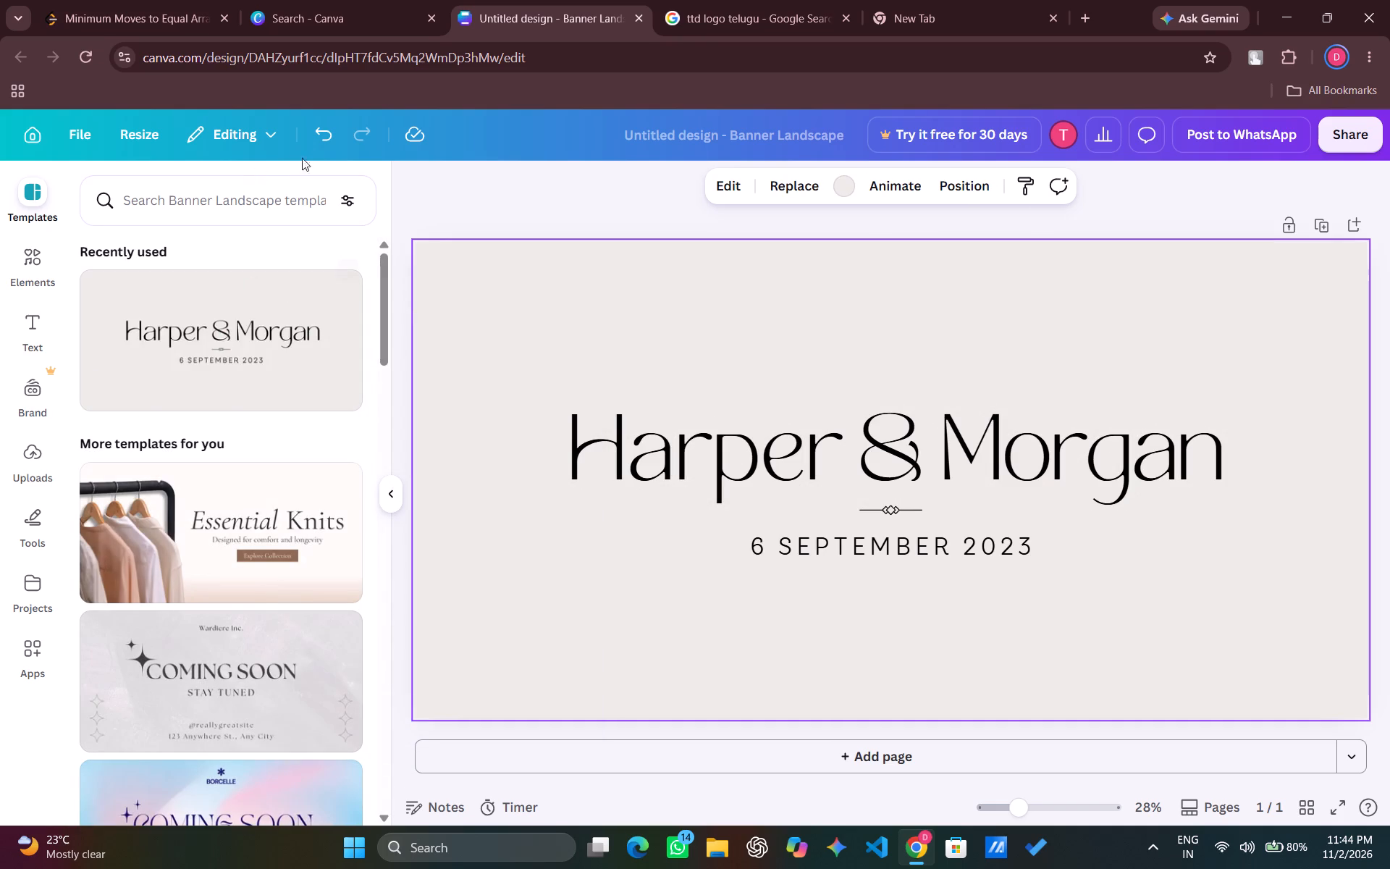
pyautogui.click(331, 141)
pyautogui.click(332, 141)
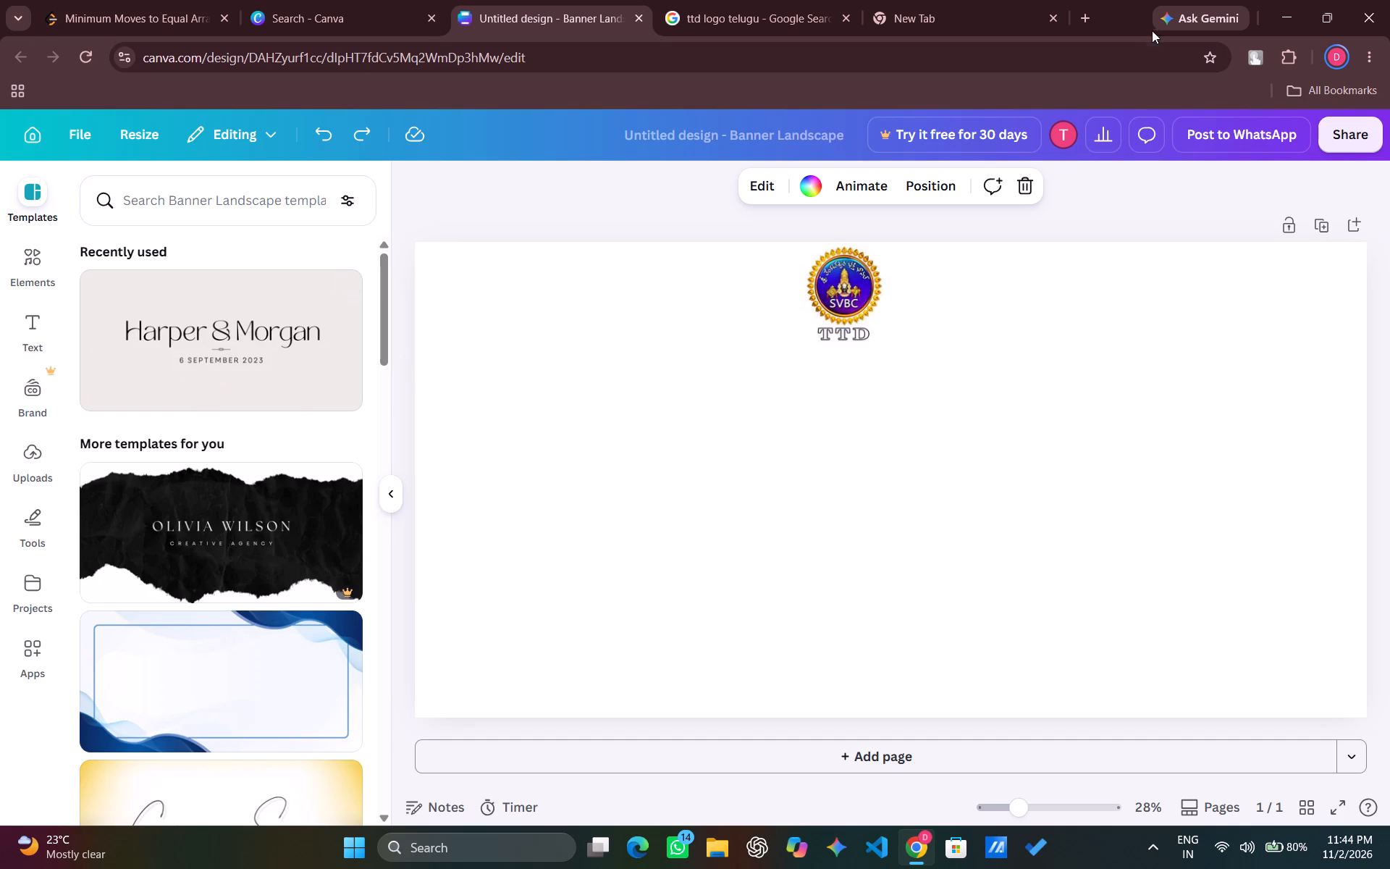
# Delete the SVBC TTD logo file "images" from the Windows desktop and return to the Canva uploads.
pyautogui.click(1284, 14)
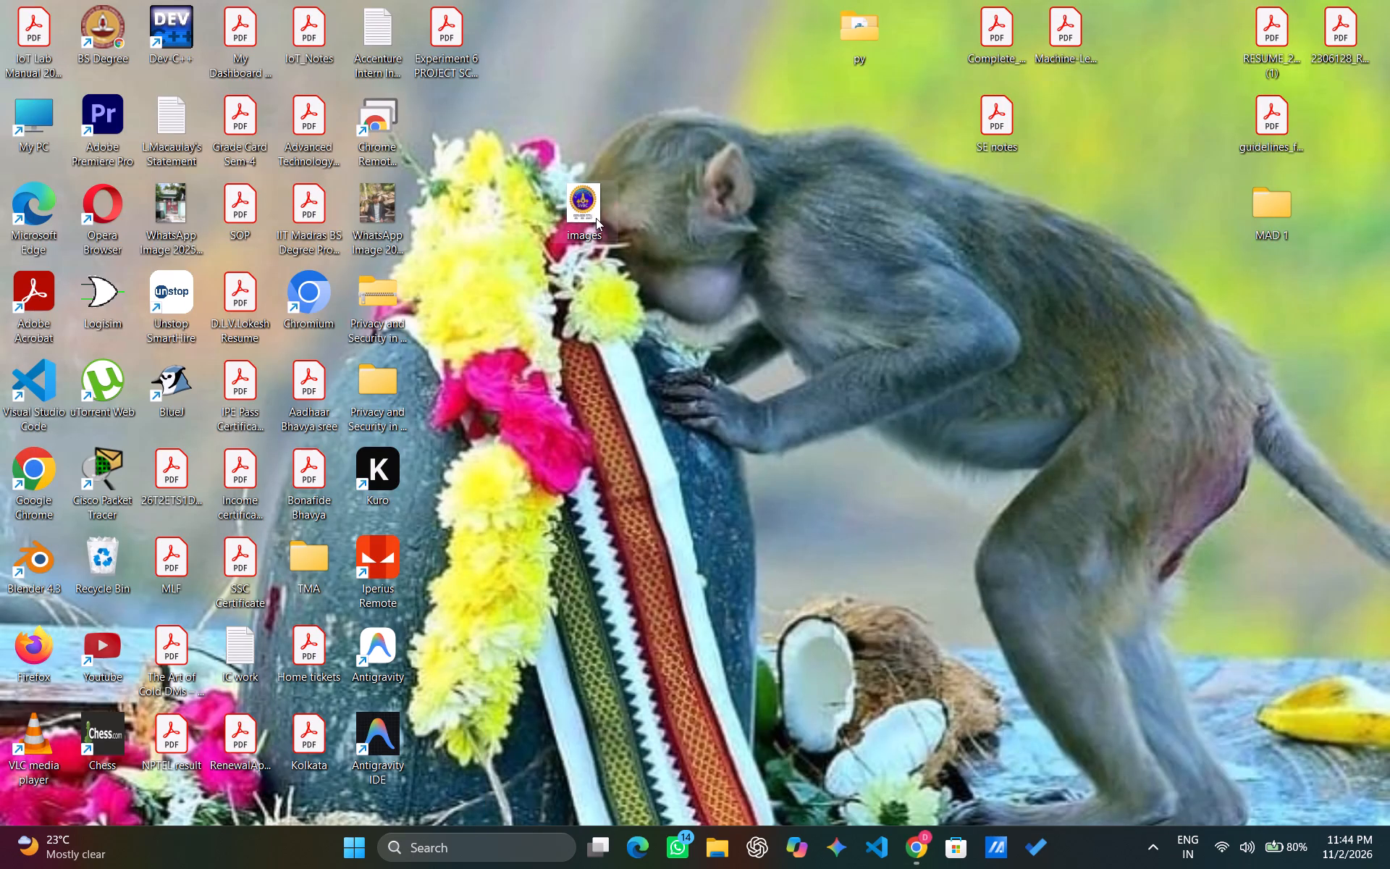
pyautogui.click(592, 211)
pyautogui.rightClick(591, 211)
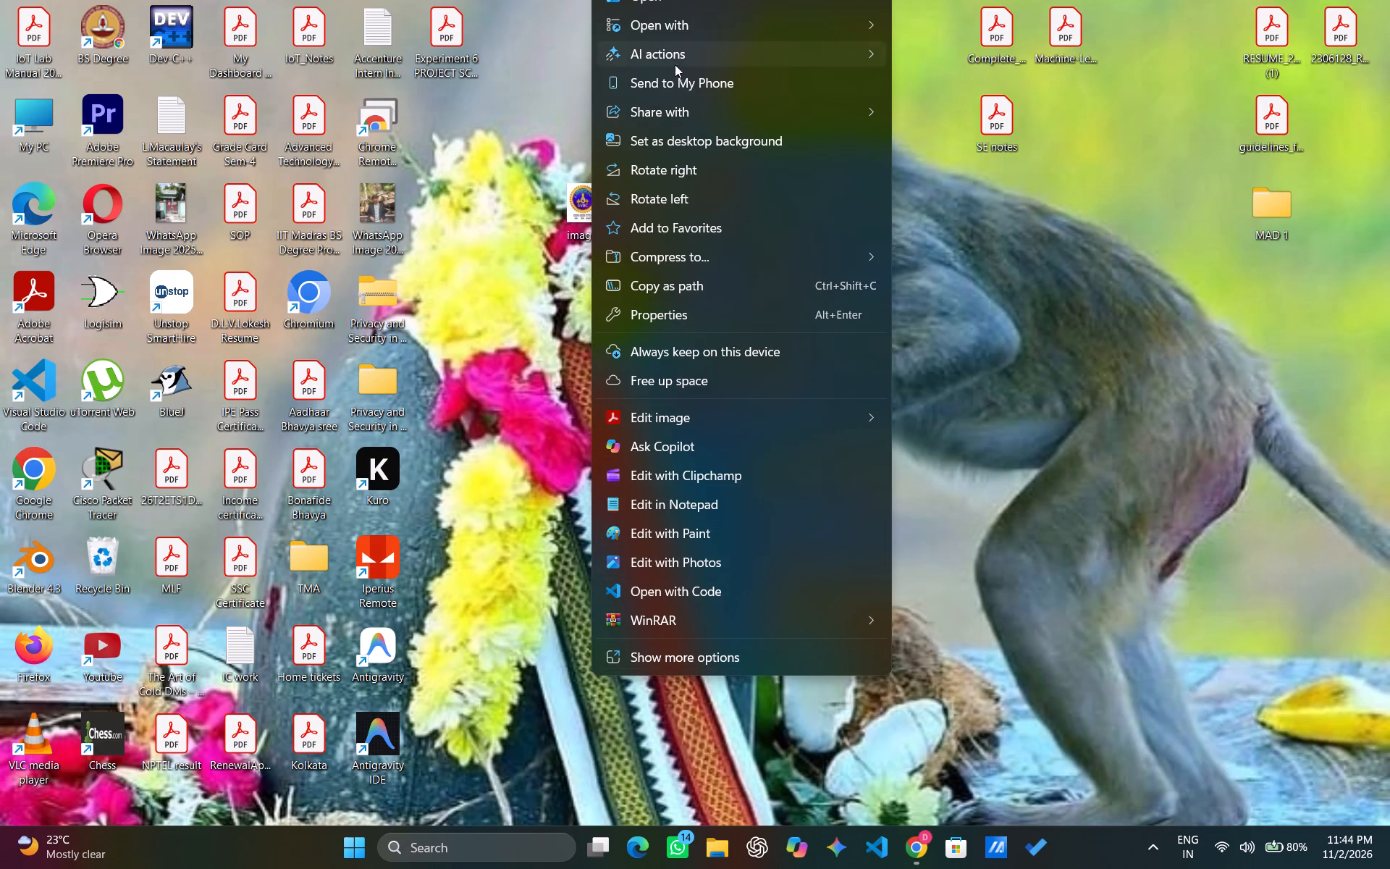
pyautogui.scroll(3, 666, 185)
pyautogui.click(675, 656)
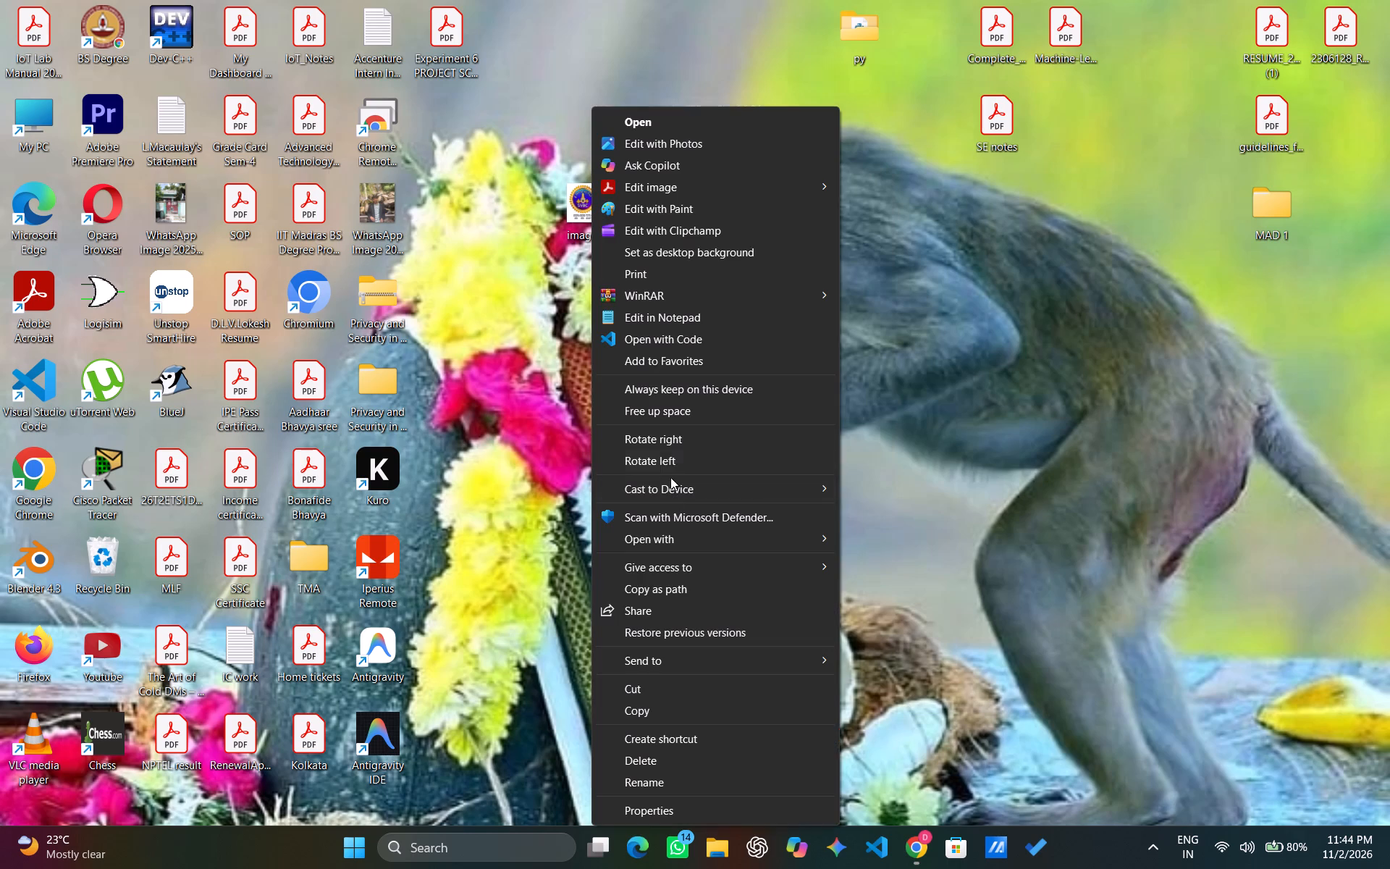
pyautogui.click(654, 770)
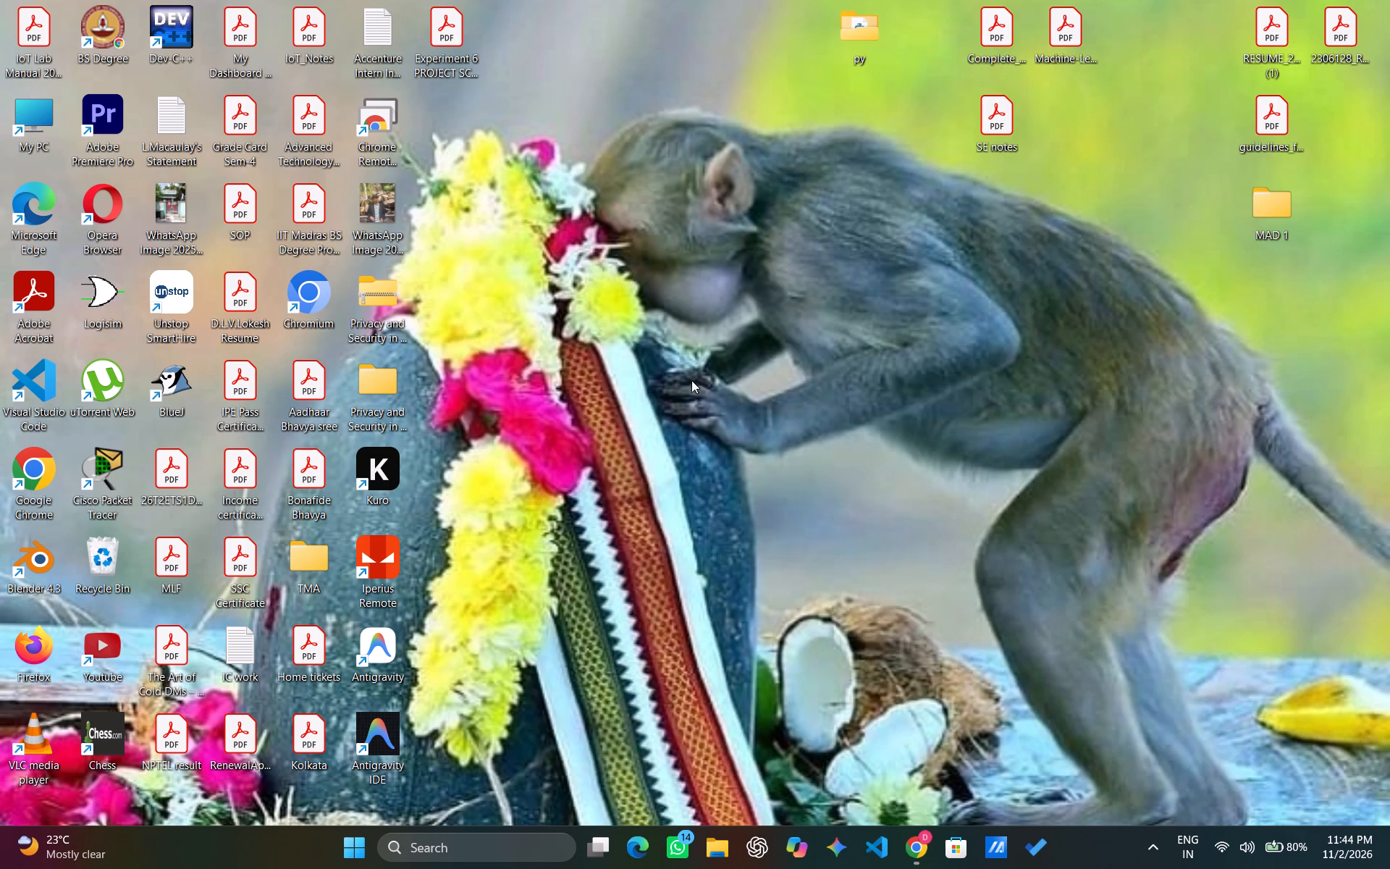
pyautogui.click(916, 834)
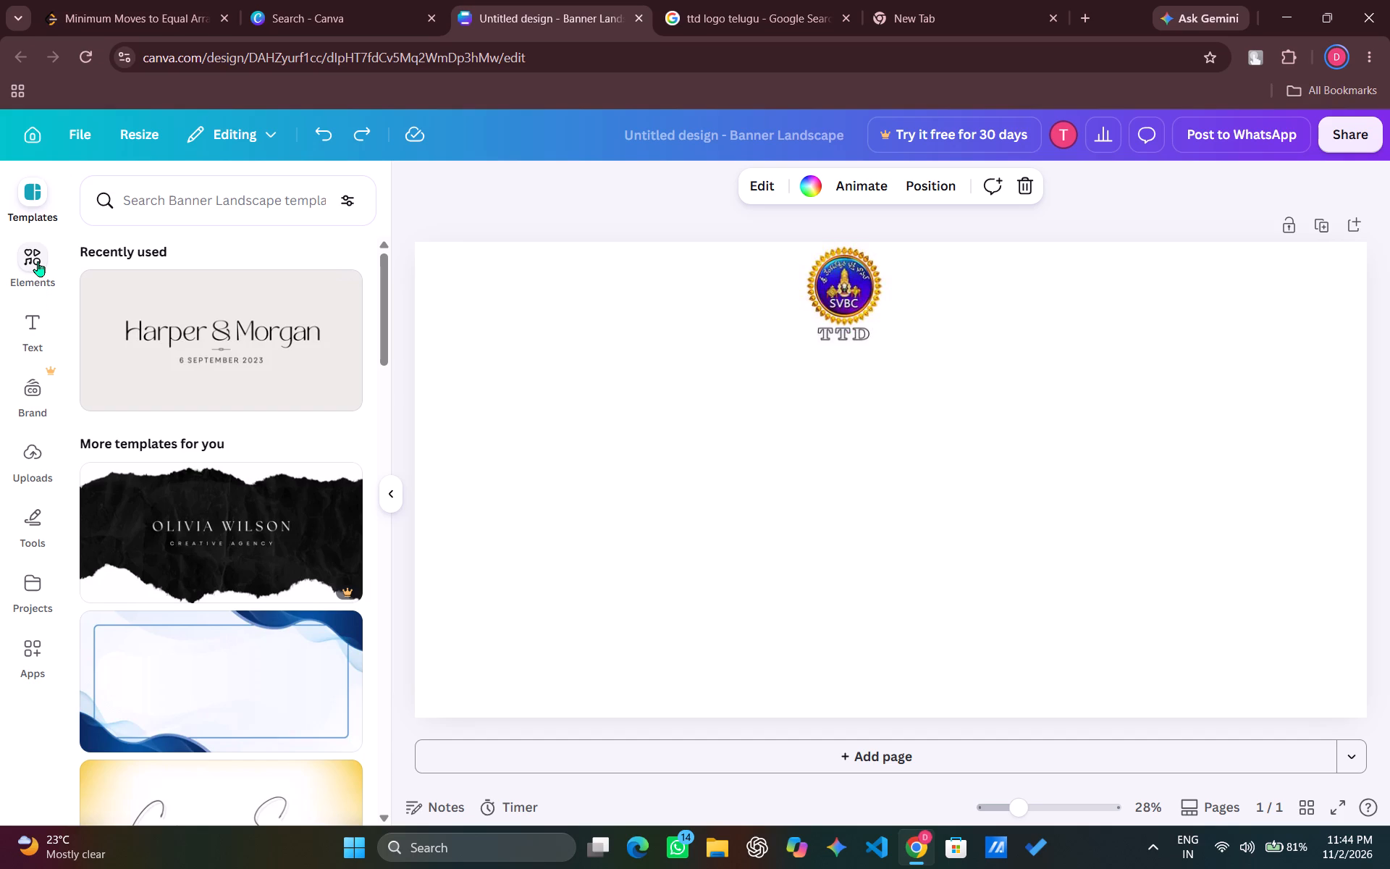
pyautogui.click(42, 452)
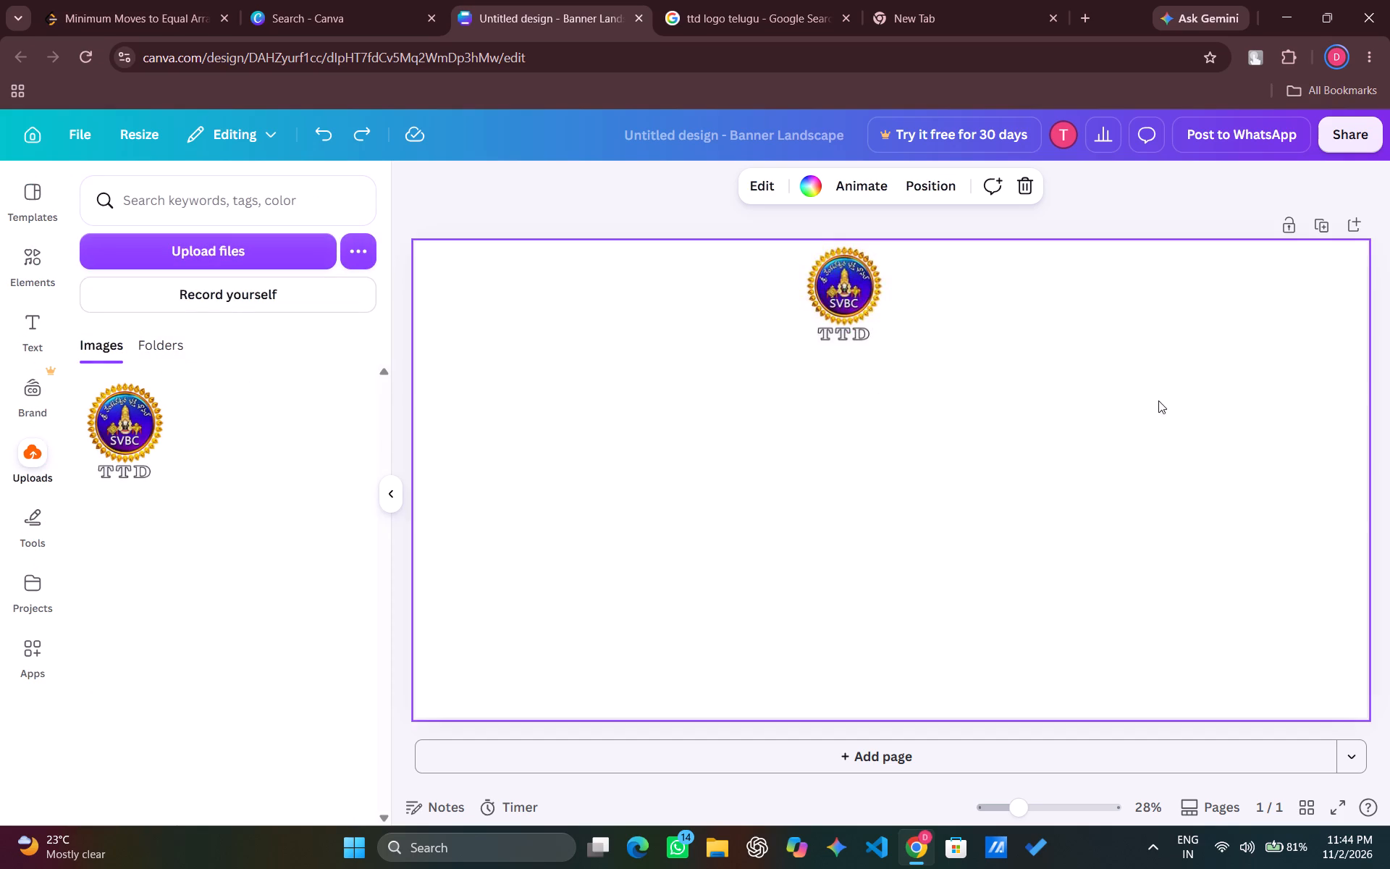
# Switch to the Google Images page and search for "background for a ttd banner".
pyautogui.click(772, 0)
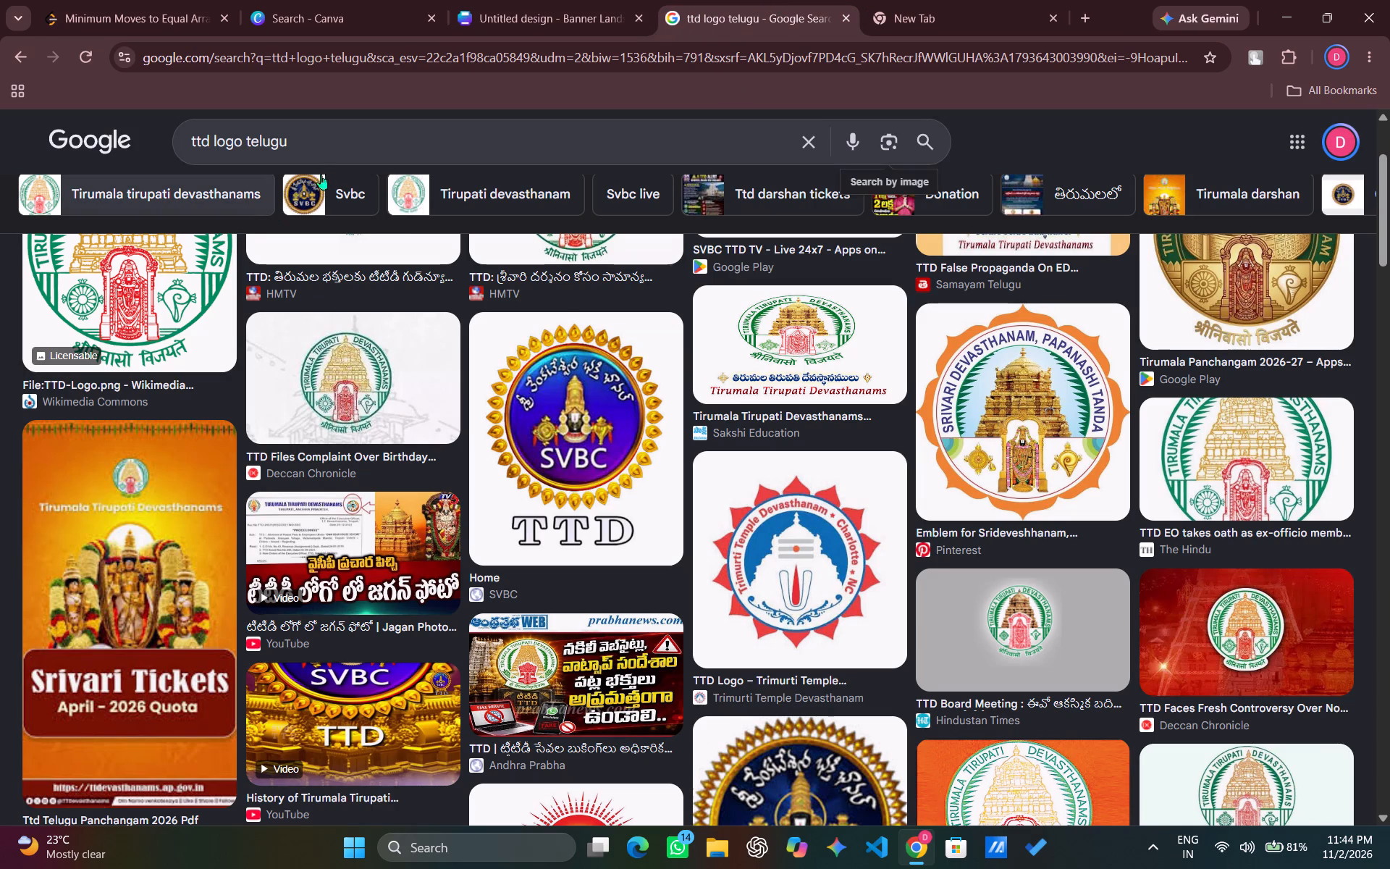
pyautogui.moveTo(320, 146); pyautogui.dragTo(131, 153)
pyautogui.press('b')
pyautogui.write('ac')
pyautogui.press('Up')
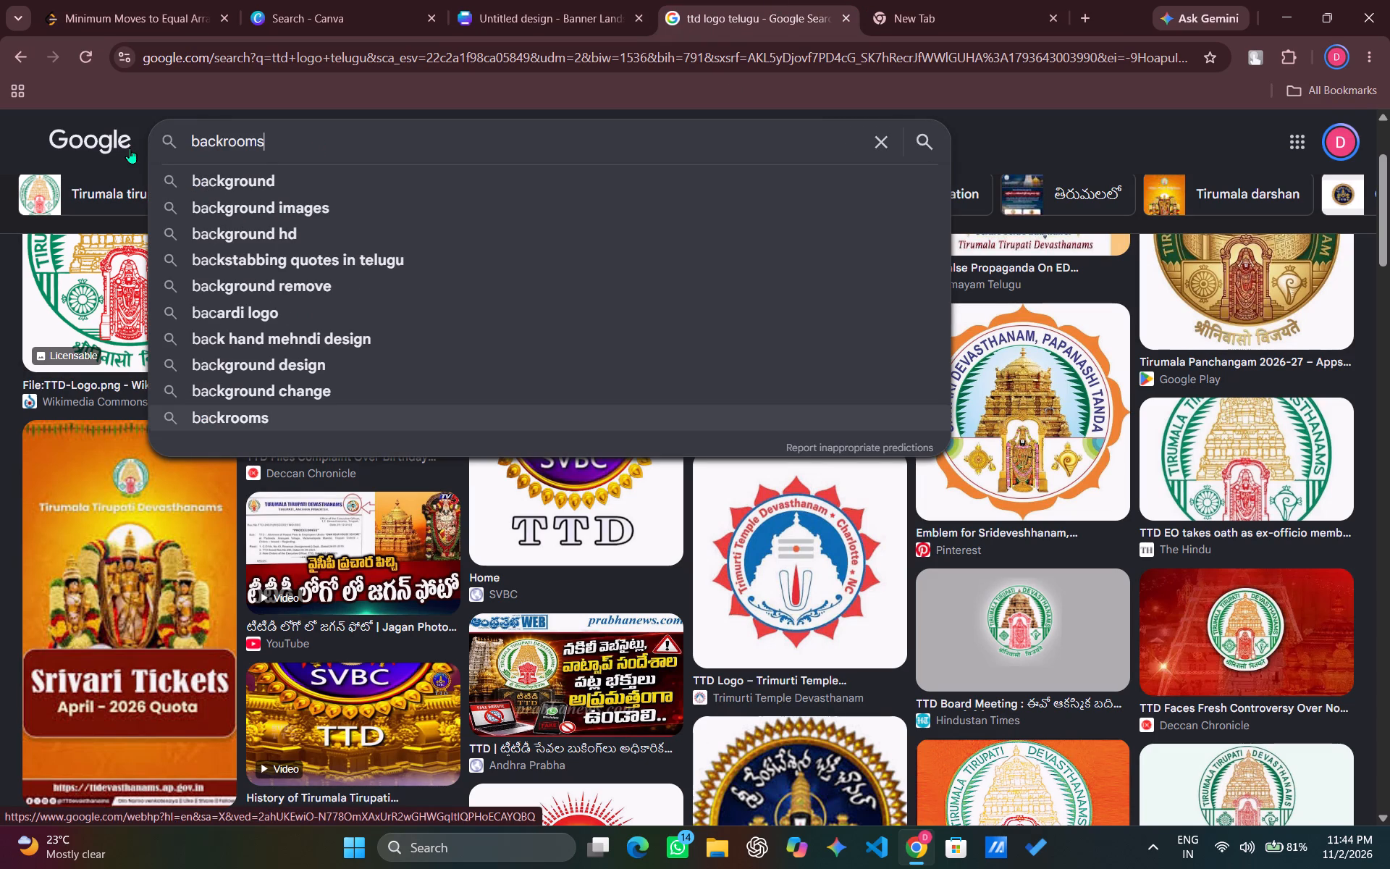
pyautogui.press('Right')
pyautogui.press('Right')
pyautogui.click(245, 180)
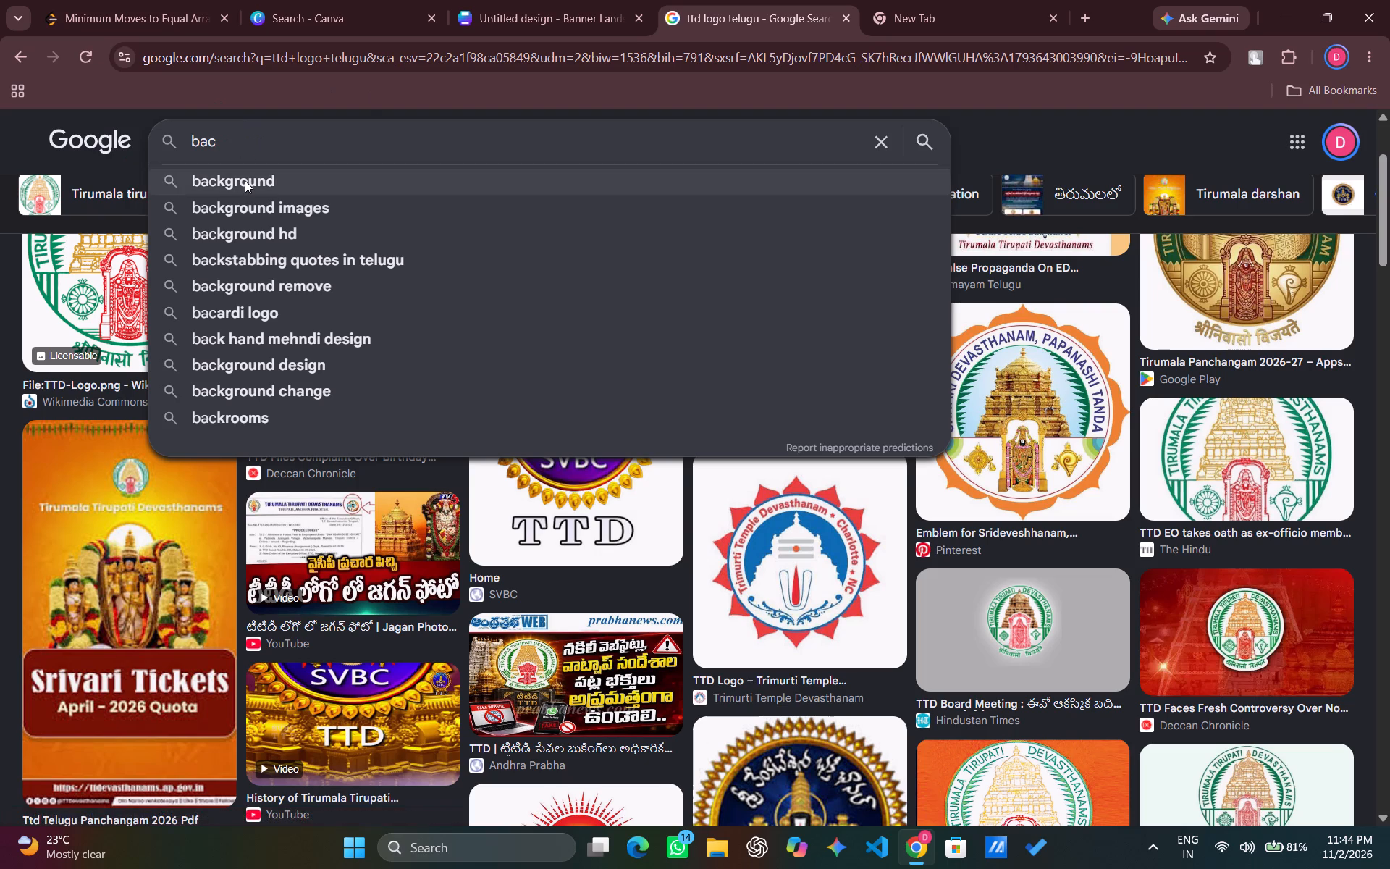
pyautogui.click(304, 156)
pyautogui.press('space')
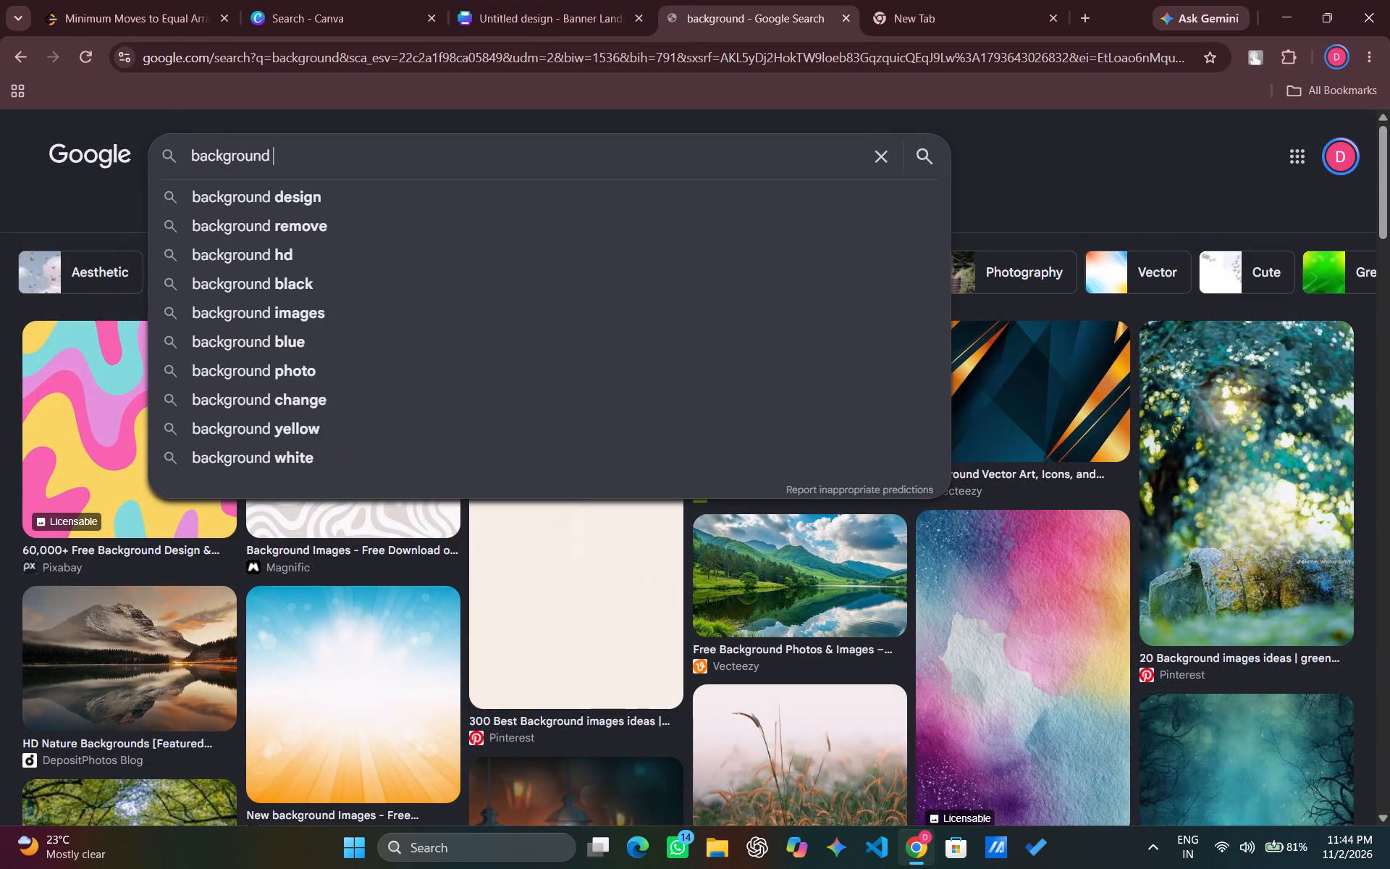
pyautogui.write('for')
pyautogui.press('space')
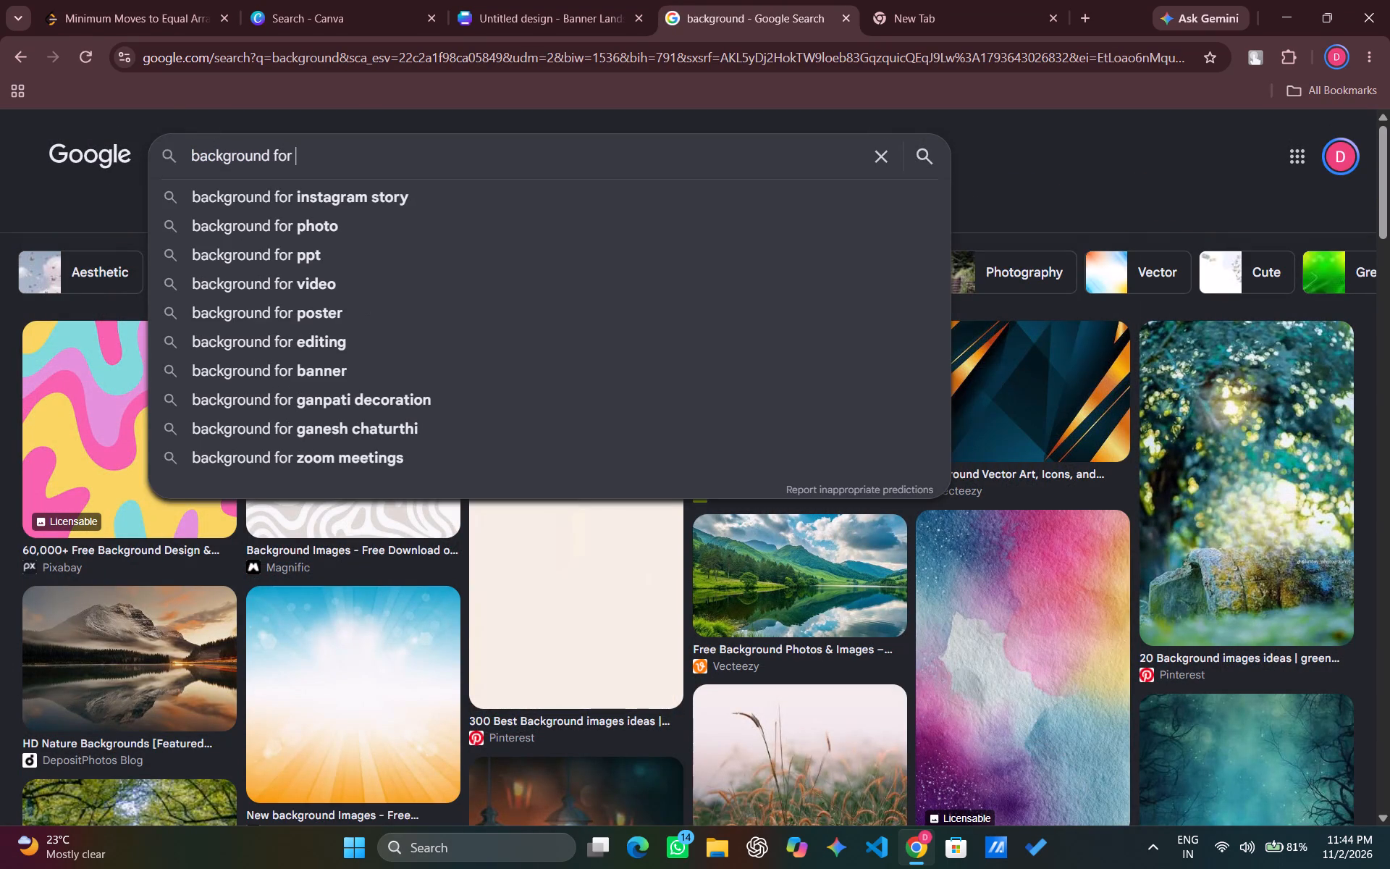
pyautogui.write('a')
pyautogui.press('space')
pyautogui.write('ttd banner')
pyautogui.press('Return')
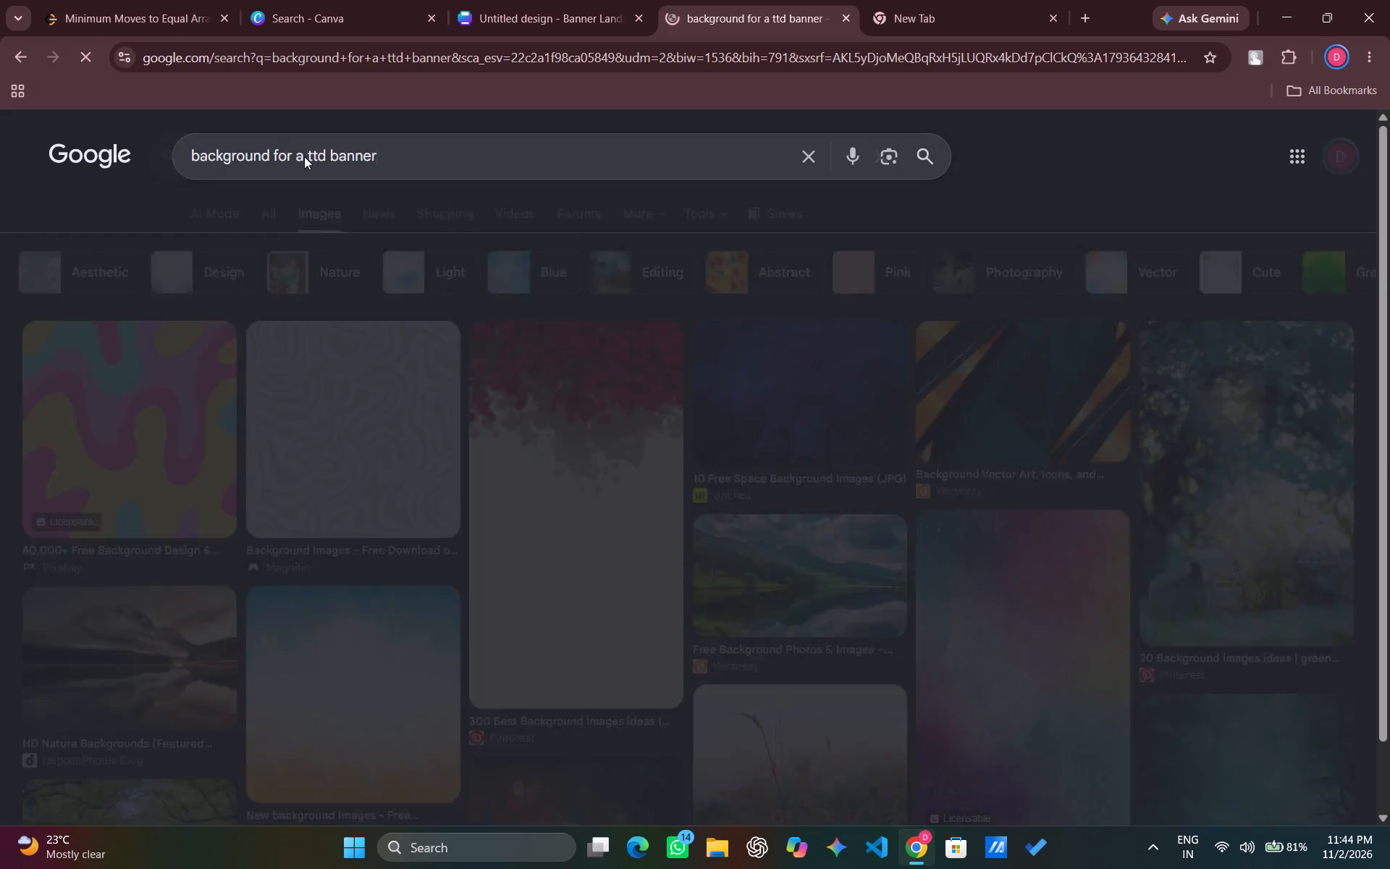
# Look through the image results for a suitable TTD banner background.
pyautogui.scroll(1, 245, 192)
pyautogui.scroll(-1, 298, 350)
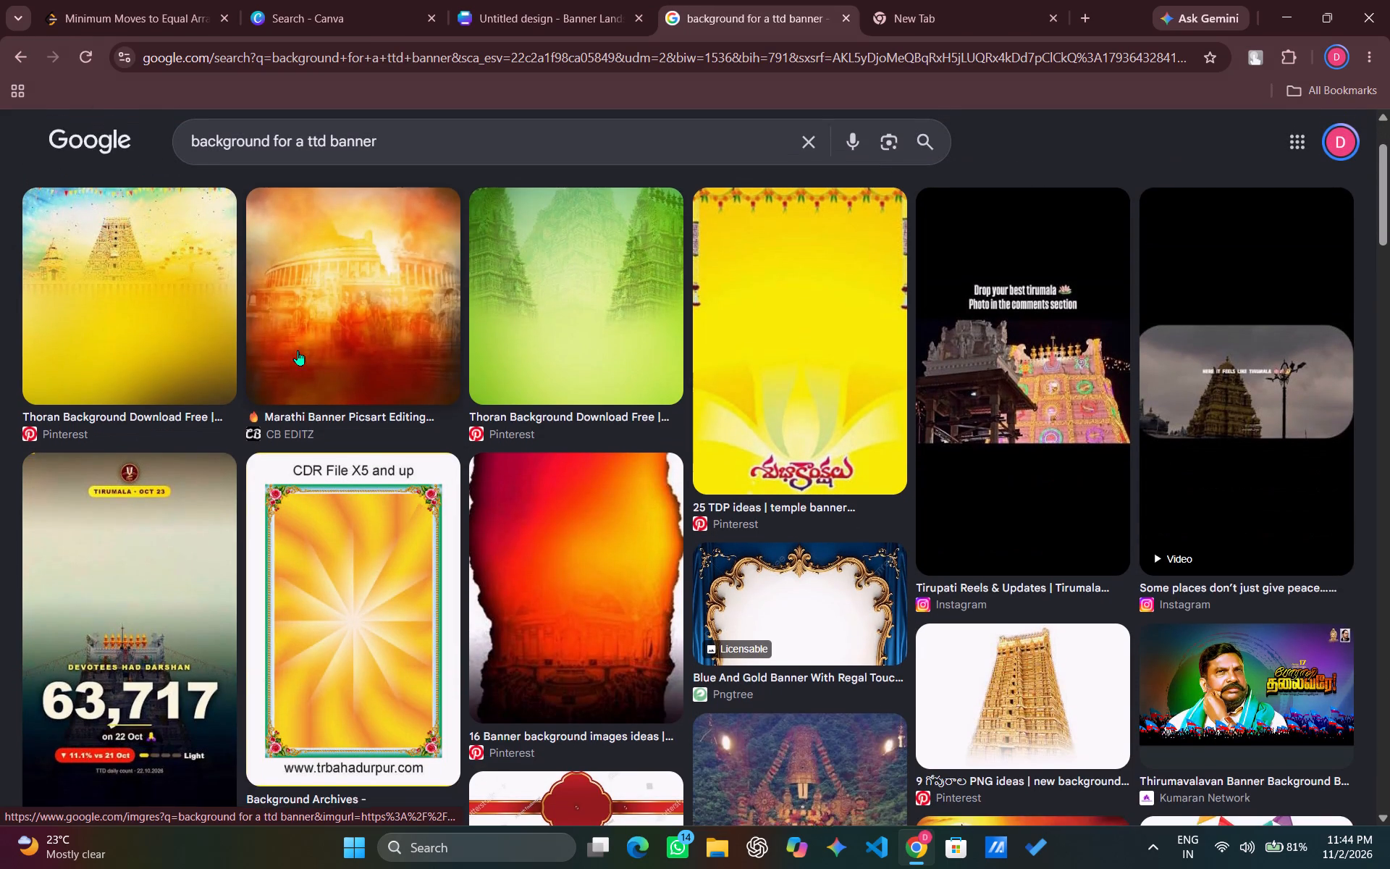
pyautogui.scroll(-4, 298, 350)
pyautogui.scroll(-2, 0, 316)
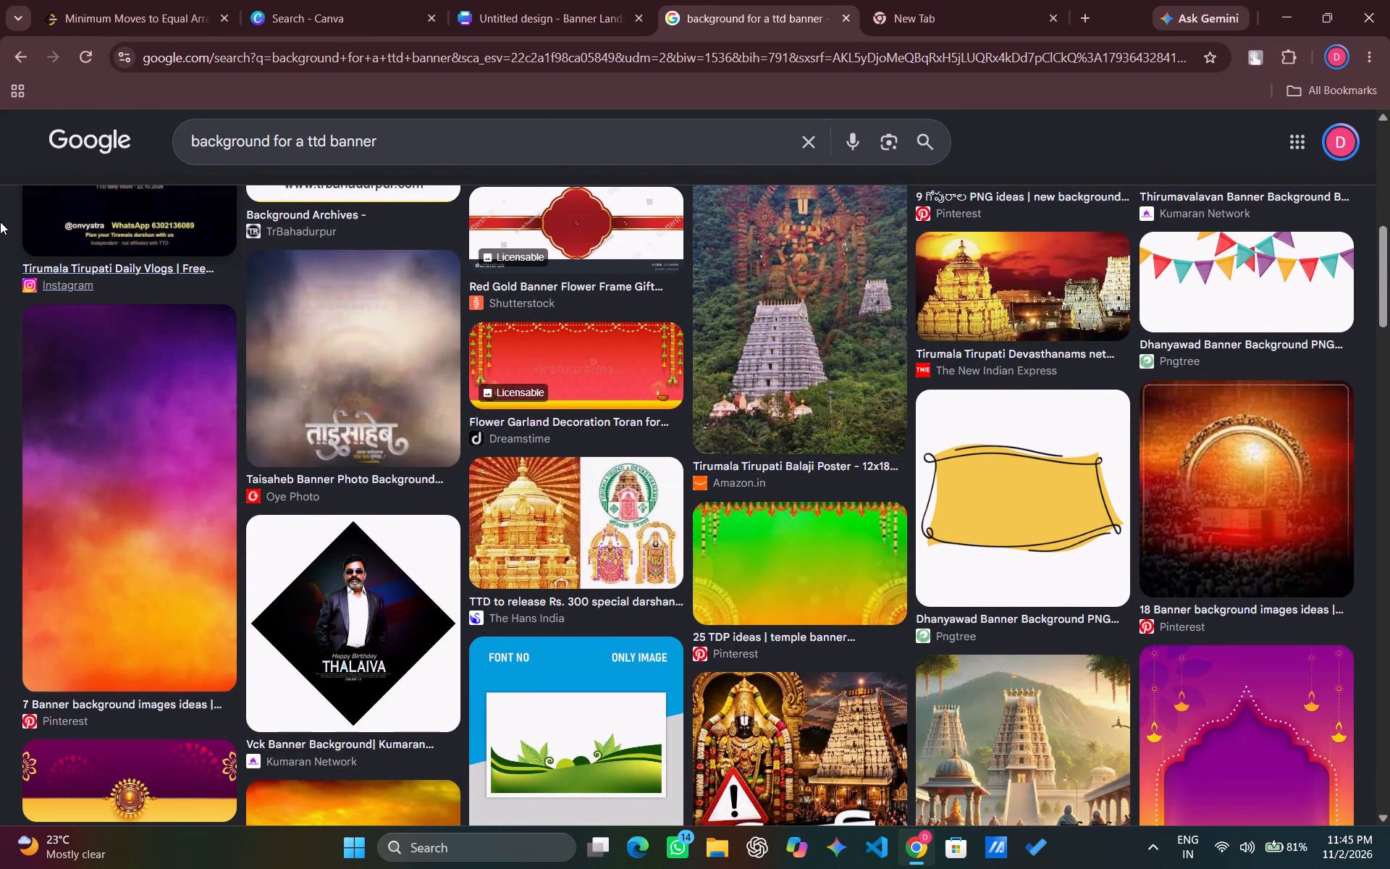
pyautogui.scroll(1, 585, 433)
pyautogui.scroll(-7, 585, 433)
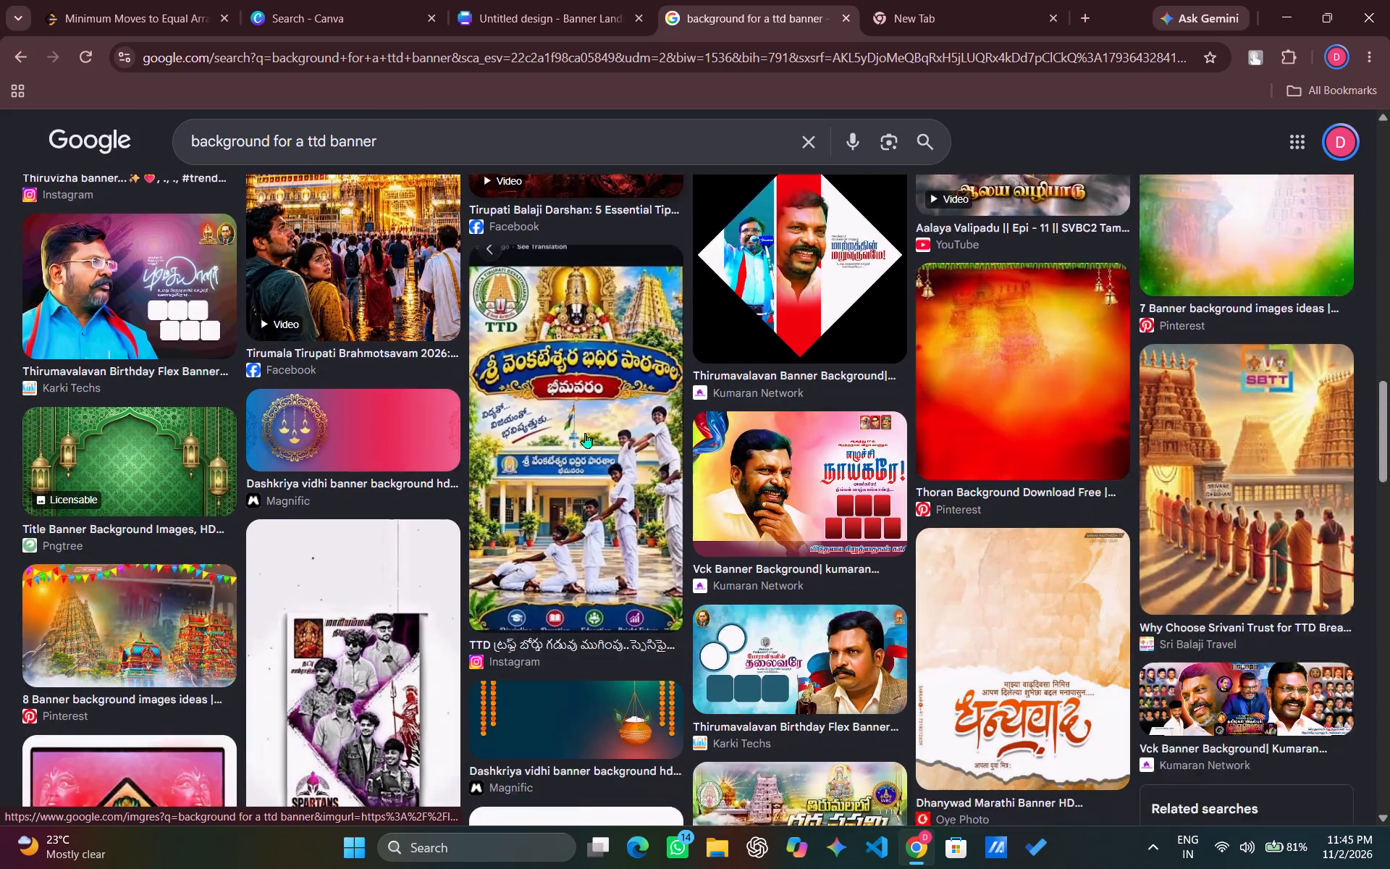
pyautogui.scroll(-2, 585, 433)
# Replace the image search query with "lord venkatesha and the 7 hills in banner for background" and run the search.
pyautogui.moveTo(434, 137); pyautogui.dragTo(252, 161)
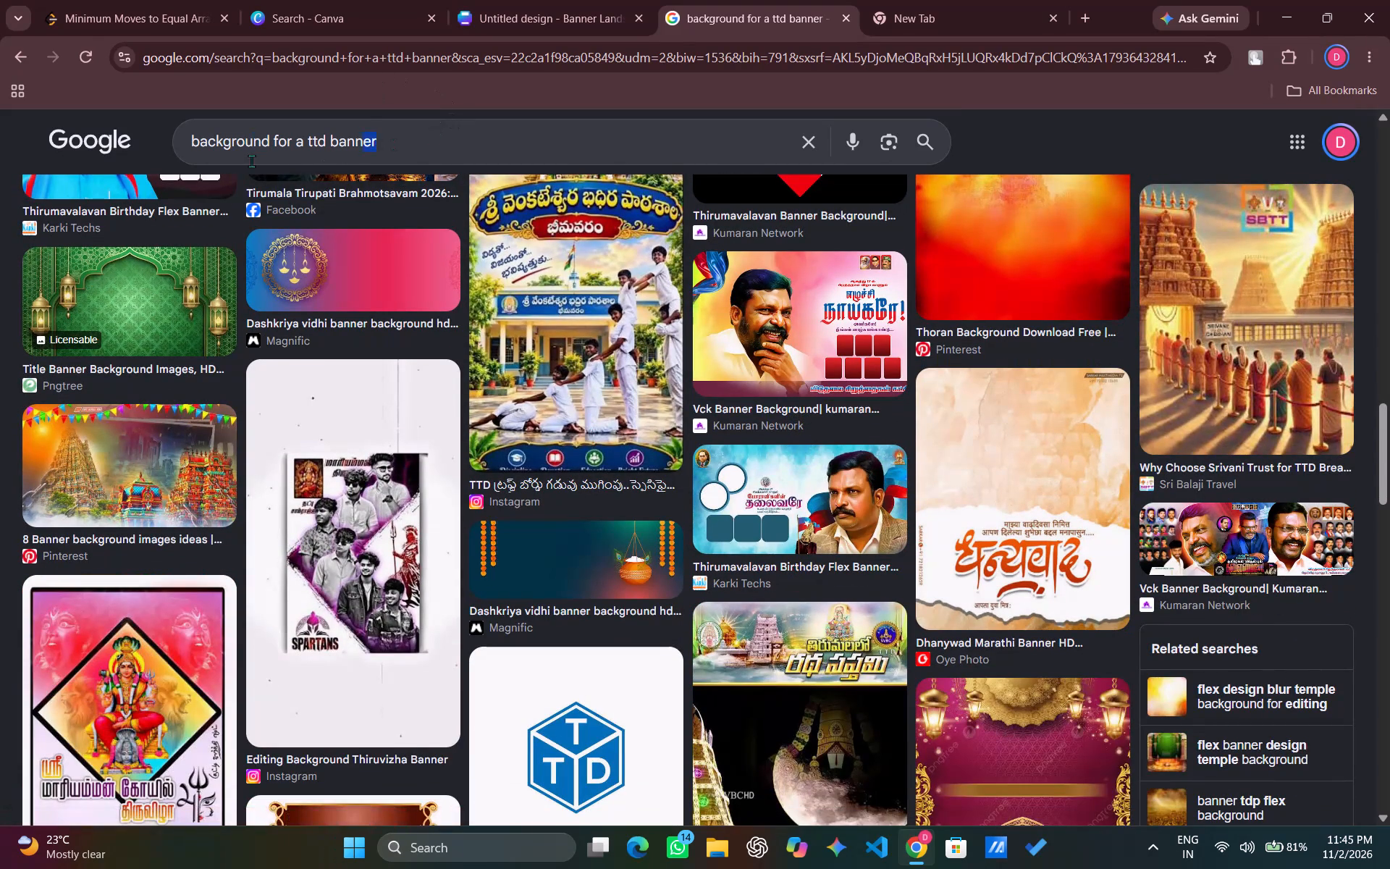
pyautogui.moveTo(252, 161); pyautogui.dragTo(135, 162)
pyautogui.press('BackSpace')
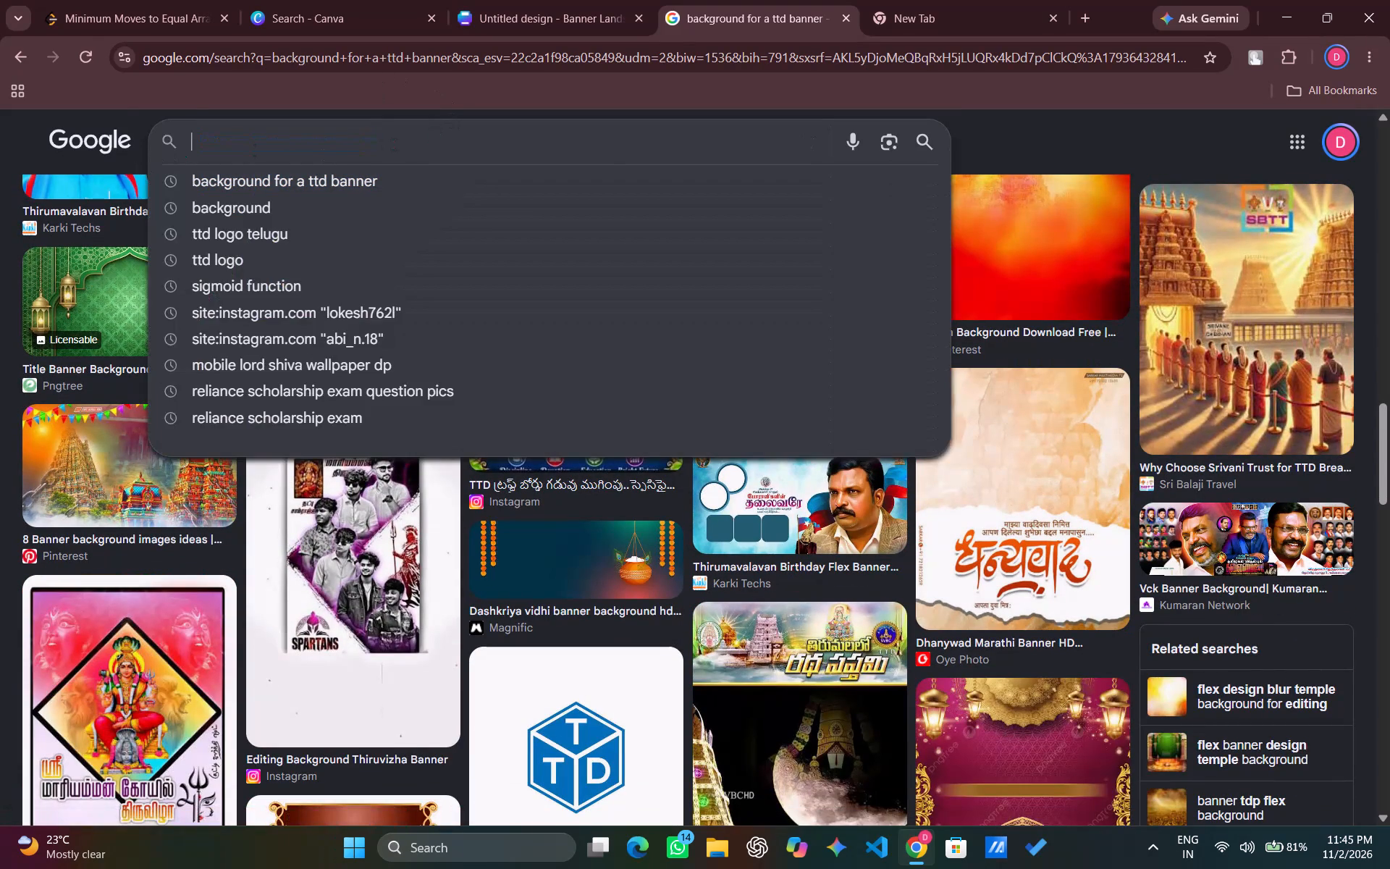
pyautogui.write('lor')
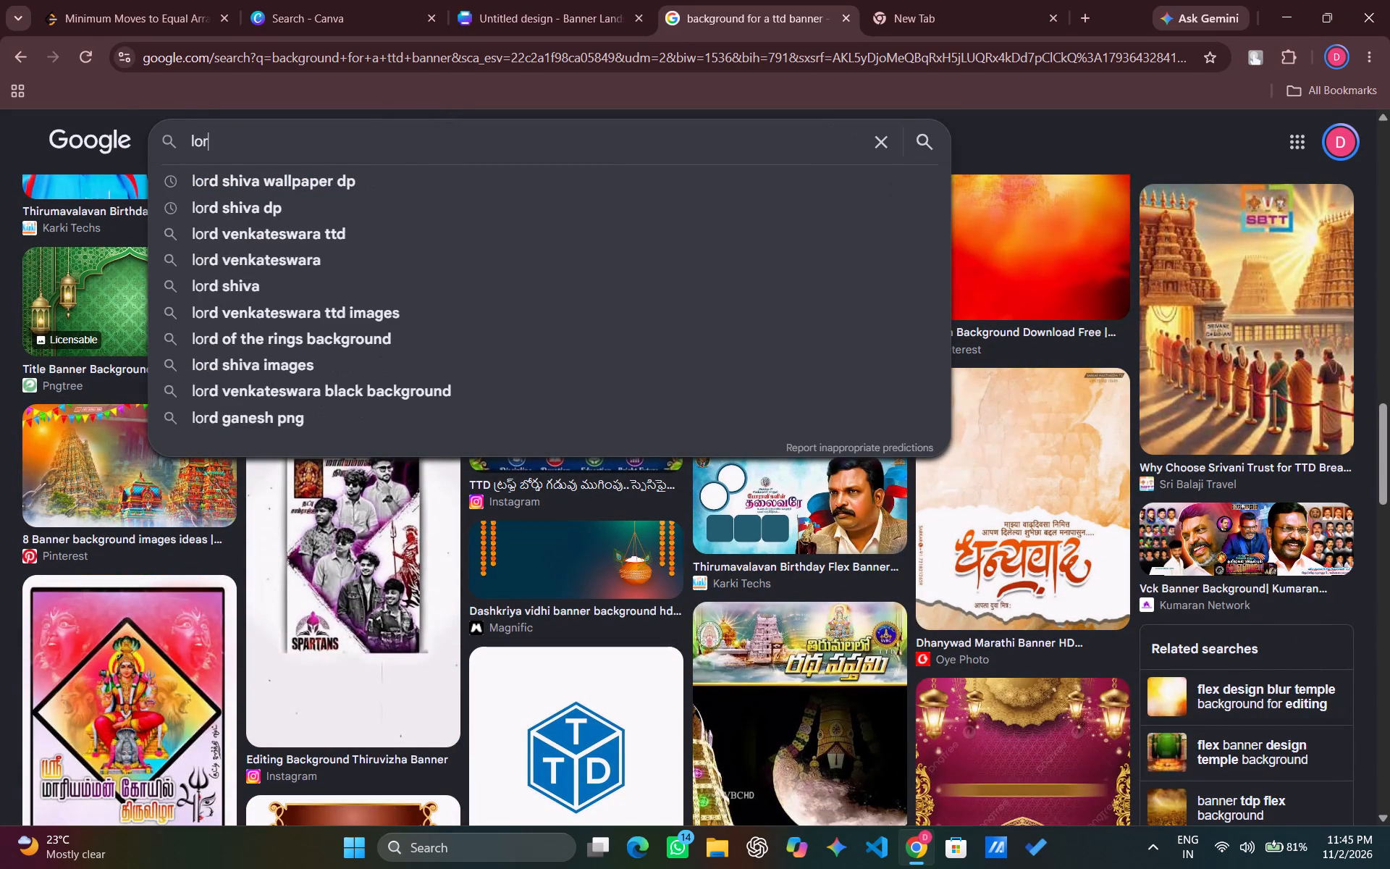
pyautogui.write('d vemaktes')
pyautogui.press('BackSpace')
pyautogui.press('BackSpace')
pyautogui.press('BackSpace')
pyautogui.press('BackSpace')
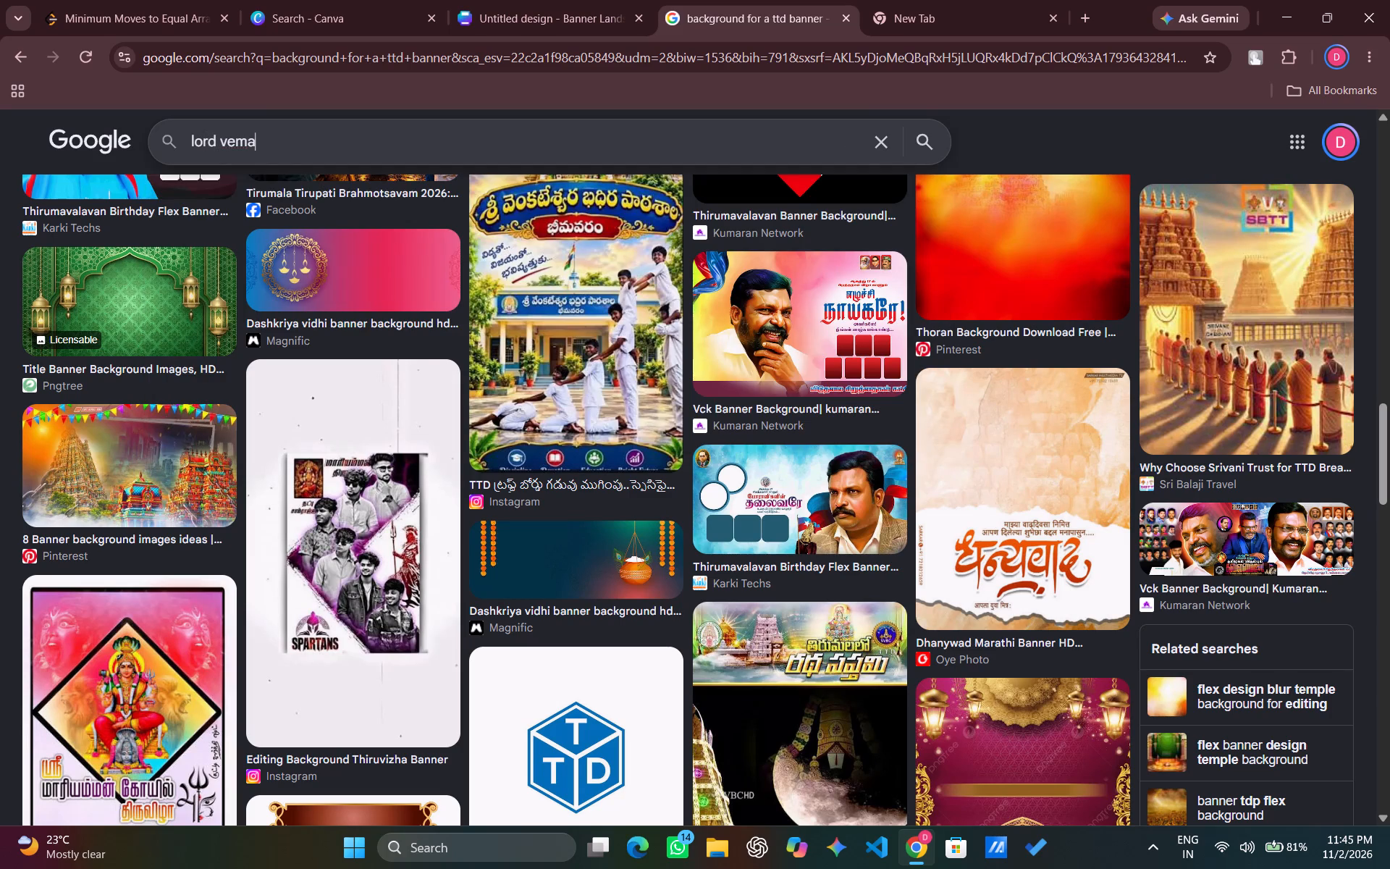
pyautogui.press('BackSpace')
pyautogui.press('BackSpace')
pyautogui.write('mla')
pyautogui.press('BackSpace')
pyautogui.press('BackSpace')
pyautogui.press('BackSpace')
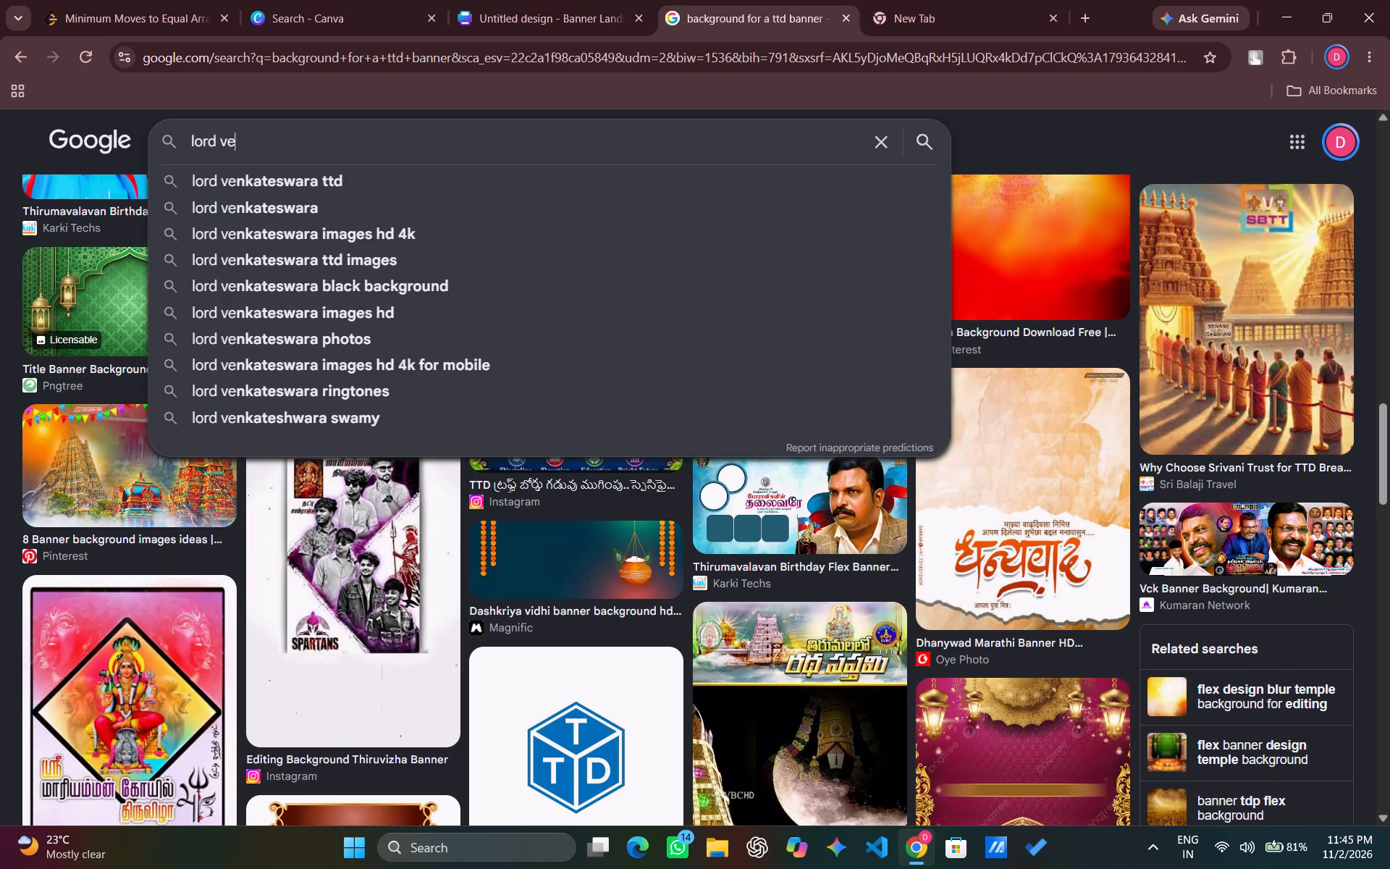
pyautogui.write('nkats')
pyautogui.press('BackSpace')
pyautogui.write('esha')
pyautogui.press('space')
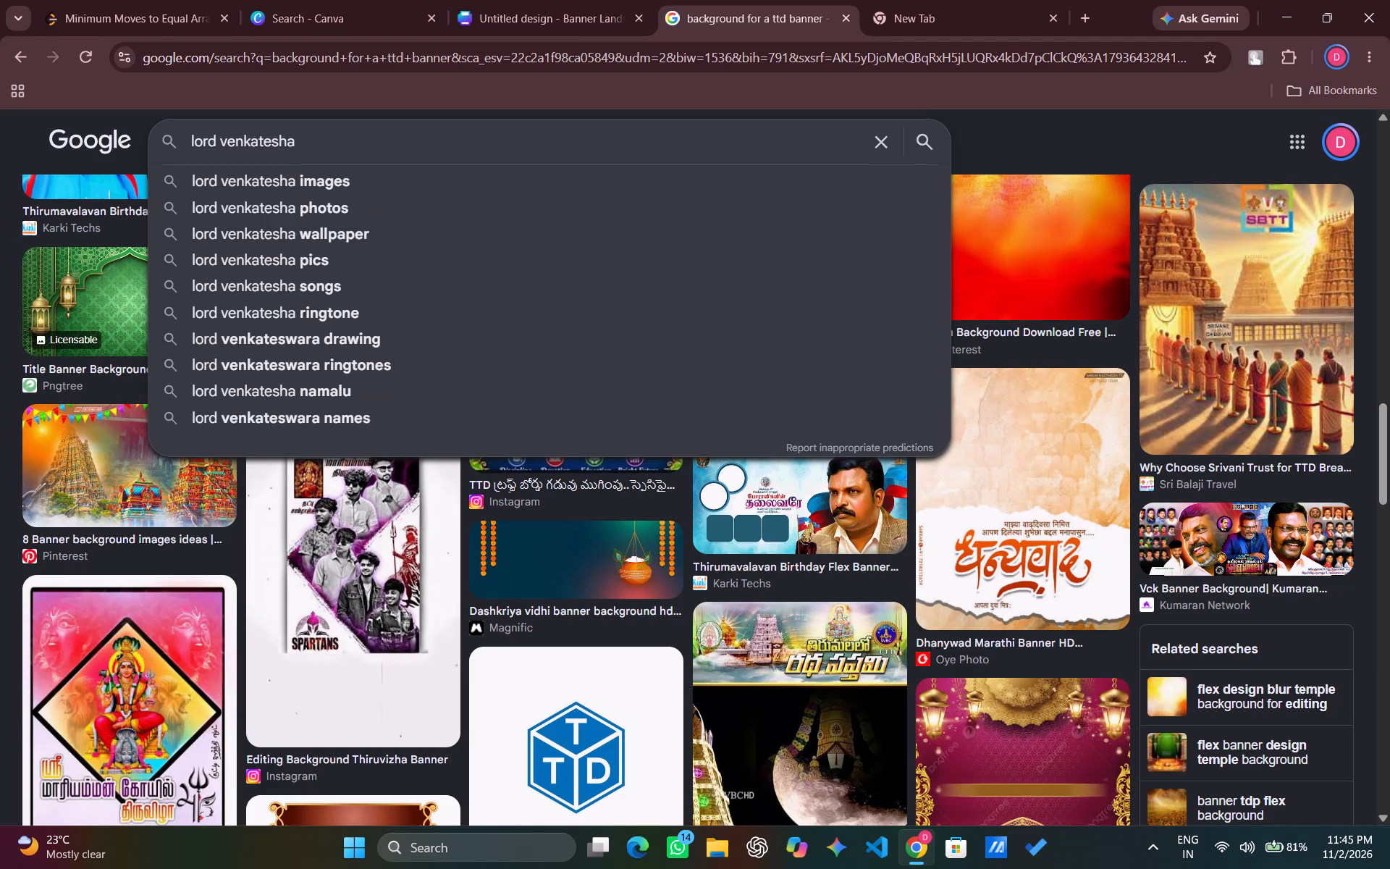
pyautogui.write('and the')
pyautogui.press('space')
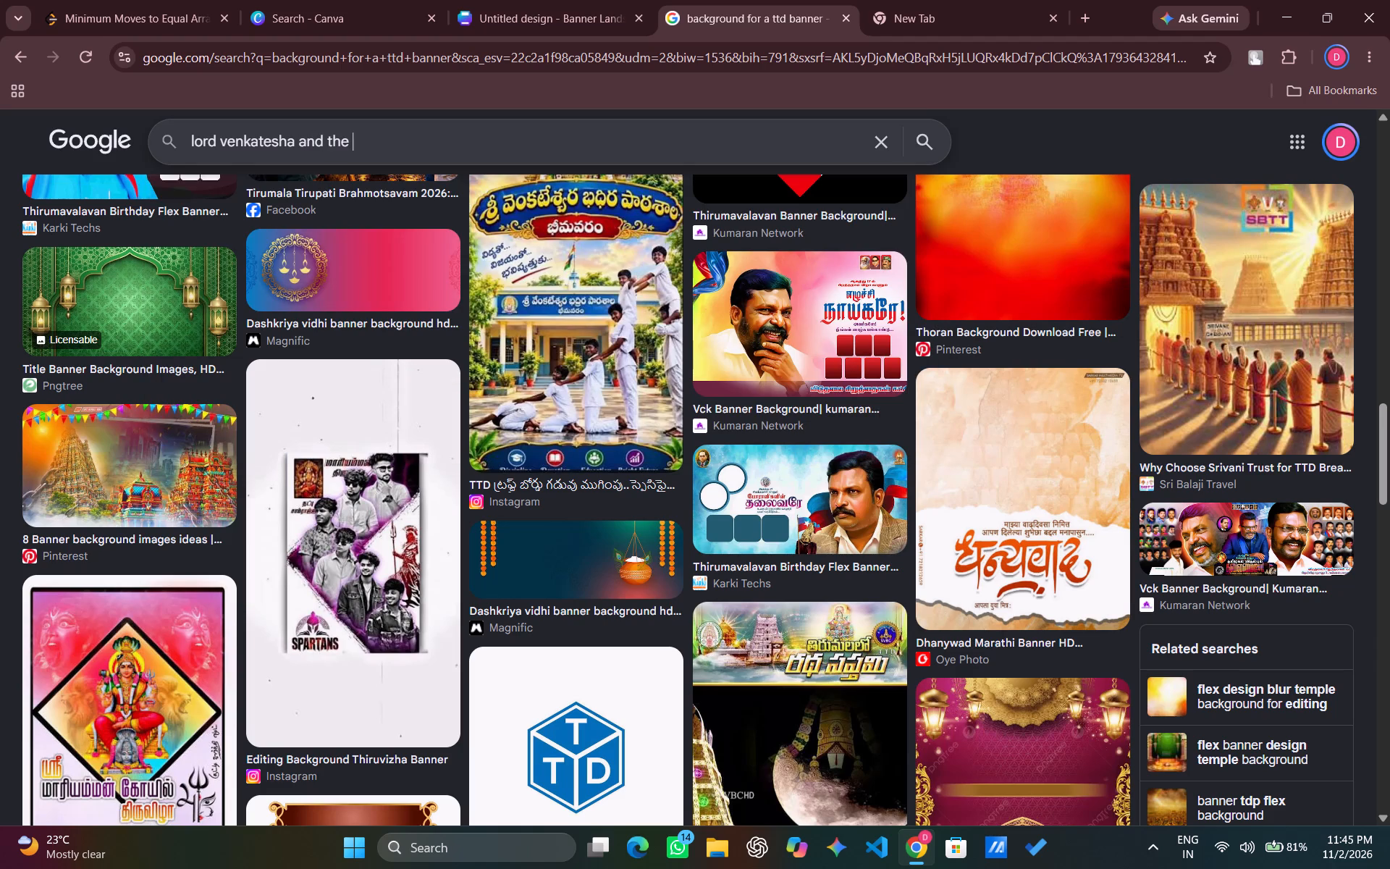
pyautogui.write('7 hills pic ia')
pyautogui.press('BackSpace')
pyautogui.press('BackSpace')
pyautogui.press('BackSpace')
pyautogui.press('BackSpace')
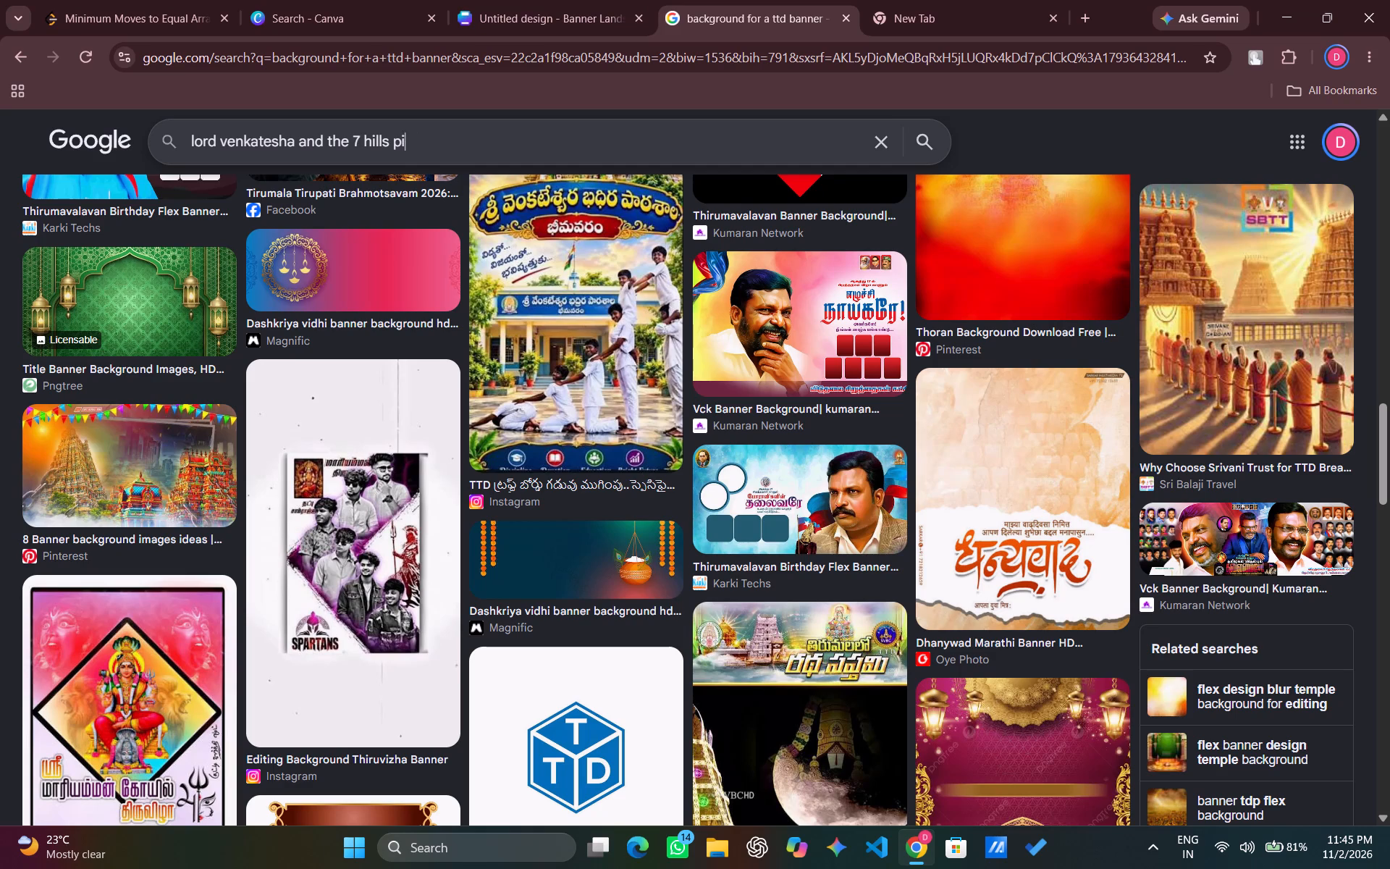
pyautogui.press('BackSpace')
pyautogui.press('BackSpace')
pyautogui.press('BackSpace')
pyautogui.press('space')
pyautogui.write('ina')
pyautogui.press('space')
pyautogui.press('BackSpace')
pyautogui.press('BackSpace')
pyautogui.press('space')
pyautogui.press('space')
pyautogui.write('banner for bakc')
pyautogui.press('BackSpace')
pyautogui.press('BackSpace')
pyautogui.write('cl')
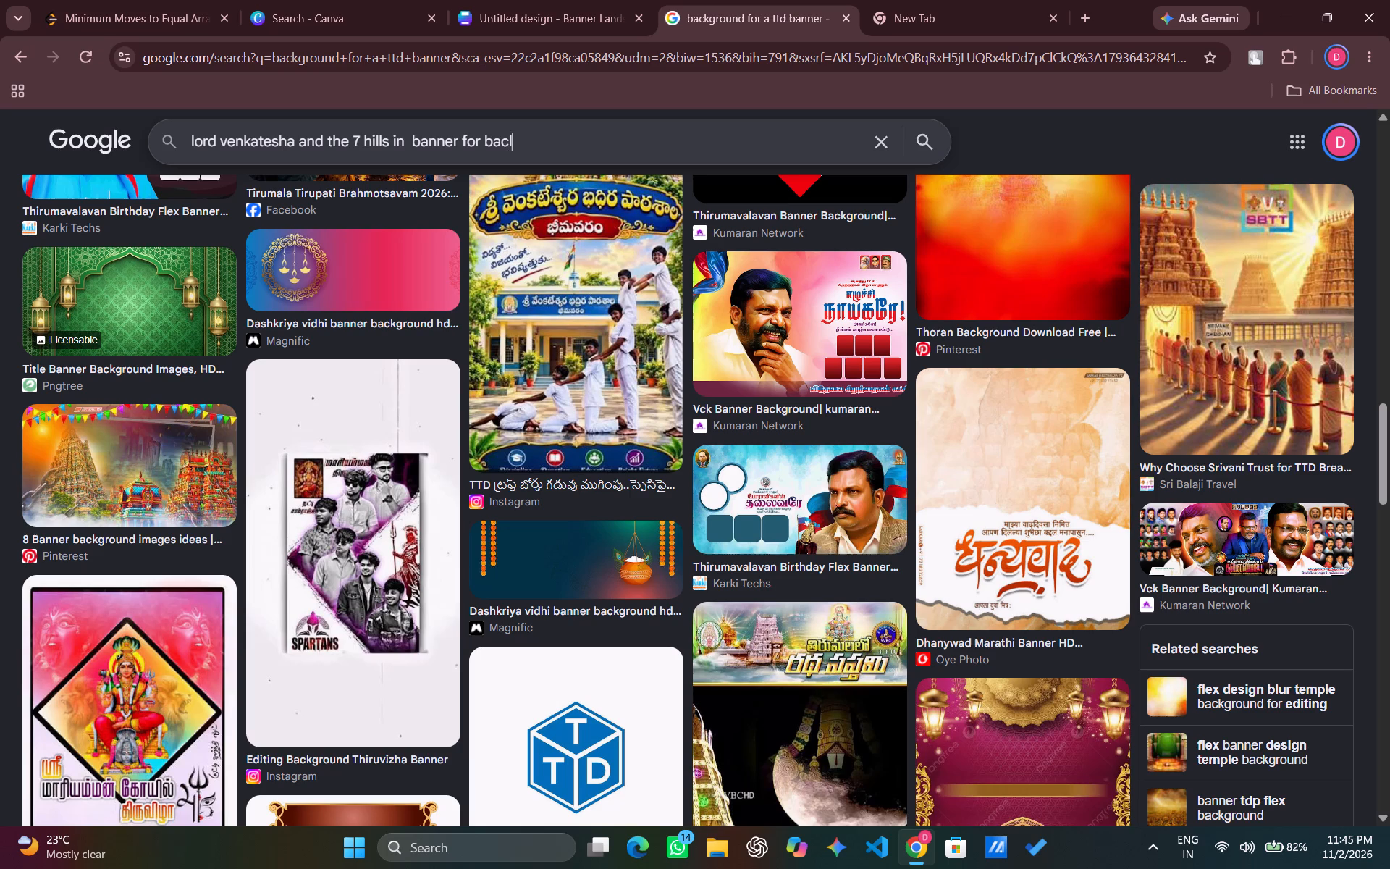
pyautogui.press('BackSpace')
pyautogui.write('kground')
pyautogui.press('Return')
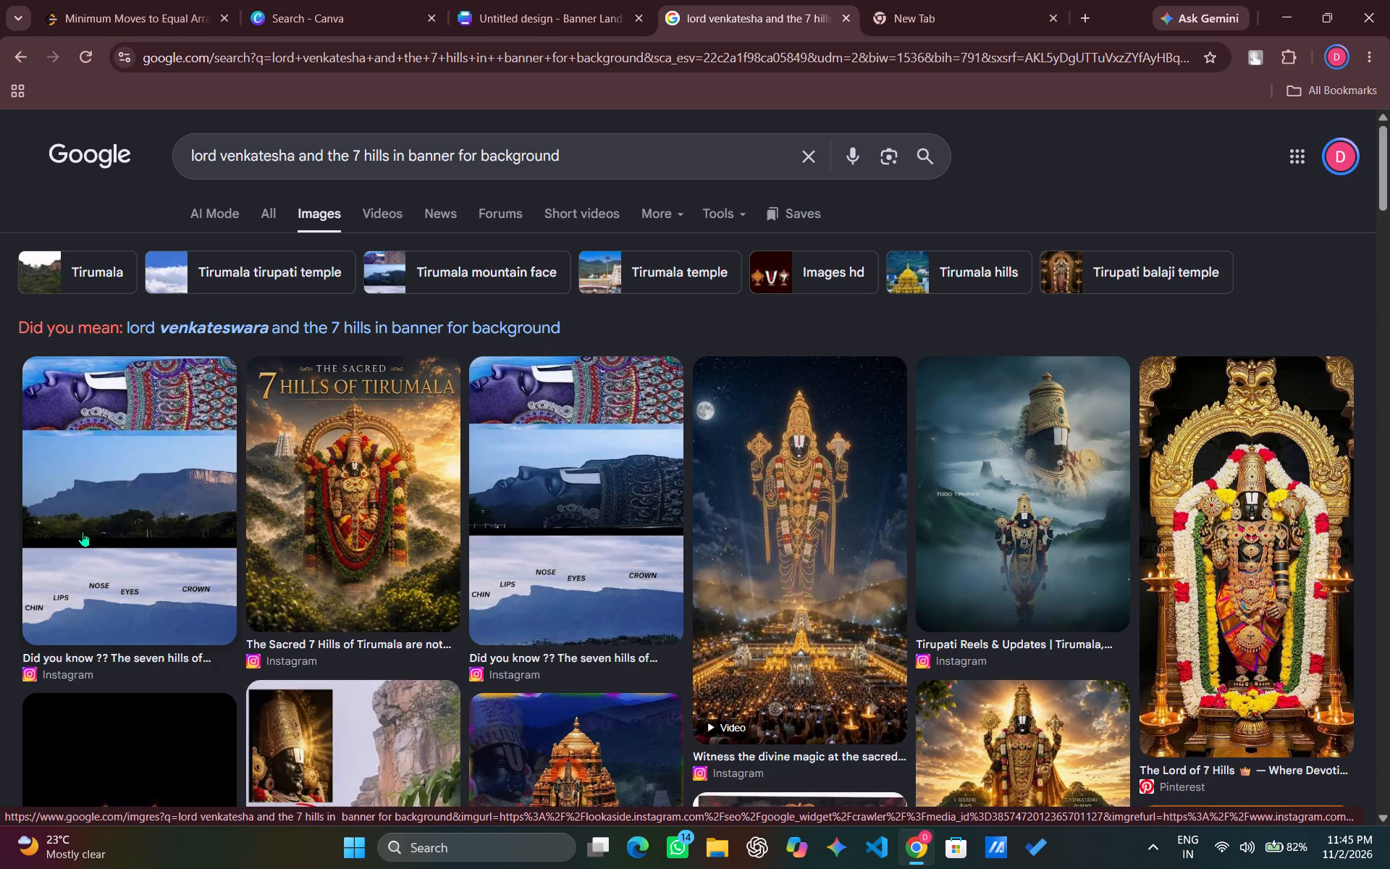
# Look through the image results for a Lord Venkateswara and seven hills picture suitable as the banner background.
pyautogui.scroll(-2, 540, 637)
pyautogui.scroll(1, 540, 637)
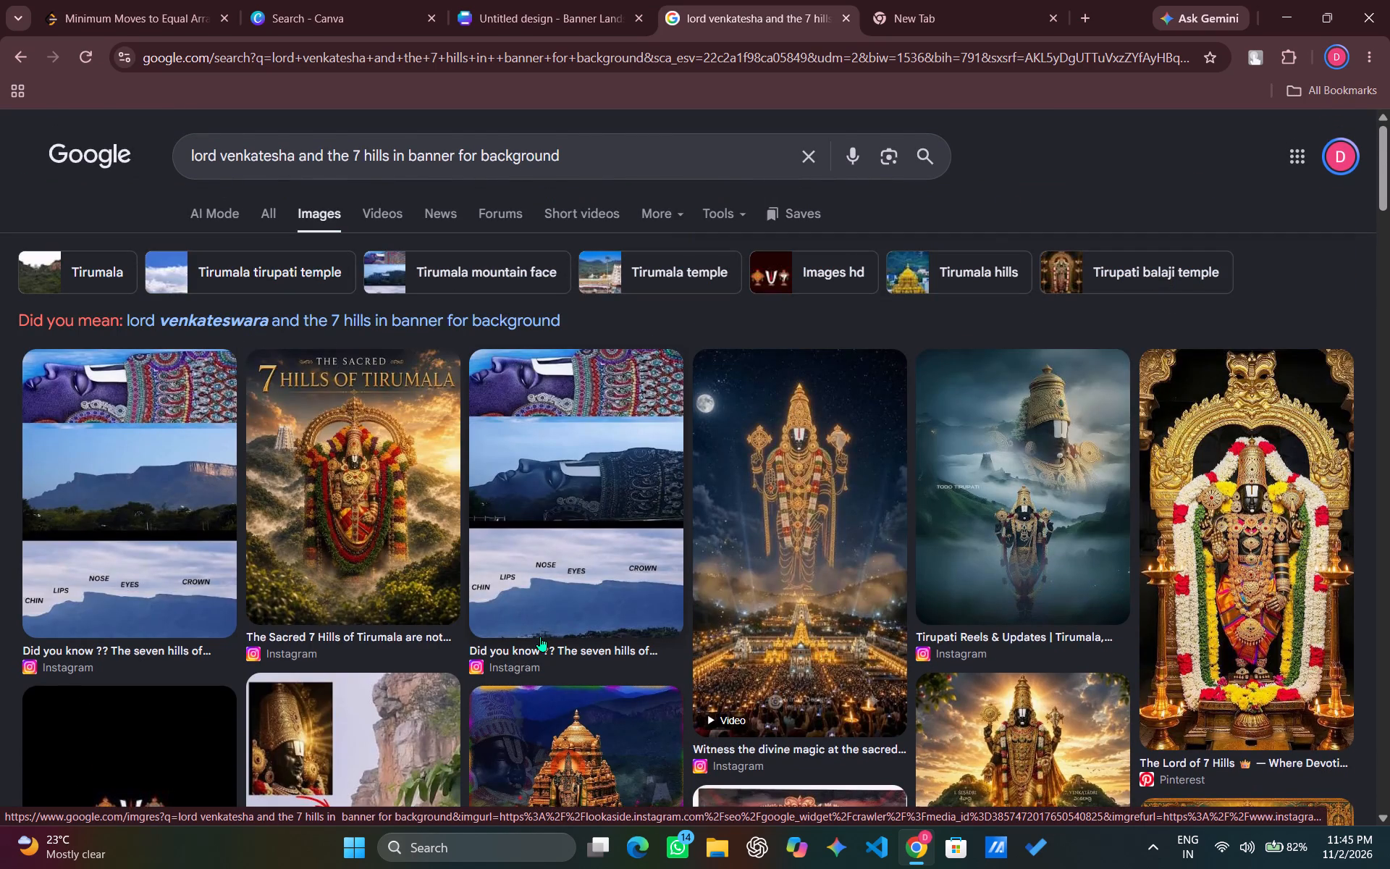
pyautogui.scroll(-1, 687, 554)
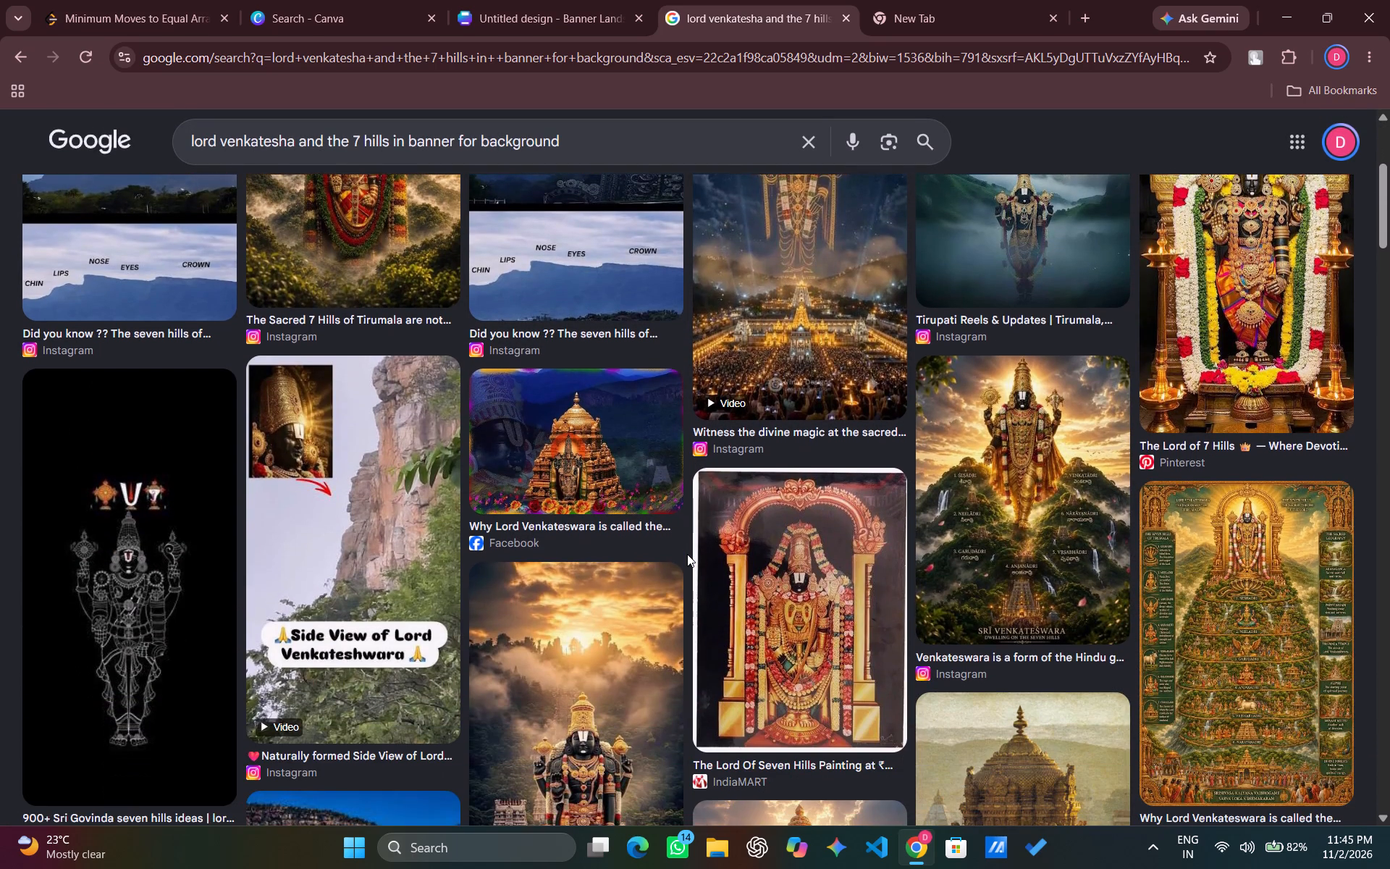
pyautogui.scroll(-3, 687, 554)
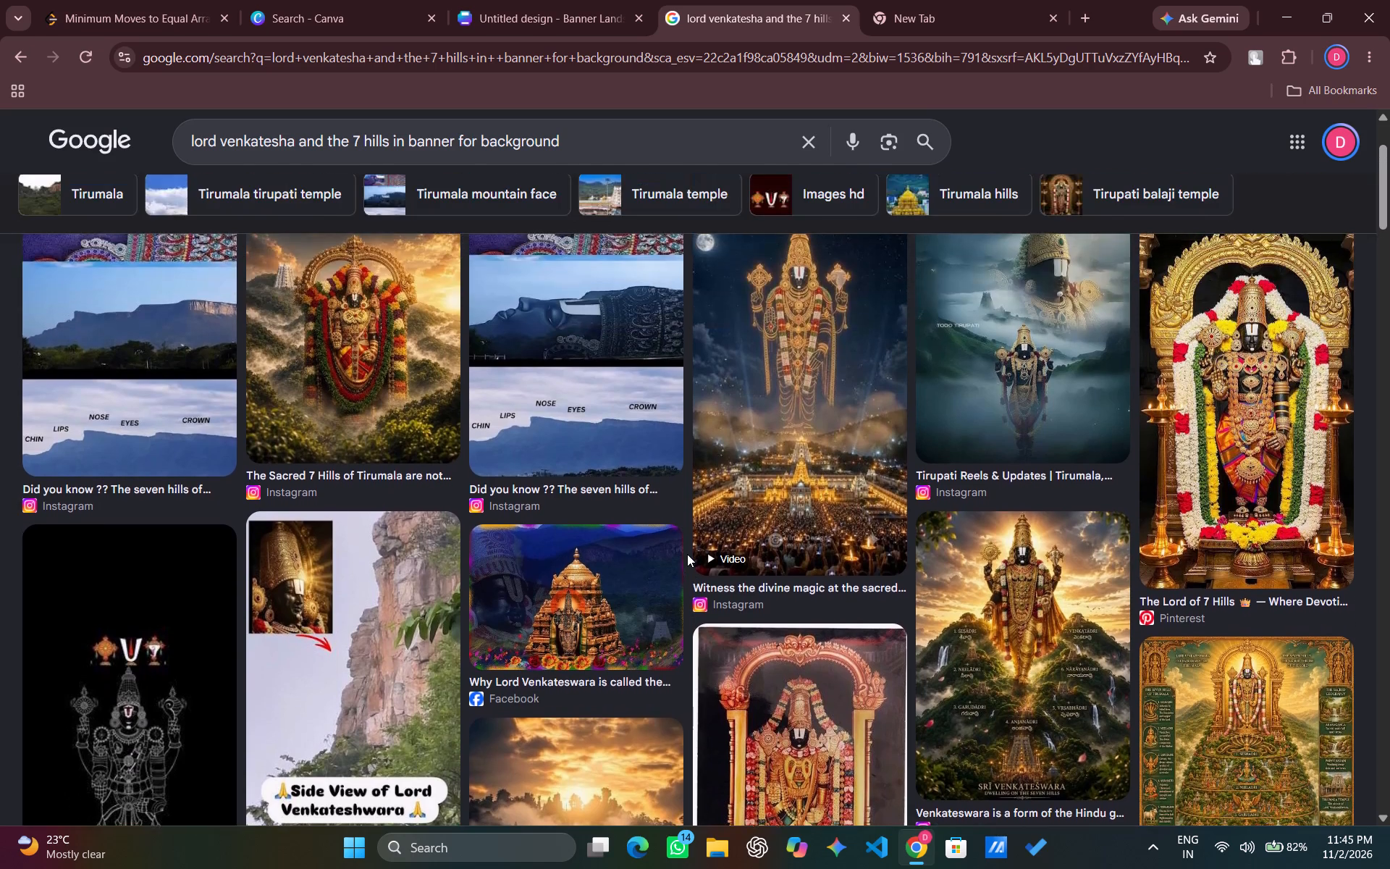
pyautogui.scroll(-3, 687, 554)
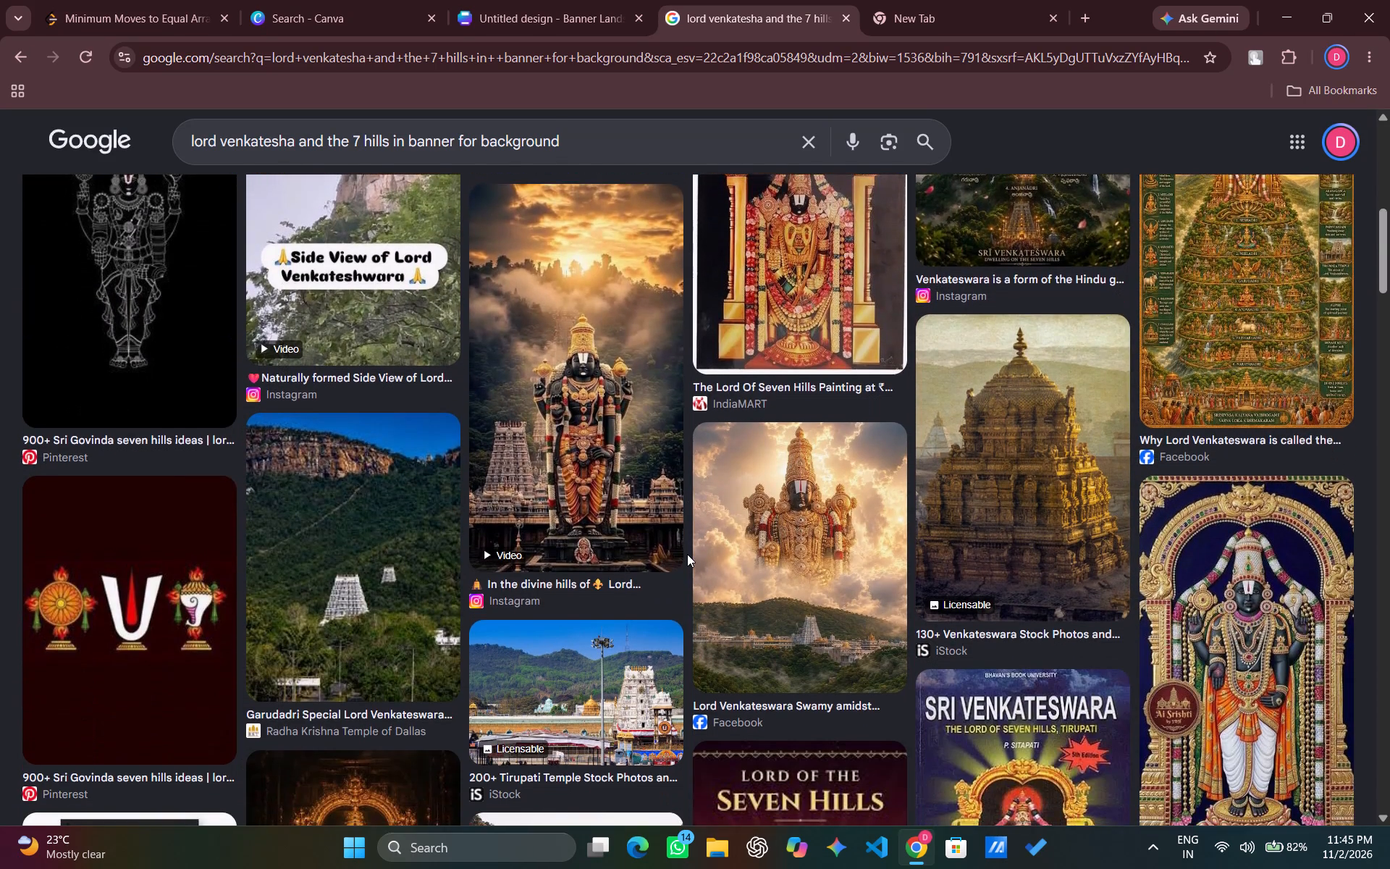
pyautogui.scroll(-2, 687, 554)
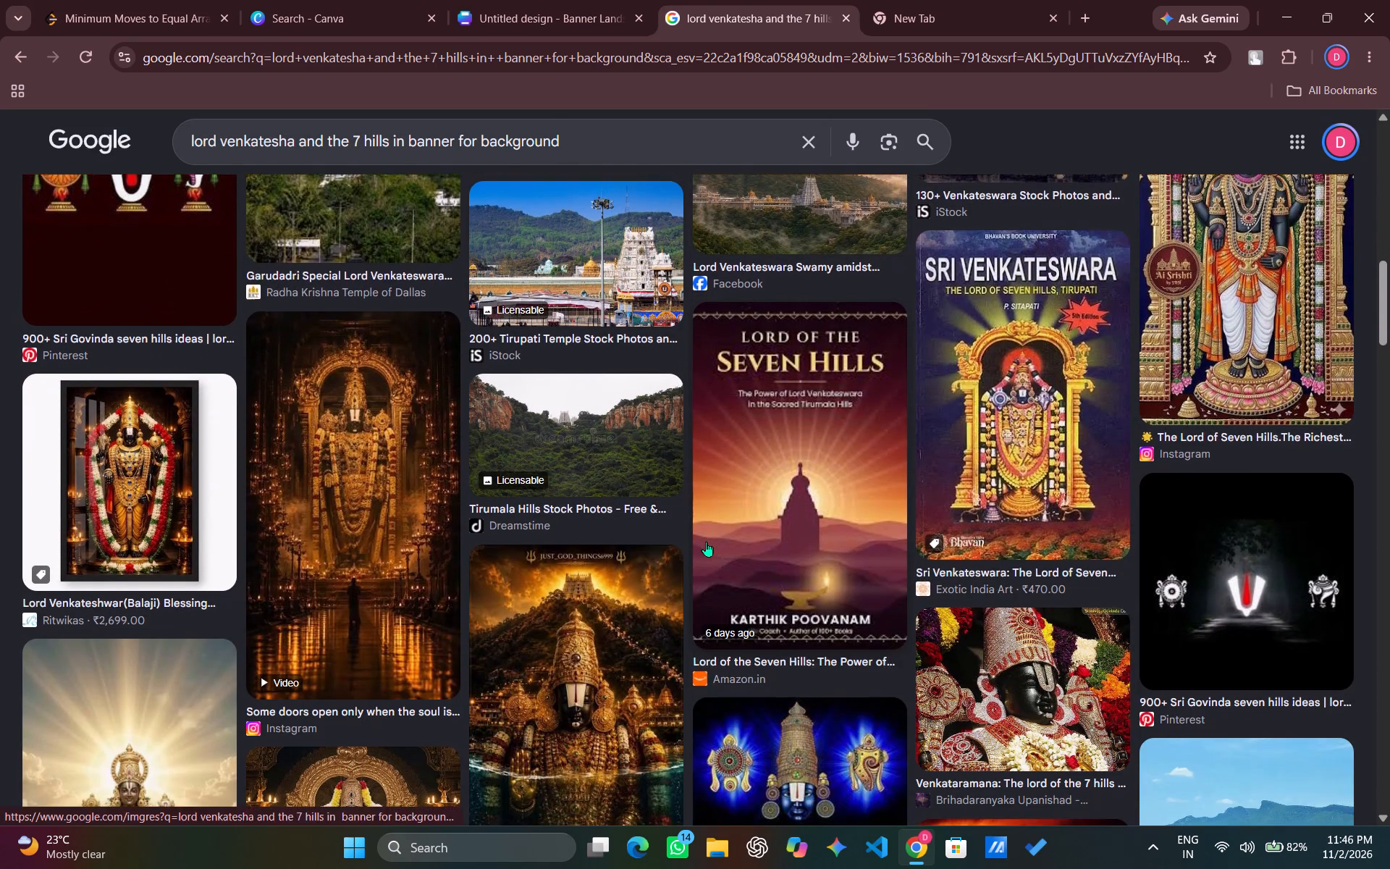
pyautogui.scroll(-3, 706, 542)
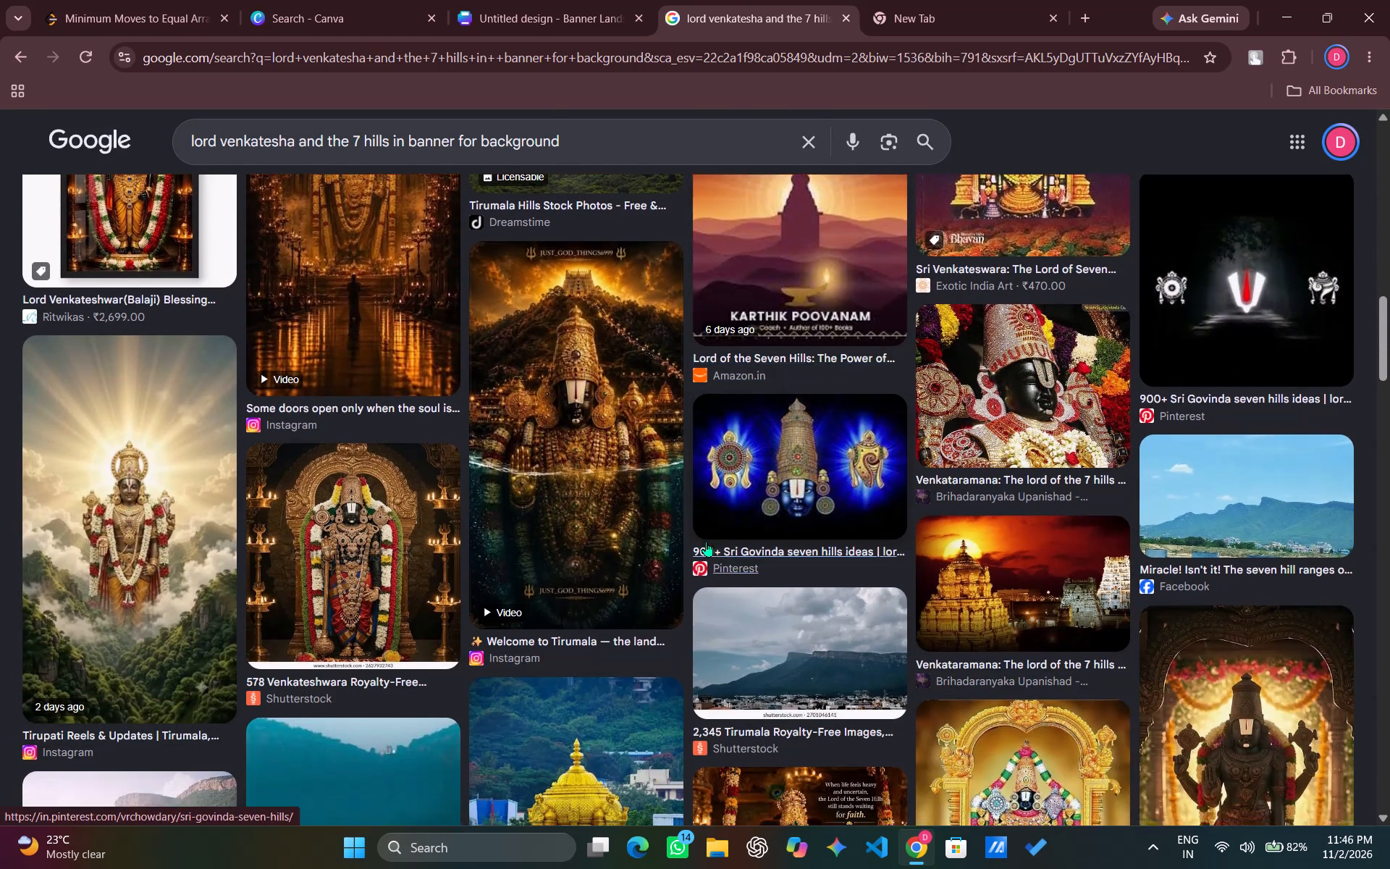
pyautogui.scroll(-2, 706, 542)
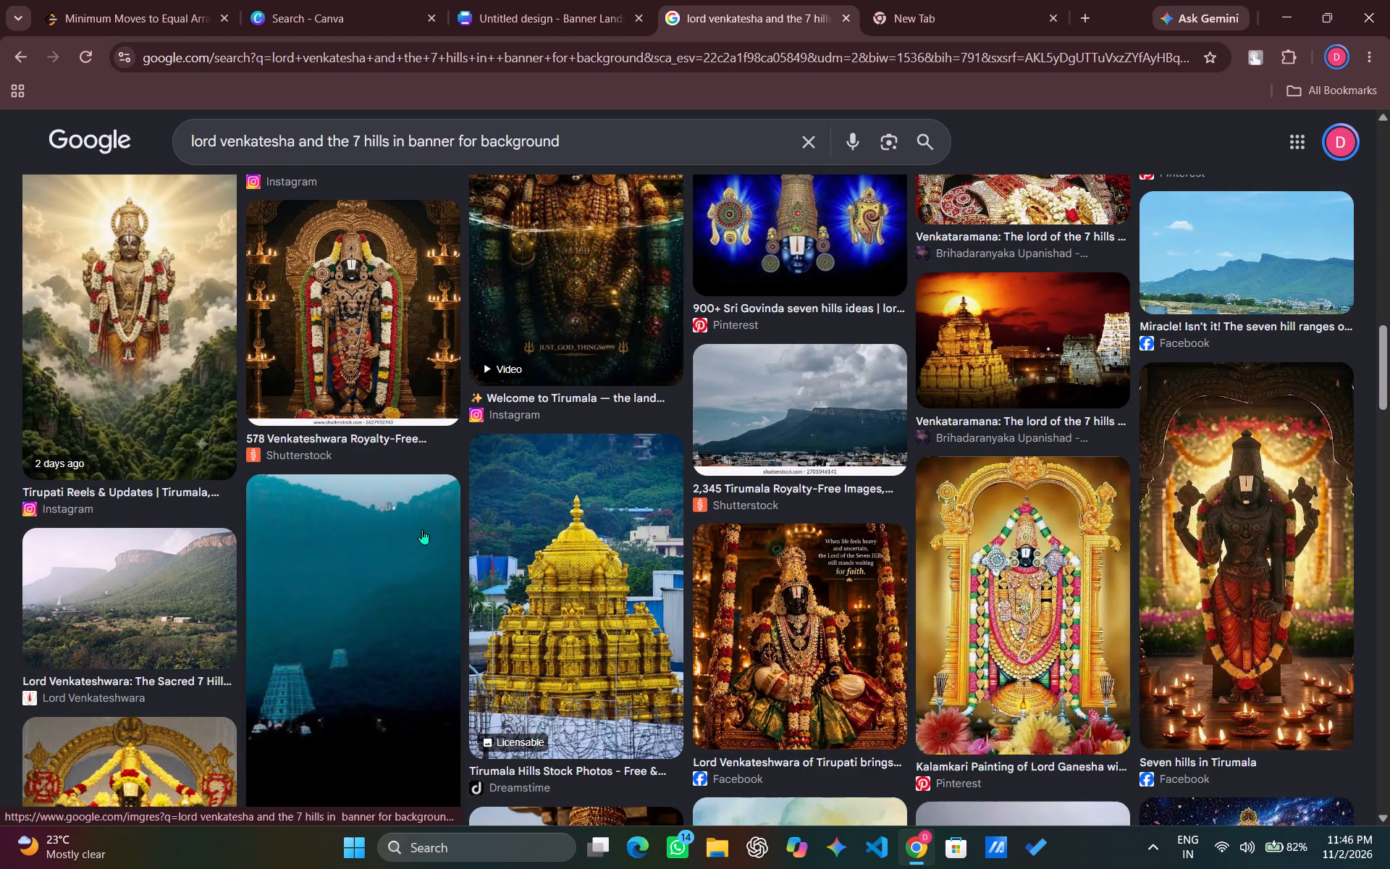
pyautogui.scroll(-6, 502, 503)
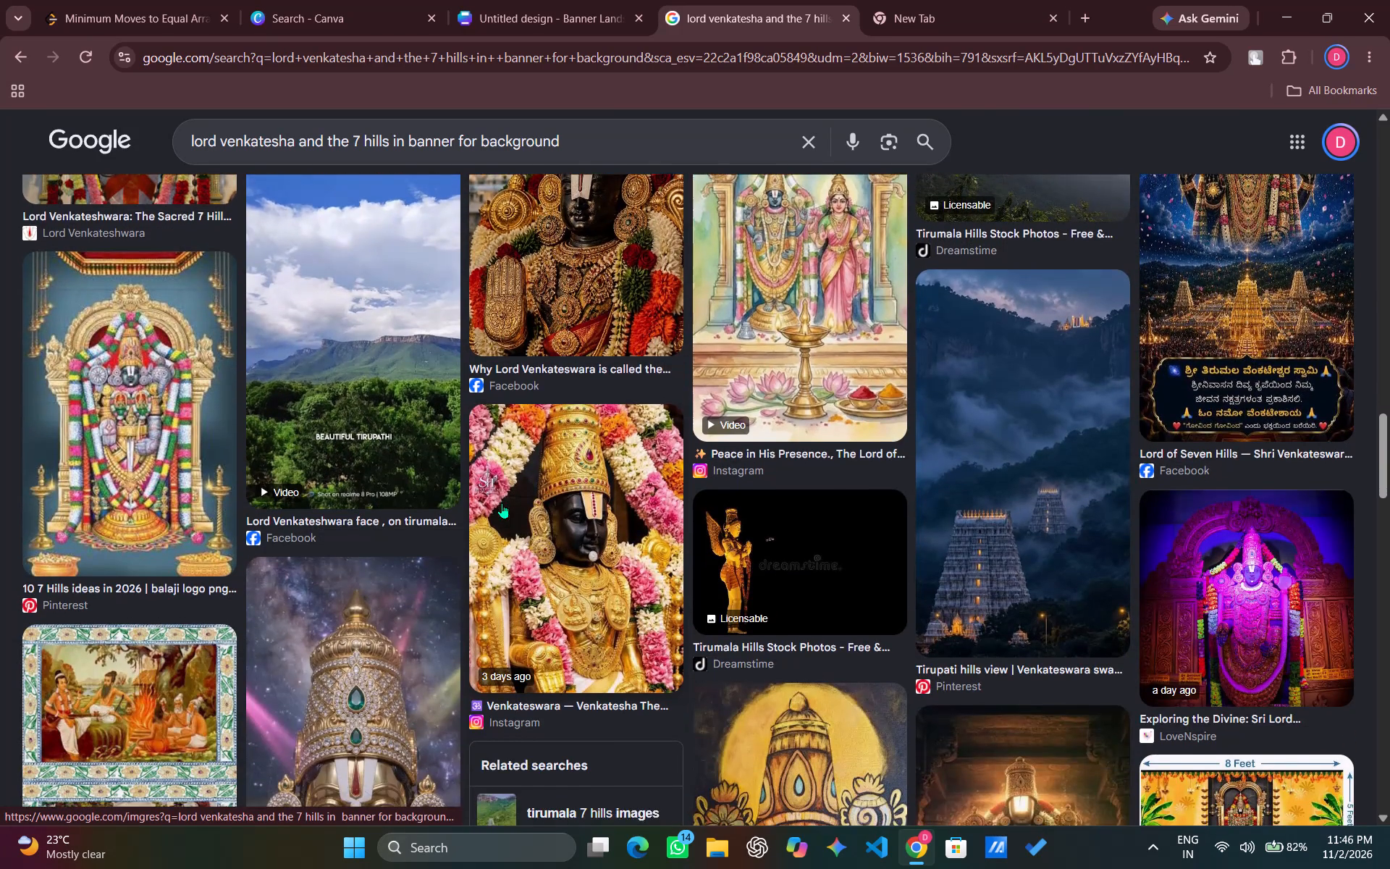
pyautogui.scroll(-5, 502, 503)
pyautogui.scroll(2, 502, 503)
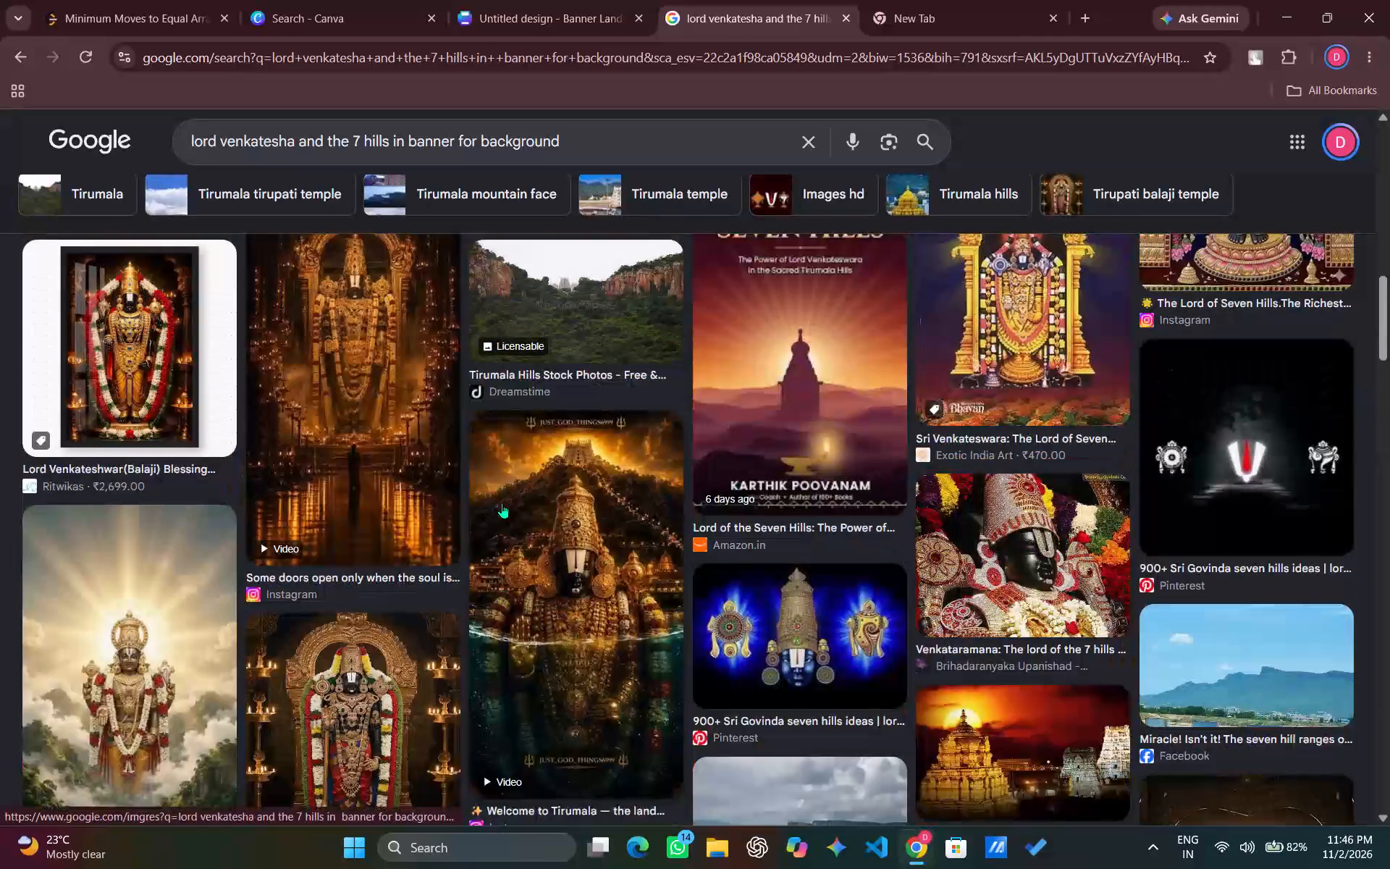
pyautogui.scroll(2, 502, 503)
pyautogui.scroll(-5, 502, 503)
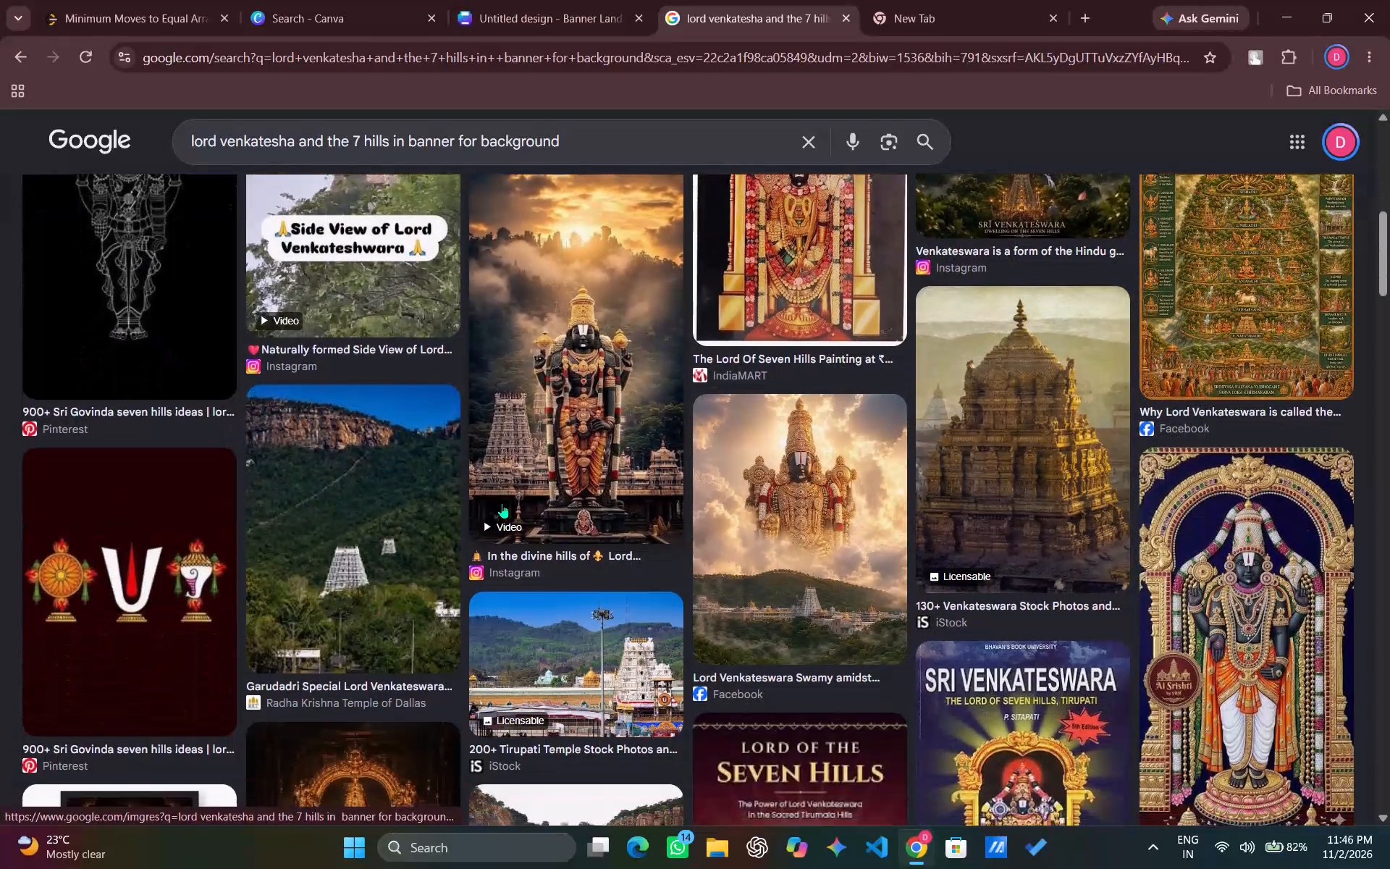
pyautogui.scroll(-8, 502, 503)
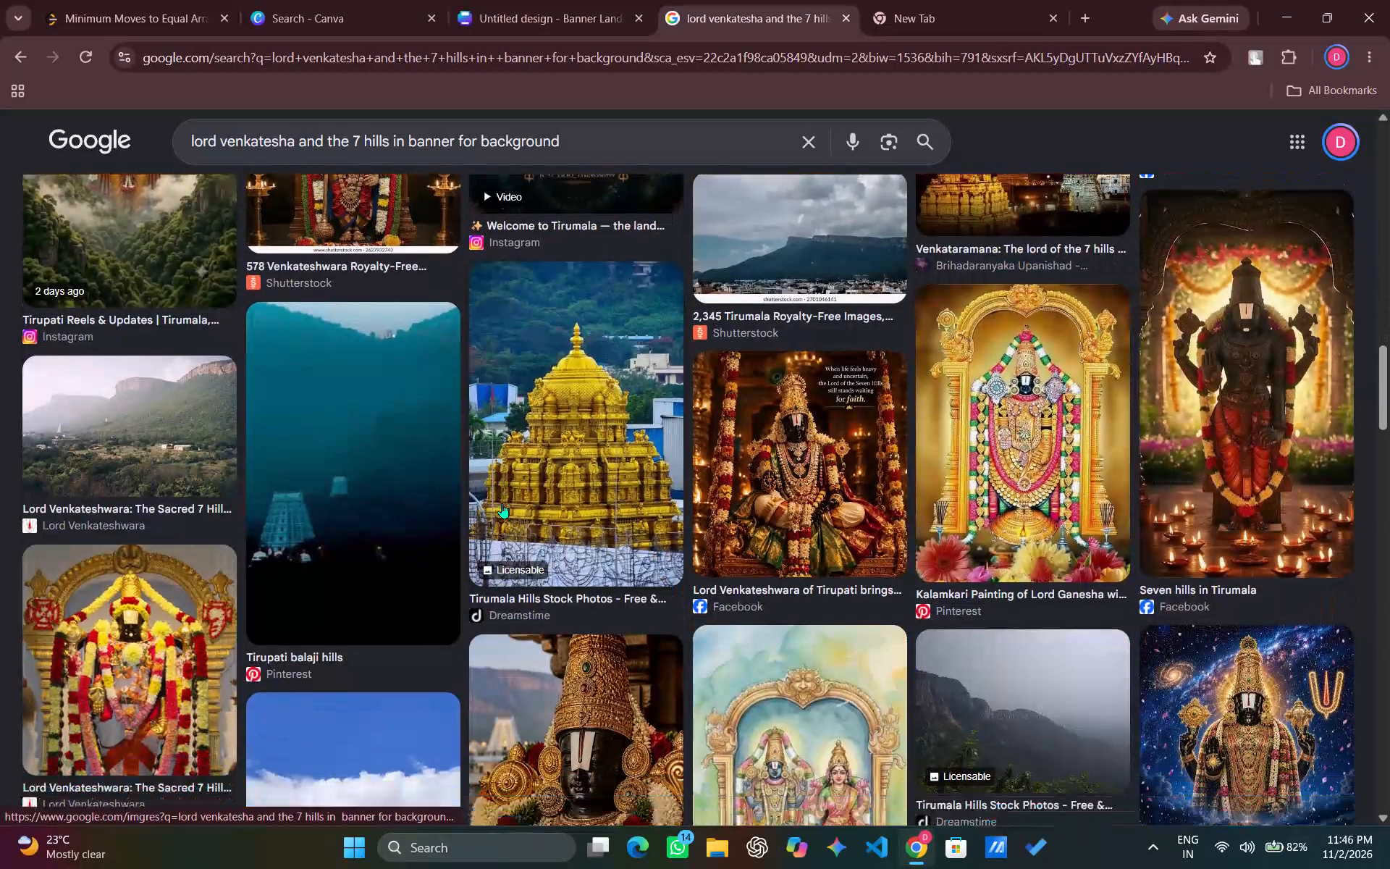
pyautogui.scroll(-8, 502, 503)
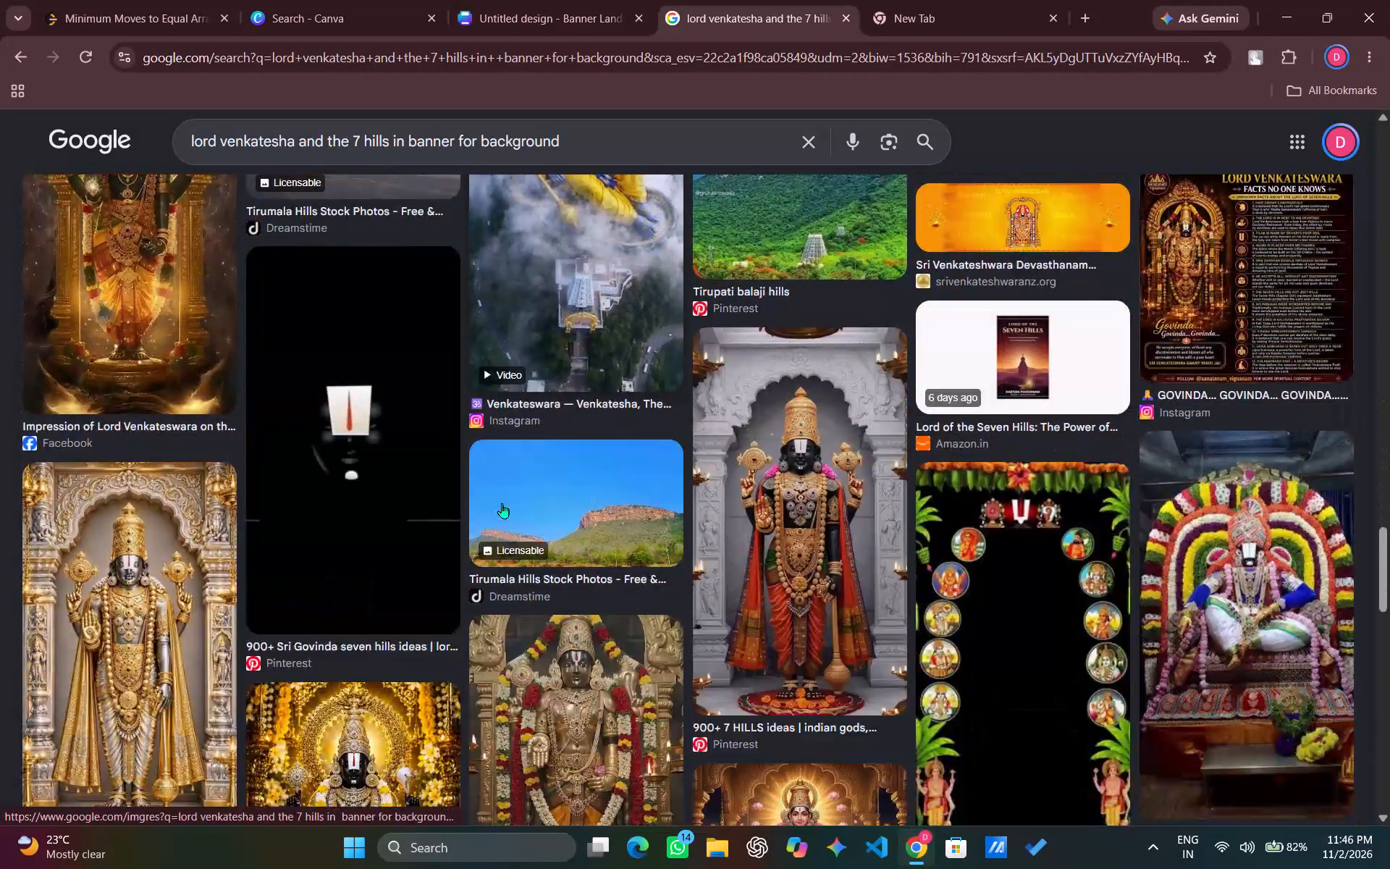
pyautogui.scroll(-1, 502, 503)
pyautogui.scroll(6, 502, 503)
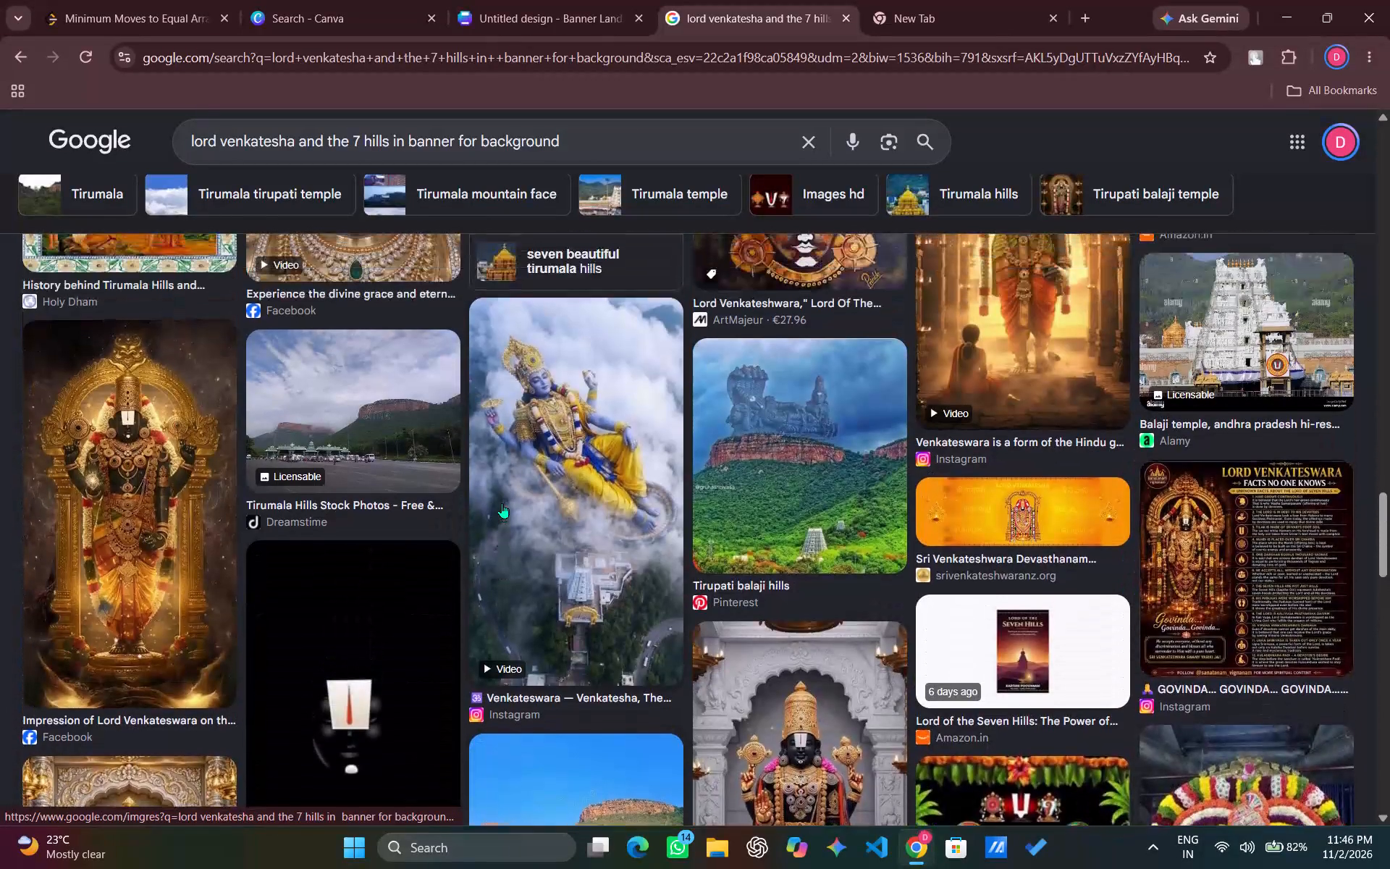
# Preview the Dreamstime "Tirumala Hills Stock Photos" image showing hills behind a parking area, and examine its related images.
pyautogui.click(367, 412)
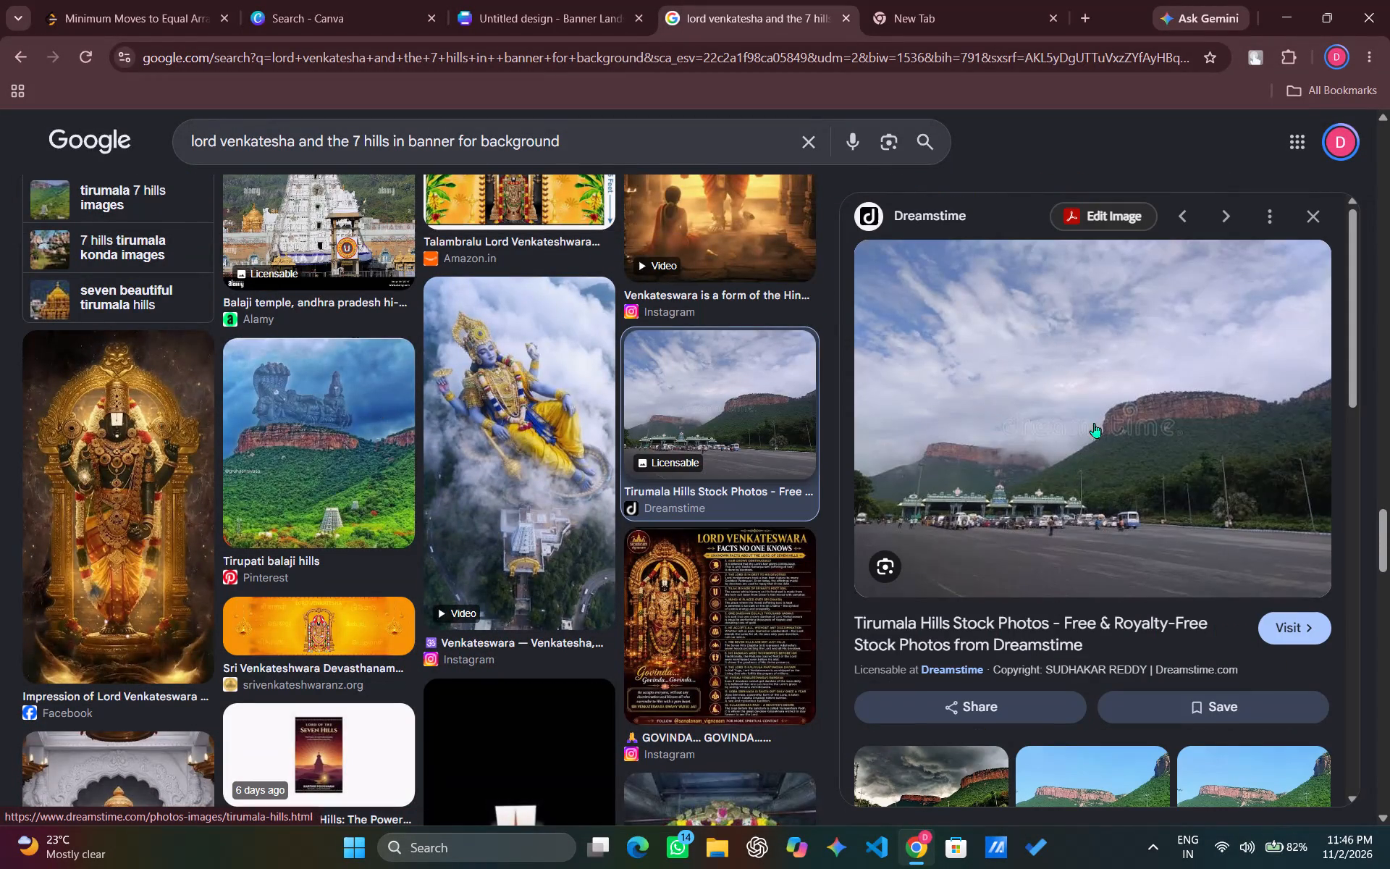
pyautogui.scroll(-2, 1095, 538)
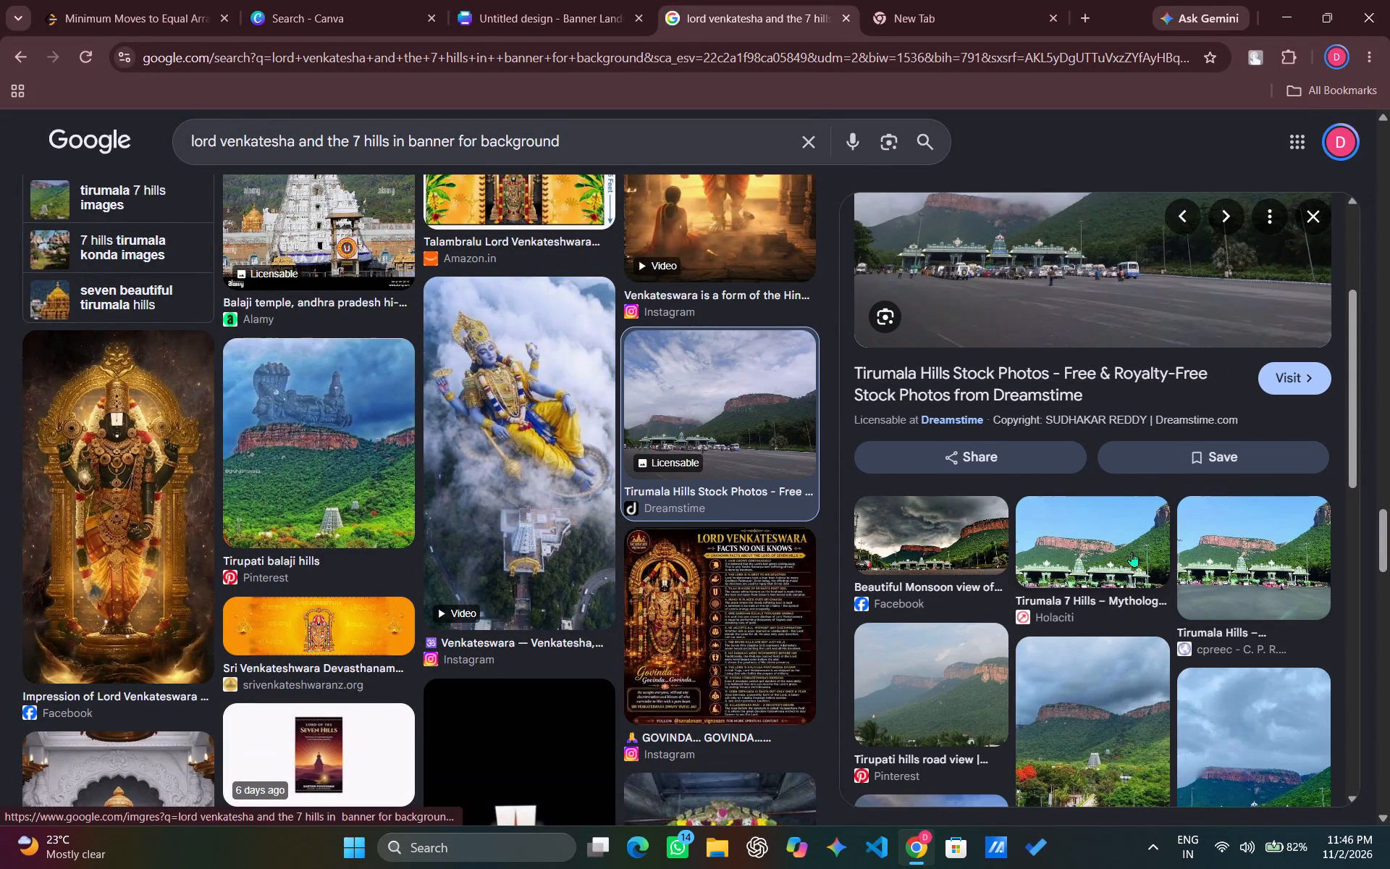
pyautogui.scroll(-1, 1132, 552)
pyautogui.scroll(2, 1132, 552)
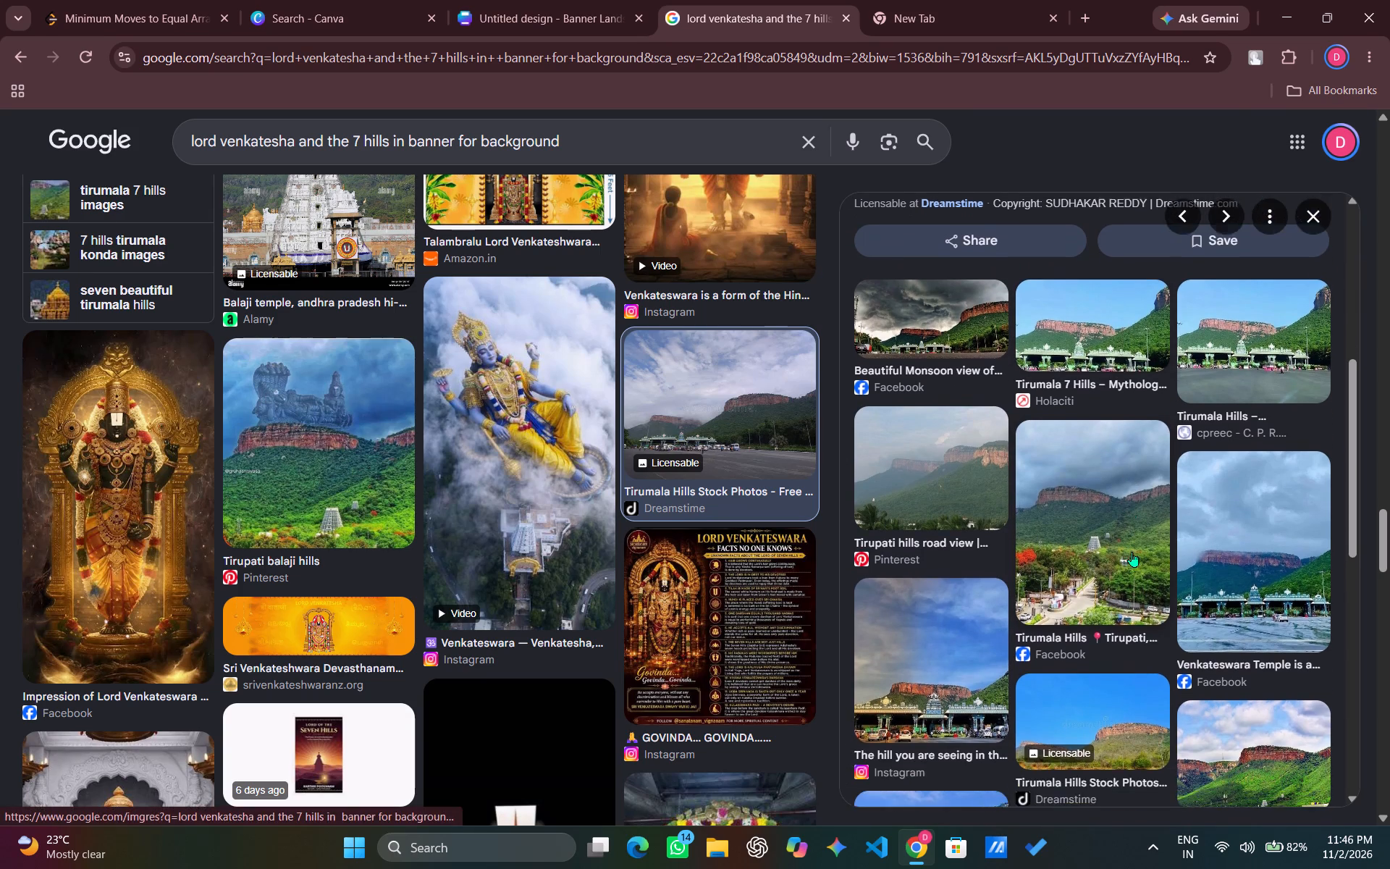
pyautogui.scroll(3, 1132, 552)
pyautogui.scroll(-3, 1132, 552)
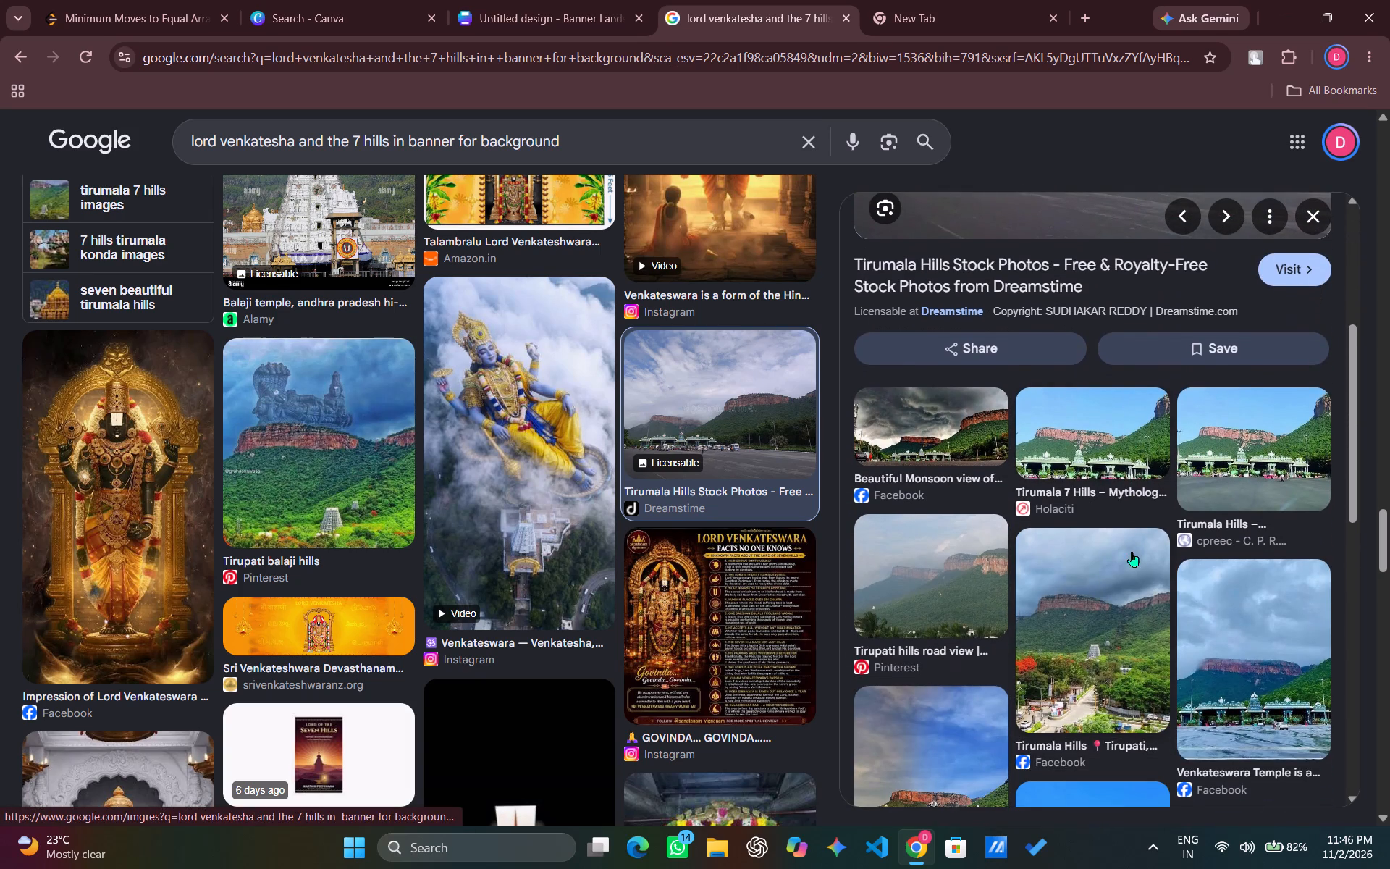
pyautogui.scroll(-2, 1172, 571)
pyautogui.scroll(1, 1172, 571)
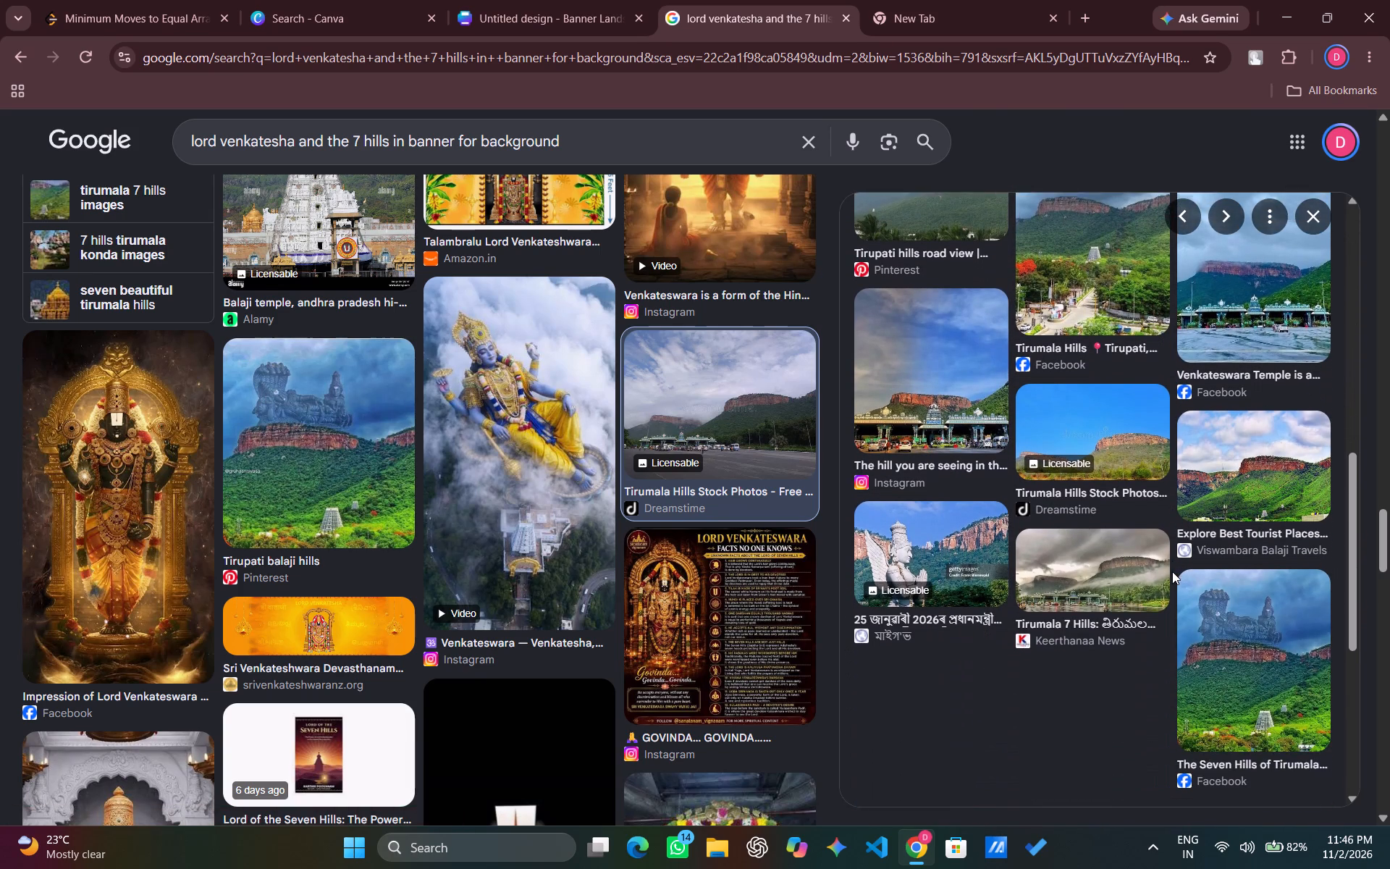
pyautogui.scroll(2, 1172, 571)
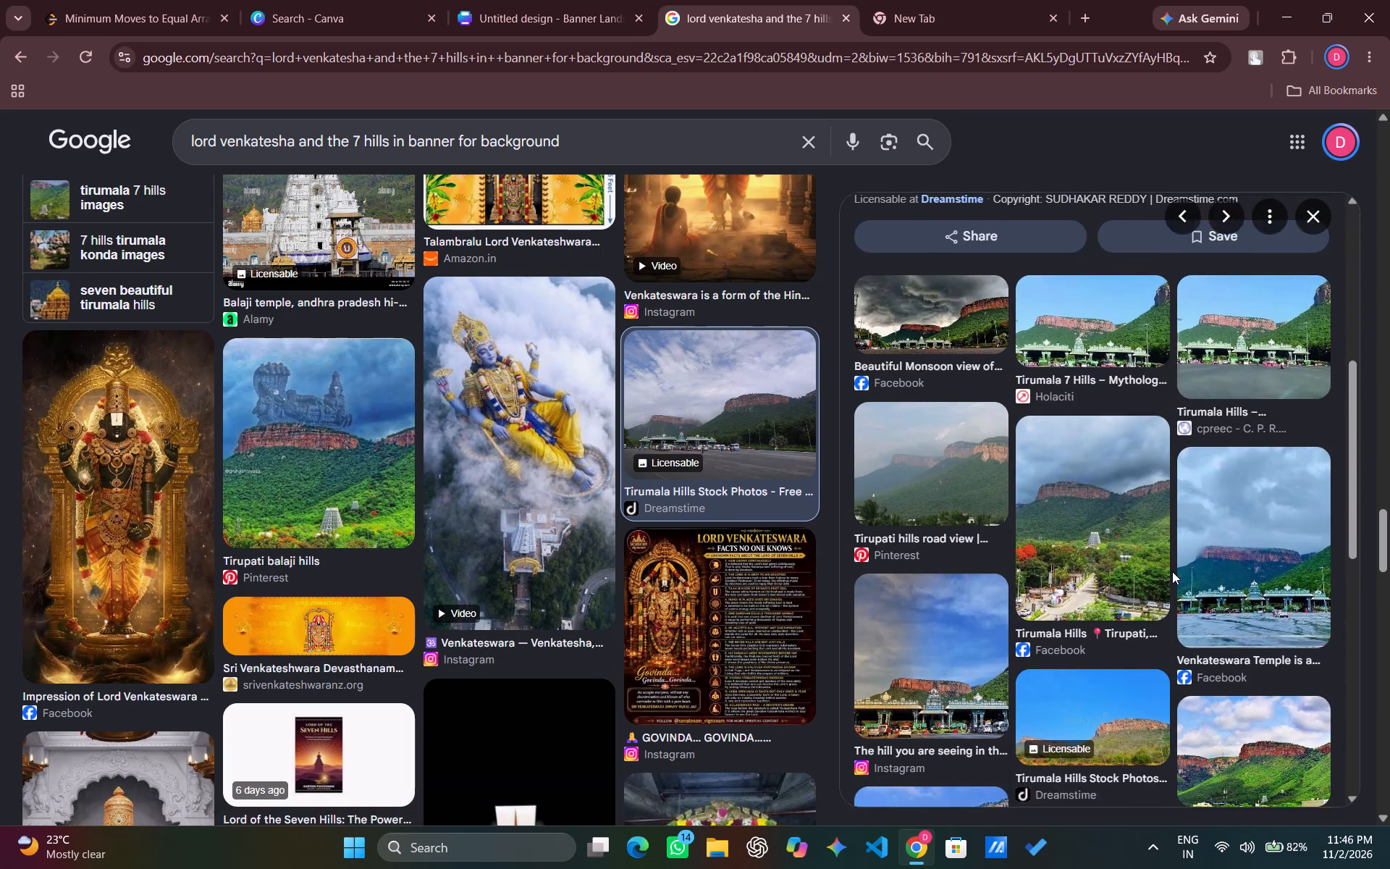
pyautogui.scroll(1, 1172, 571)
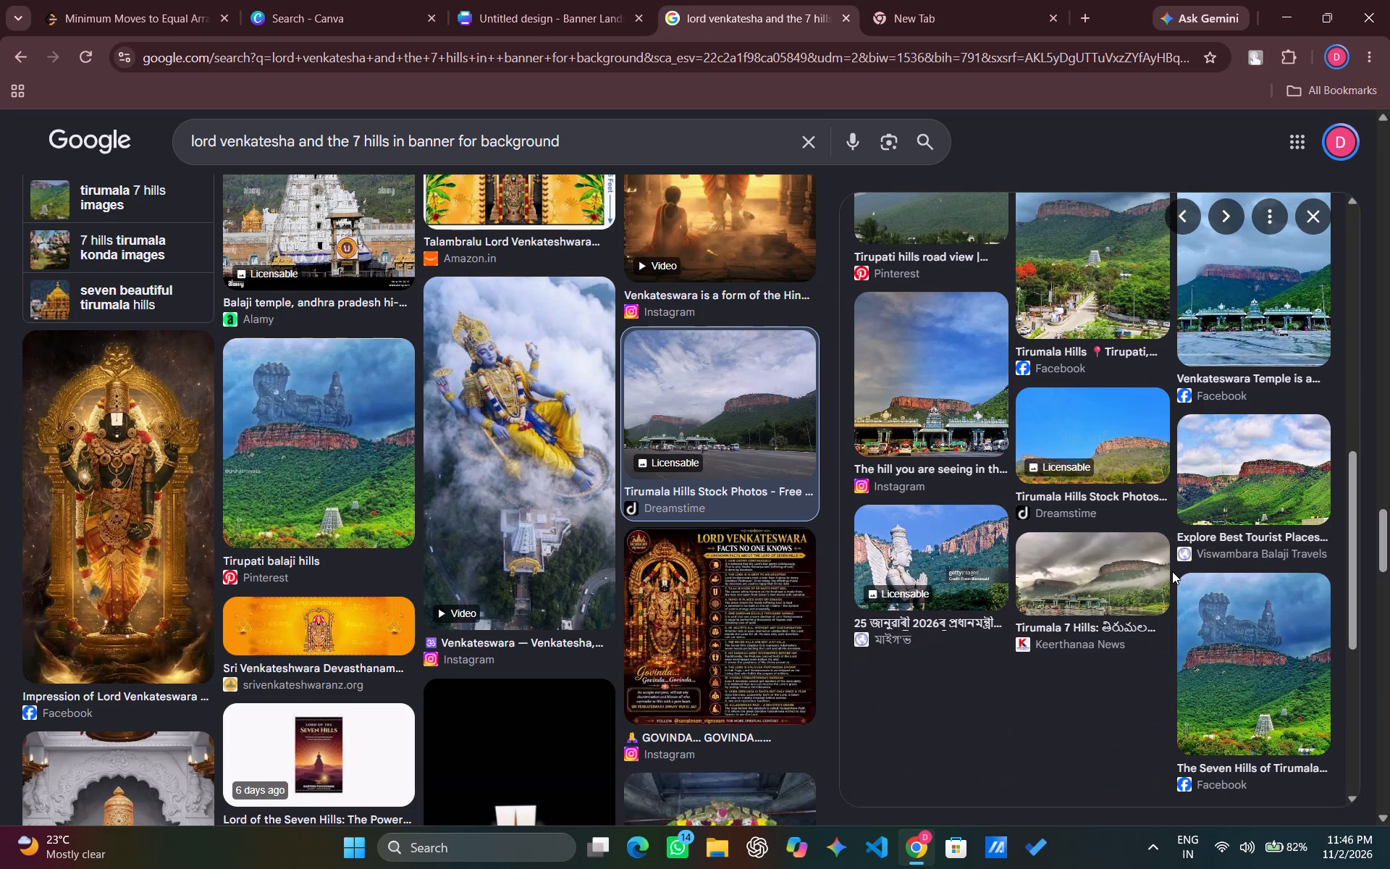
pyautogui.scroll(2, 1172, 571)
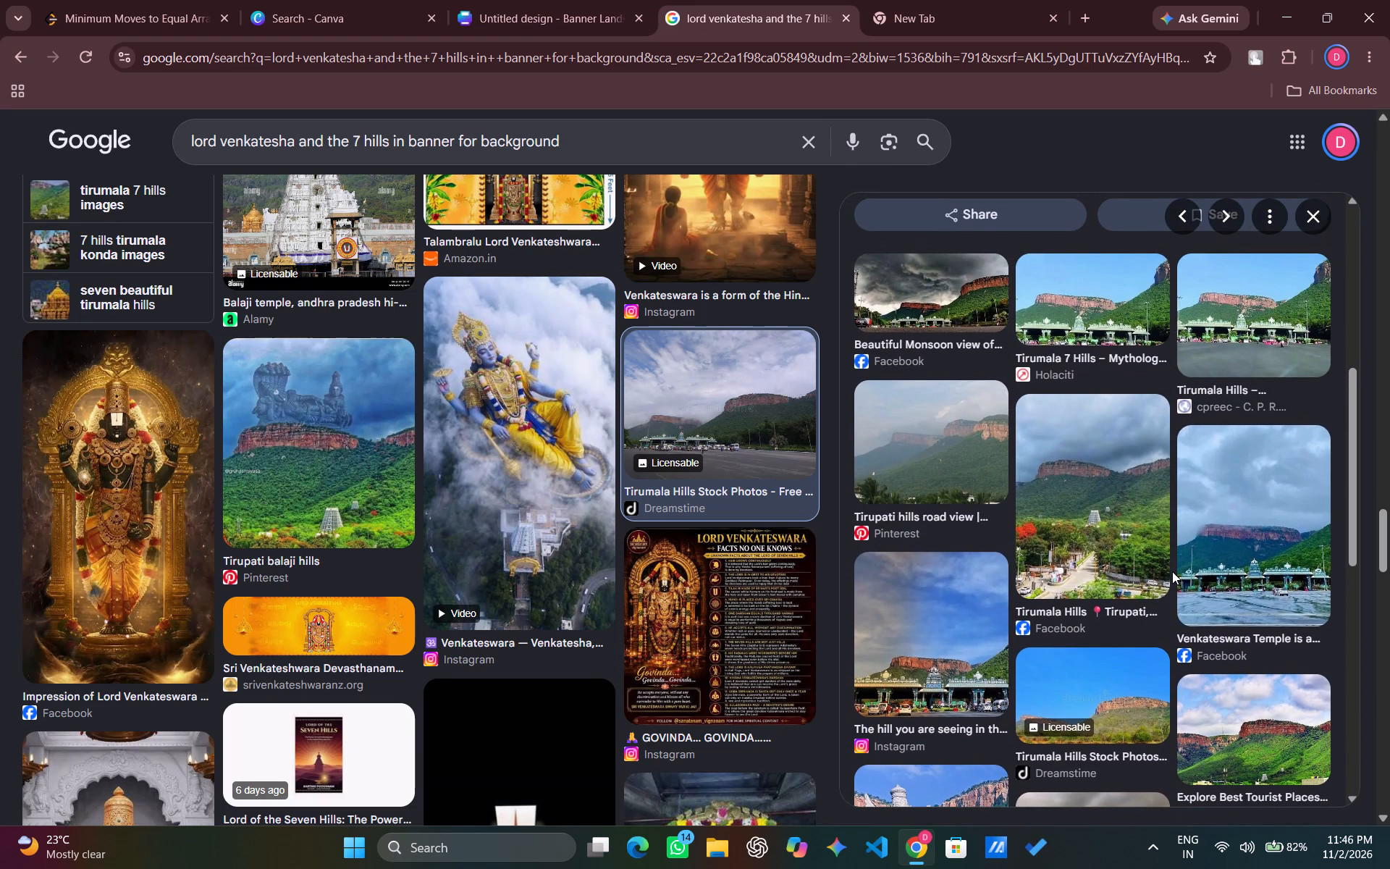
pyautogui.scroll(8, 1172, 571)
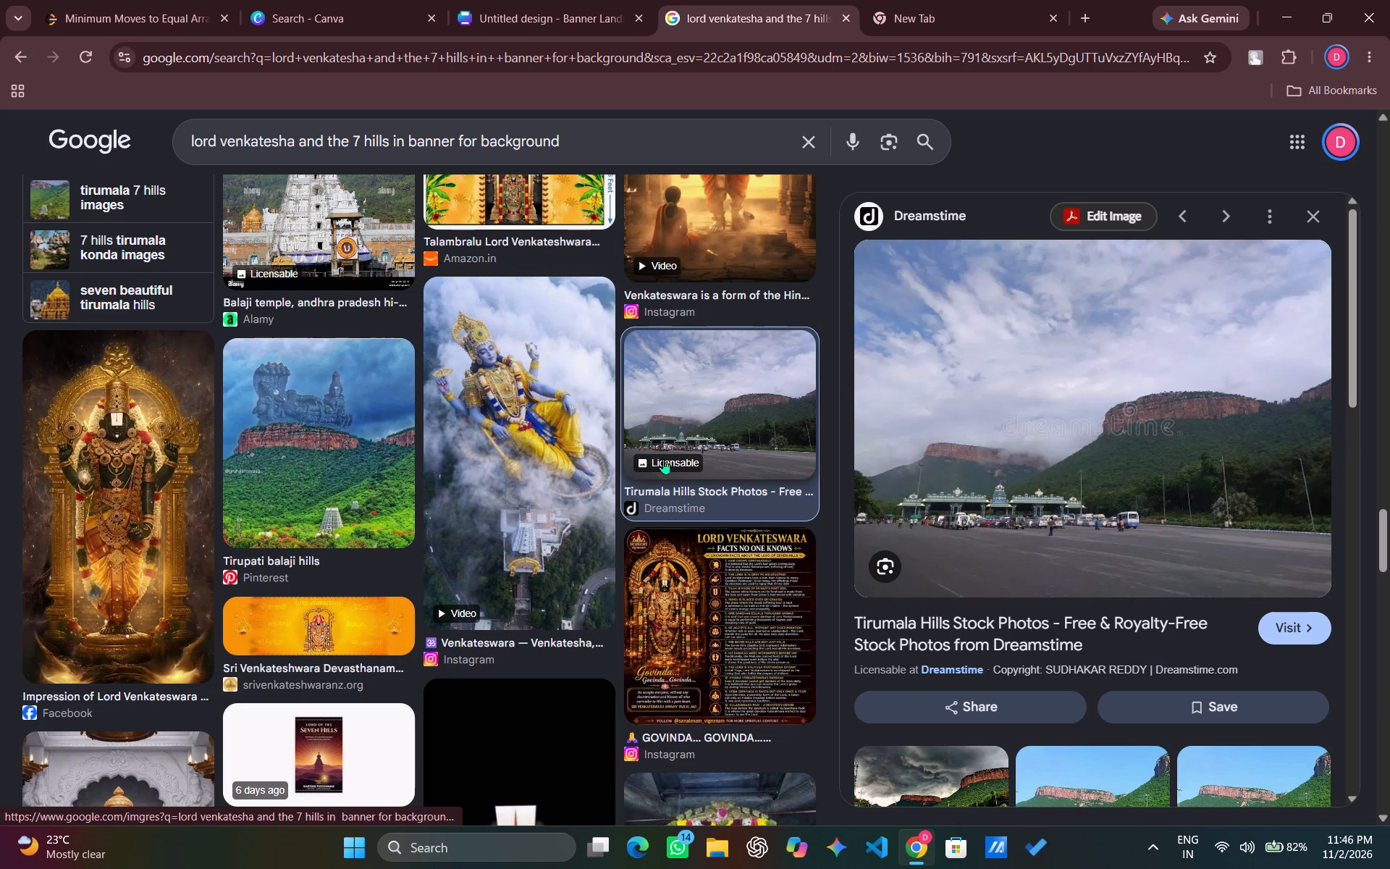
# Save the Pinterest "Tirupati balaji hills" picture from the image results to the desktop.
pyautogui.moveTo(334, 465); pyautogui.dragTo(1389, 820)
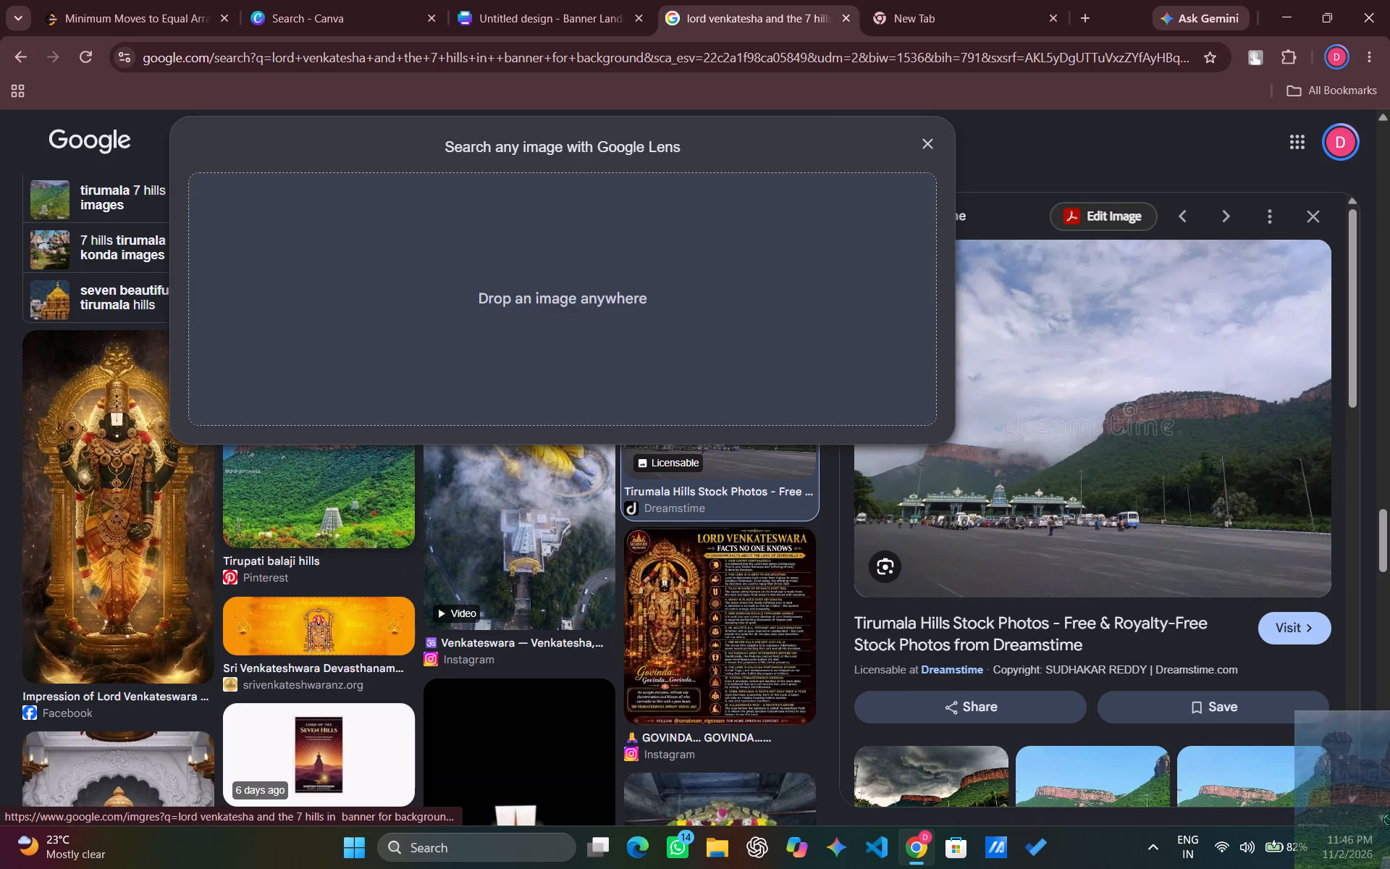
pyautogui.moveTo(1389, 820); pyautogui.dragTo(671, 289)
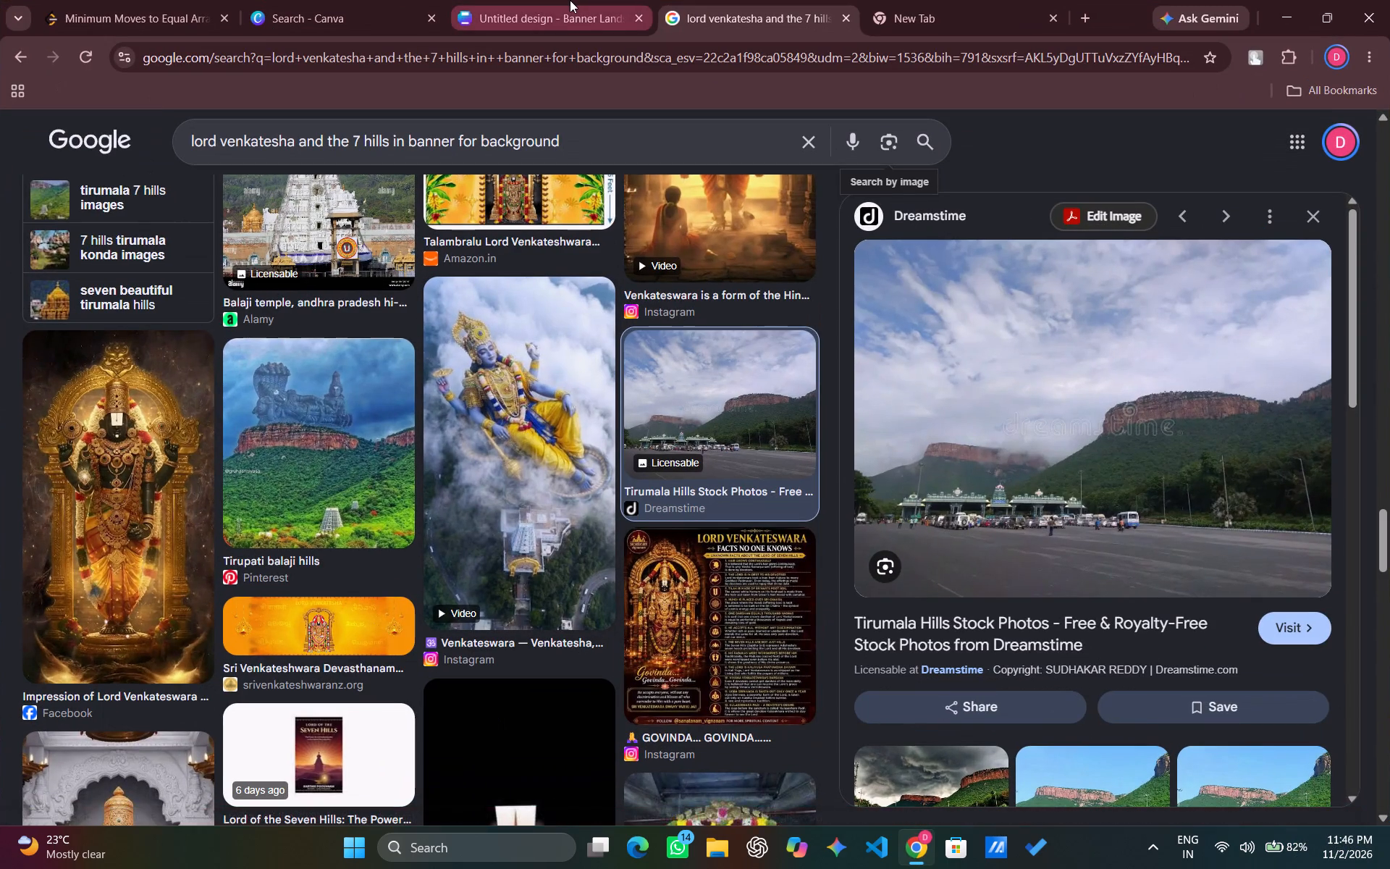
# Switch to the Canva banner design and upload the "images" JPG file from the Desktop folder.
pyautogui.click(498, 0)
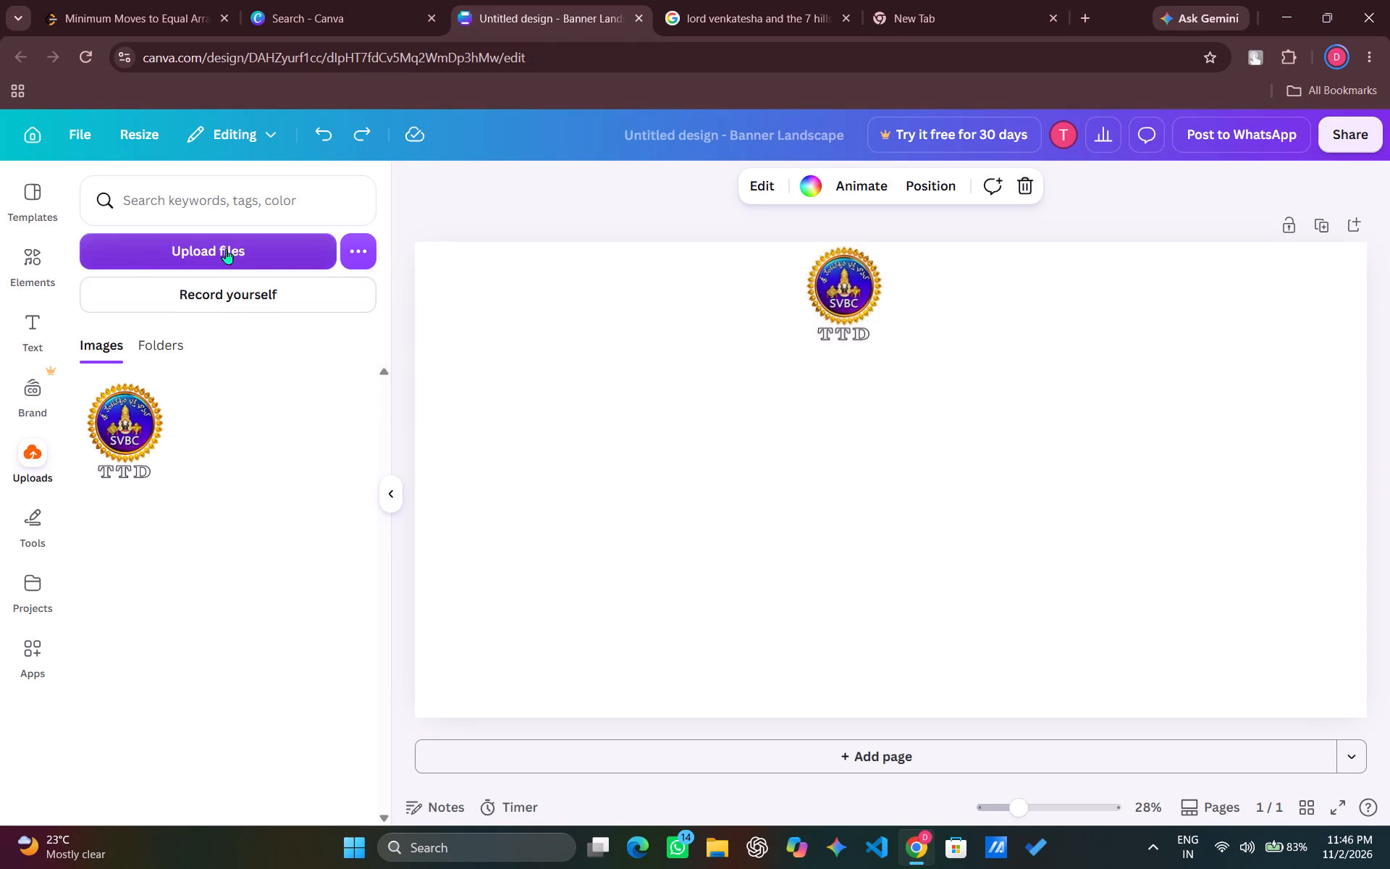
pyautogui.click(226, 249)
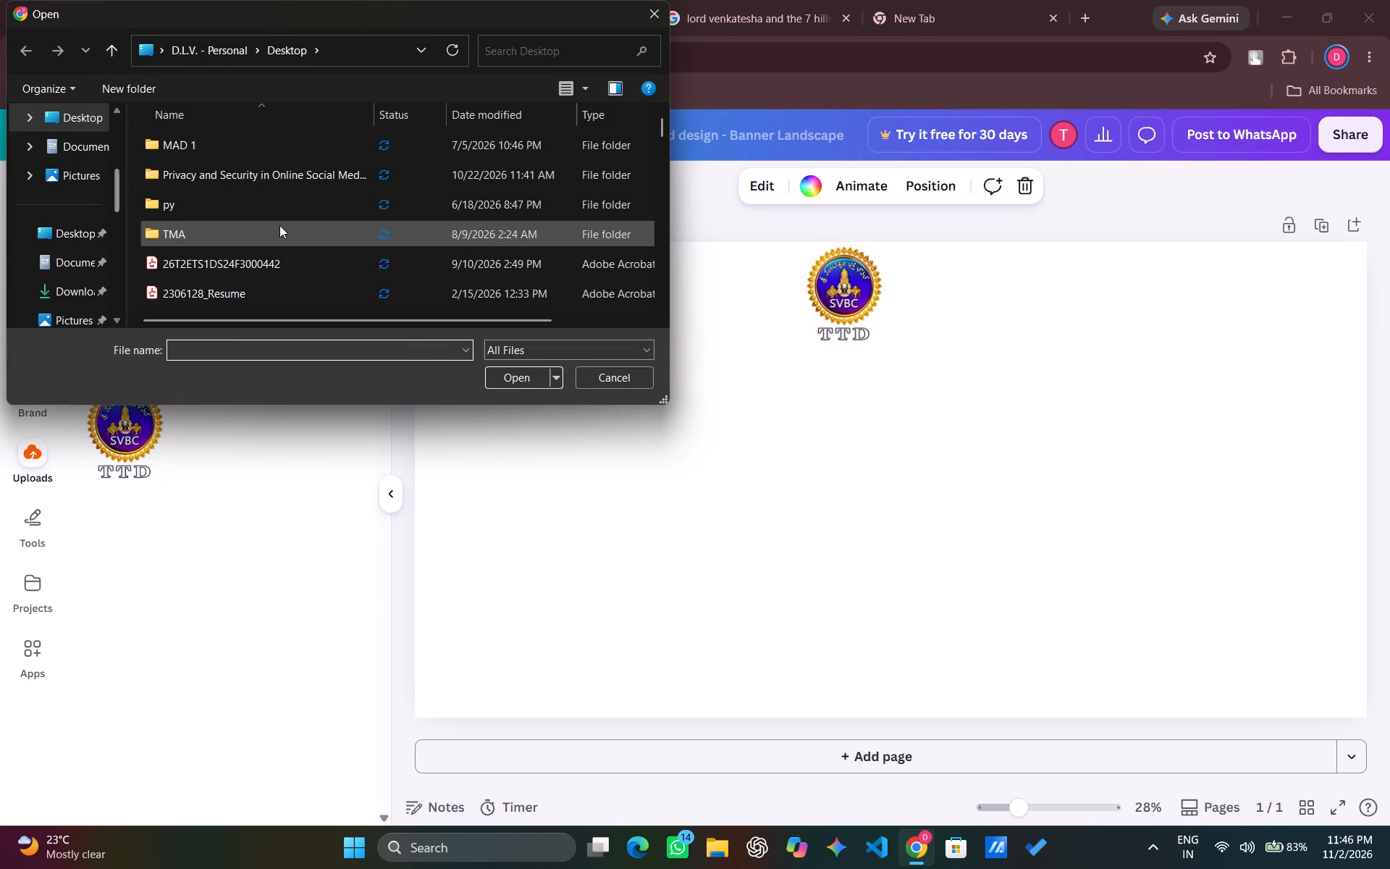
pyautogui.scroll(-1, 279, 225)
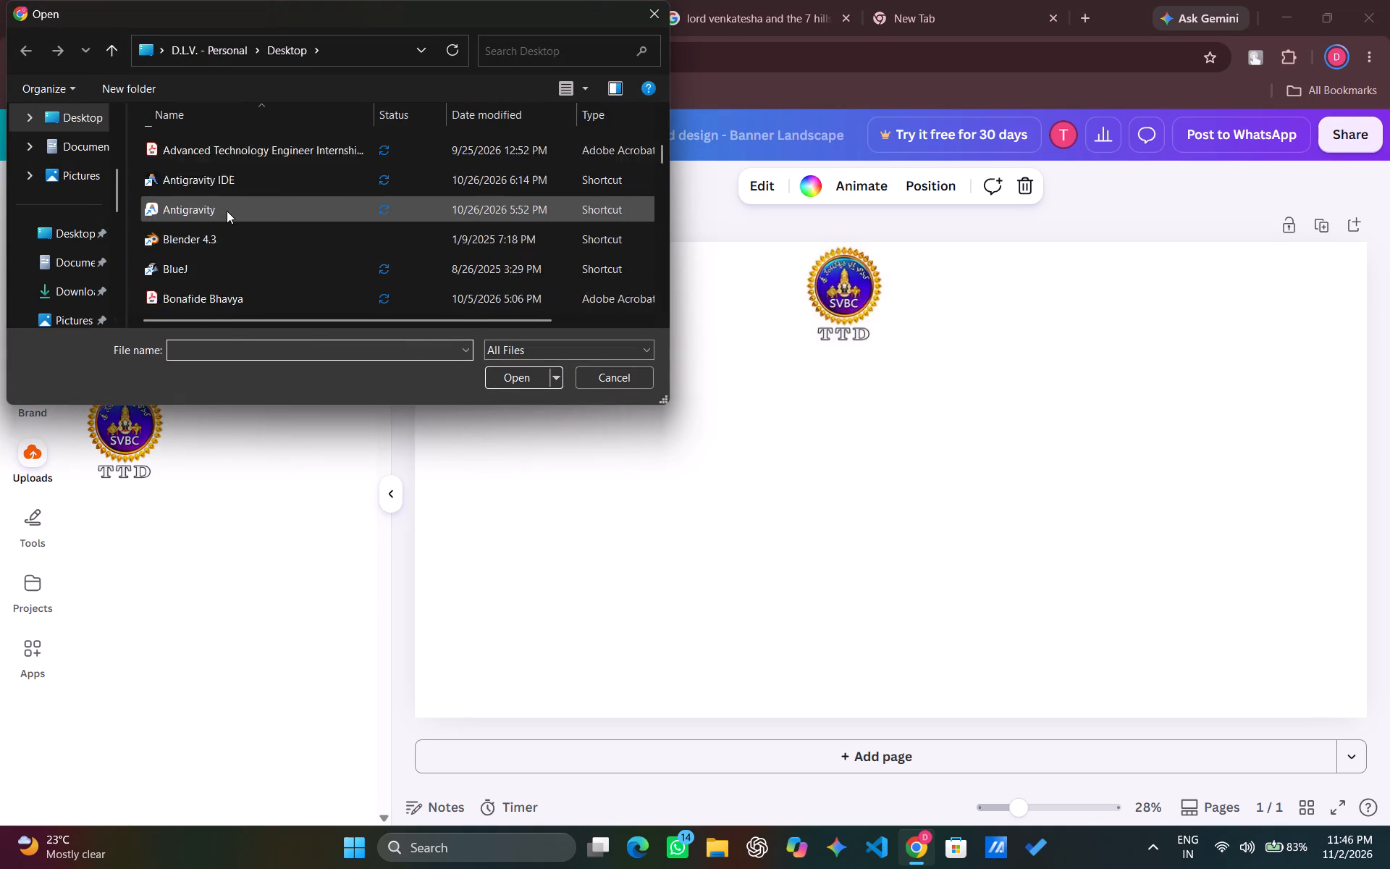
pyautogui.scroll(-1, 227, 211)
pyautogui.scroll(-1, 157, 256)
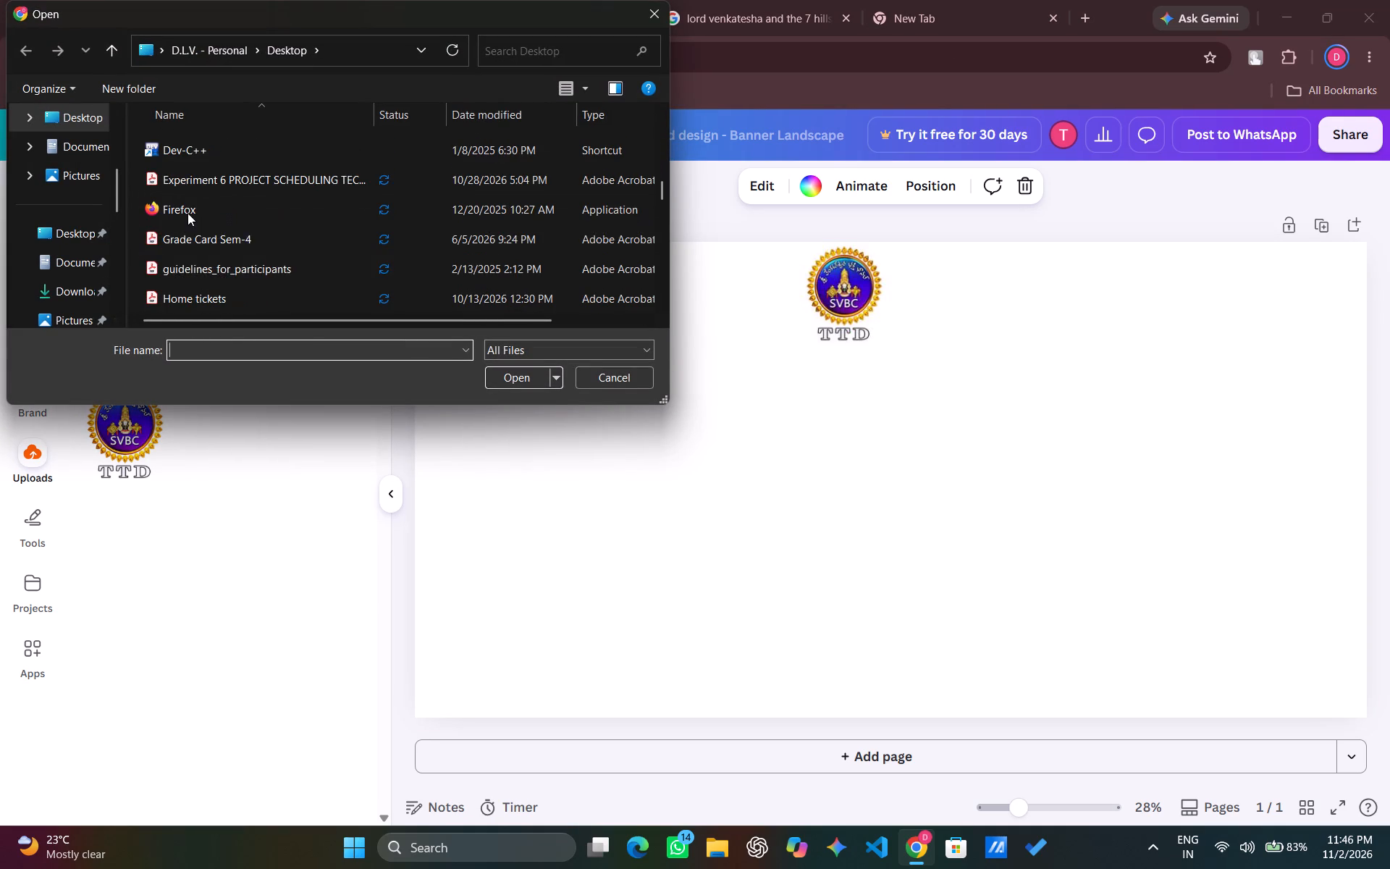
pyautogui.scroll(-1, 187, 213)
pyautogui.click(185, 212)
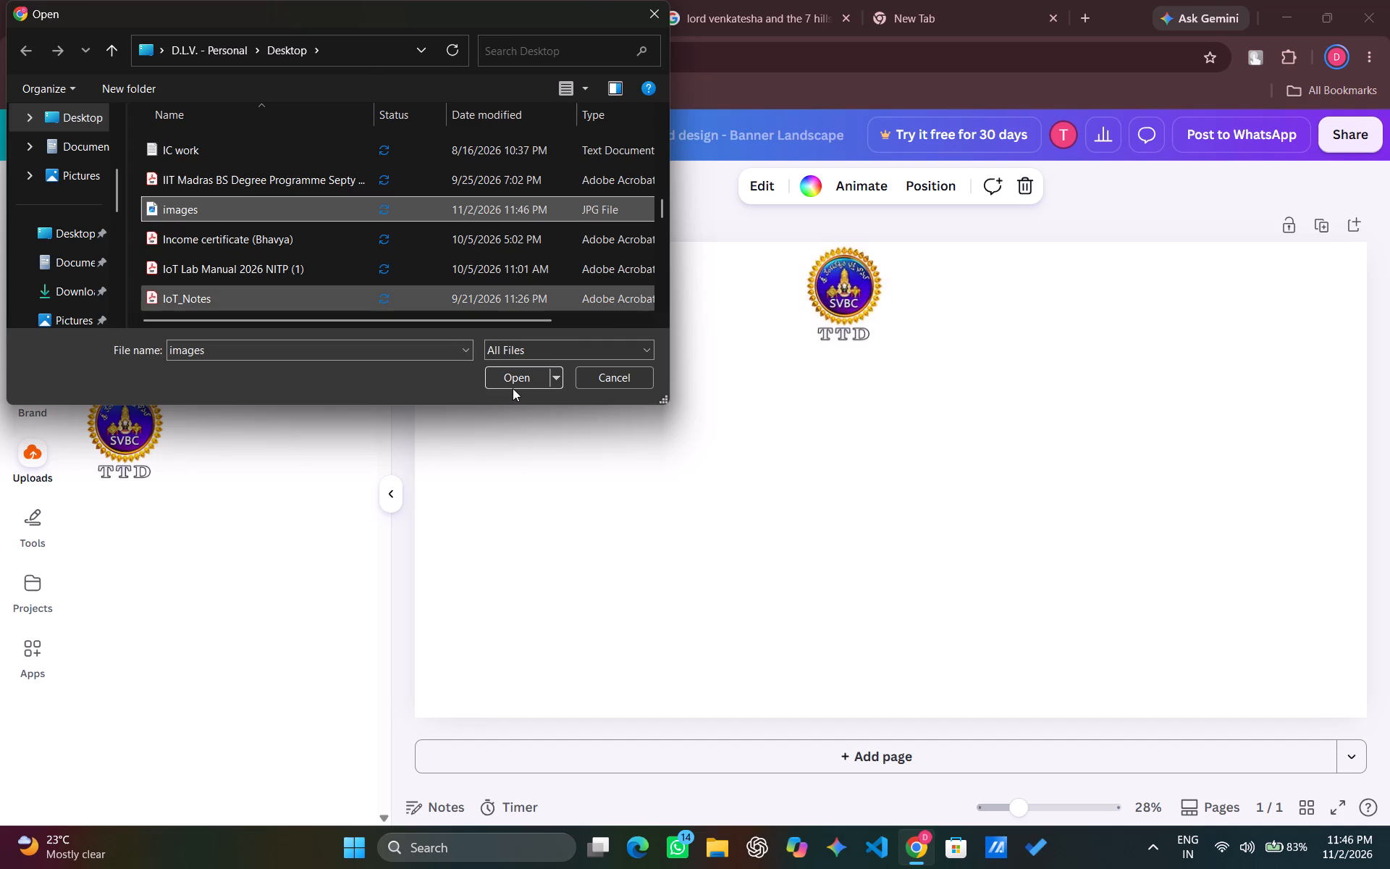
pyautogui.click(513, 388)
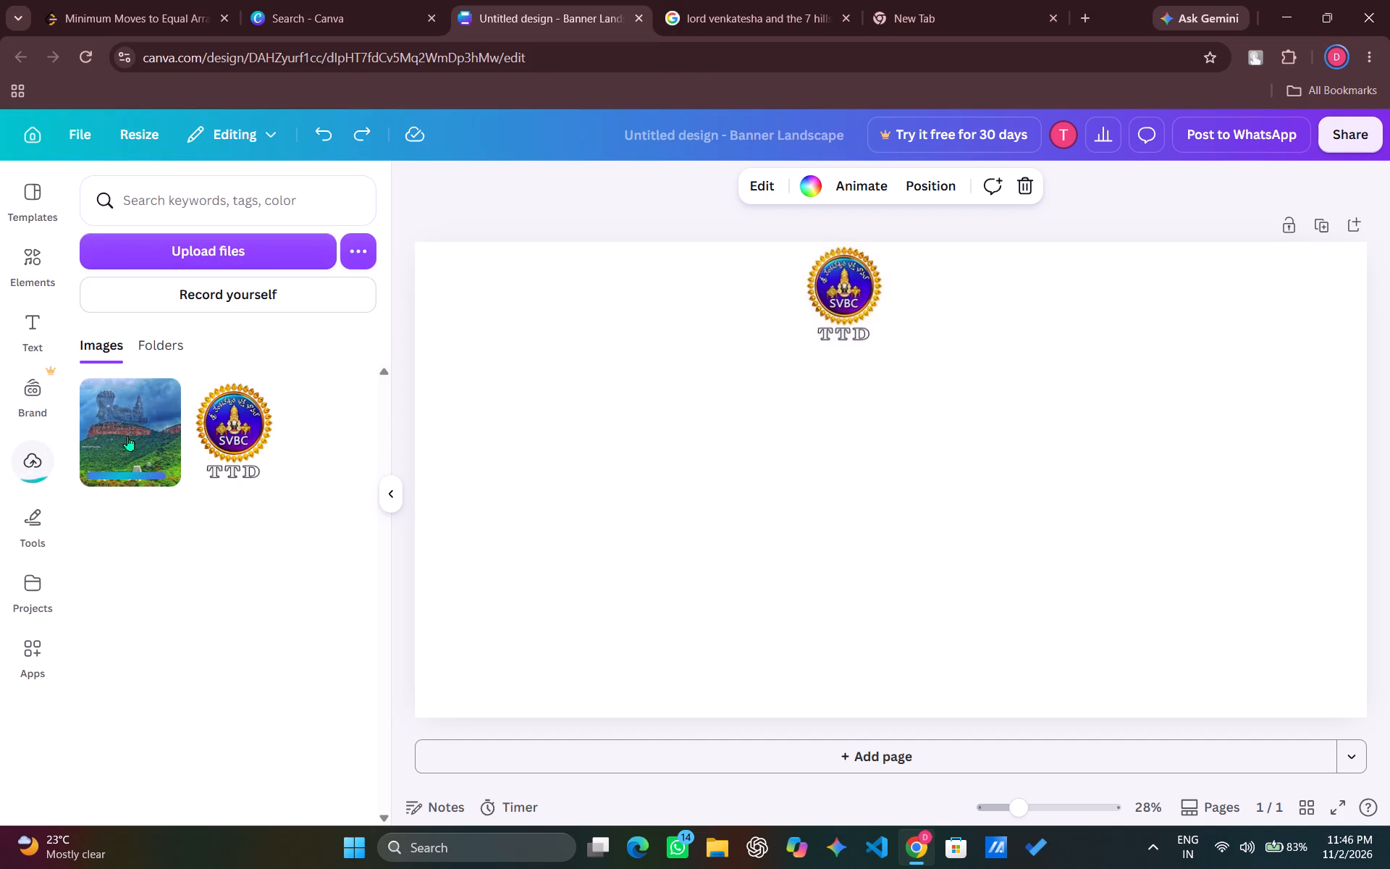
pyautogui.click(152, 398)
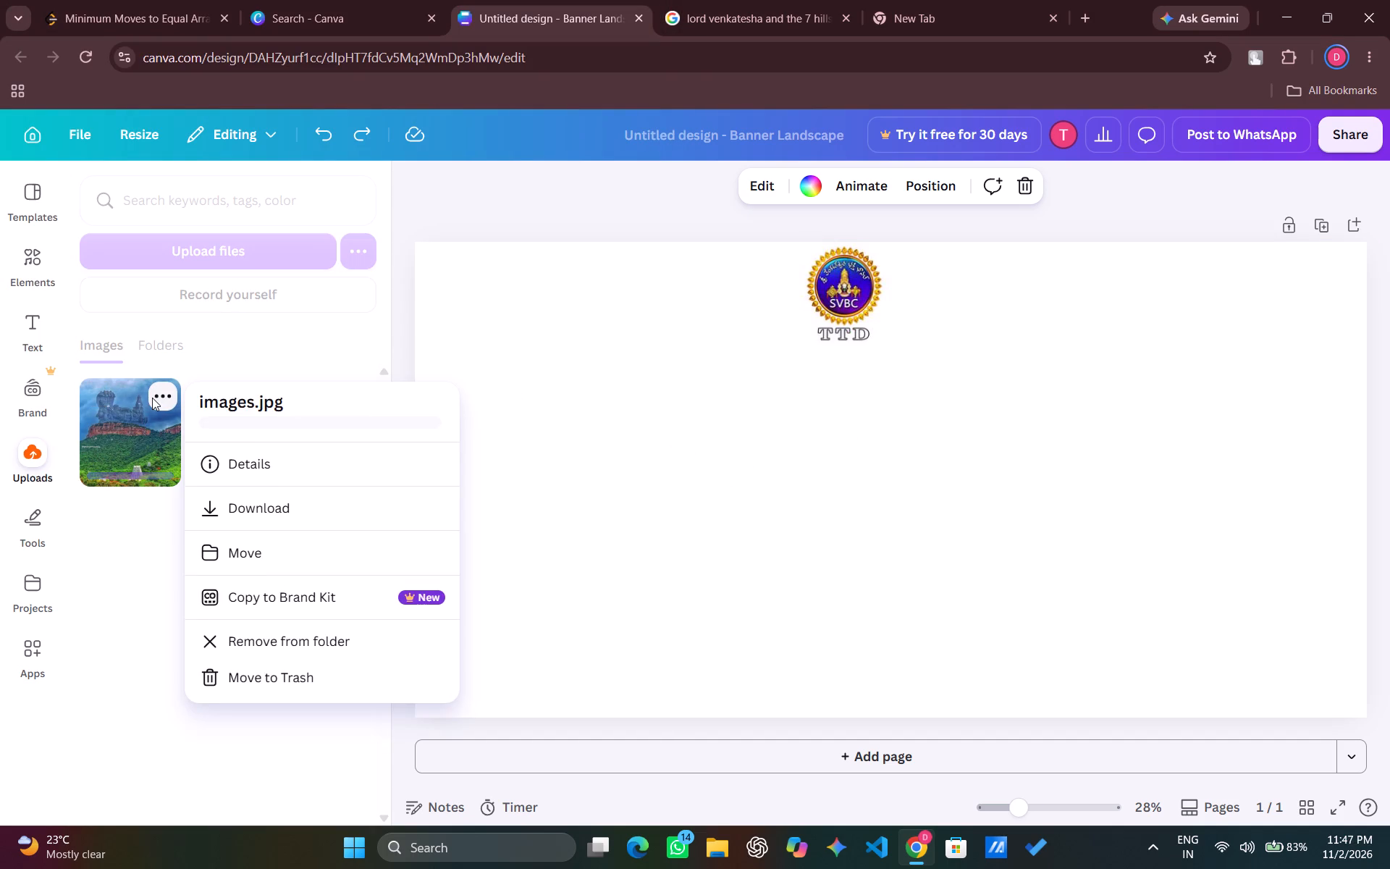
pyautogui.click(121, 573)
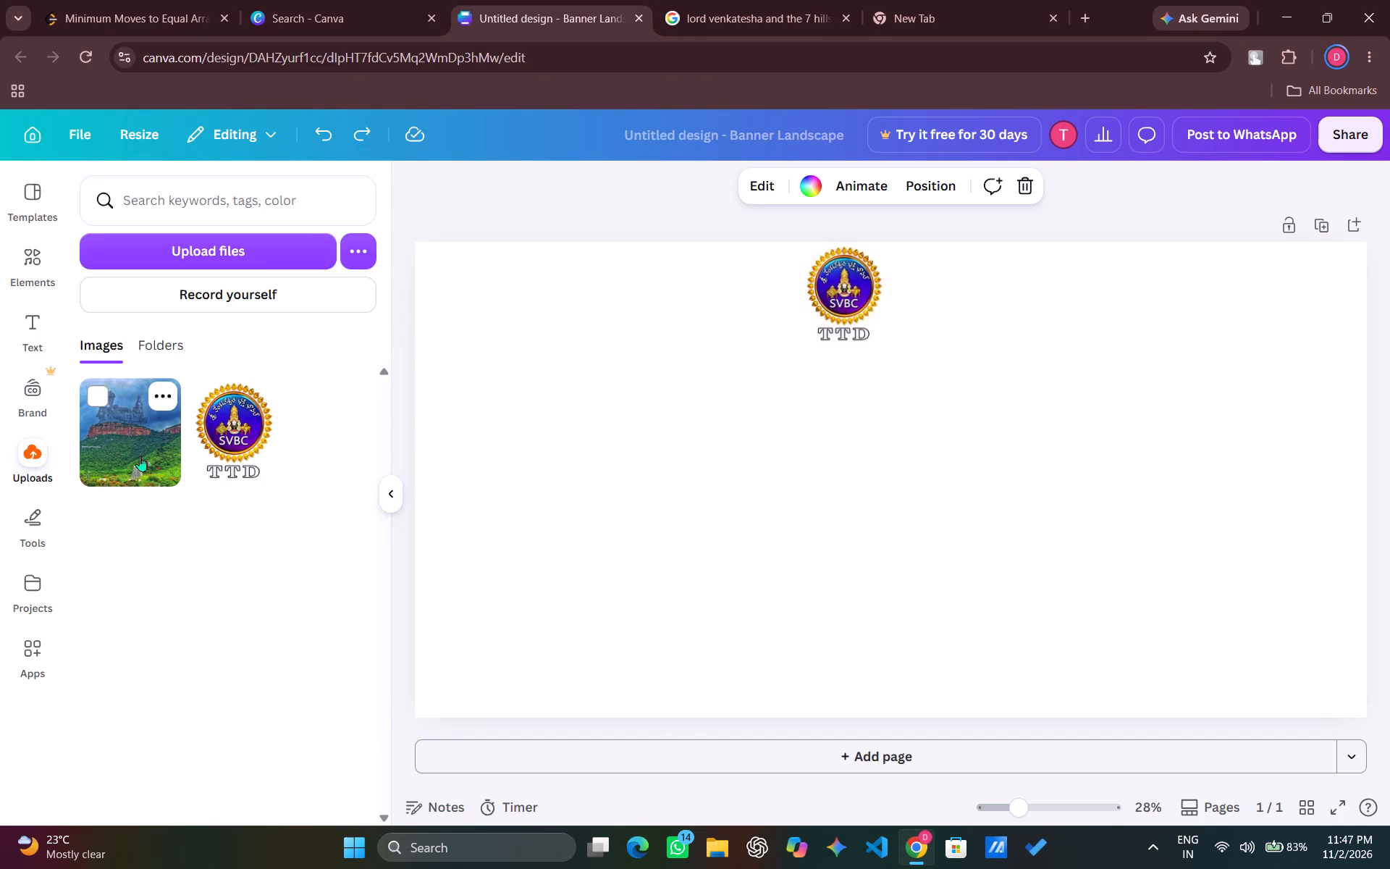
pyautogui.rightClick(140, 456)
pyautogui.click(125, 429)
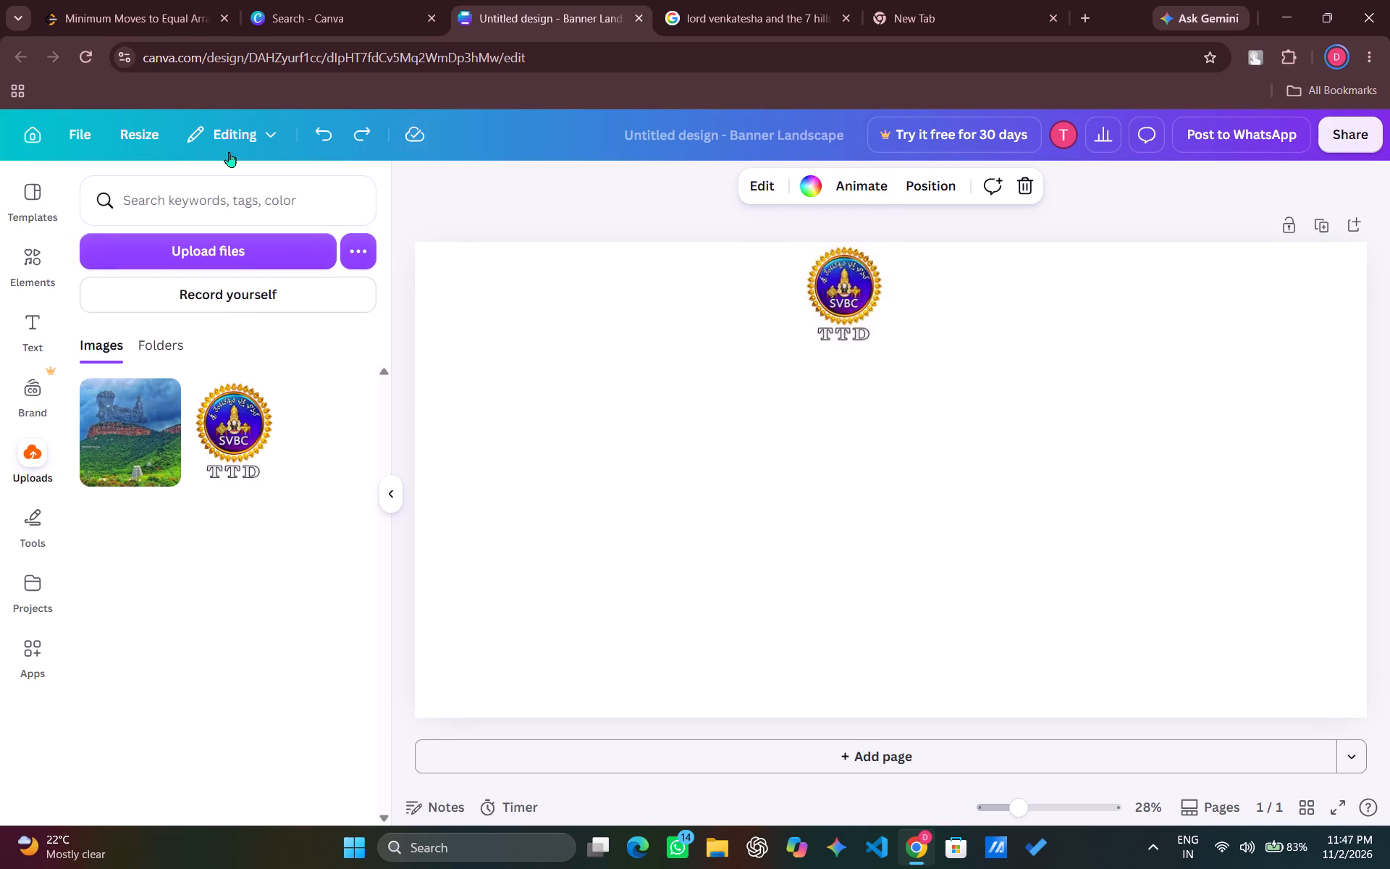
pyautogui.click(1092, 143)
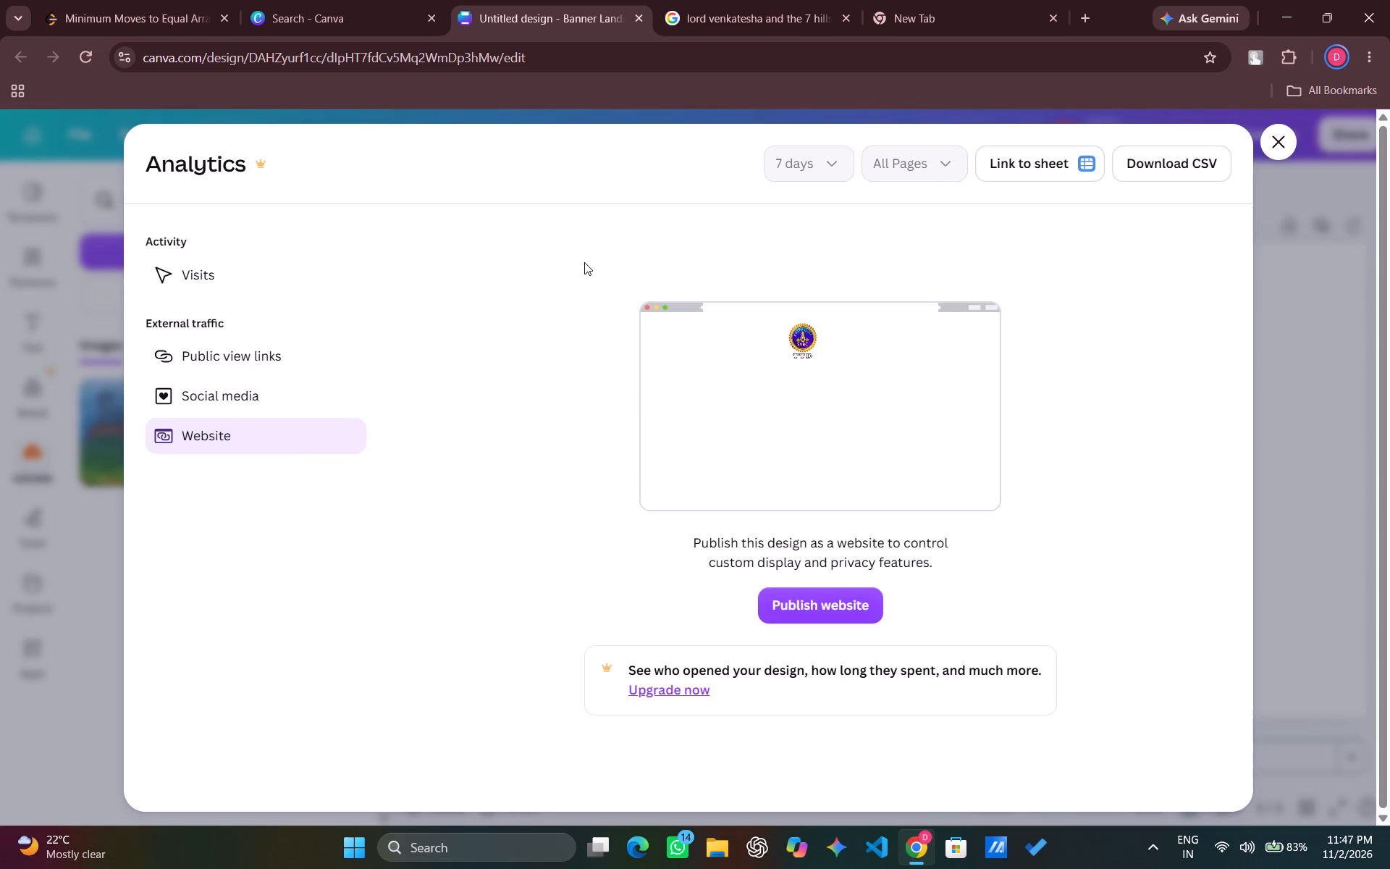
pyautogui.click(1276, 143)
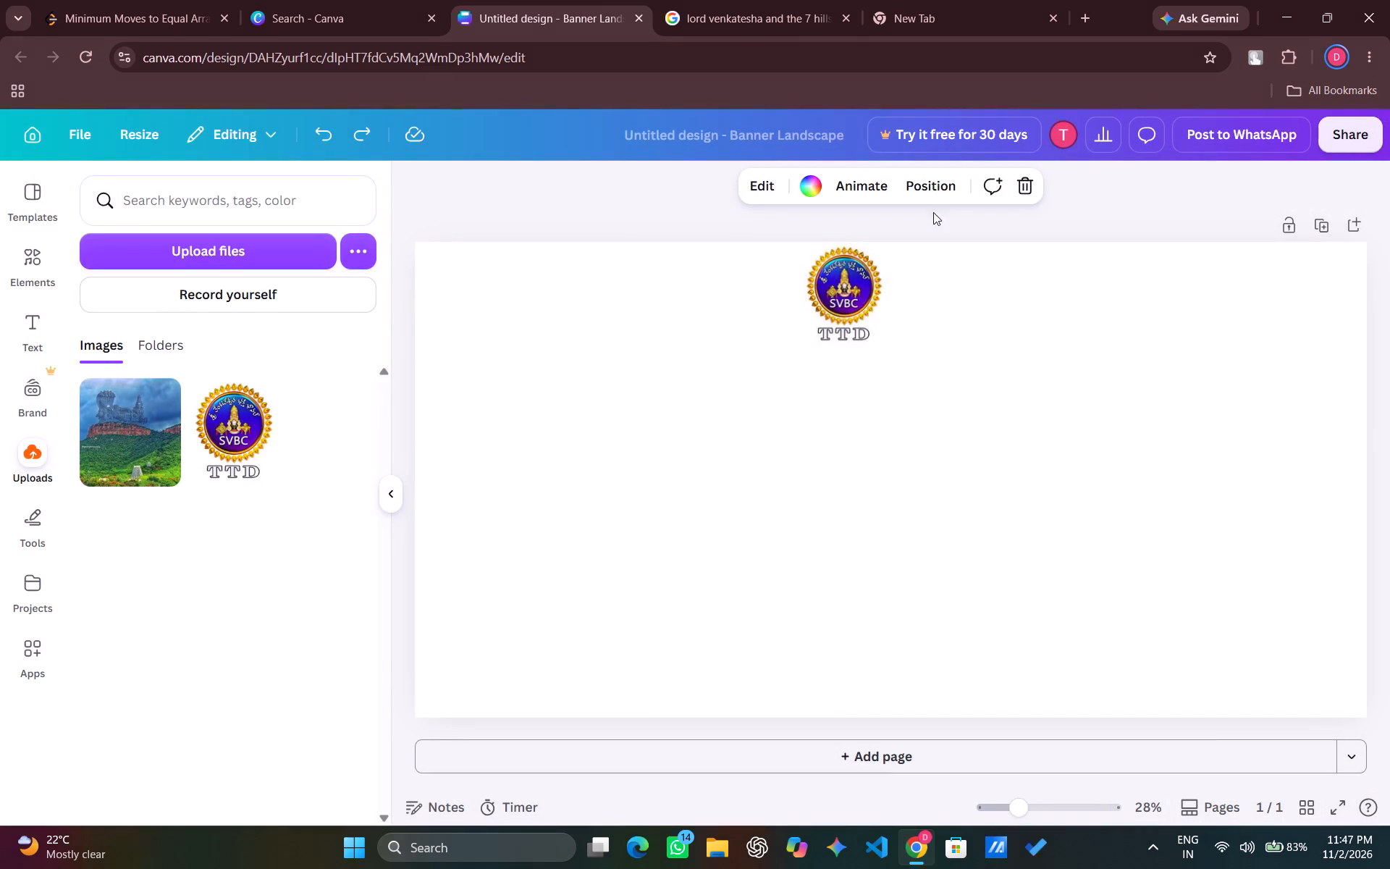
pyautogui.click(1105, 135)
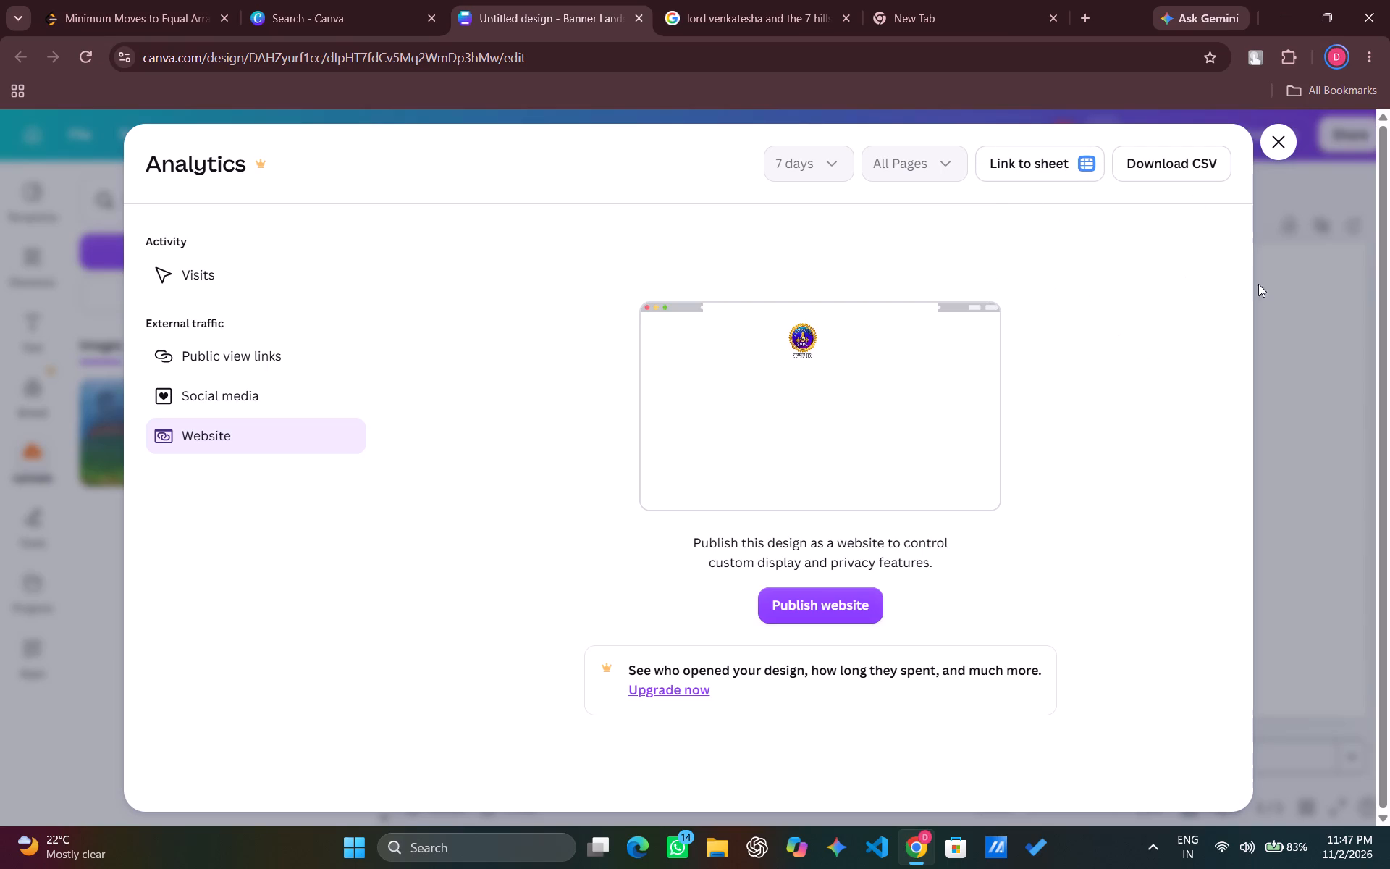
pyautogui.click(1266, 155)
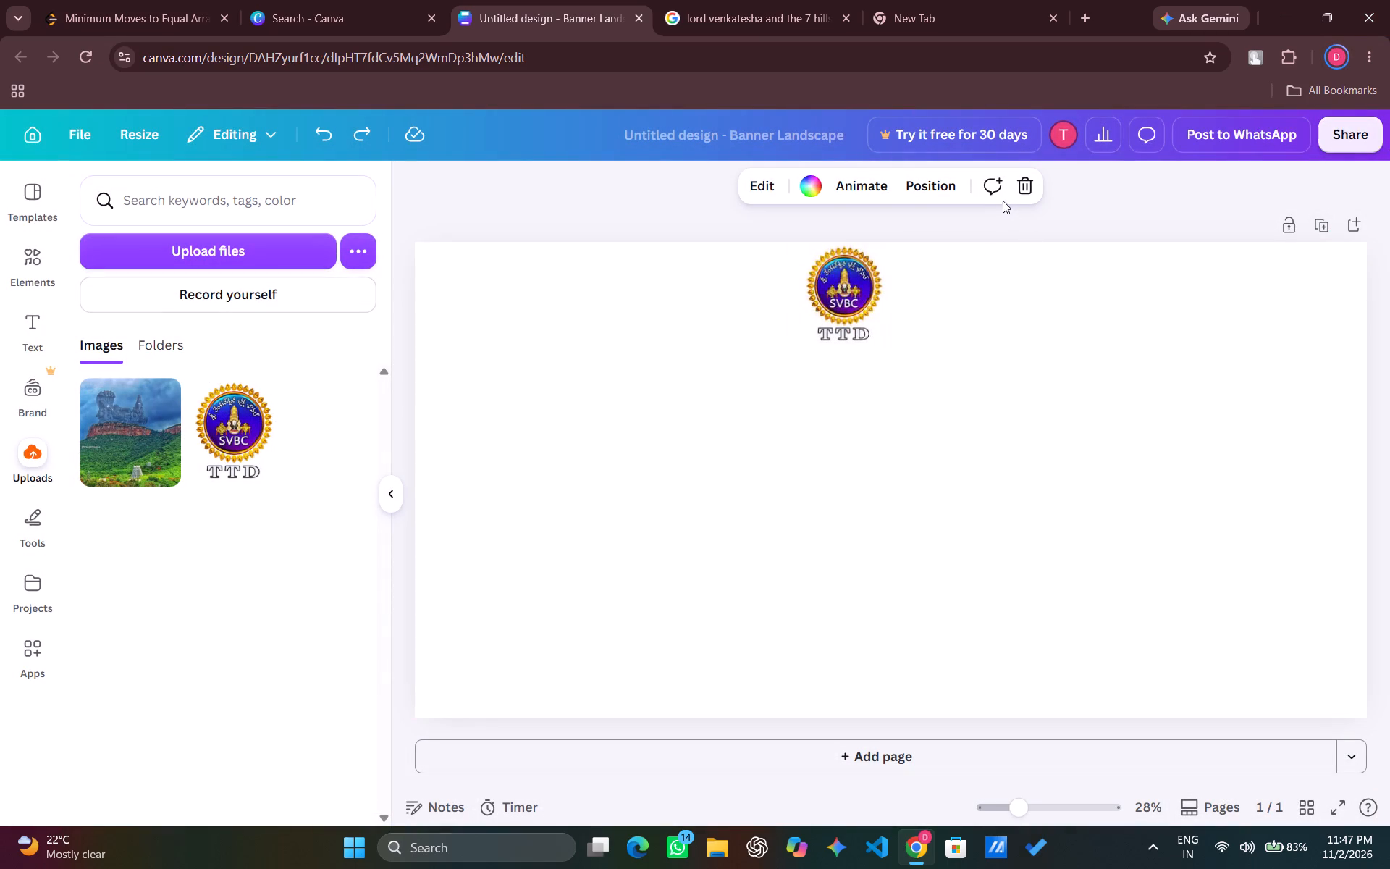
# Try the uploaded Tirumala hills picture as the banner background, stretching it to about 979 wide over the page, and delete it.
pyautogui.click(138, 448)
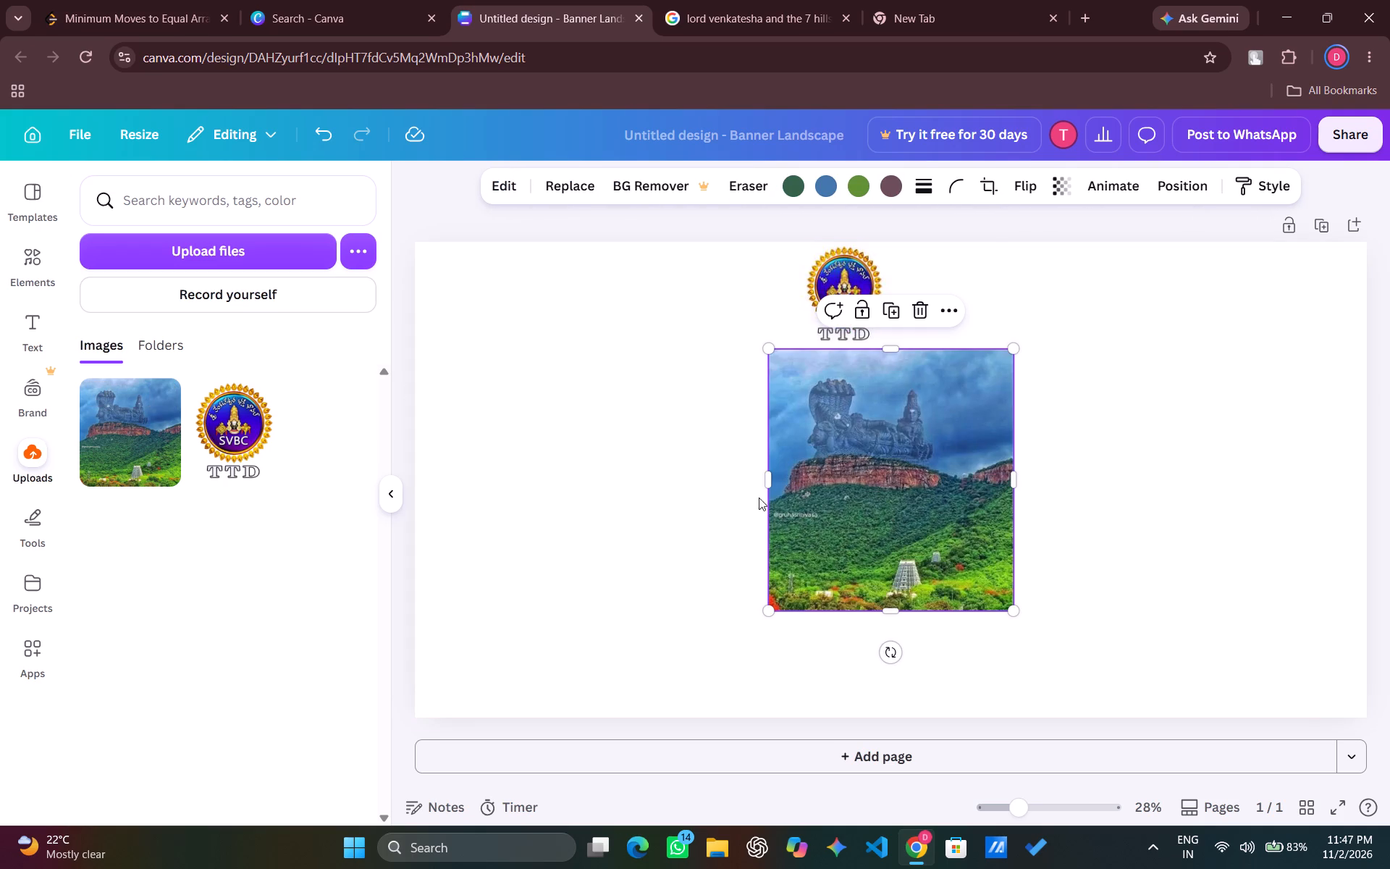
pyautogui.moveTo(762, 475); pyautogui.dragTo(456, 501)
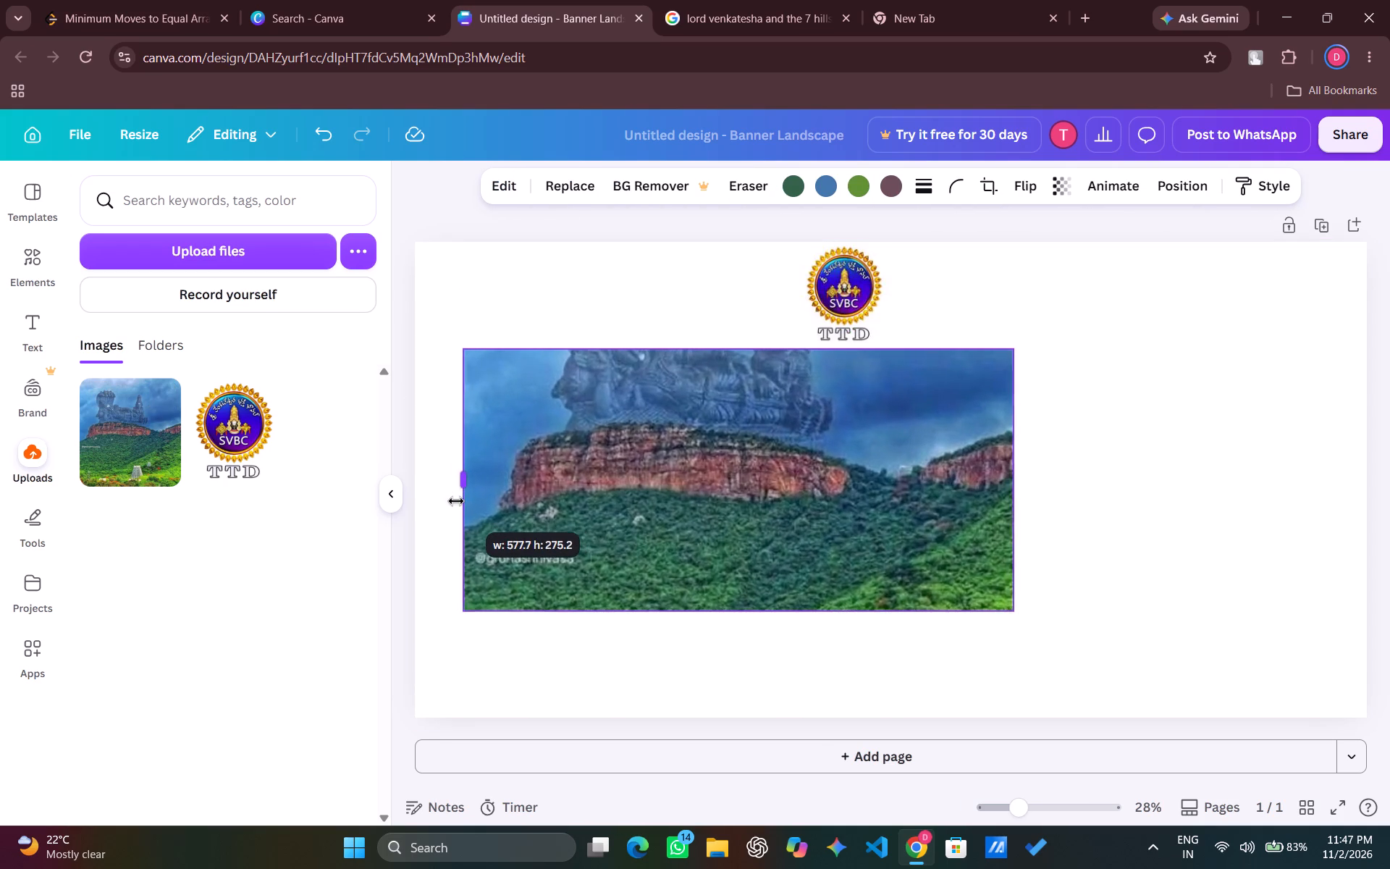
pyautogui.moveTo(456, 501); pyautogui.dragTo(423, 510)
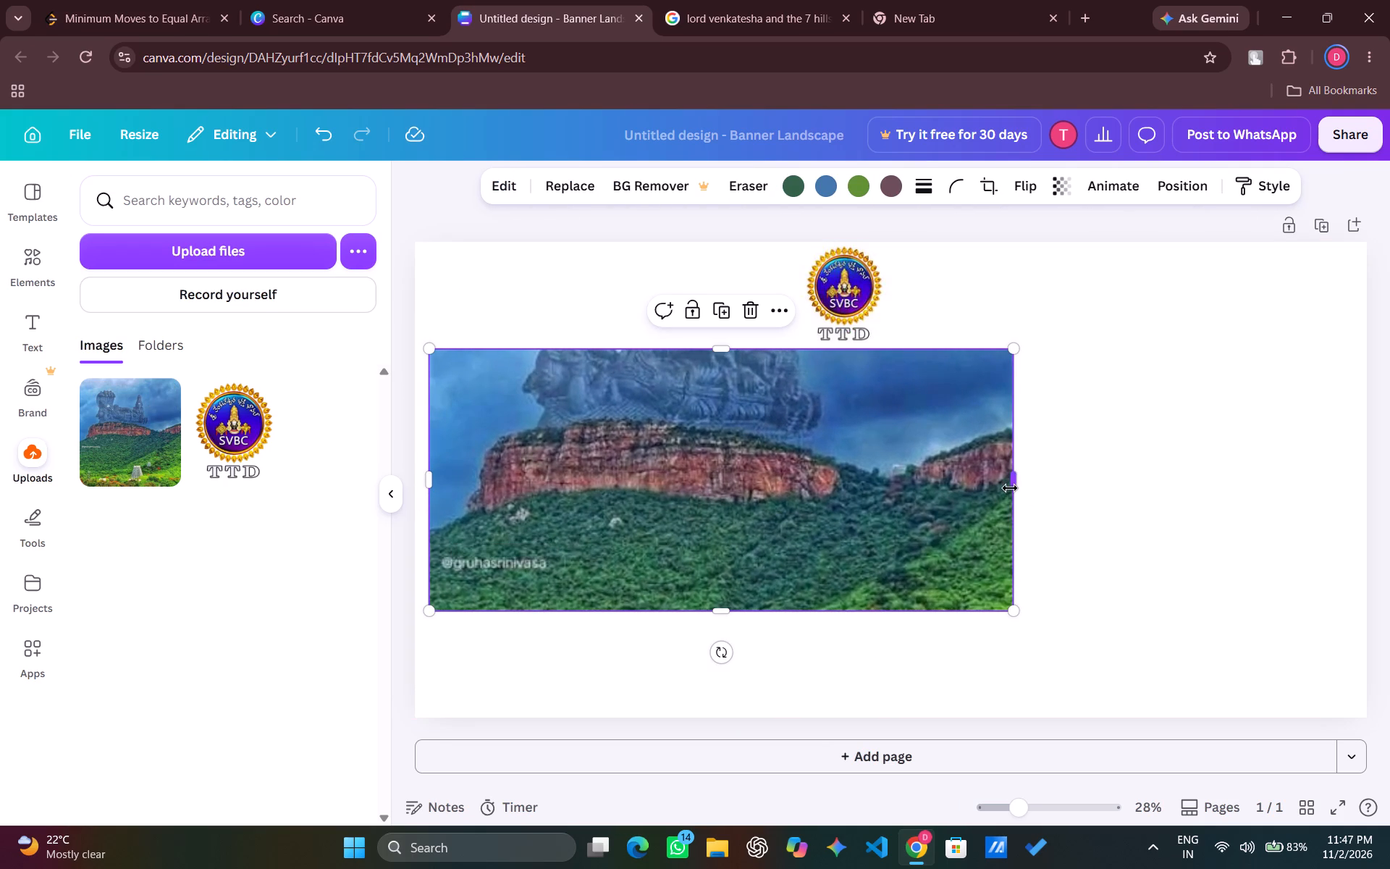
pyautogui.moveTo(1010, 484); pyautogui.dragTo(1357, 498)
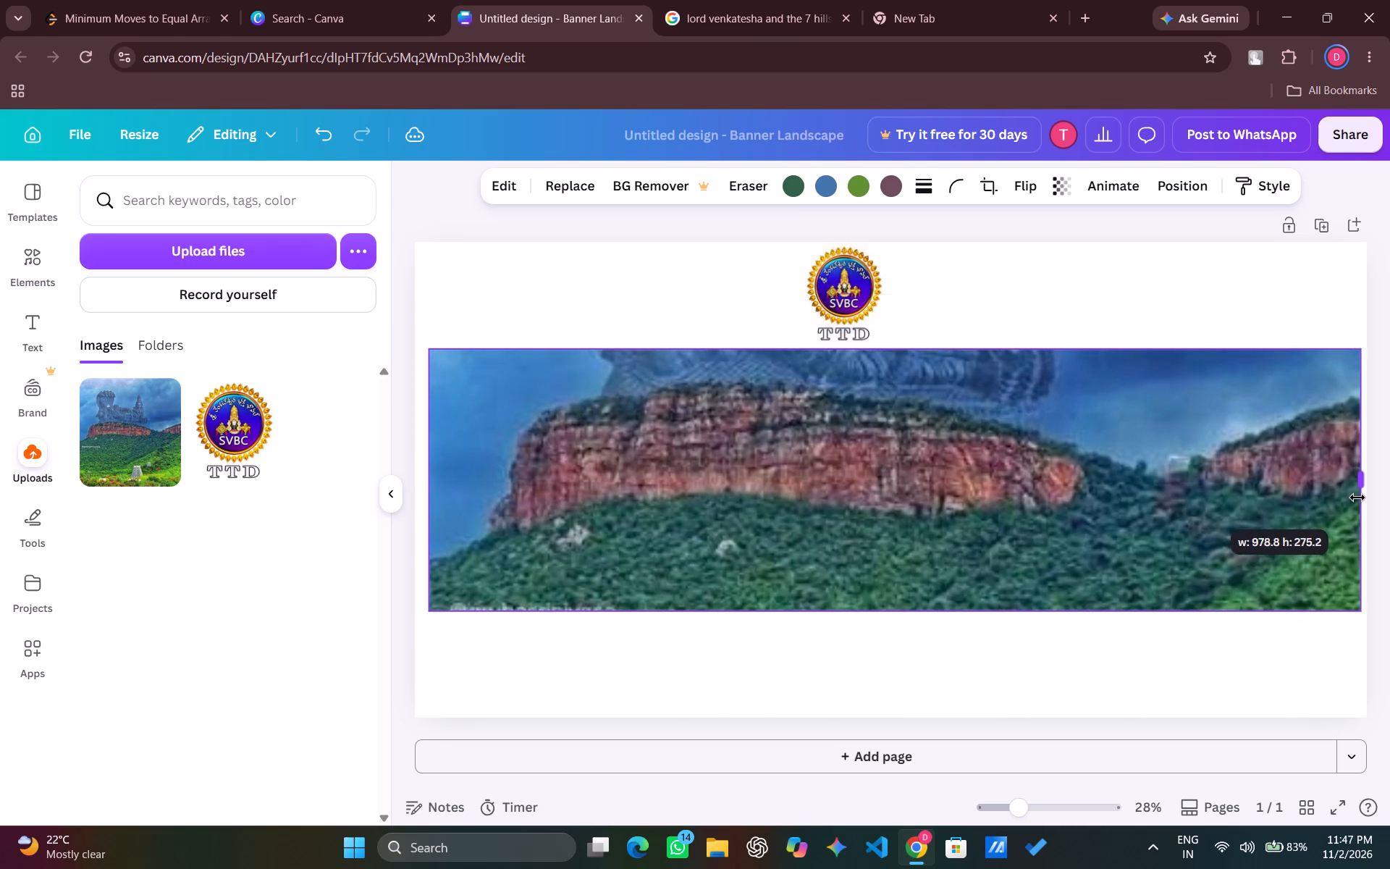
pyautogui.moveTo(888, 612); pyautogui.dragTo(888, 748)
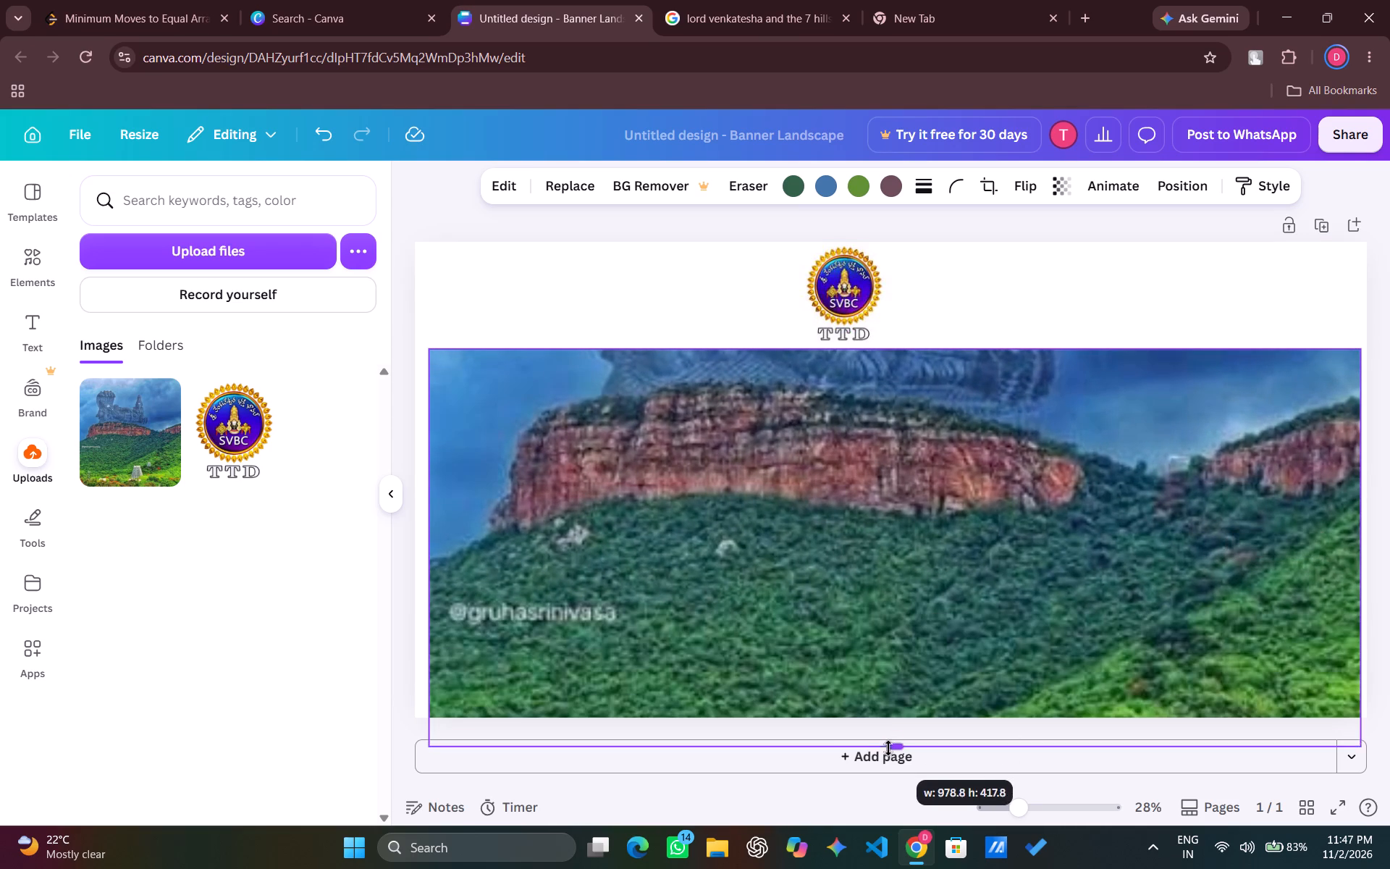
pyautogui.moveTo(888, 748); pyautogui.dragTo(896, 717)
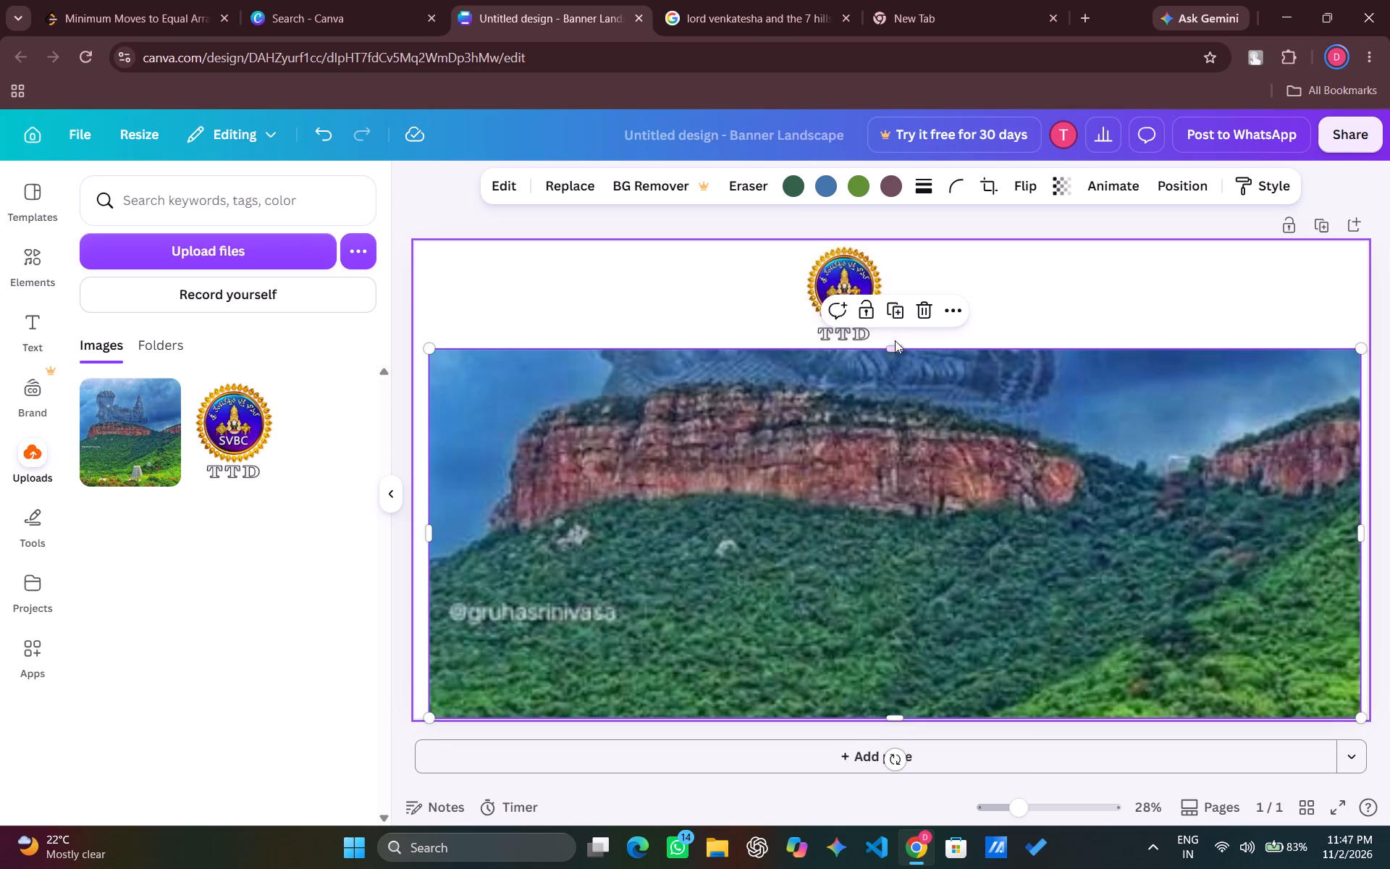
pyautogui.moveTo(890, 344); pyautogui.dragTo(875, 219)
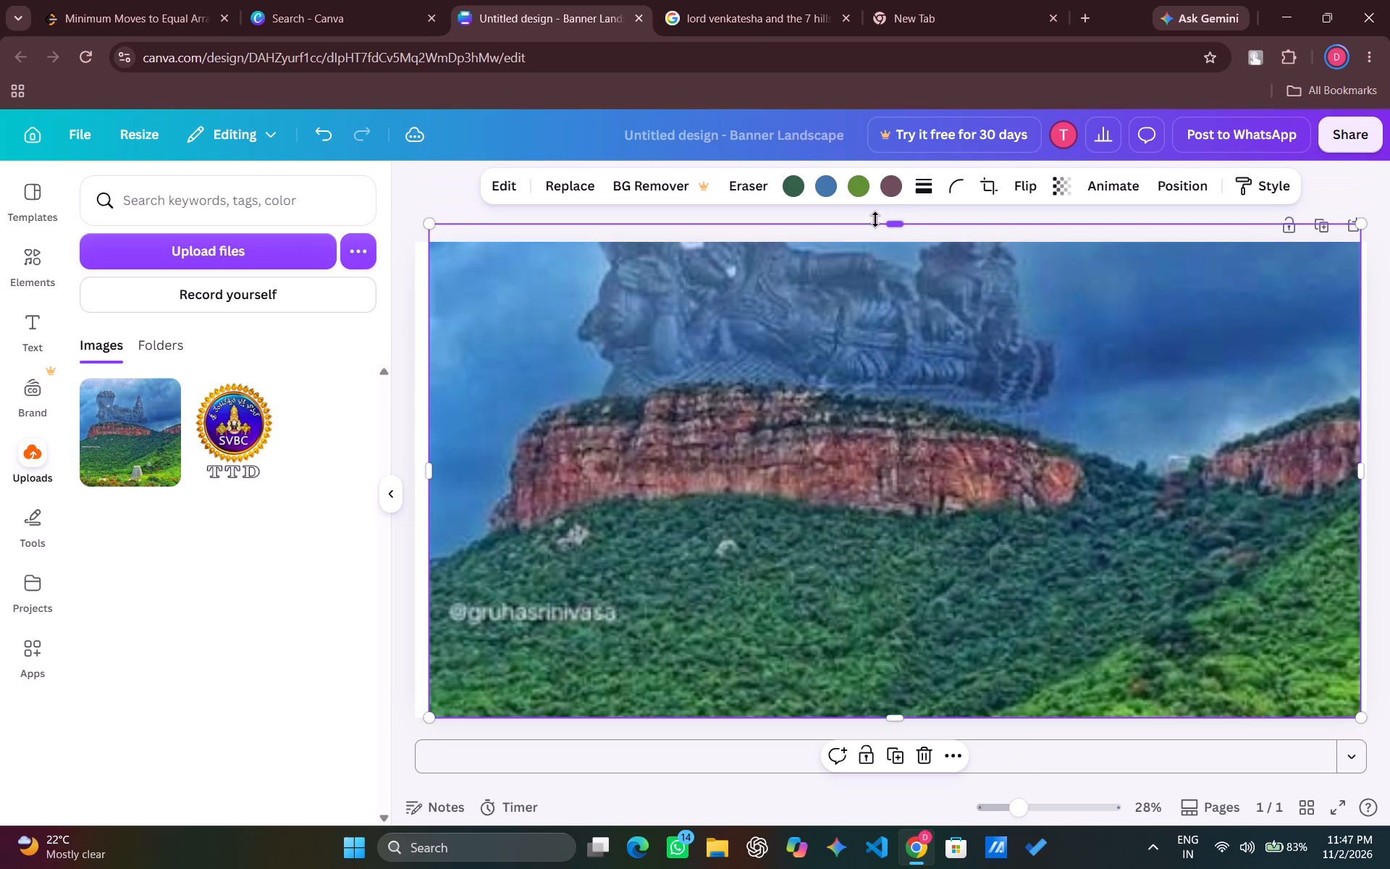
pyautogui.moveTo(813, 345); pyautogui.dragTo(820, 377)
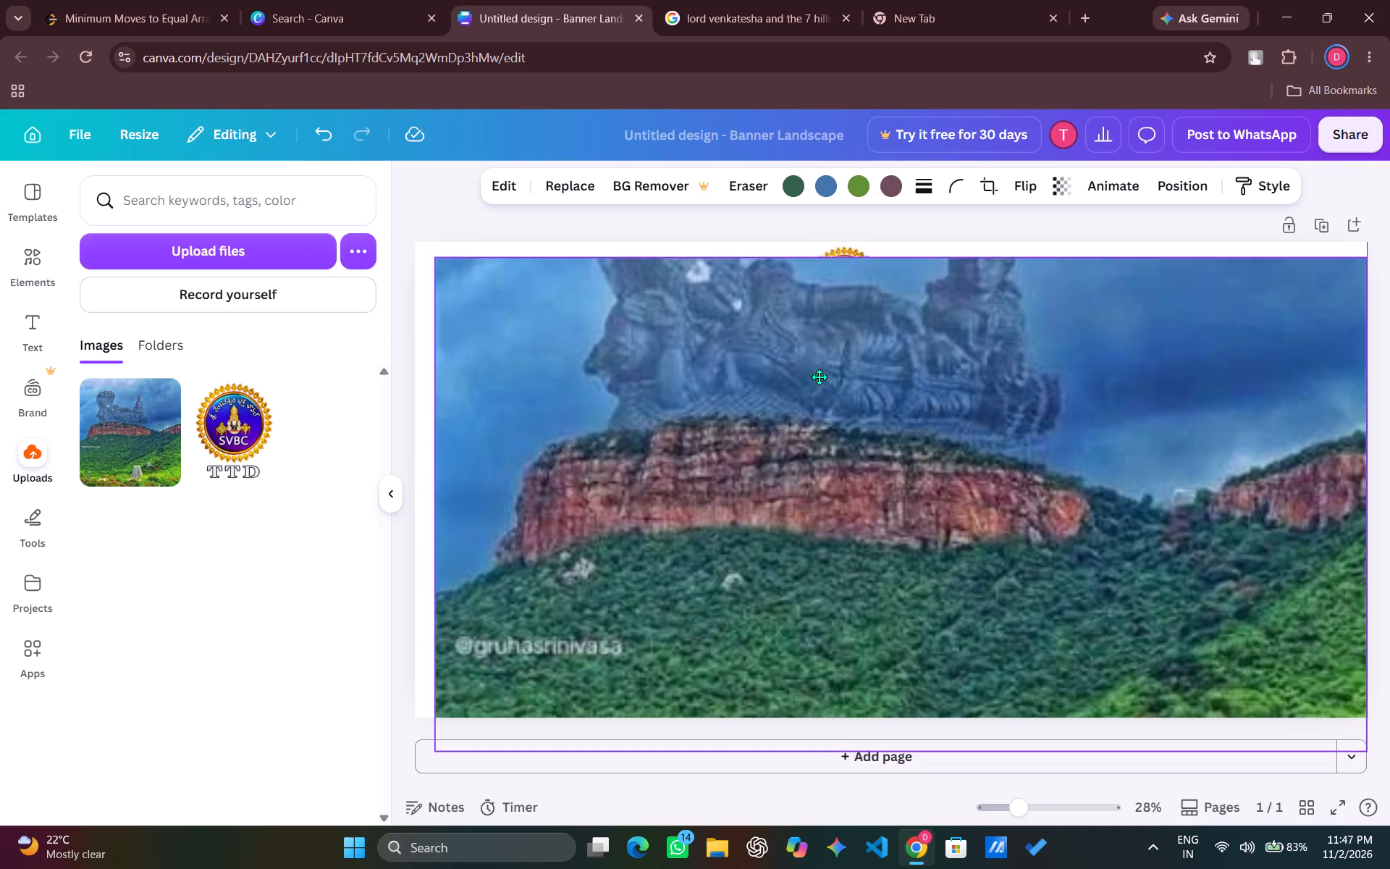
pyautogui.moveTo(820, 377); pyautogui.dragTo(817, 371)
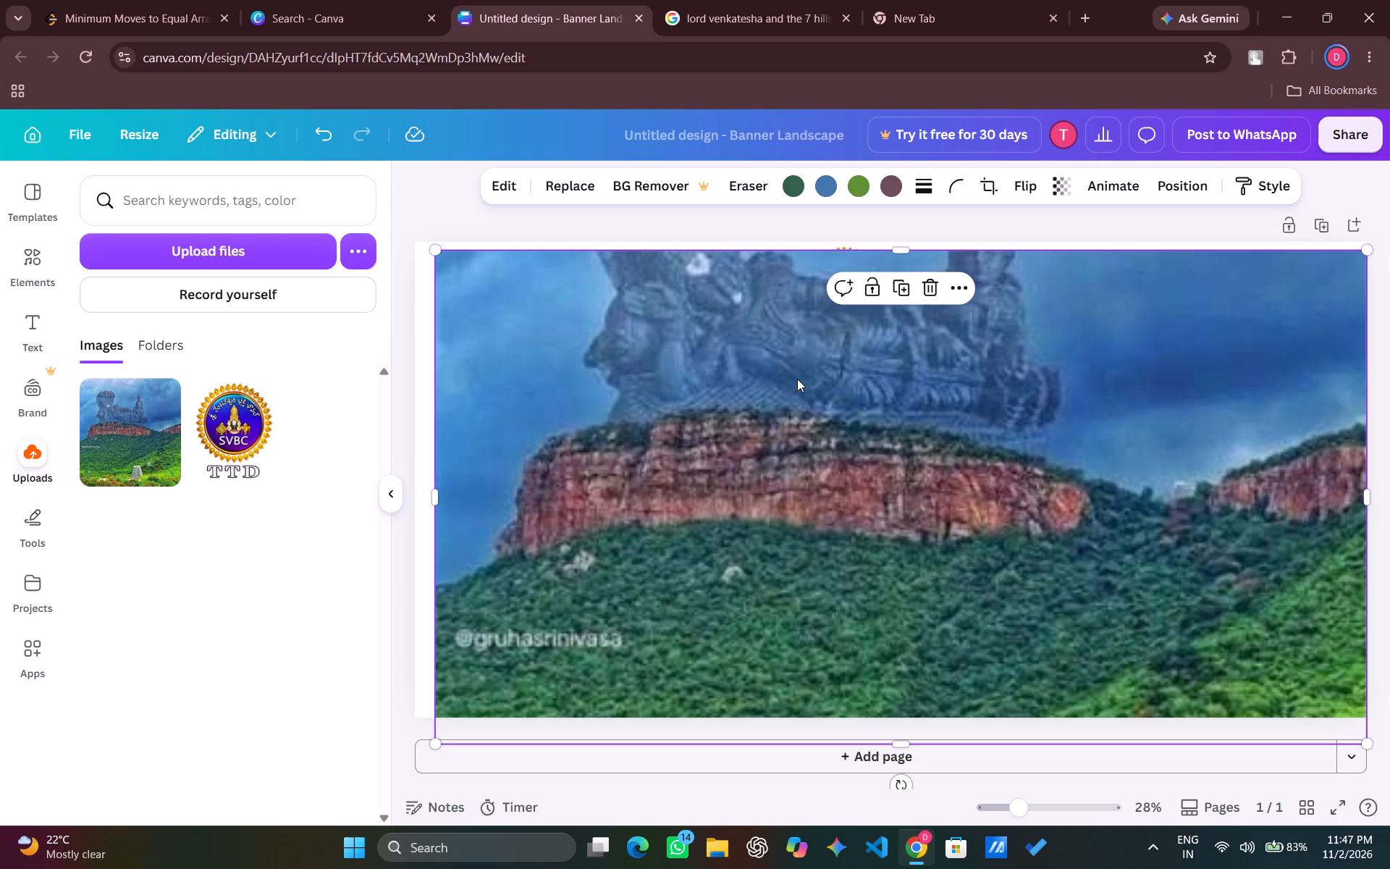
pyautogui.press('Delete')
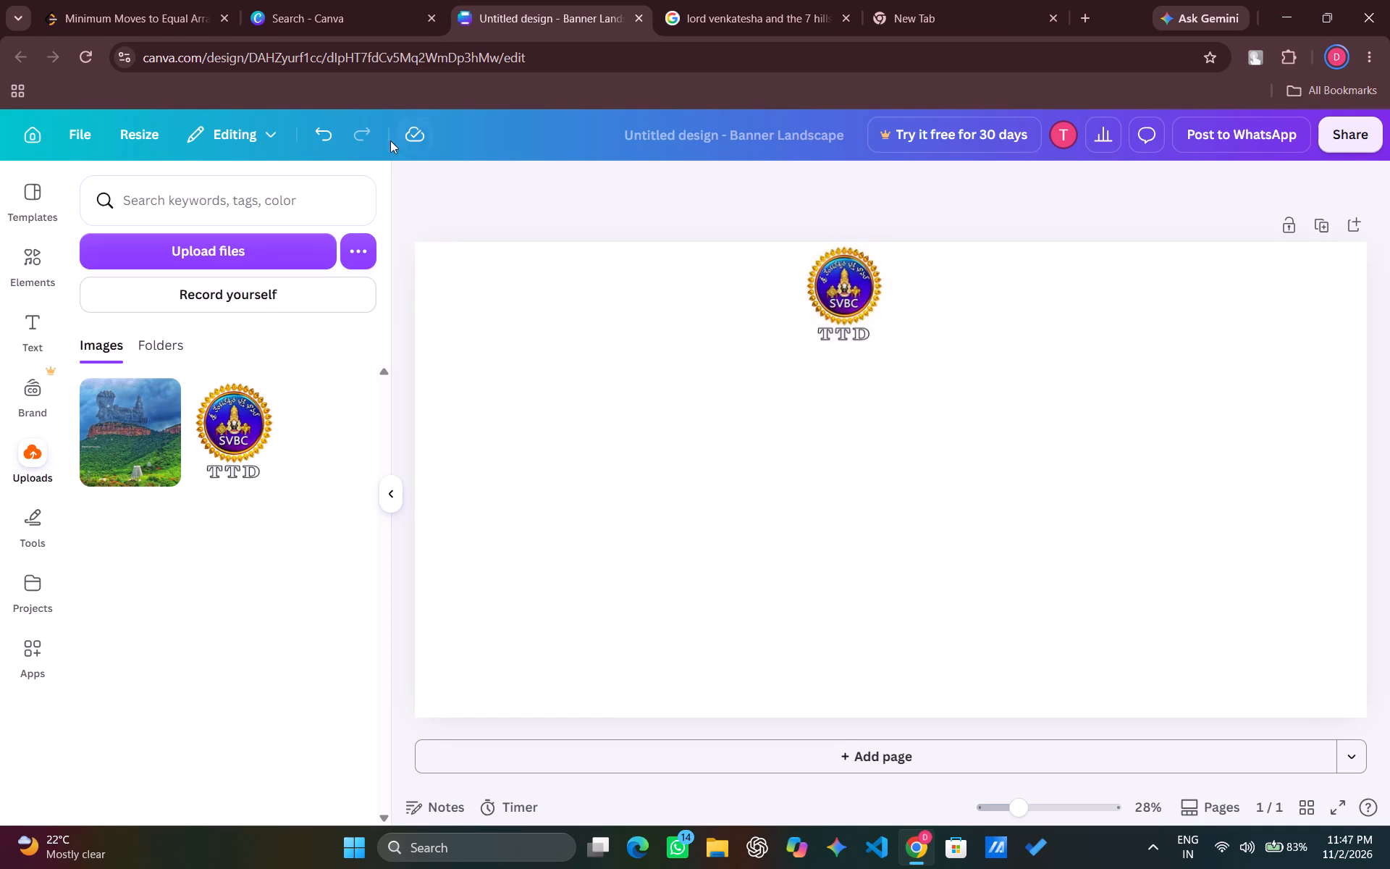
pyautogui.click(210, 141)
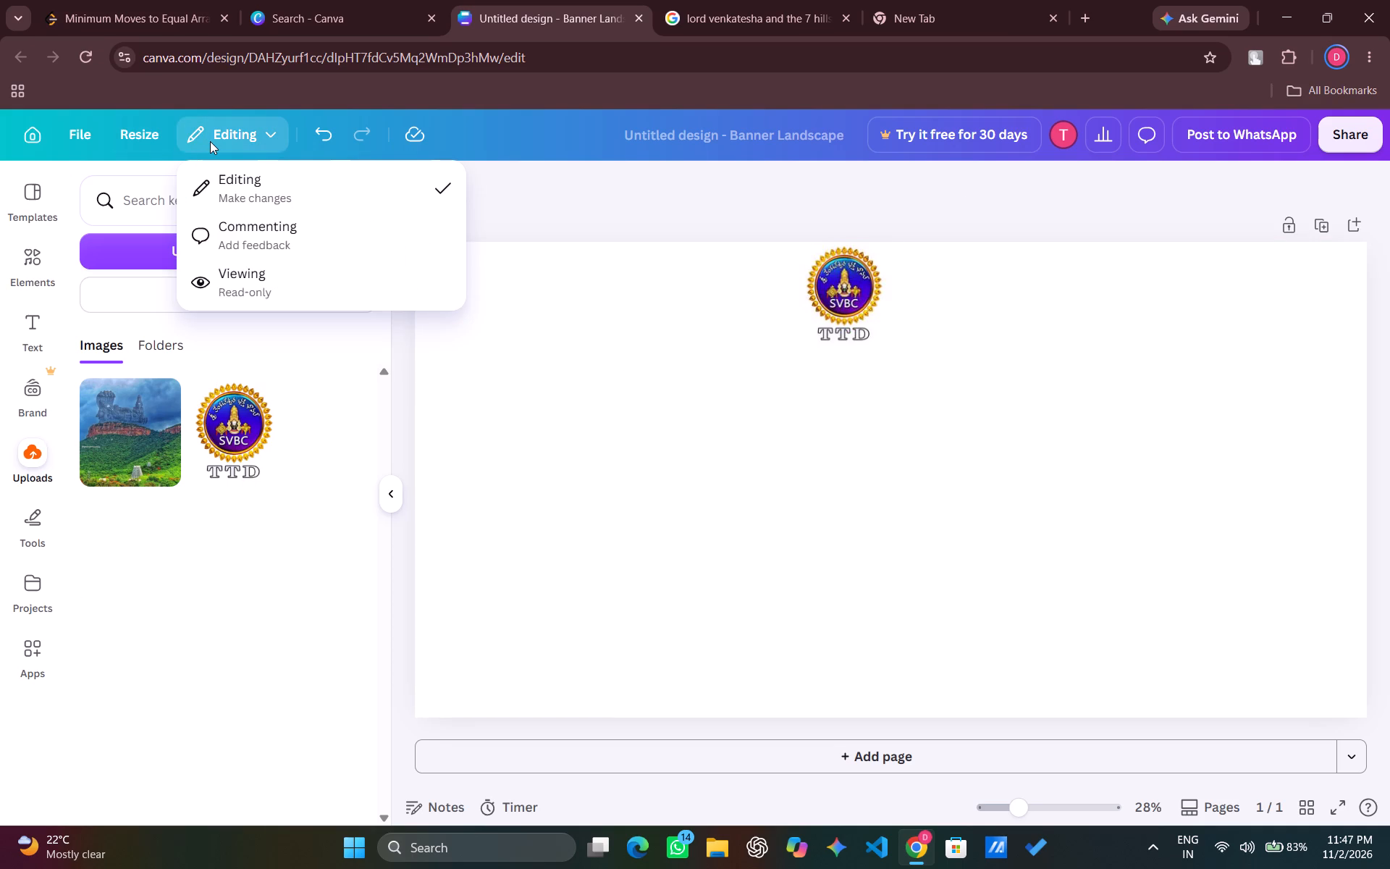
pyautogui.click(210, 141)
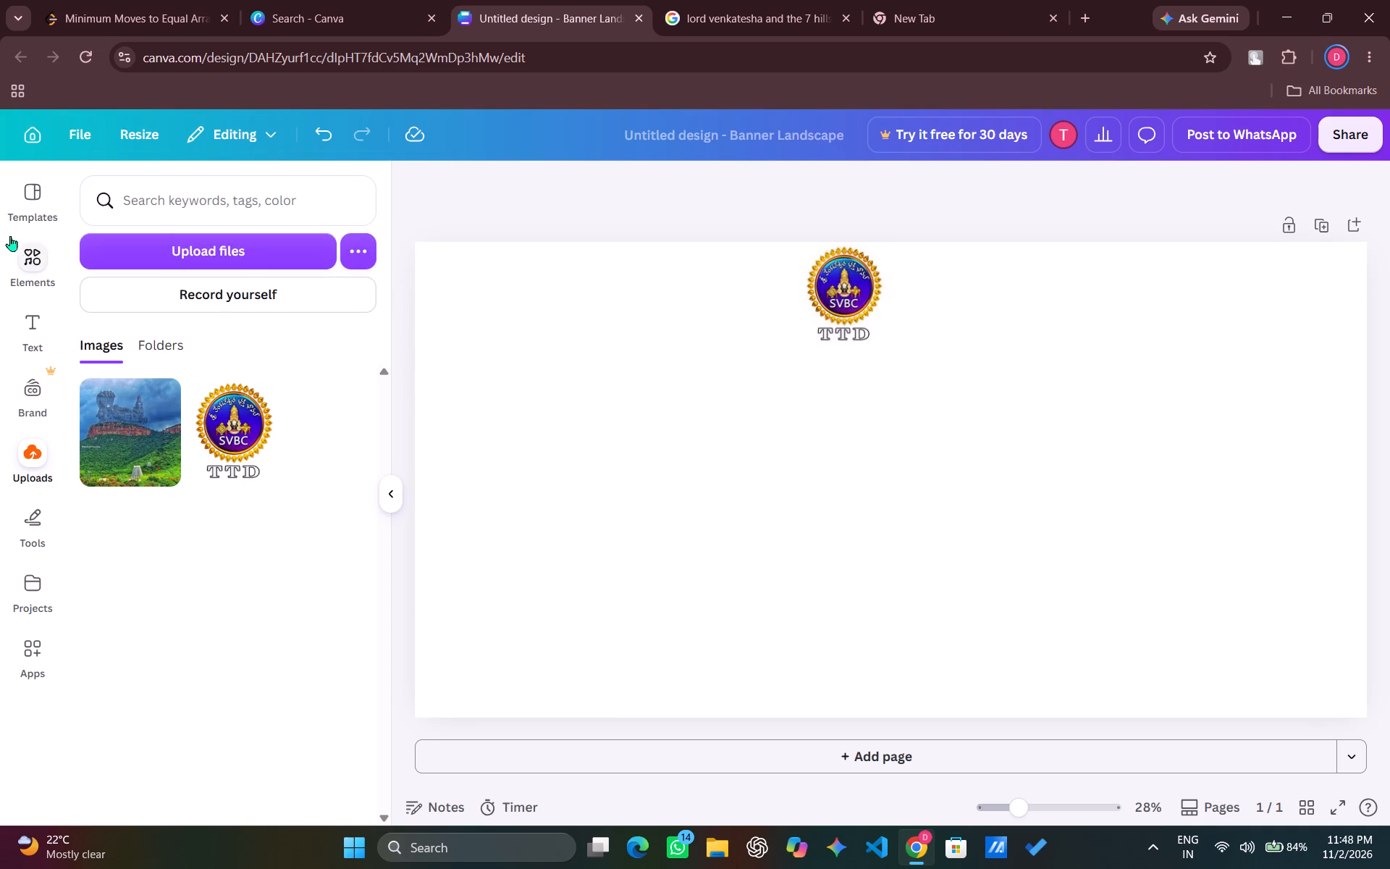
# Search Google in a new tab for "how to place a background for a banner in canva".
pyautogui.click(875, 6)
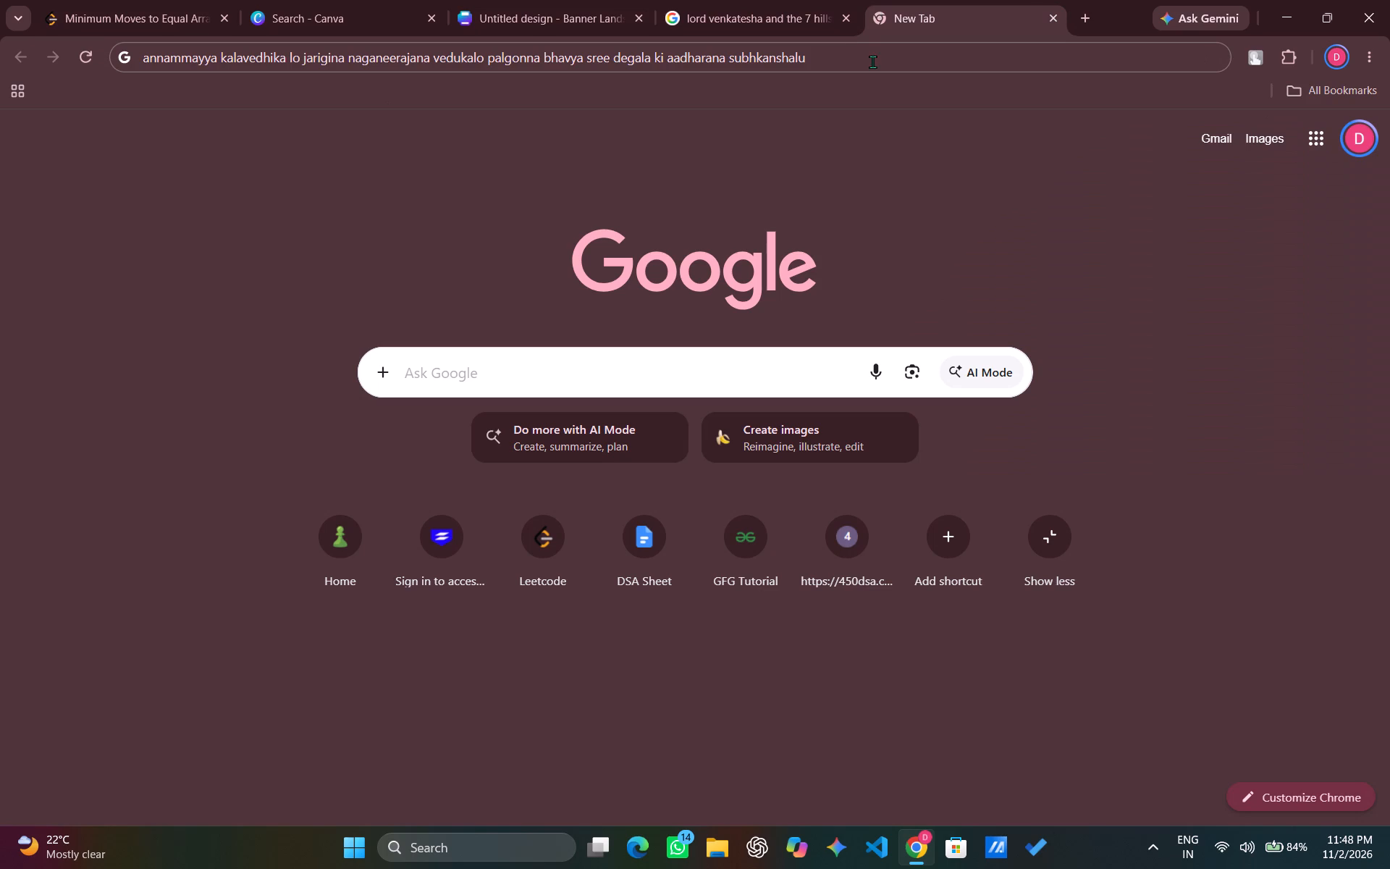
pyautogui.click(1088, 19)
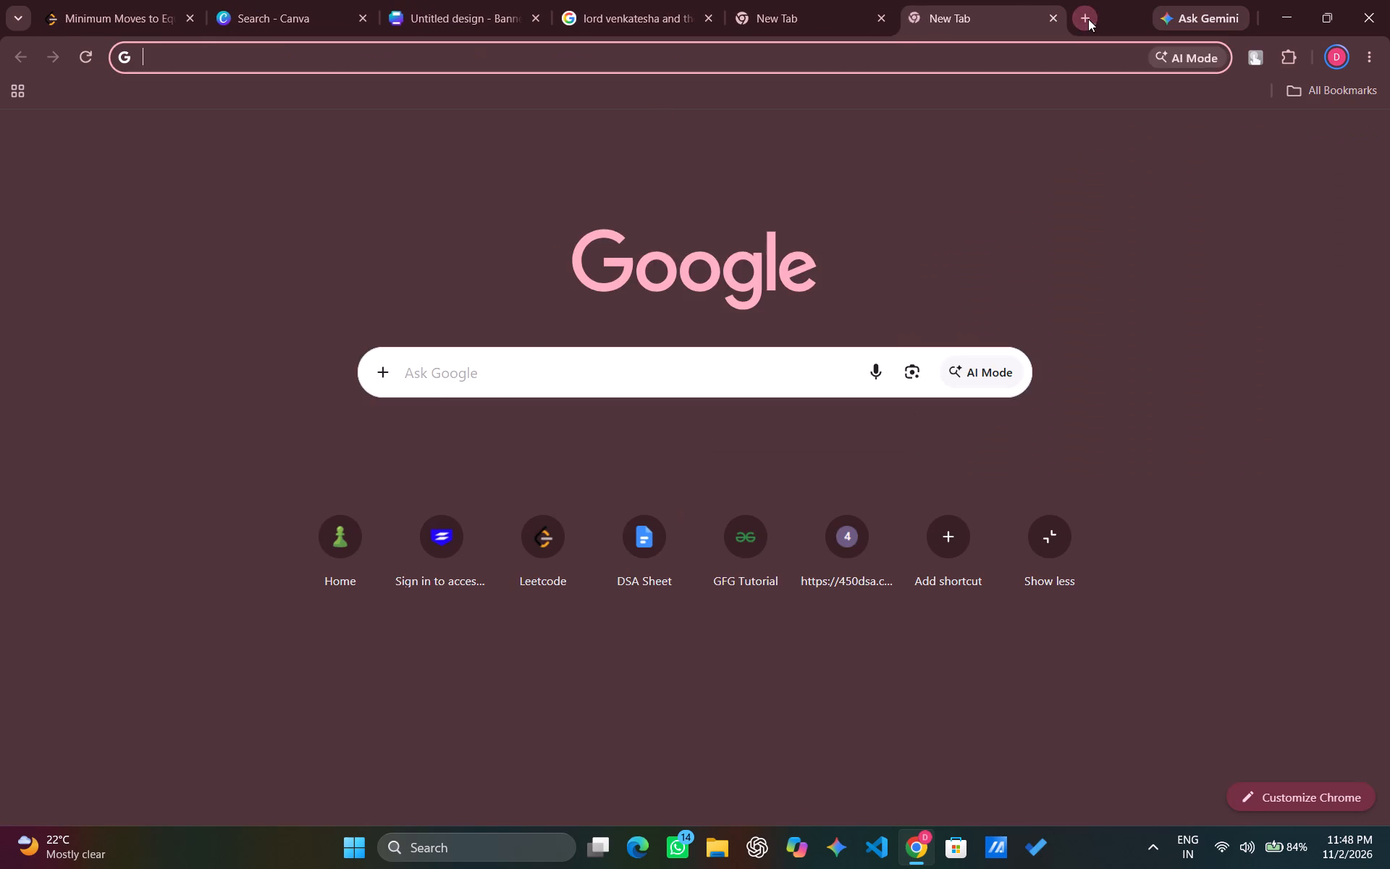
pyautogui.write('how r')
pyautogui.press('BackSpace')
pyautogui.write('to')
pyautogui.press('space')
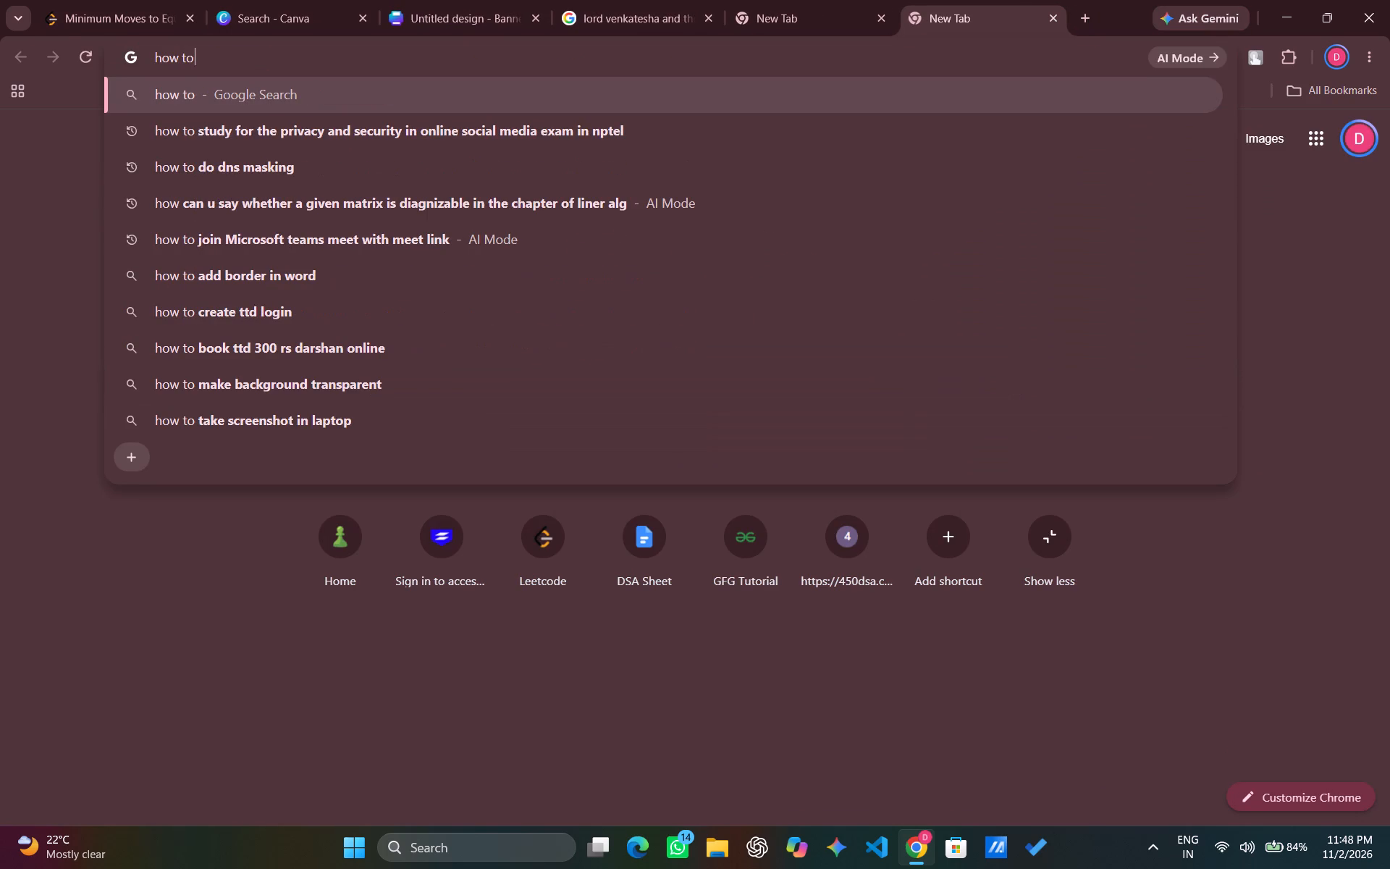
pyautogui.write('place a')
pyautogui.press('space')
pyautogui.write('back')
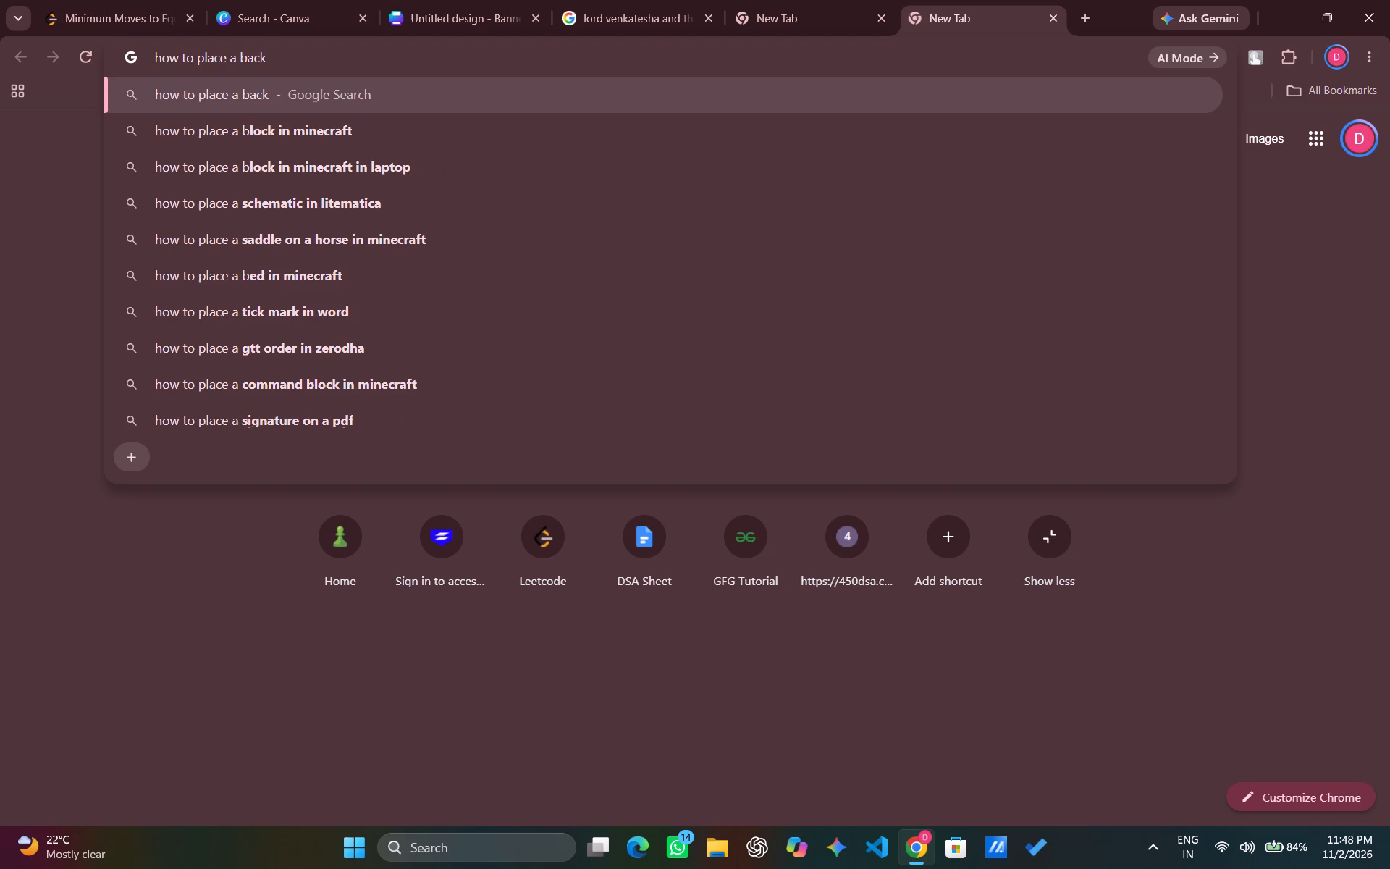
pyautogui.write('ground for')
pyautogui.press('space')
pyautogui.write('an')
pyautogui.press('space')
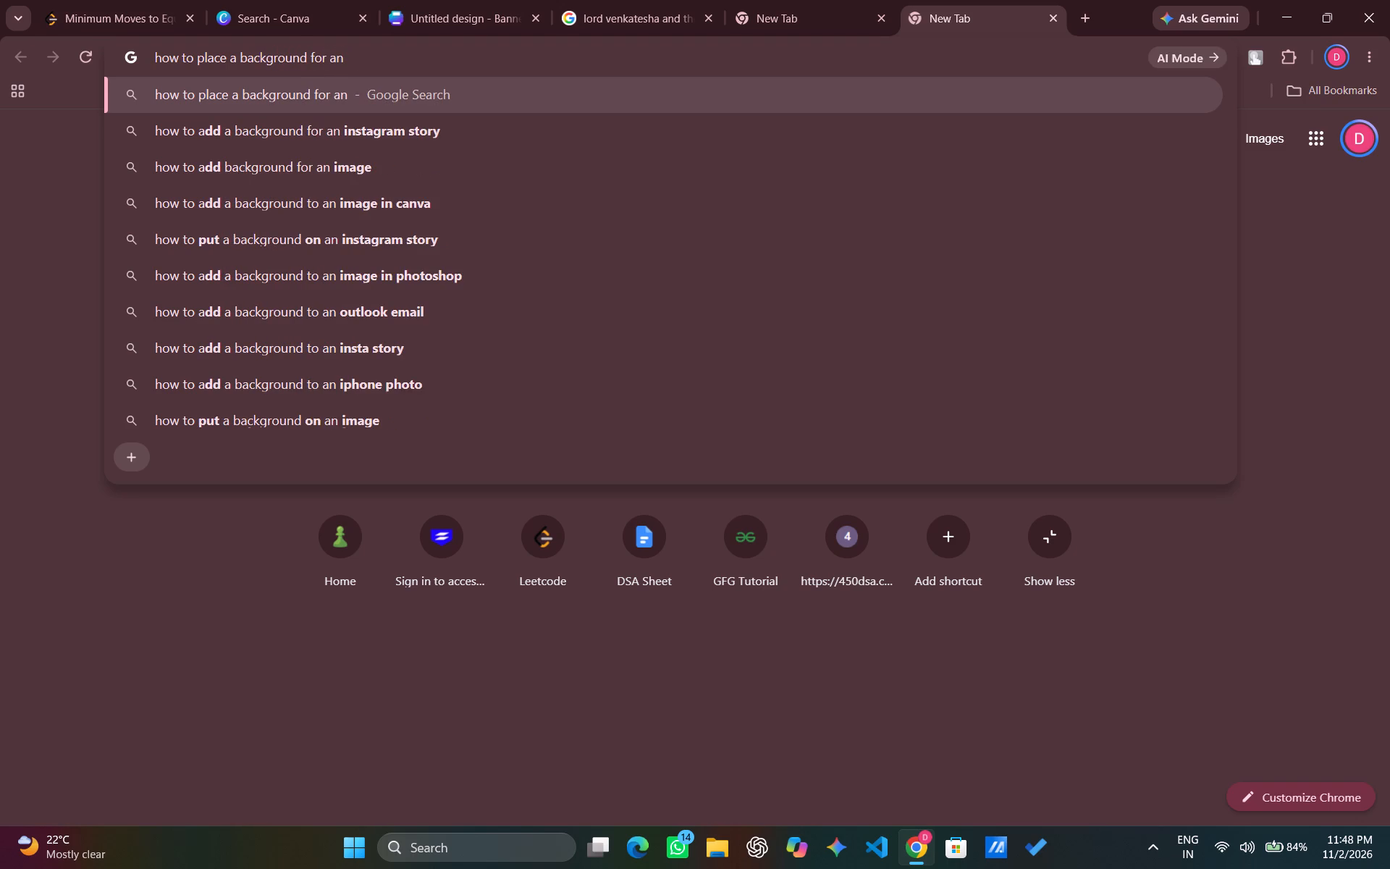
pyautogui.press('BackSpace')
pyautogui.press('BackSpace')
pyautogui.press('space')
pyautogui.write('ba')
pyautogui.write('nner in')
pyautogui.press('space')
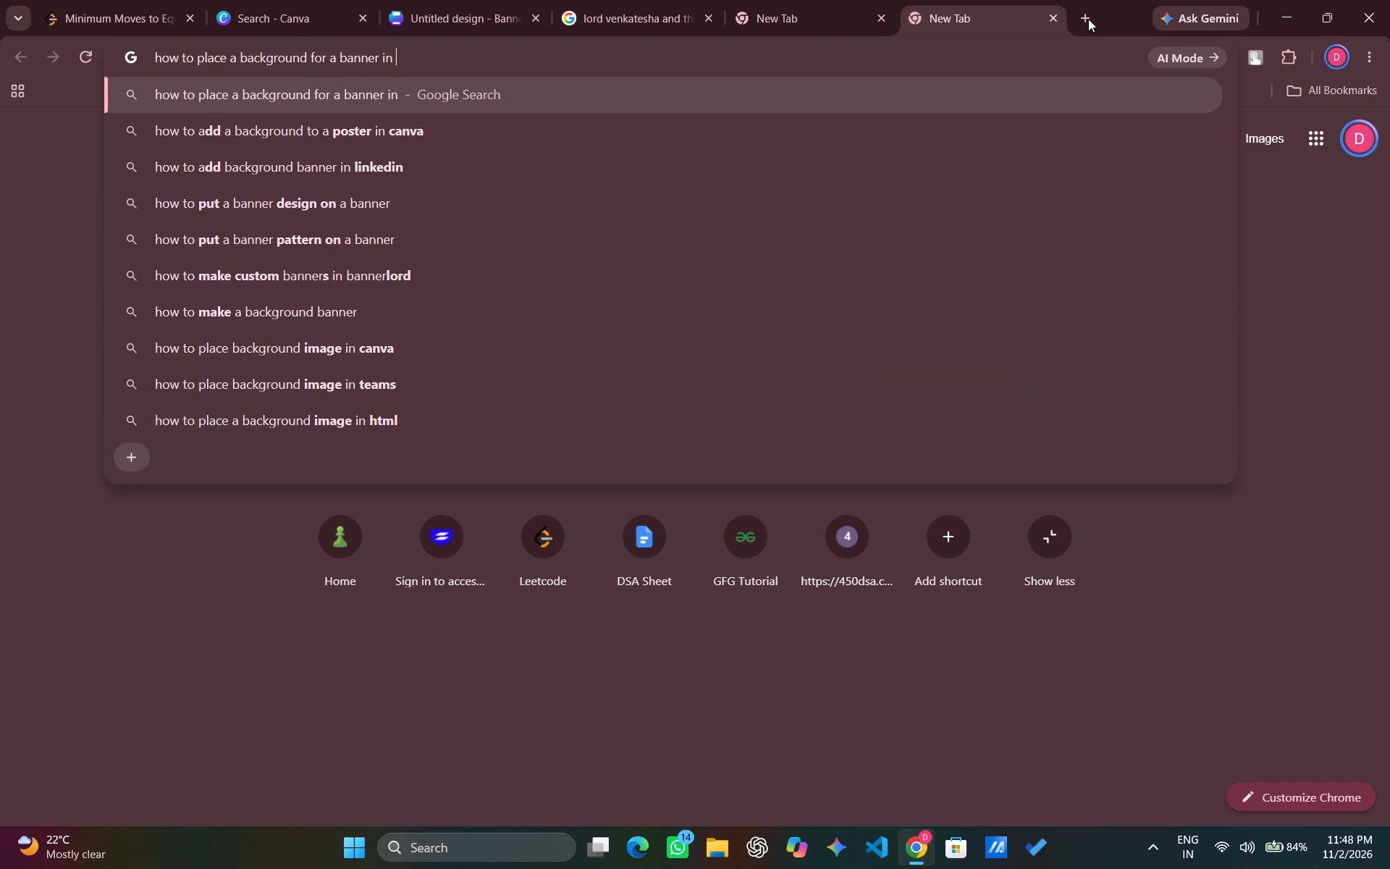
pyautogui.write('cans')
pyautogui.press('BackSpace')
pyautogui.write('va')
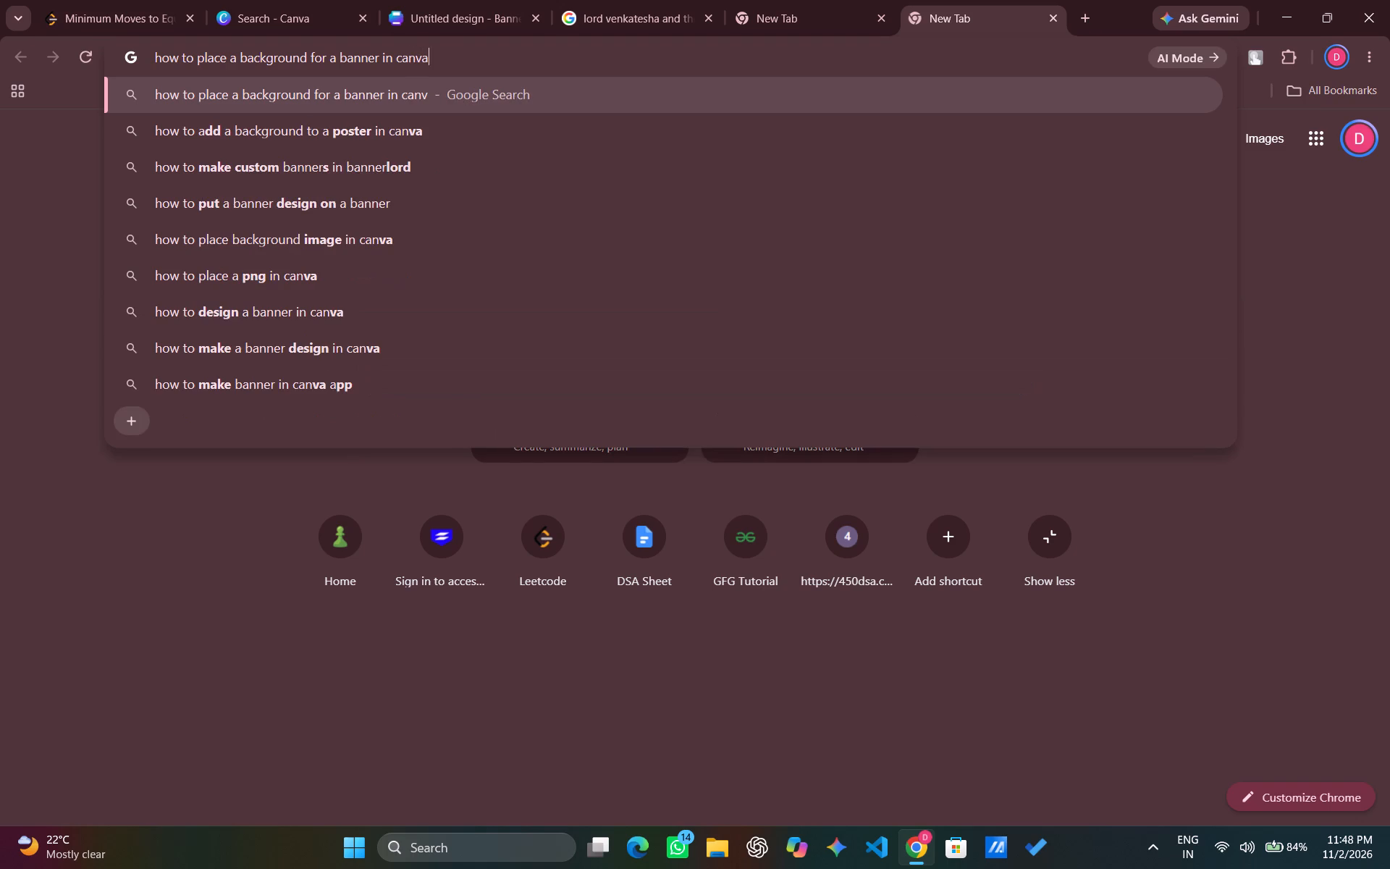
pyautogui.press('space')
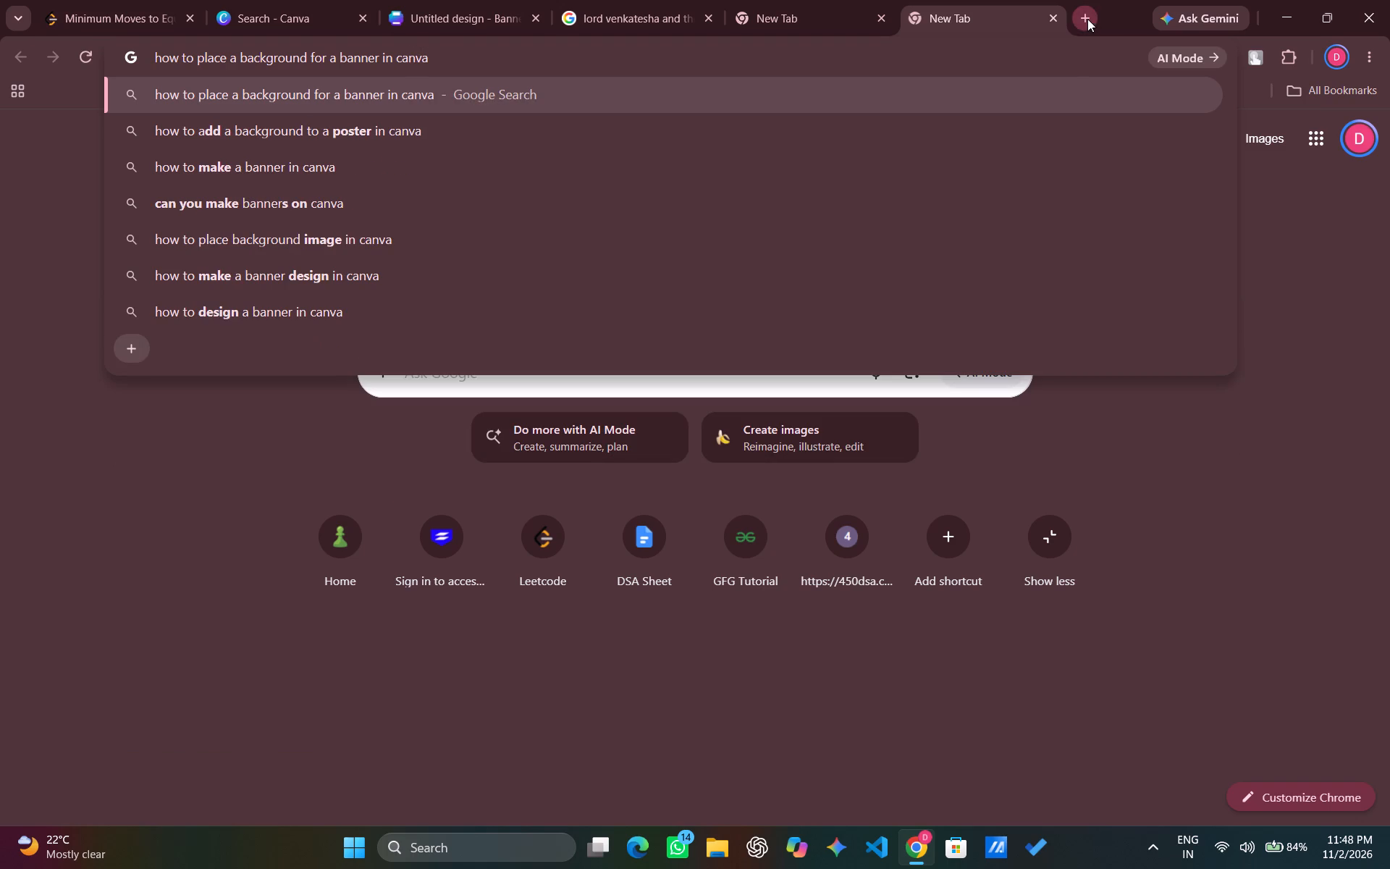
pyautogui.press('Return')
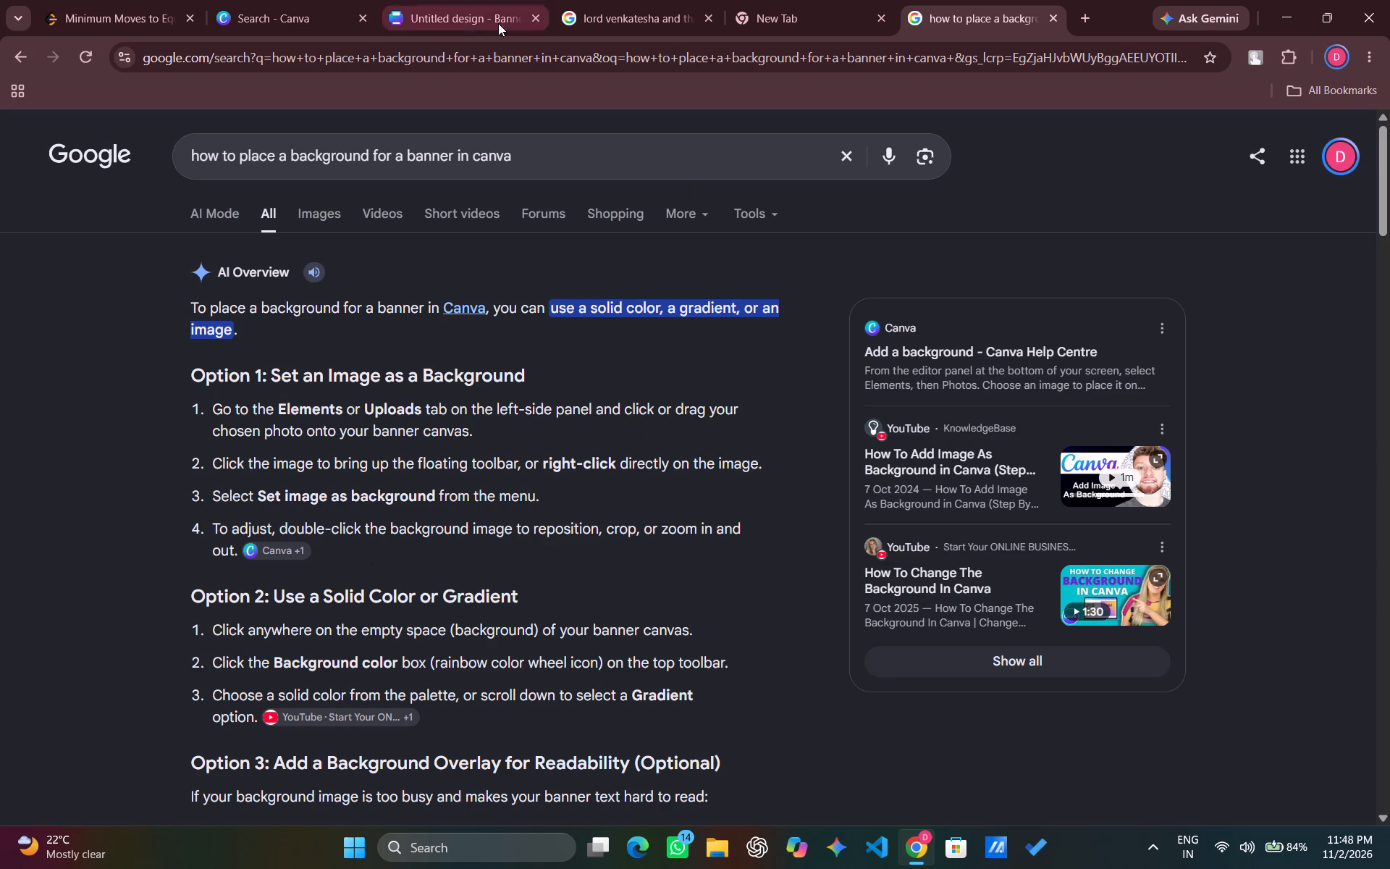
# Check the uploaded hills picture's options in the Canva design for a background setting, and reread the search result's background instructions.
pyautogui.click(465, 18)
pyautogui.rightClick(156, 442)
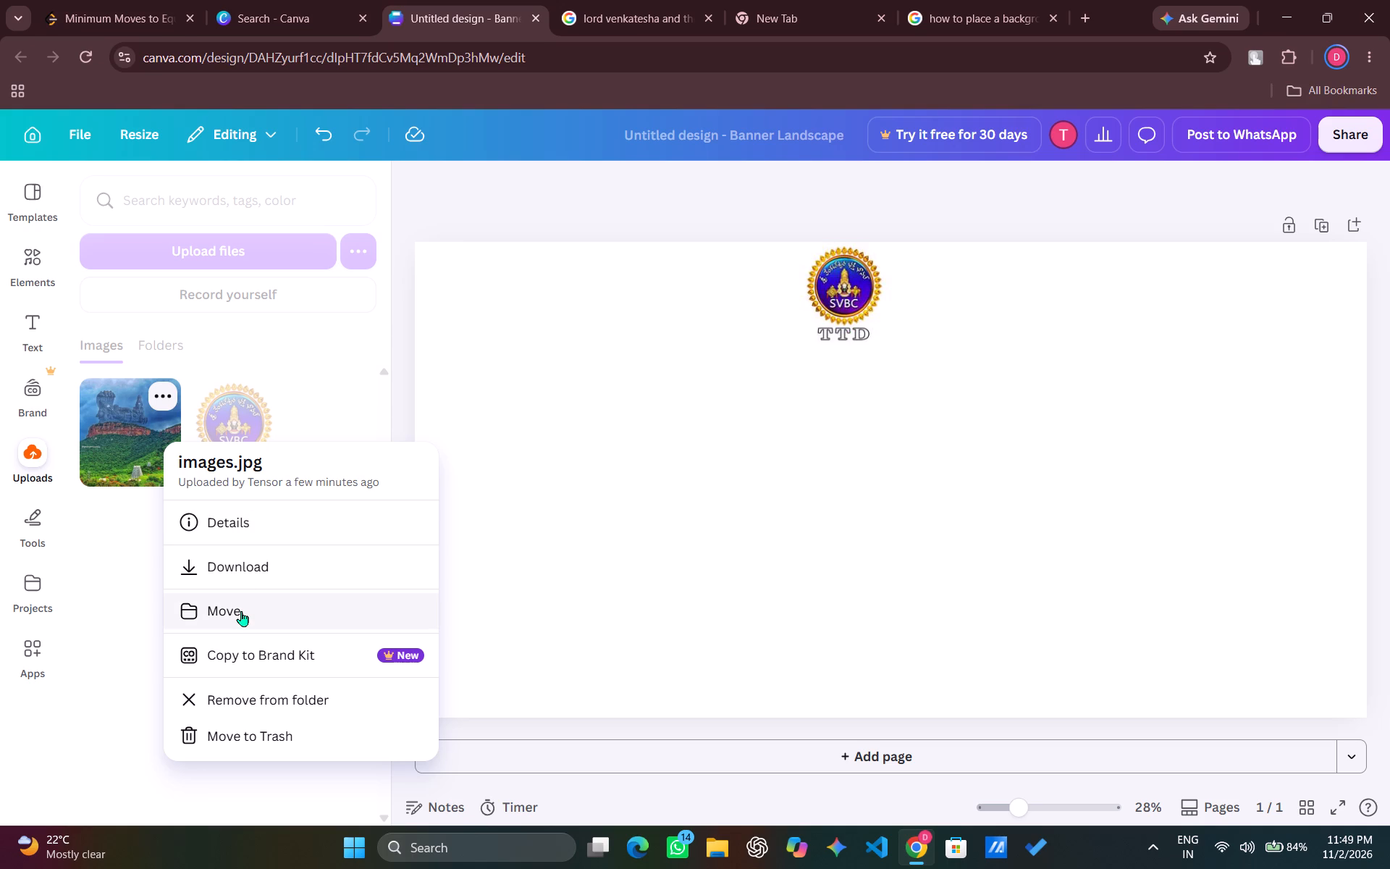
pyautogui.click(724, 553)
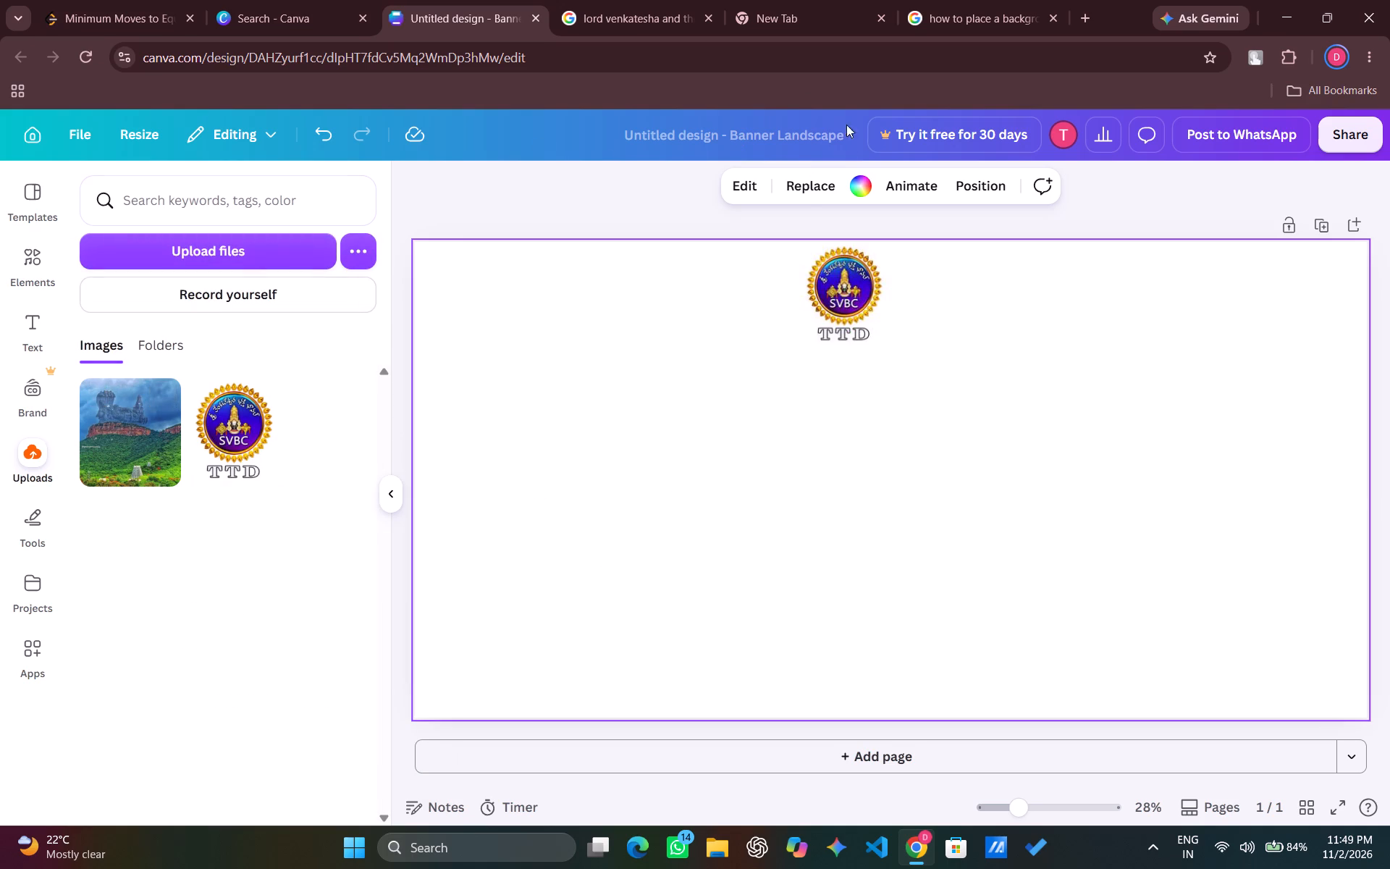
pyautogui.click(961, 0)
pyautogui.scroll(-1, 618, 313)
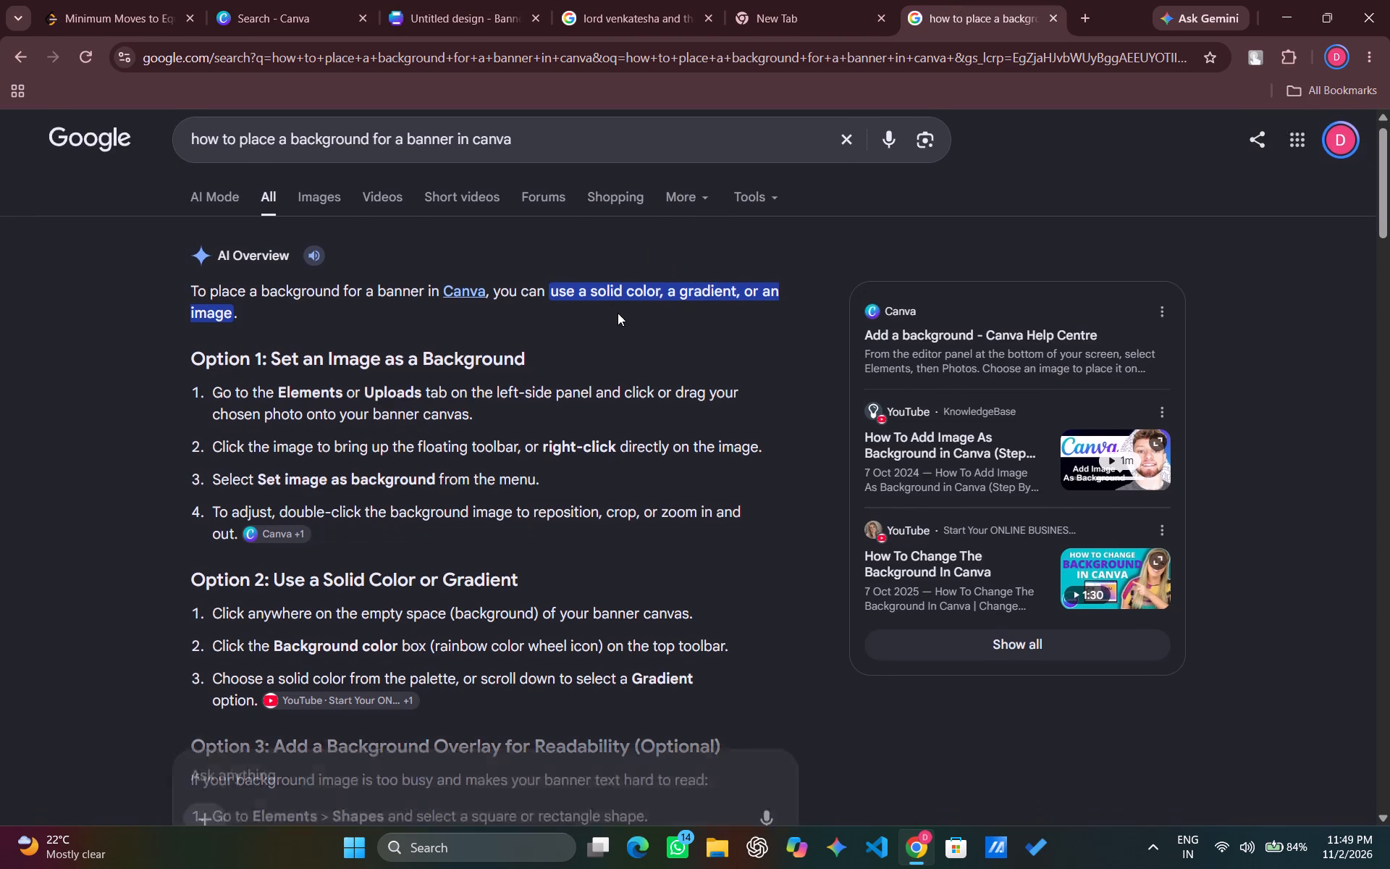
pyautogui.scroll(-1, 618, 313)
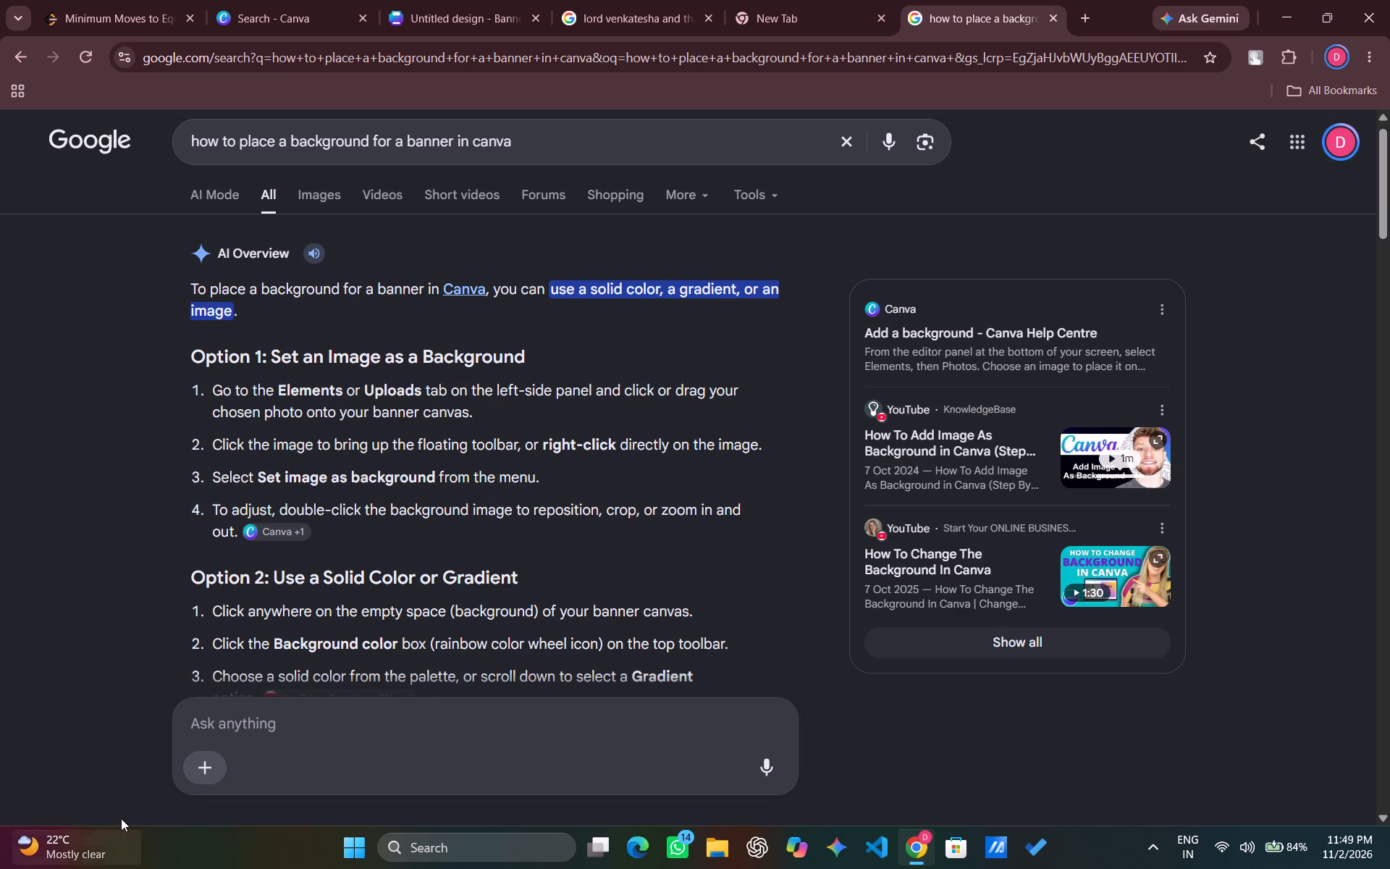
pyautogui.click(98, 864)
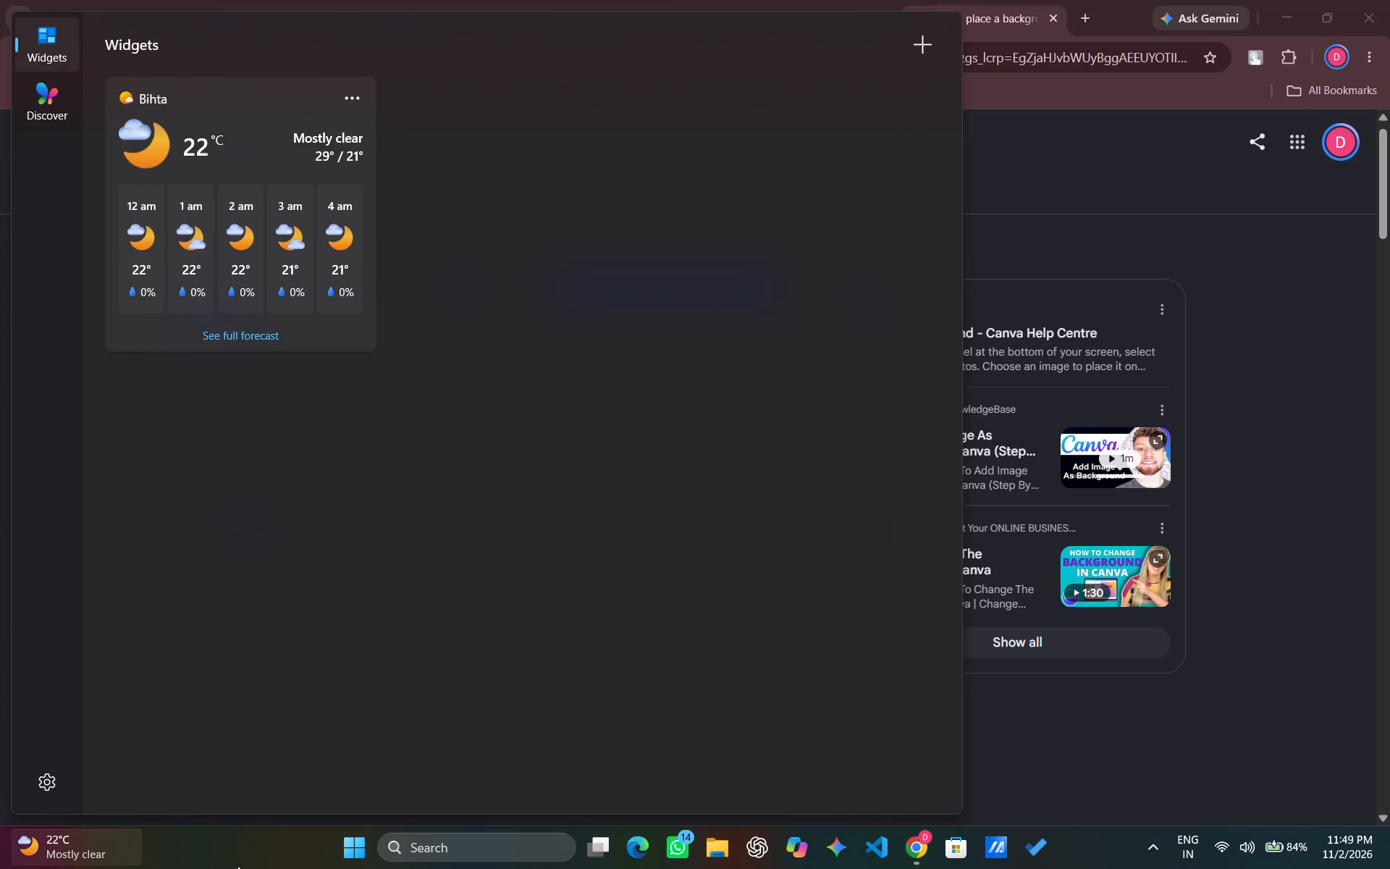
pyautogui.click(237, 865)
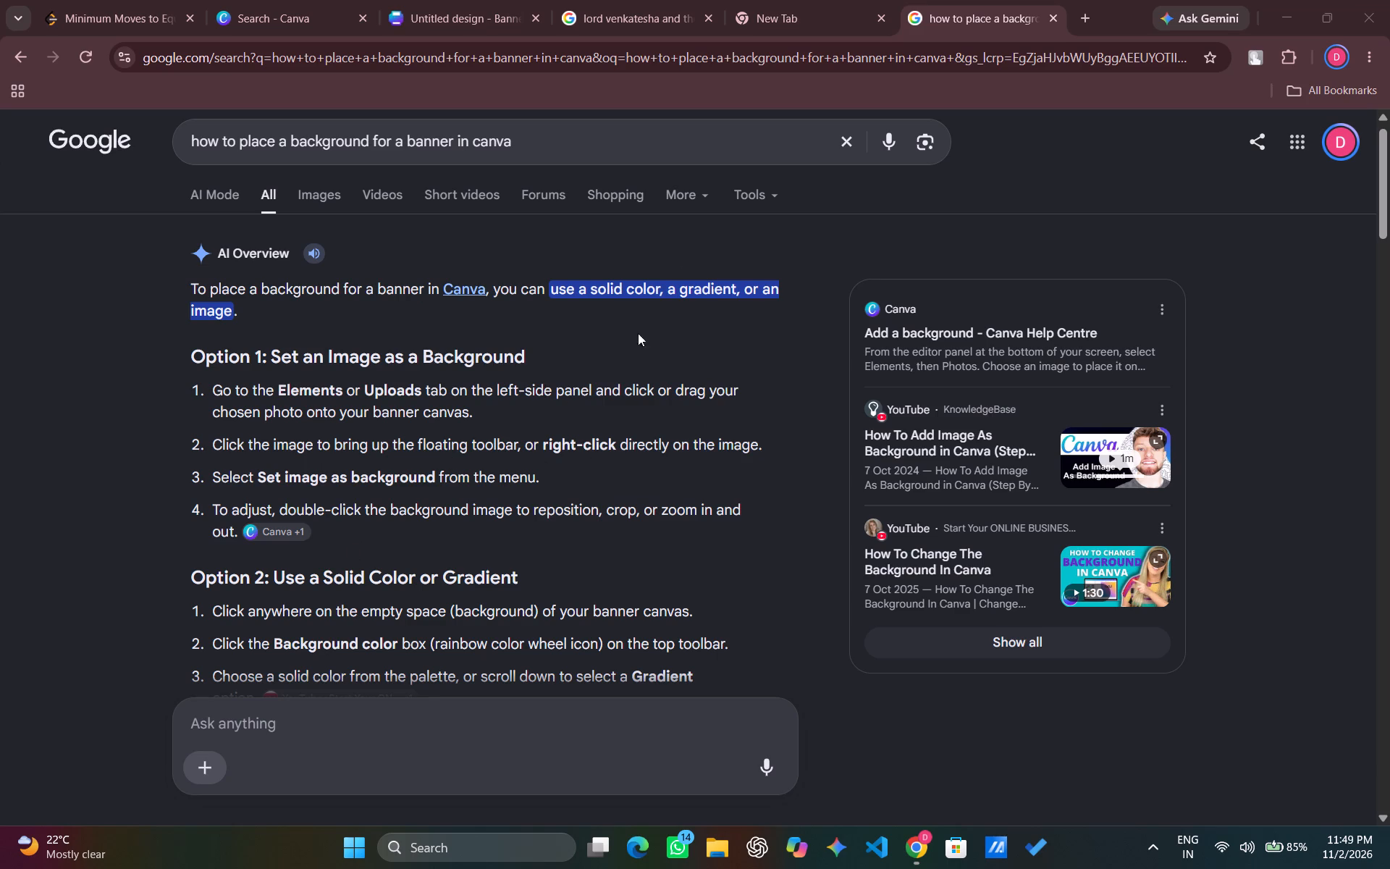
# Return to the Canva banner, add the uploaded Tirumala hills picture to the page and set it as the background.
pyautogui.click(427, 4)
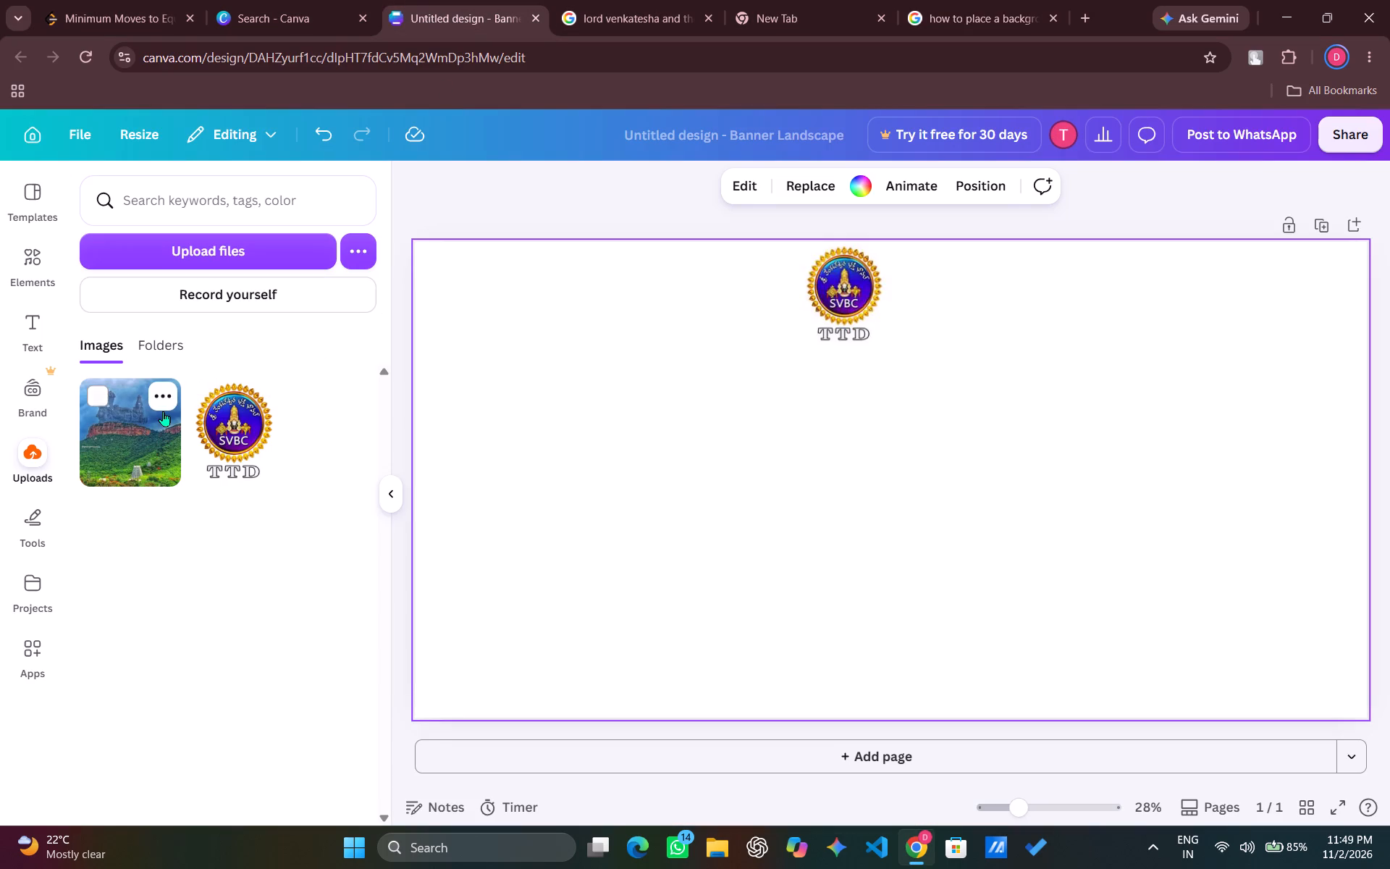
pyautogui.click(163, 411)
pyautogui.click(136, 451)
pyautogui.rightClick(136, 451)
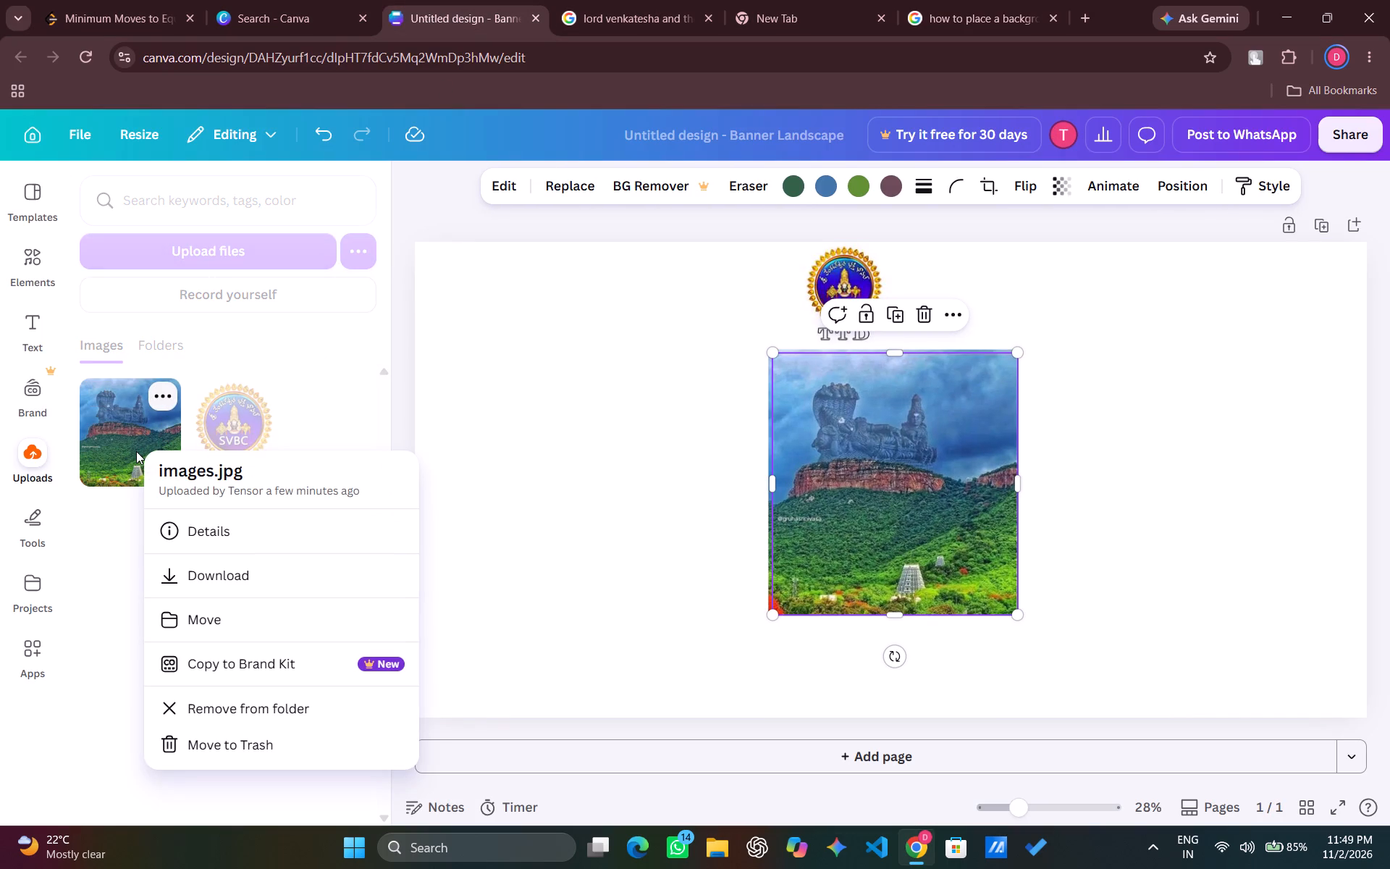
pyautogui.rightClick(903, 458)
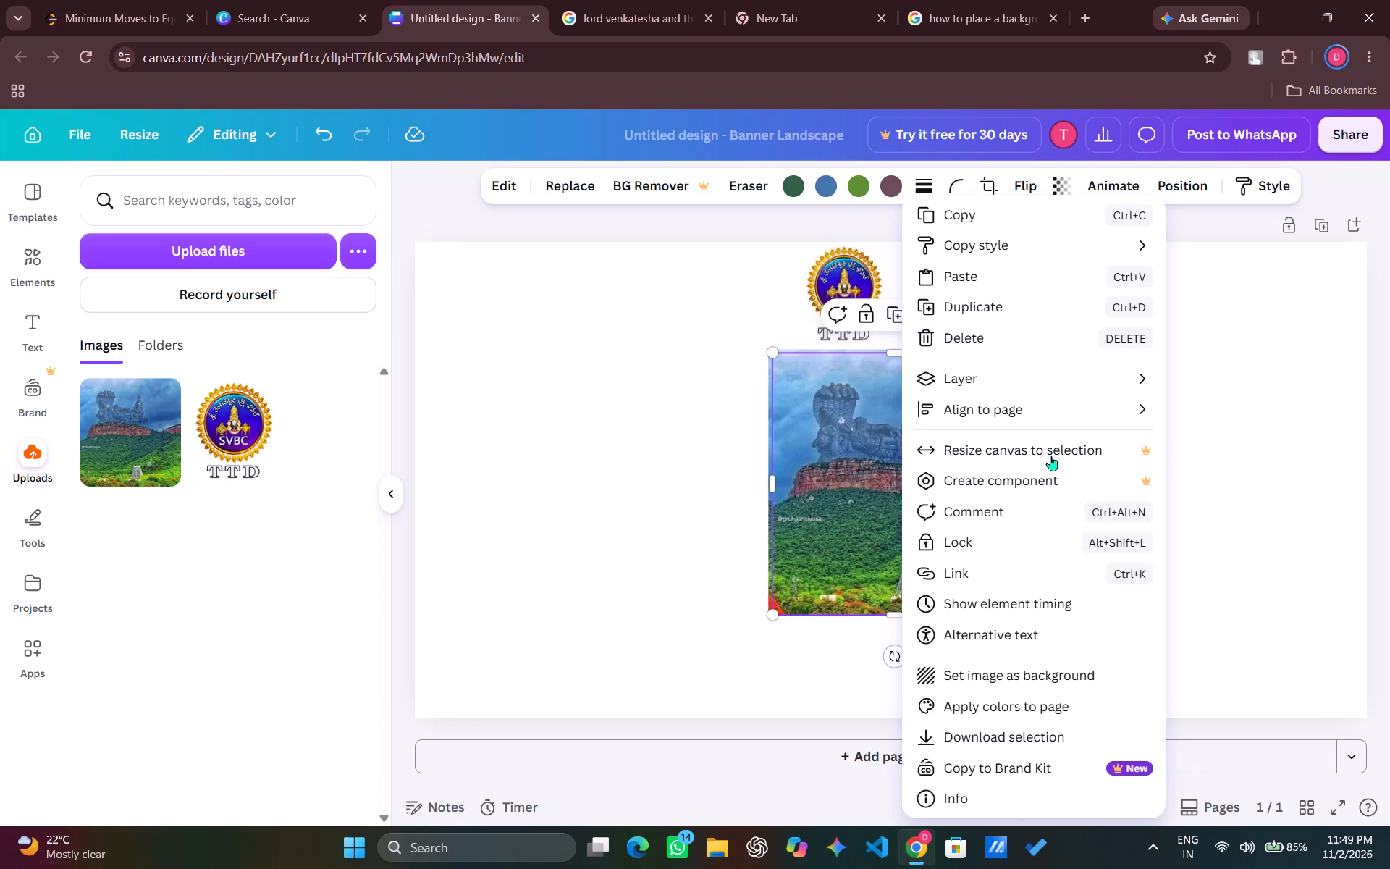
pyautogui.click(1001, 671)
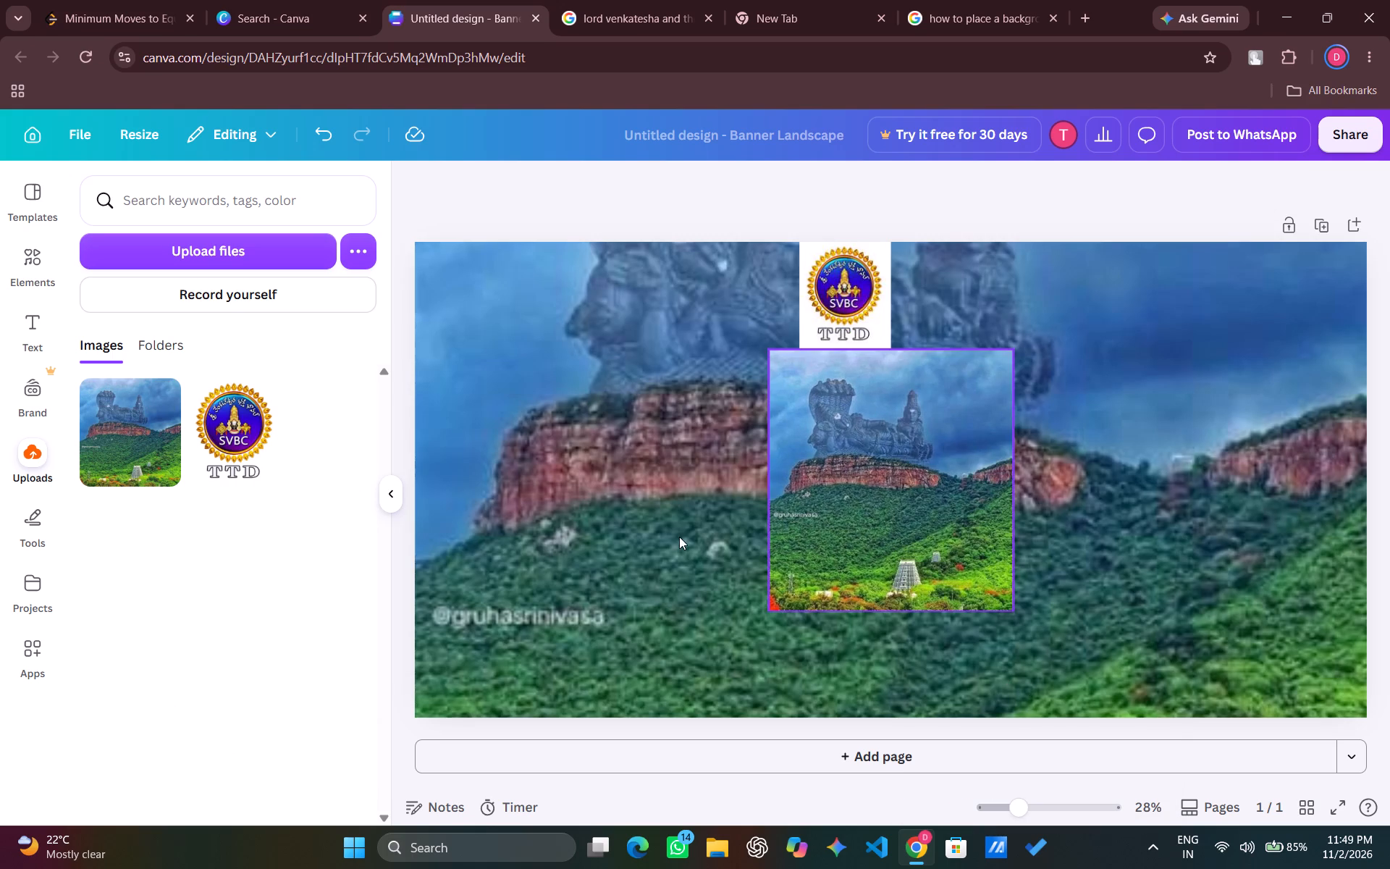
# Reposition the background picture within its crop, shifting it down so more of the reclining deity figure fits above the hills.
pyautogui.doubleClick(541, 409)
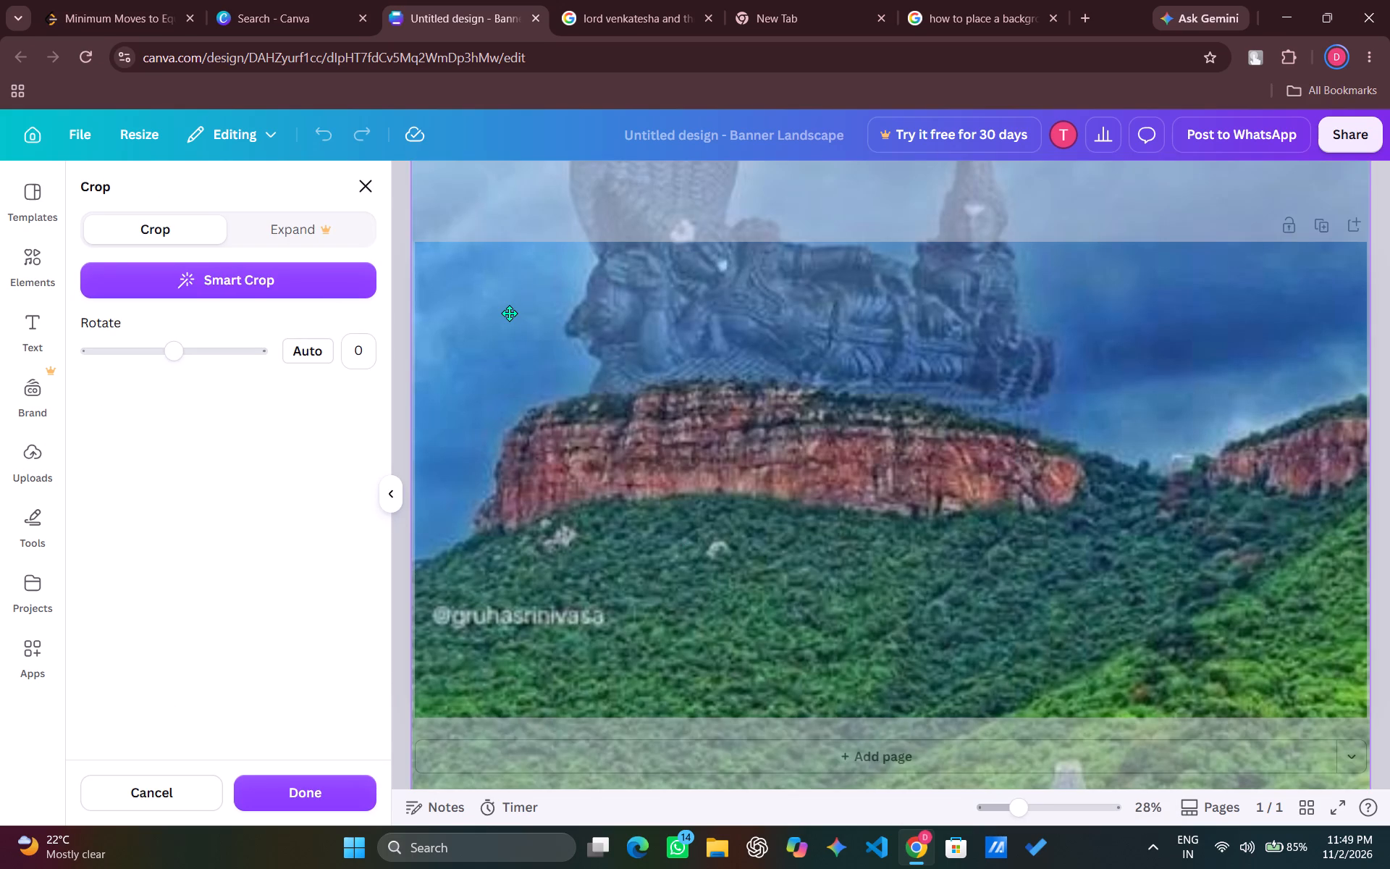
pyautogui.click(510, 314)
pyautogui.doubleClick(510, 314)
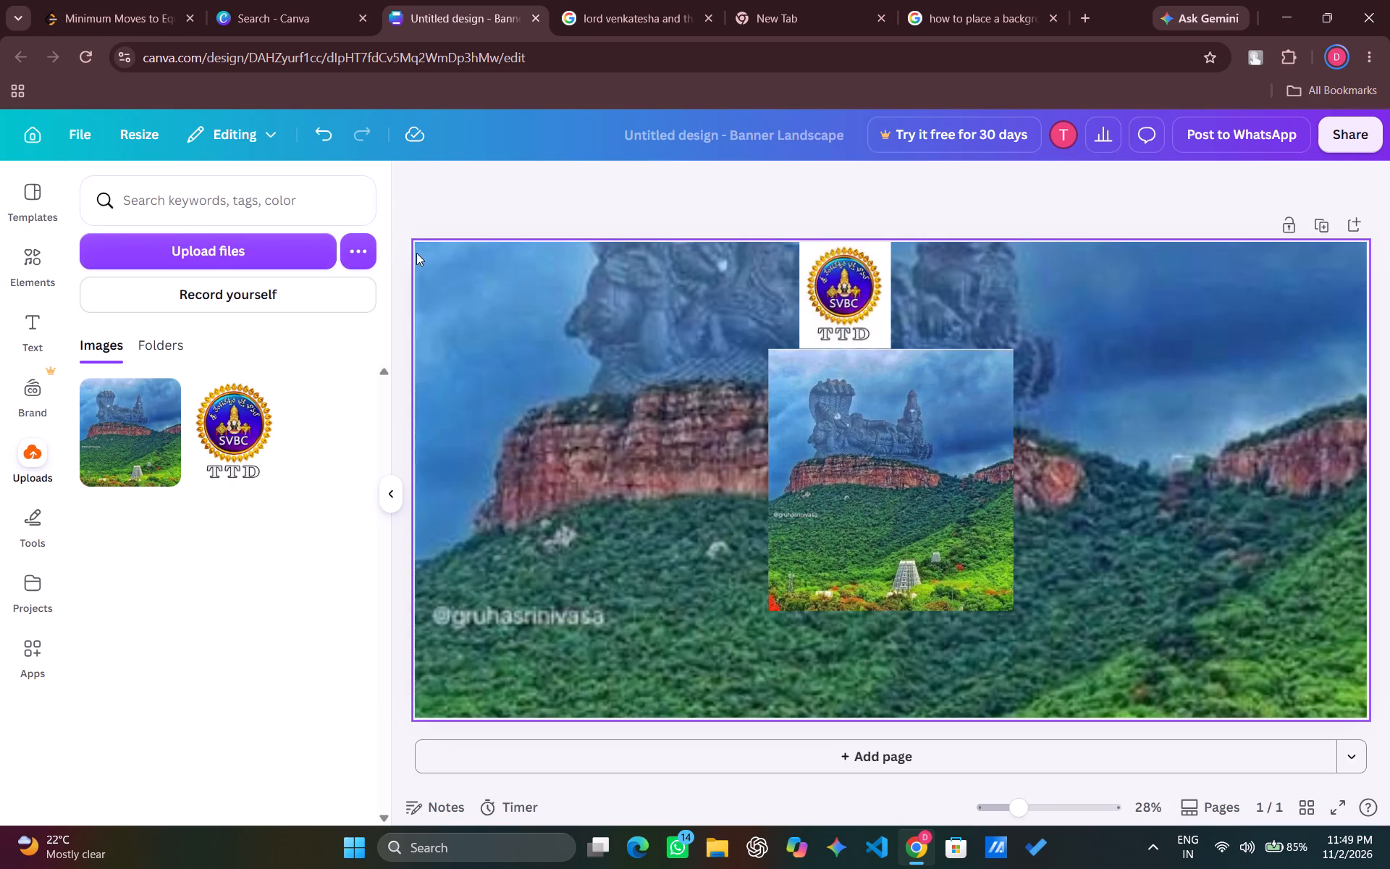
pyautogui.doubleClick(442, 259)
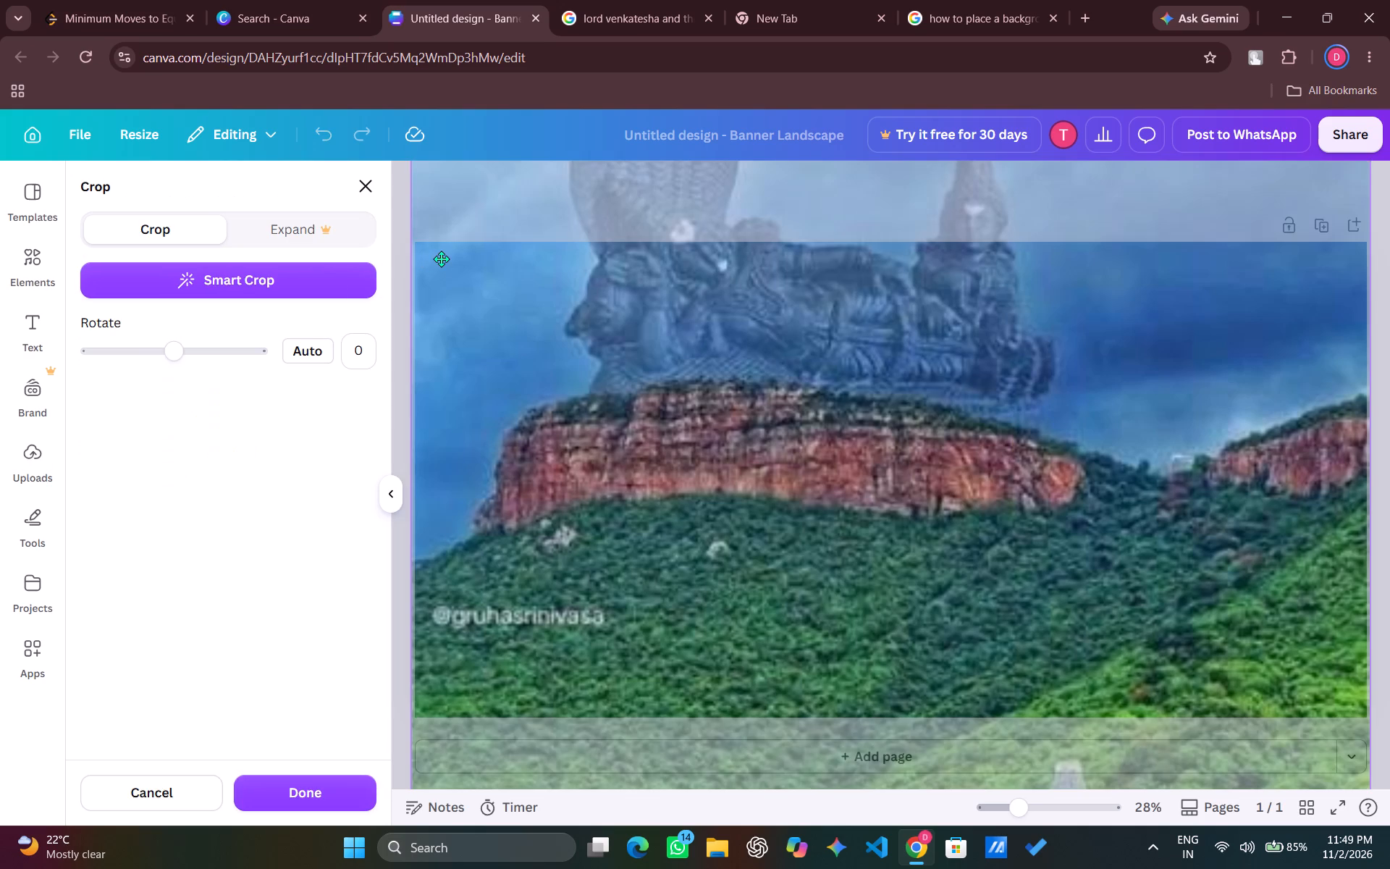
pyautogui.scroll(1, 485, 318)
pyautogui.scroll(-4, 643, 621)
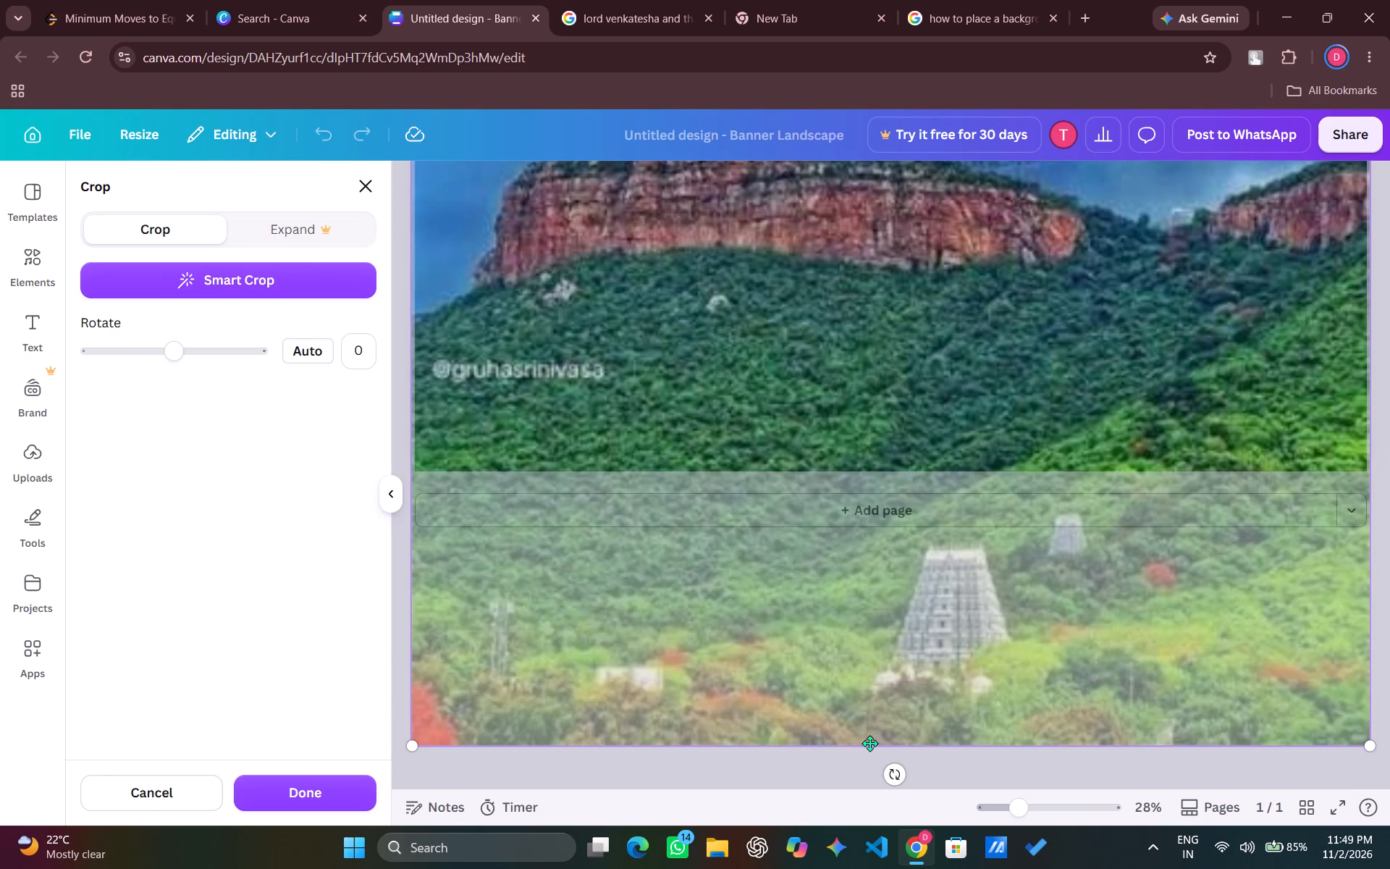
pyautogui.moveTo(413, 747); pyautogui.dragTo(411, 692)
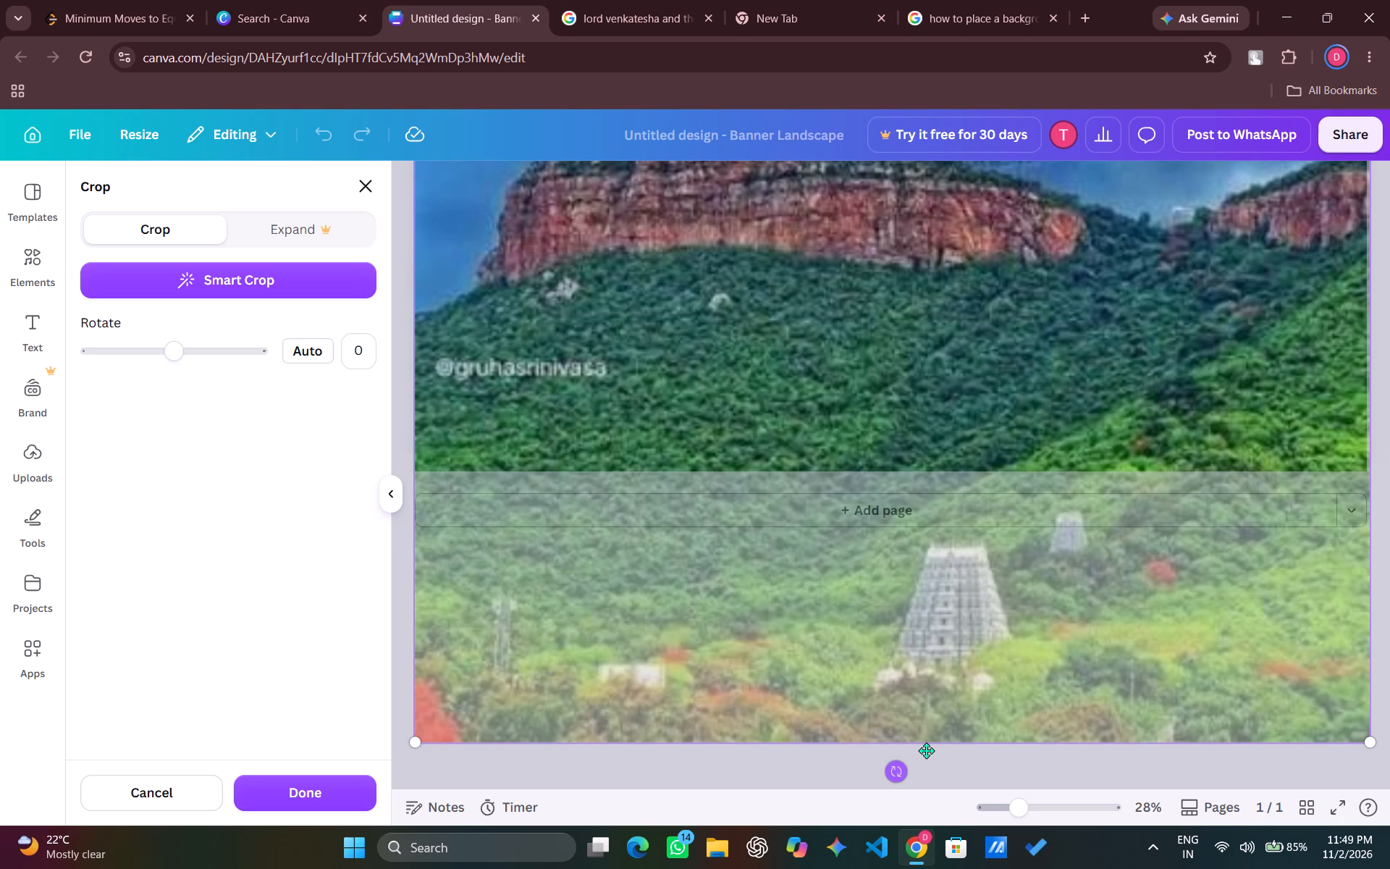
pyautogui.moveTo(927, 751); pyautogui.dragTo(927, 742)
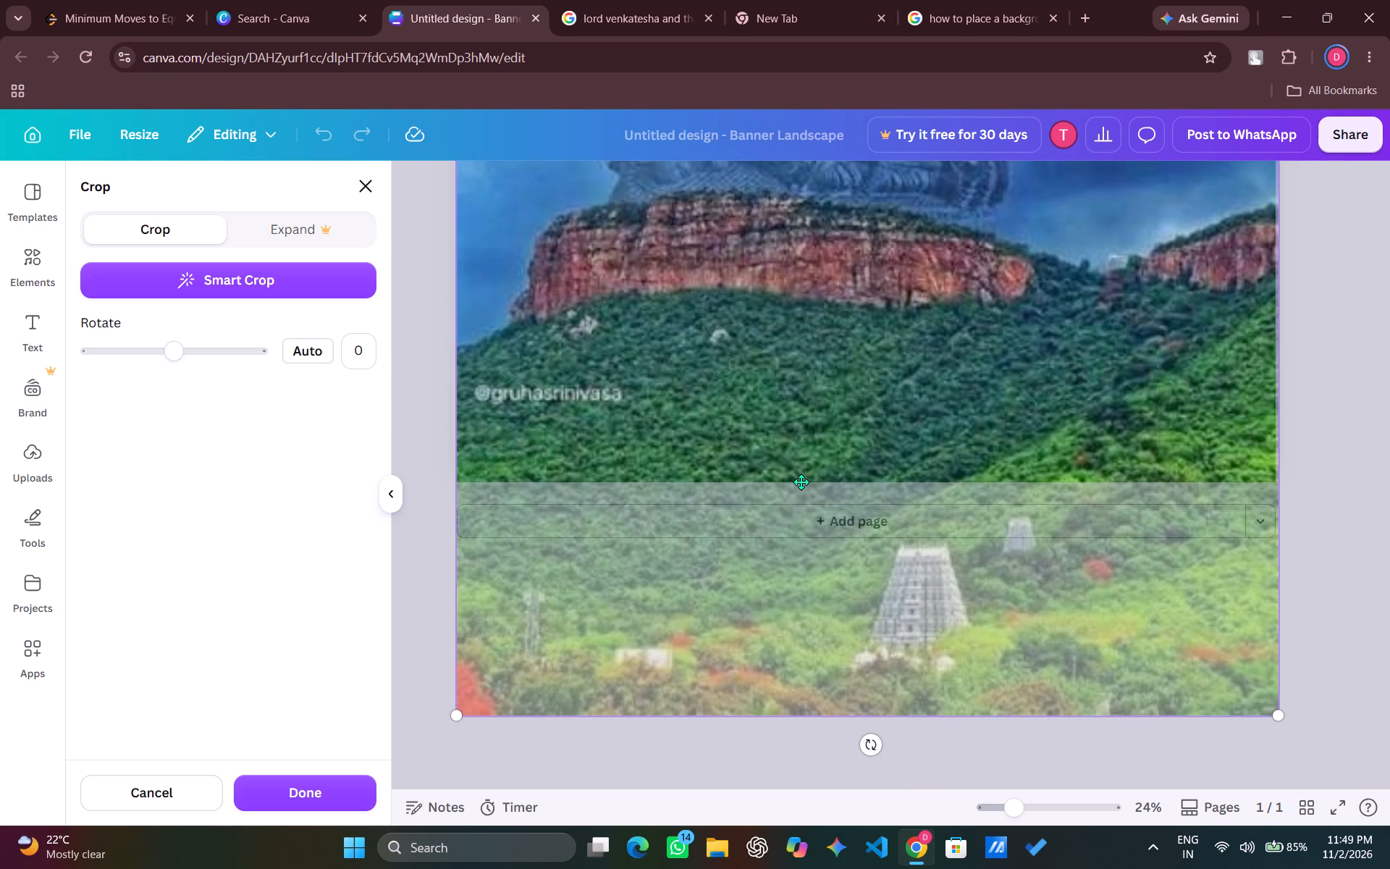
pyautogui.scroll(1, 723, 386)
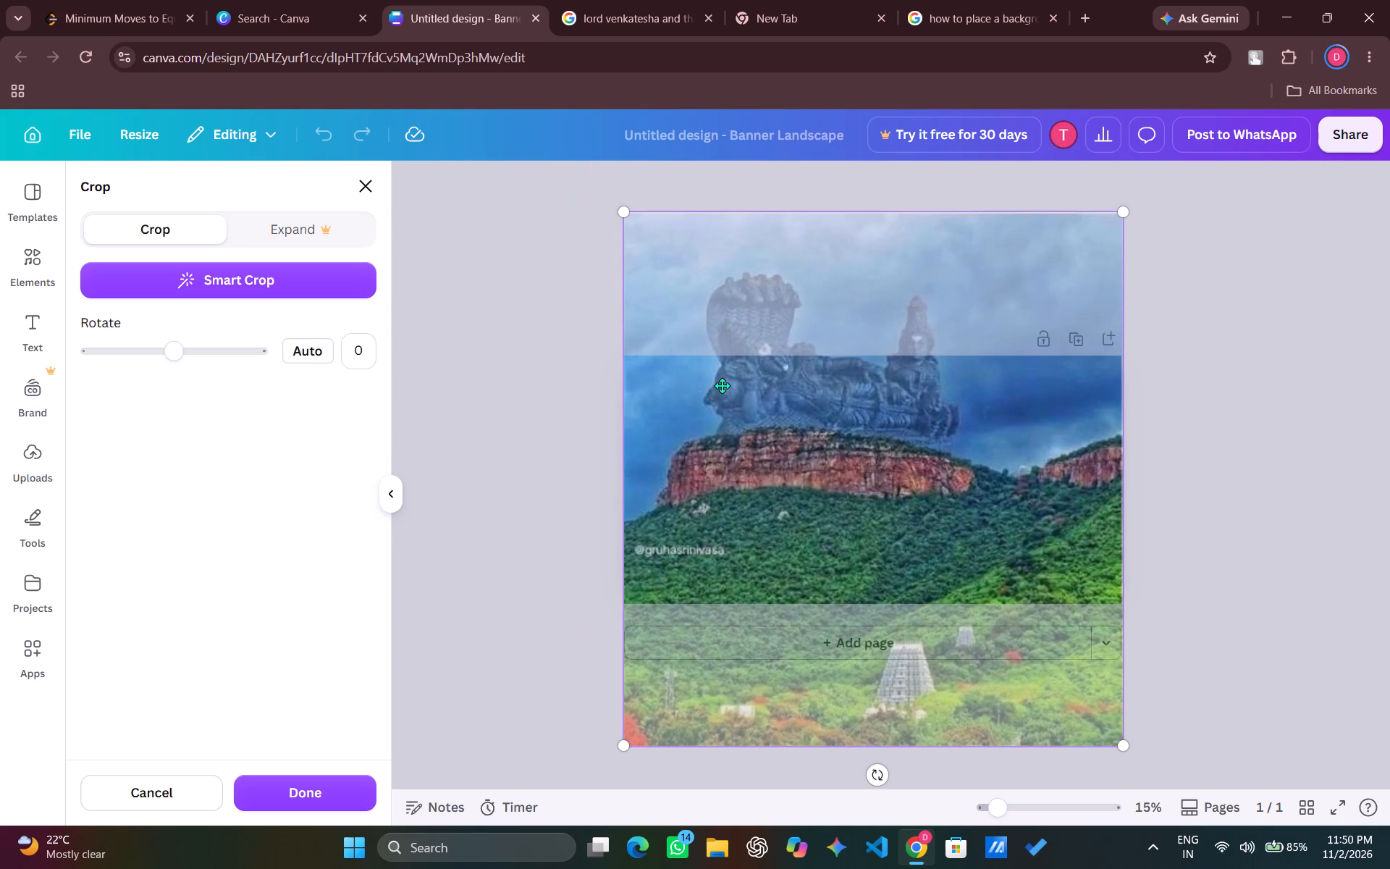
pyautogui.moveTo(783, 428); pyautogui.dragTo(794, 502)
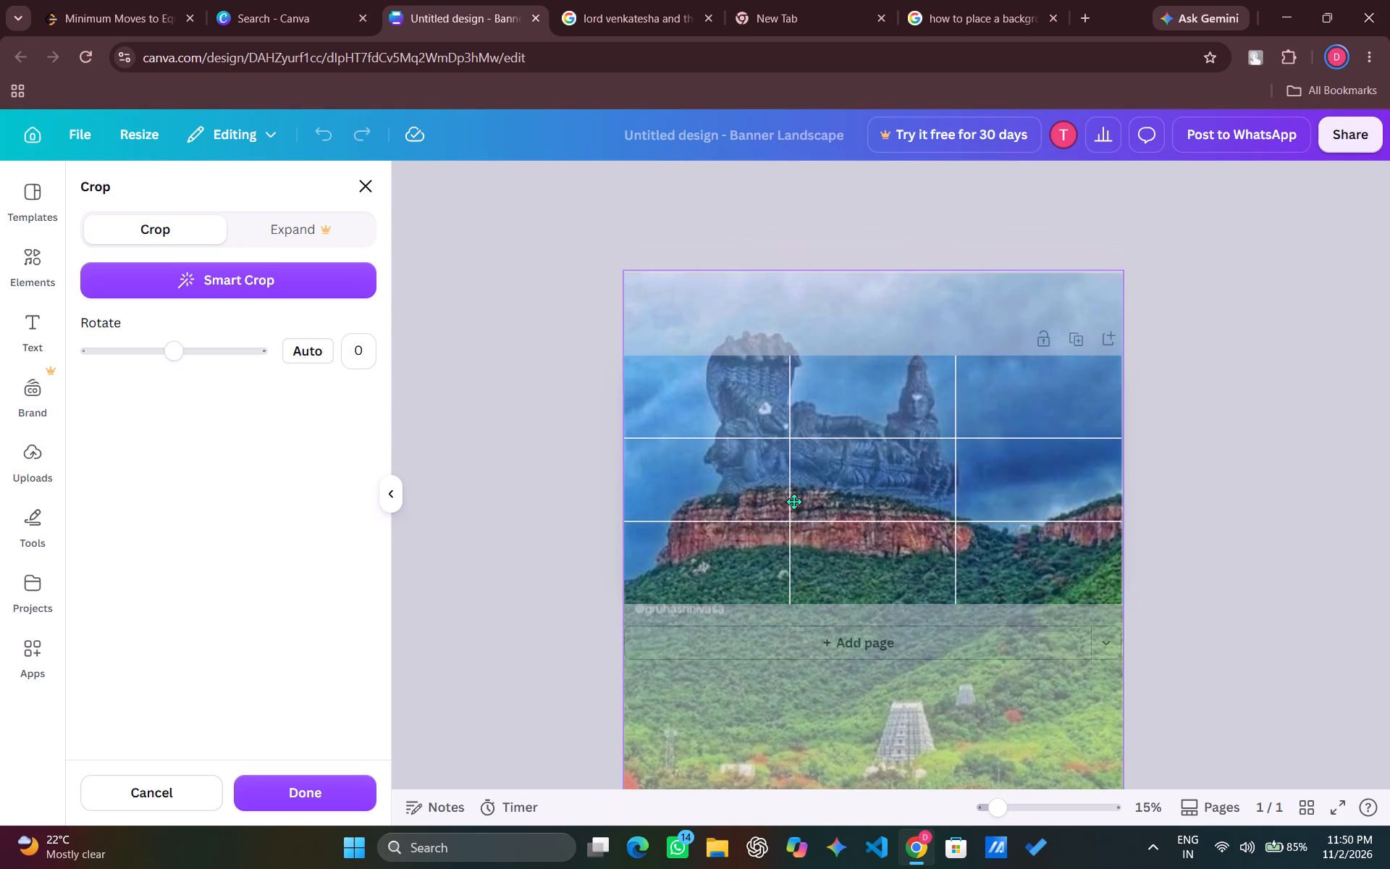
pyautogui.moveTo(794, 502); pyautogui.dragTo(826, 504)
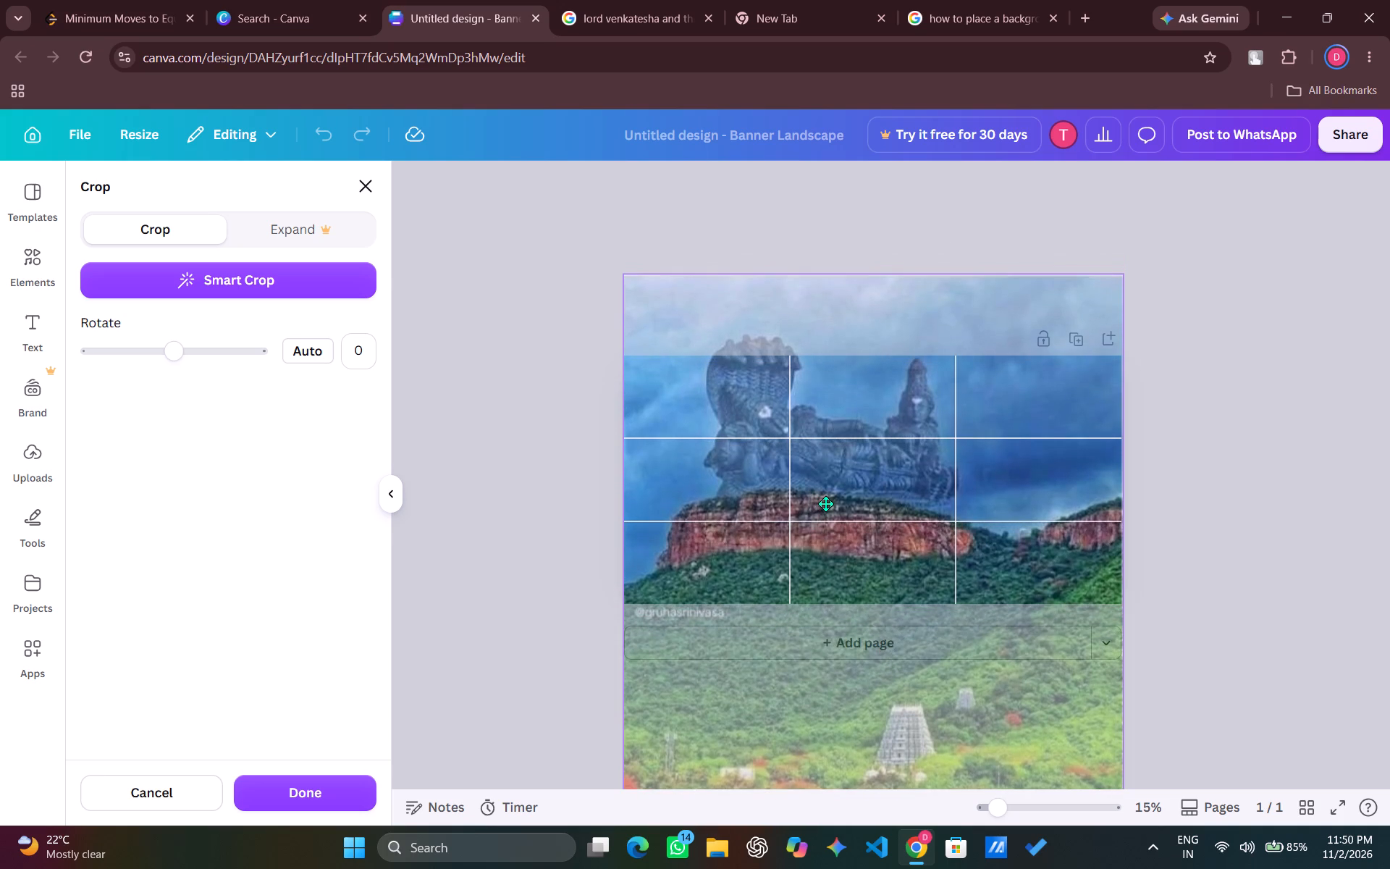
pyautogui.moveTo(826, 504); pyautogui.dragTo(835, 492)
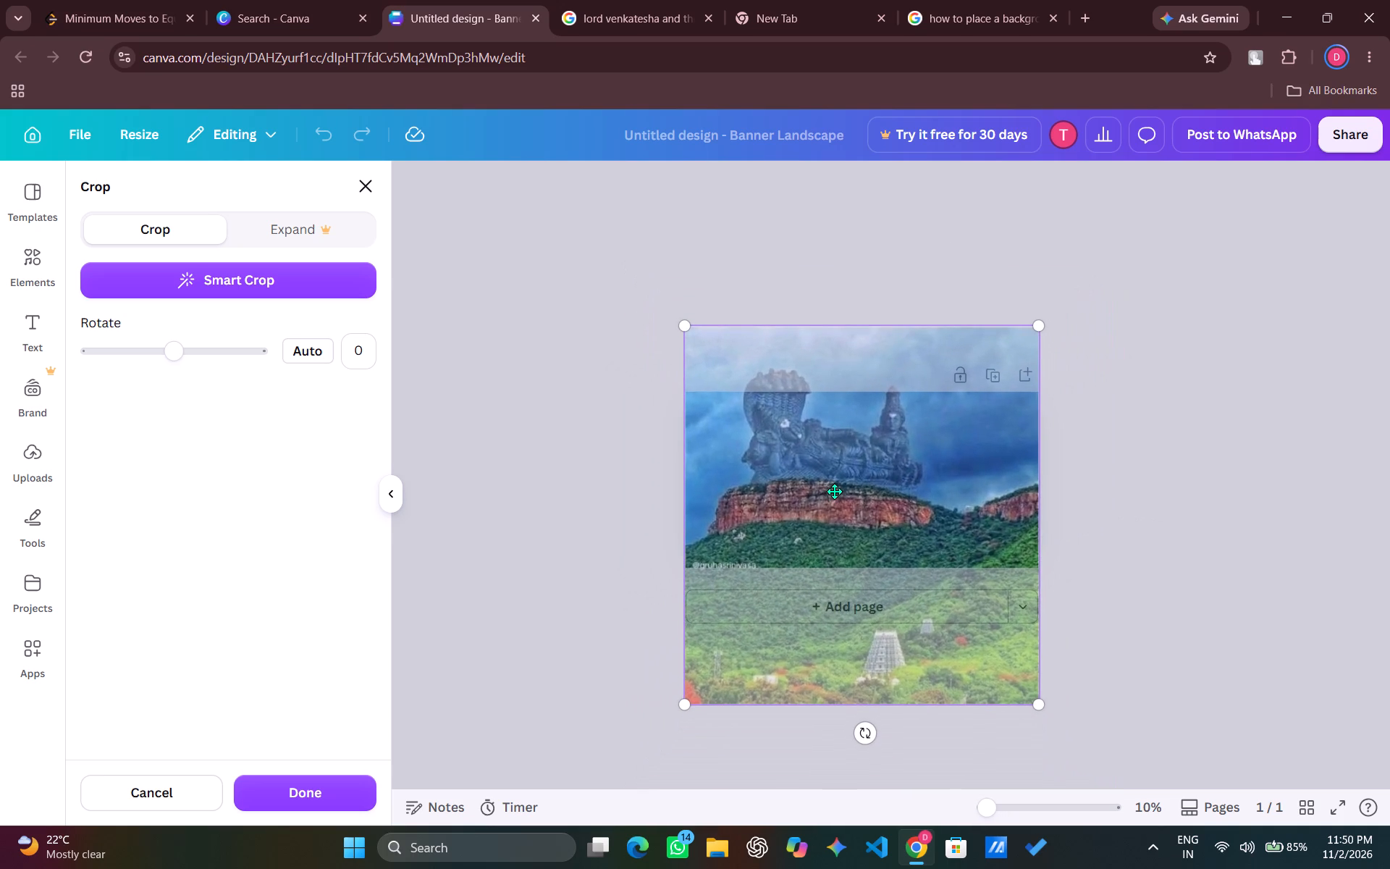
pyautogui.click(835, 492)
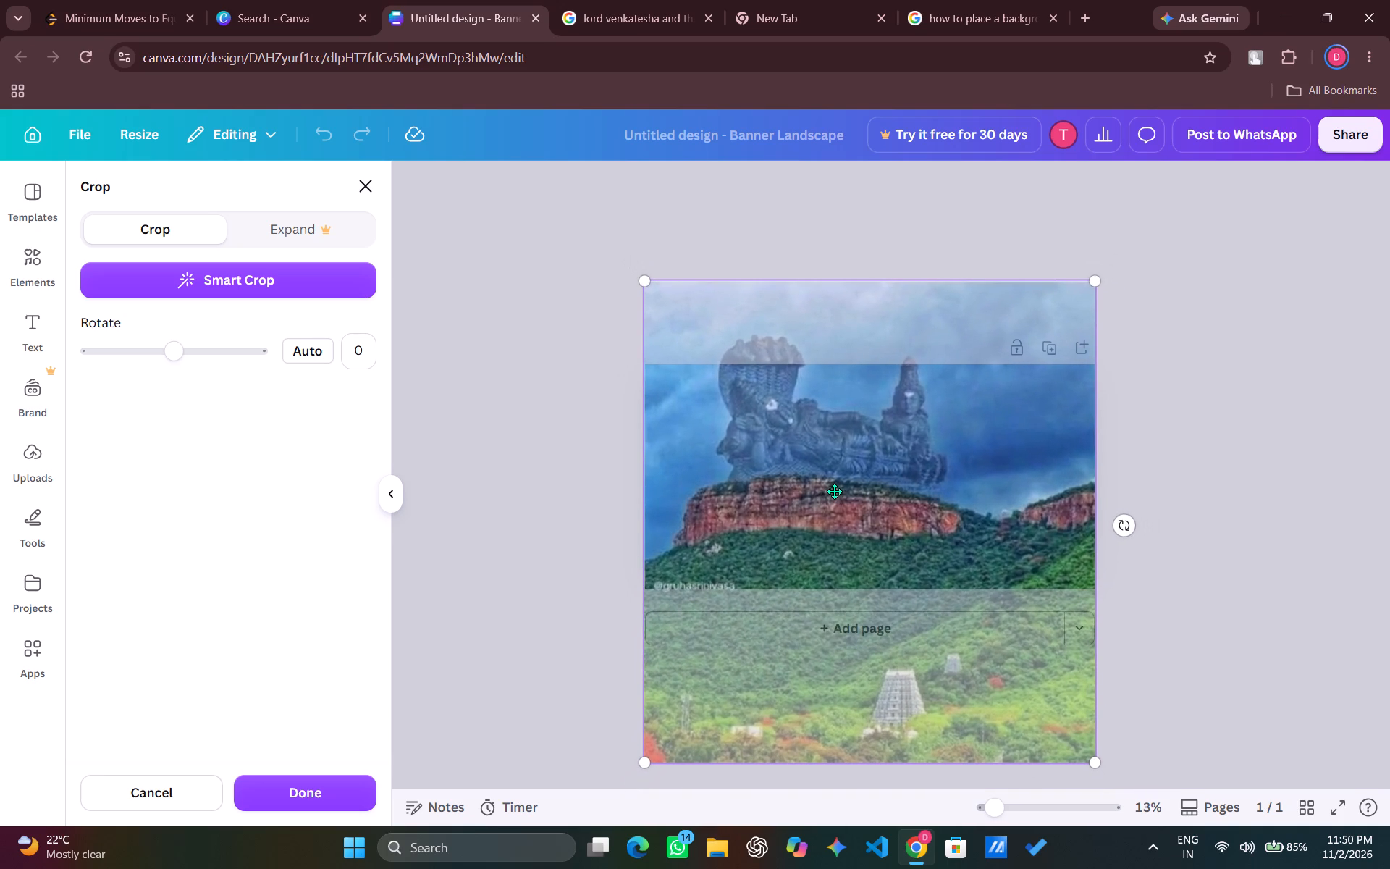
pyautogui.doubleClick(722, 442)
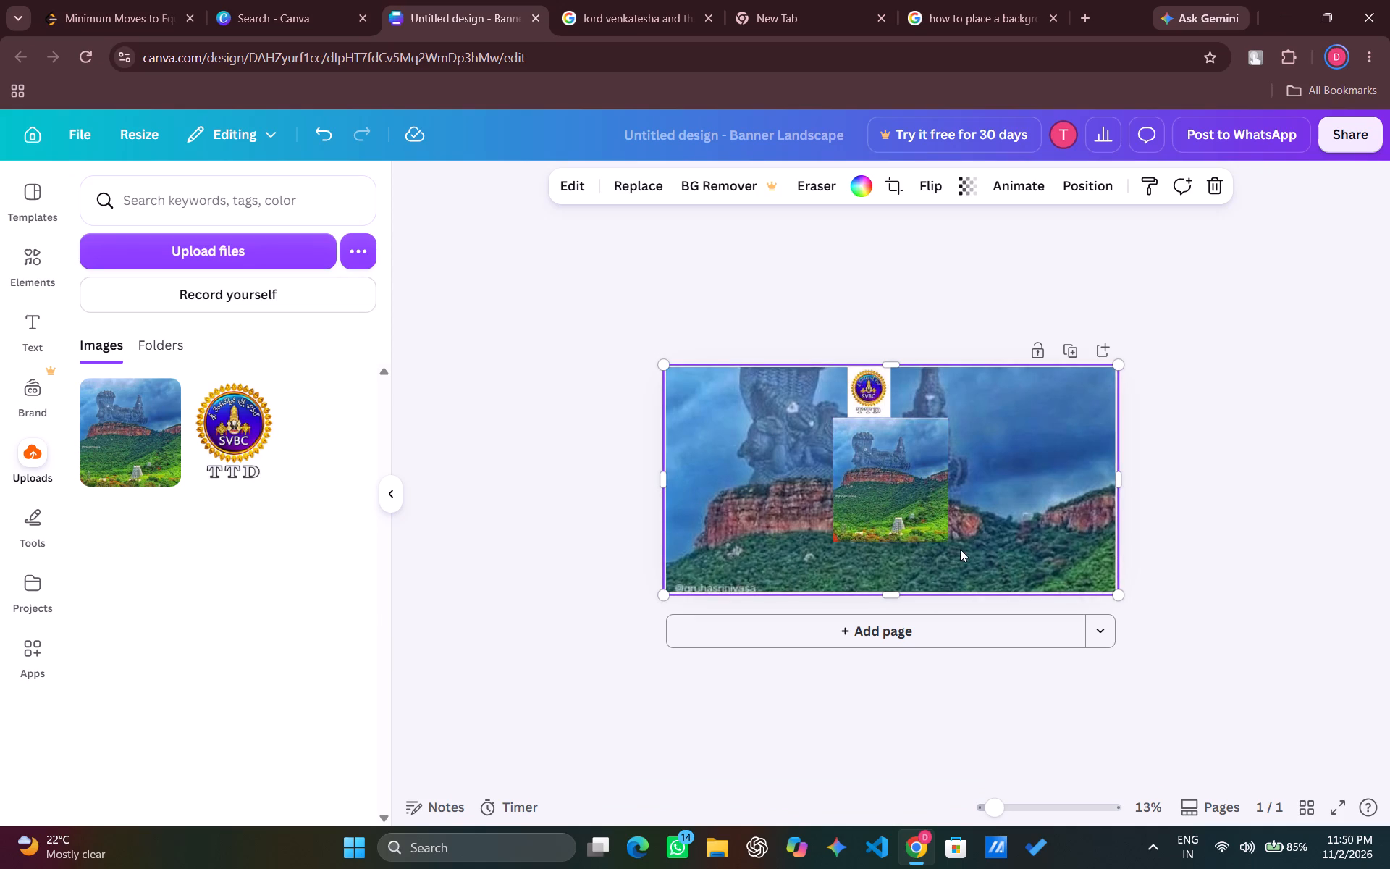
# Delete the extra small copy of the hills picture from the middle of the banner.
pyautogui.click(896, 474)
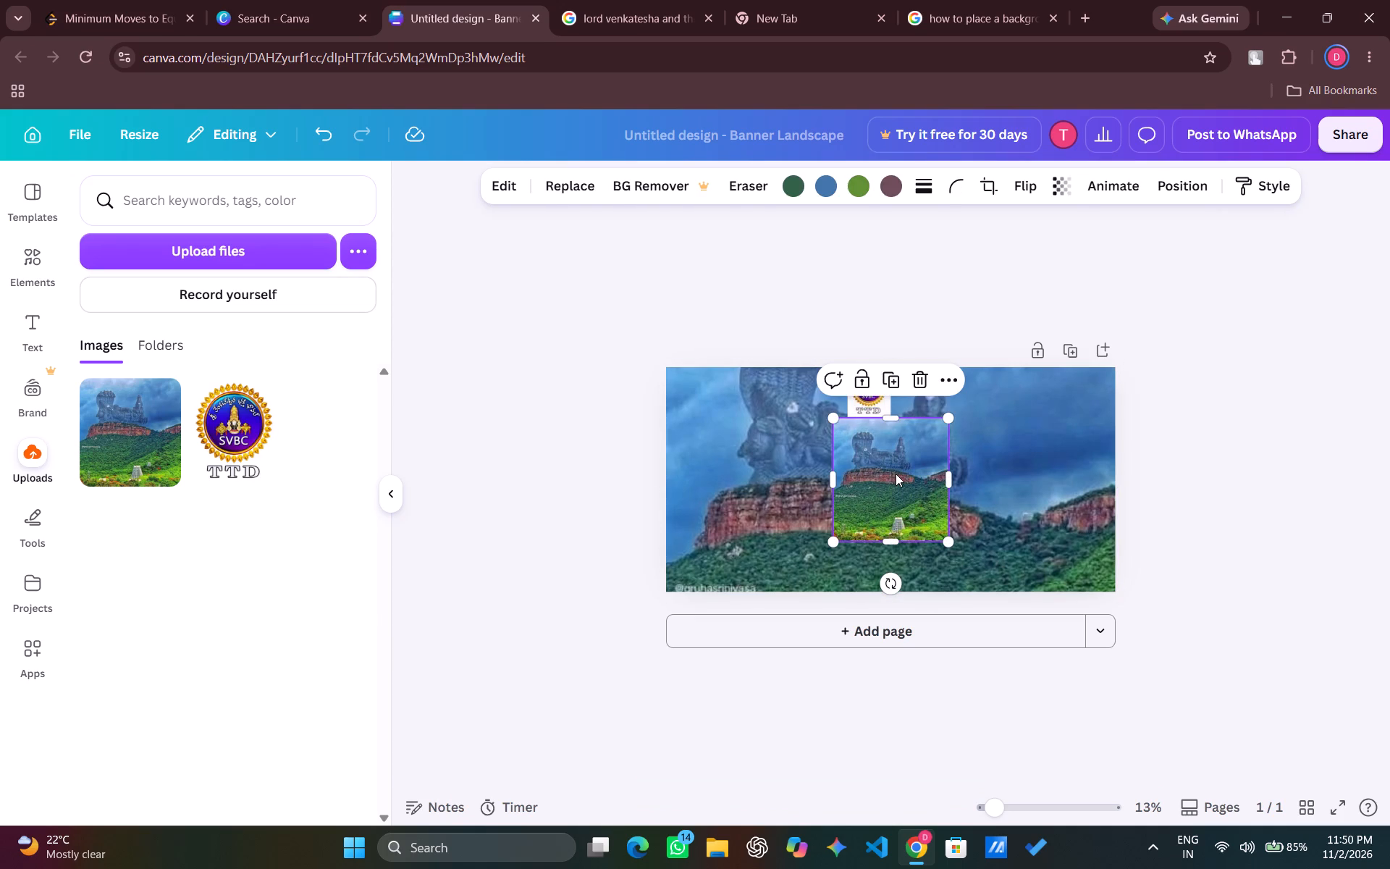
pyautogui.press('Delete')
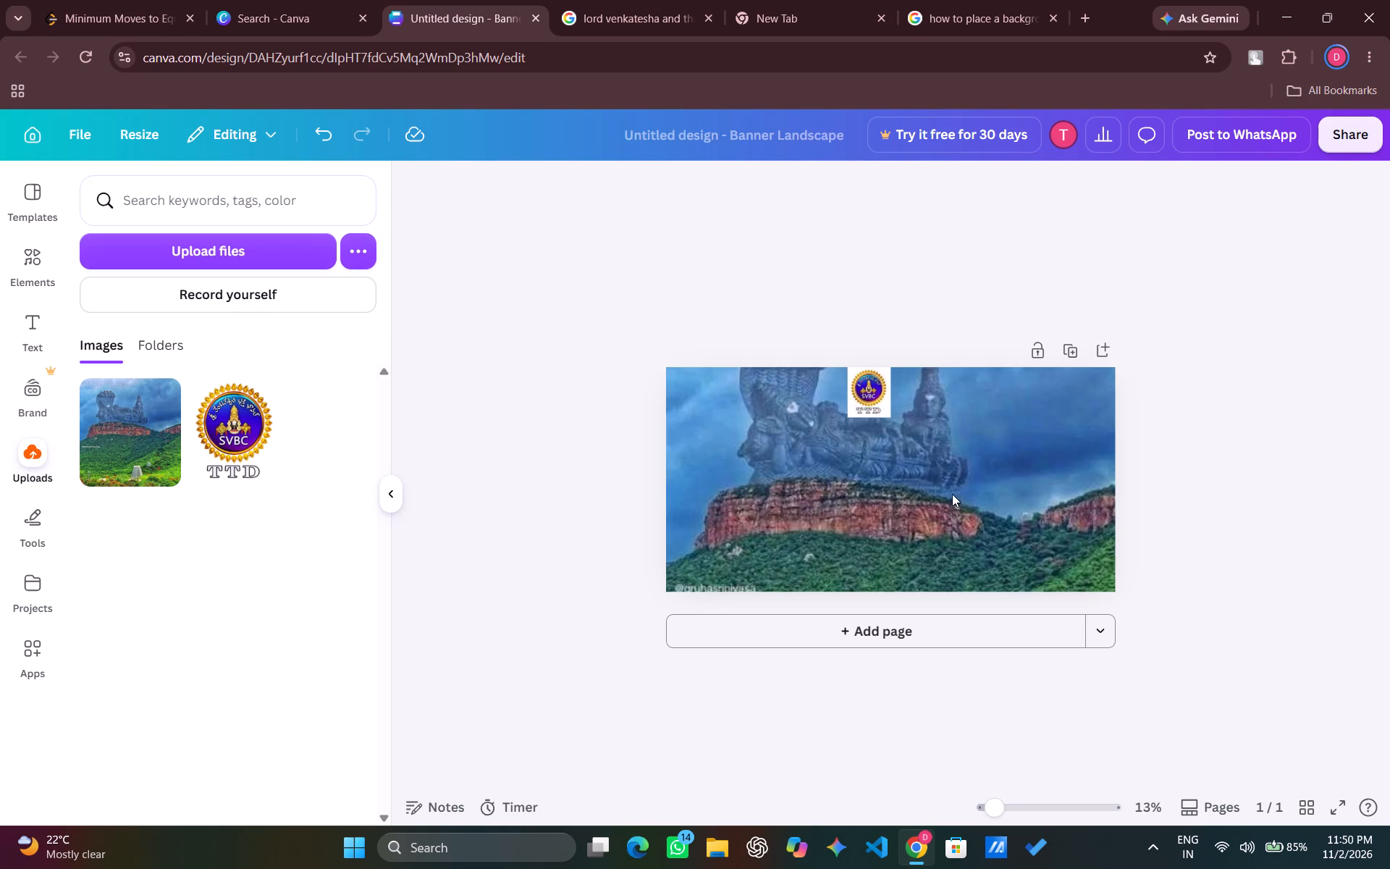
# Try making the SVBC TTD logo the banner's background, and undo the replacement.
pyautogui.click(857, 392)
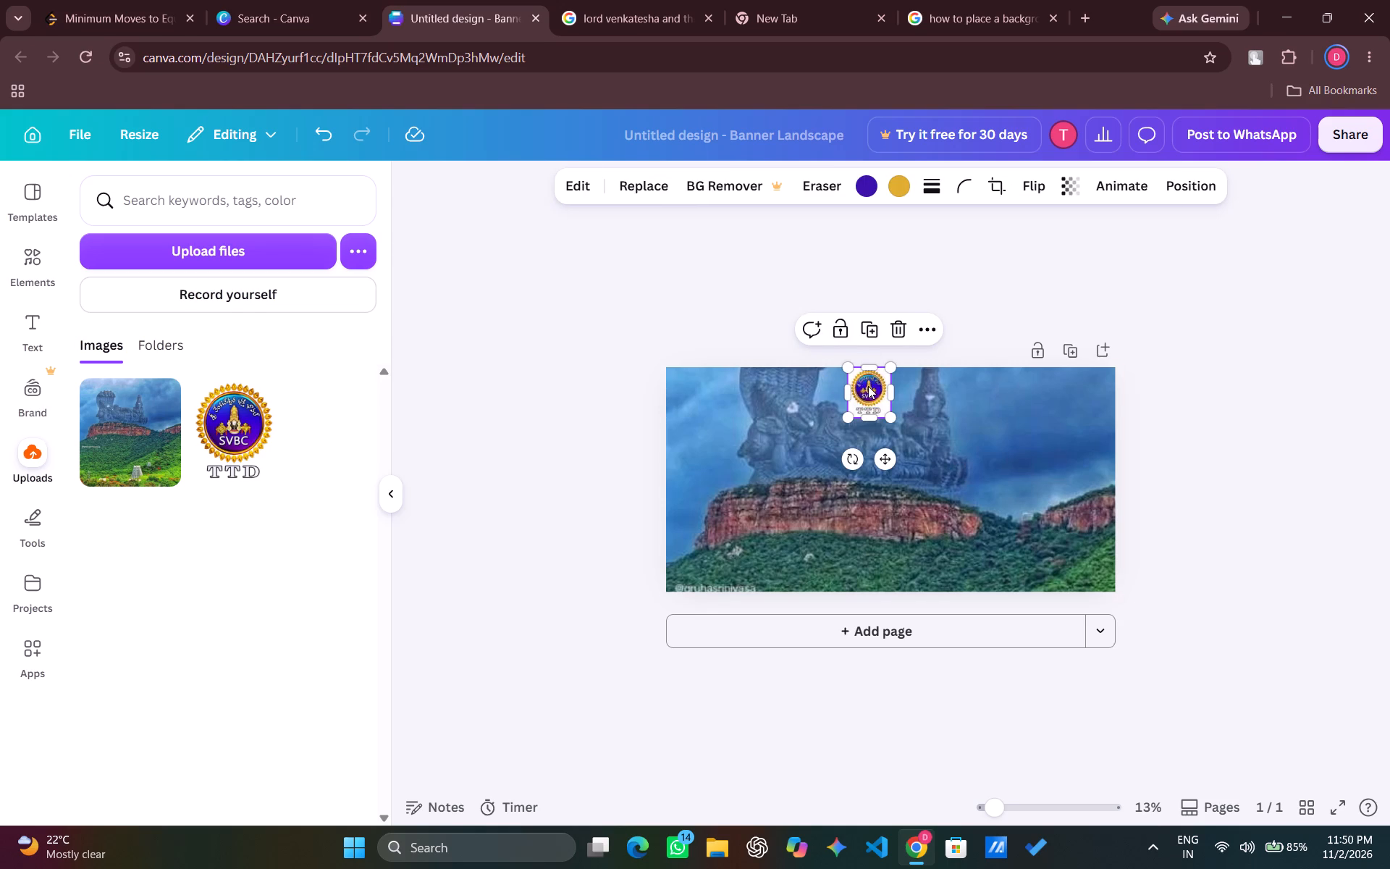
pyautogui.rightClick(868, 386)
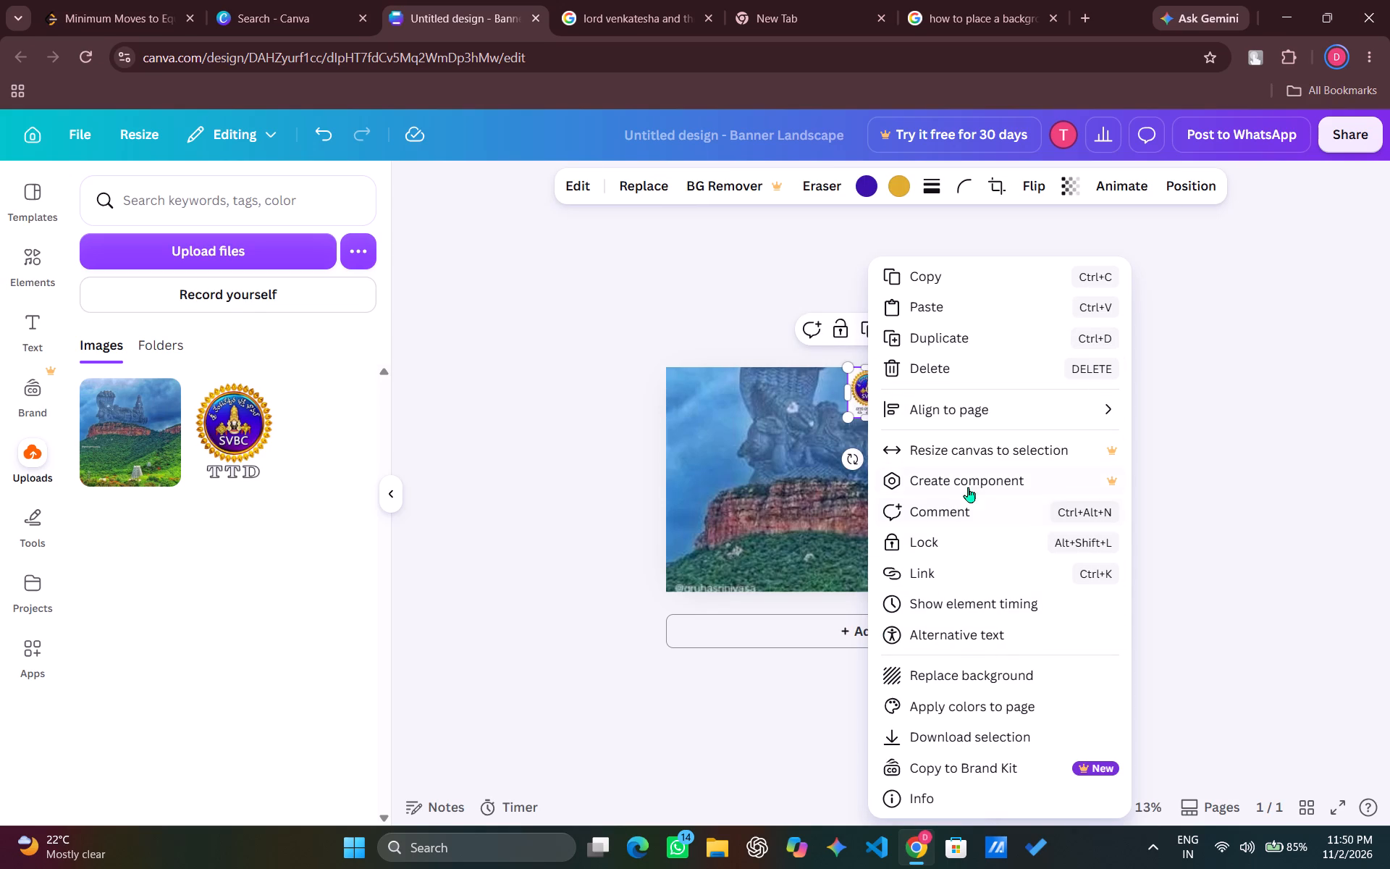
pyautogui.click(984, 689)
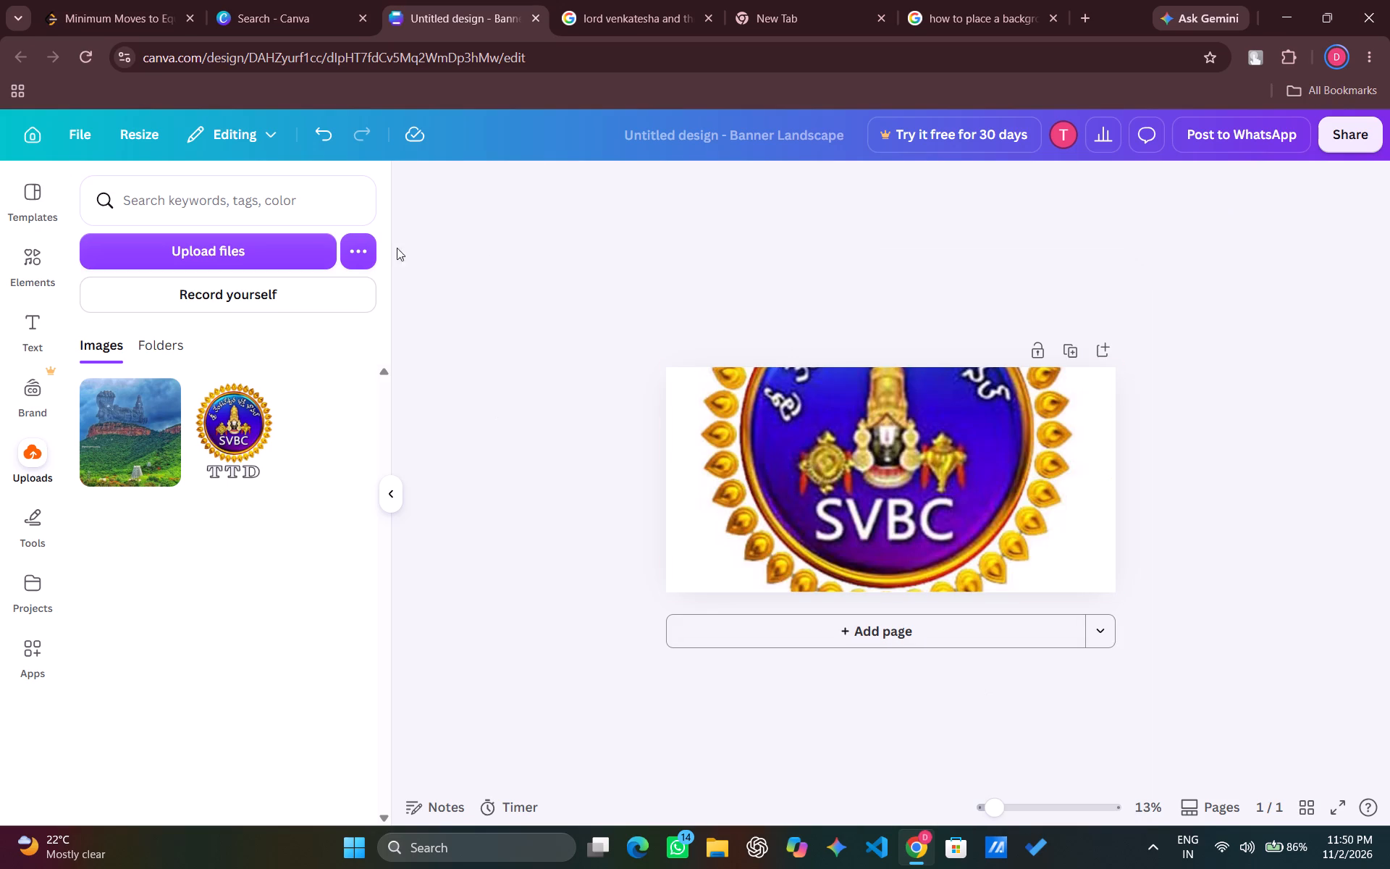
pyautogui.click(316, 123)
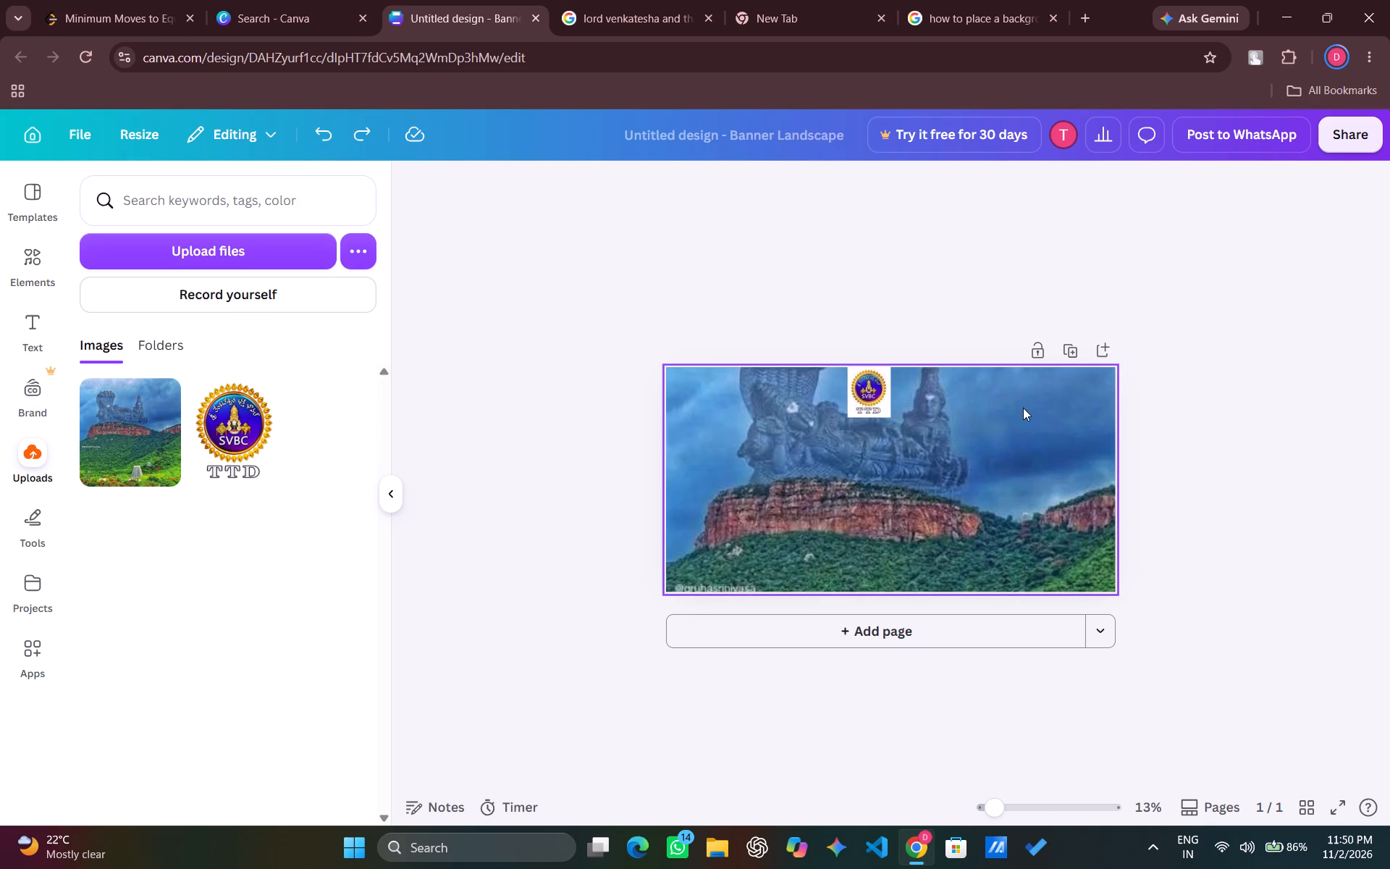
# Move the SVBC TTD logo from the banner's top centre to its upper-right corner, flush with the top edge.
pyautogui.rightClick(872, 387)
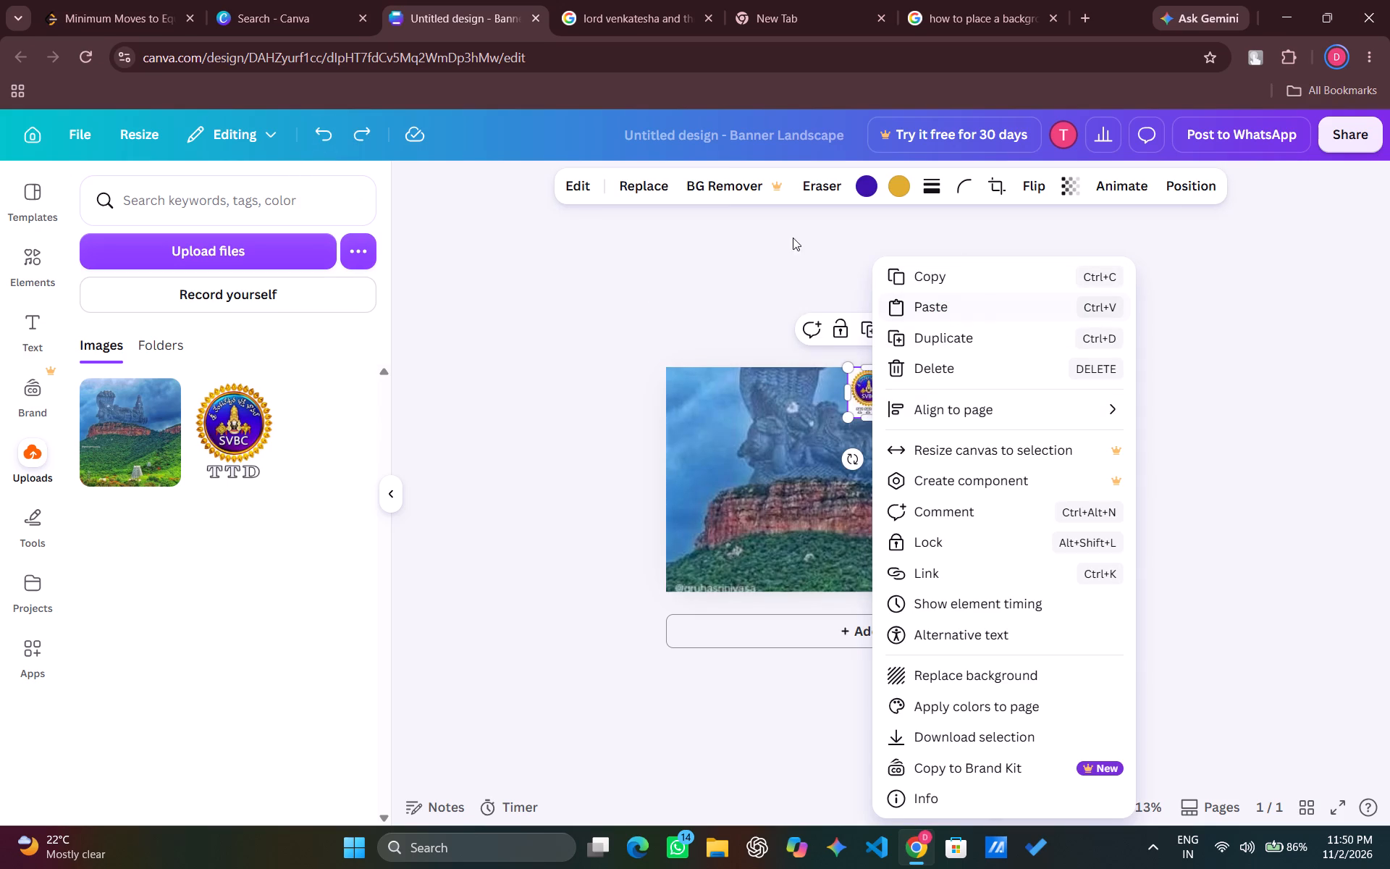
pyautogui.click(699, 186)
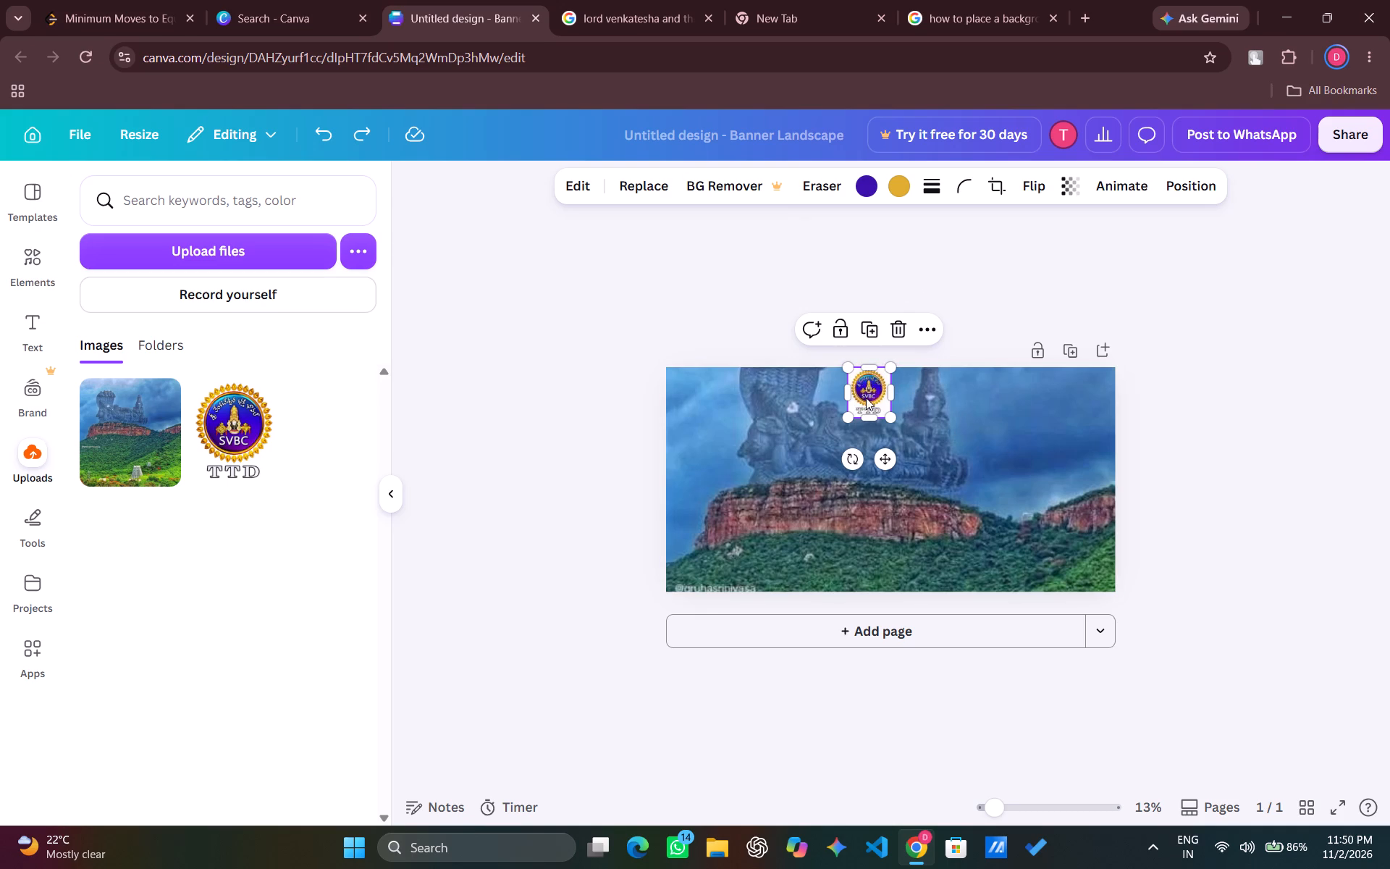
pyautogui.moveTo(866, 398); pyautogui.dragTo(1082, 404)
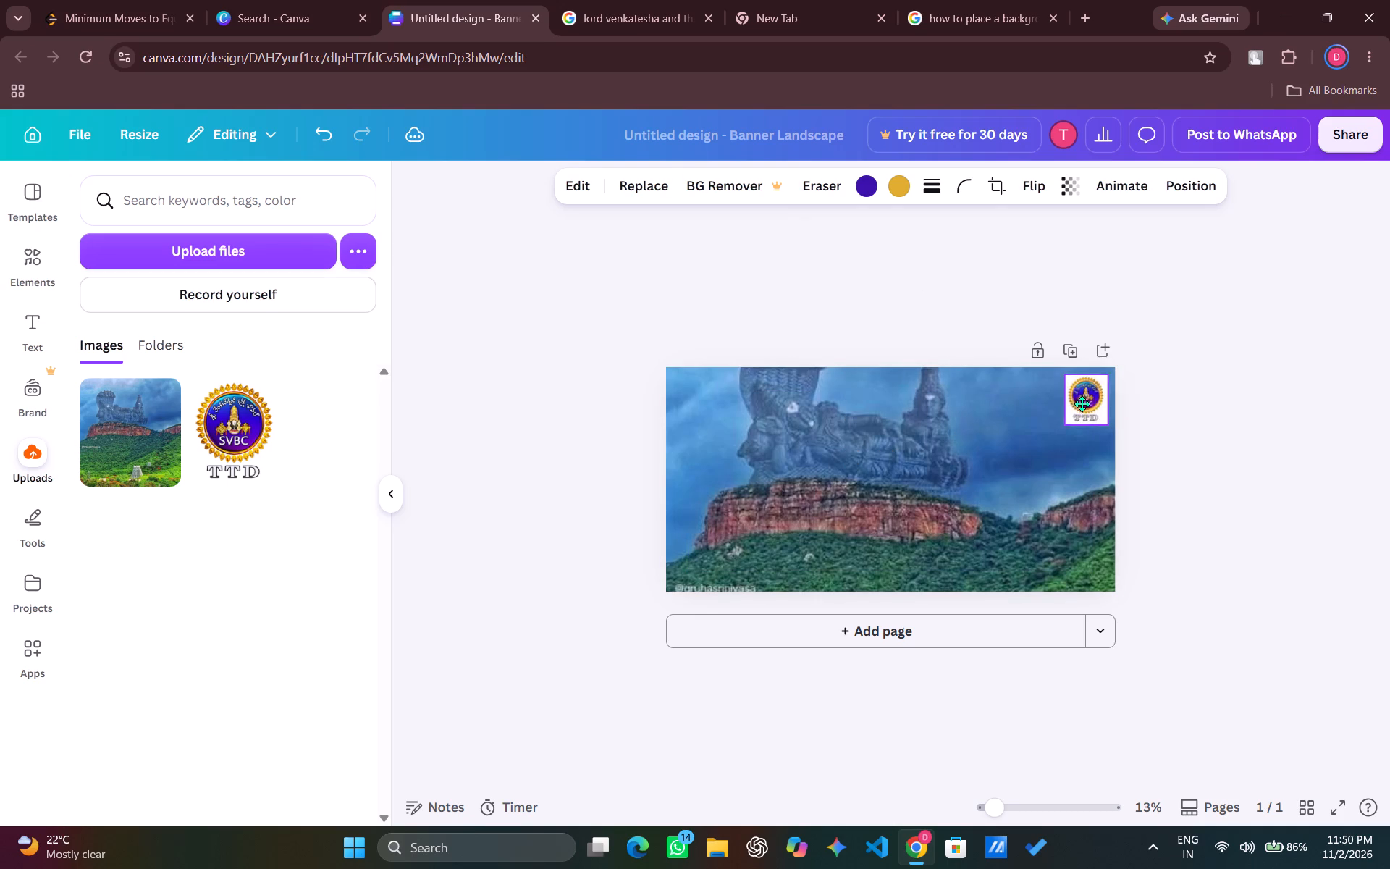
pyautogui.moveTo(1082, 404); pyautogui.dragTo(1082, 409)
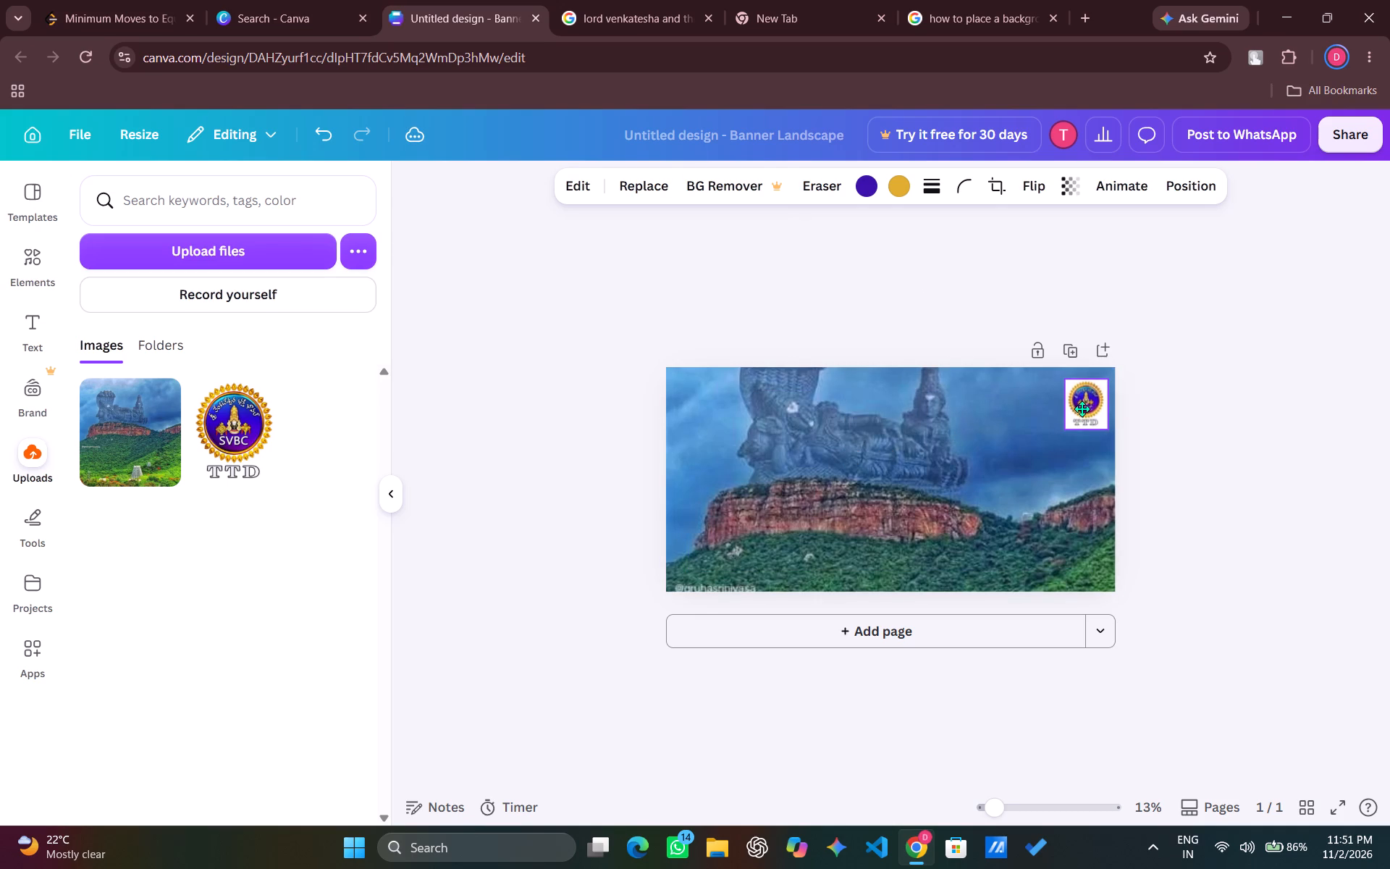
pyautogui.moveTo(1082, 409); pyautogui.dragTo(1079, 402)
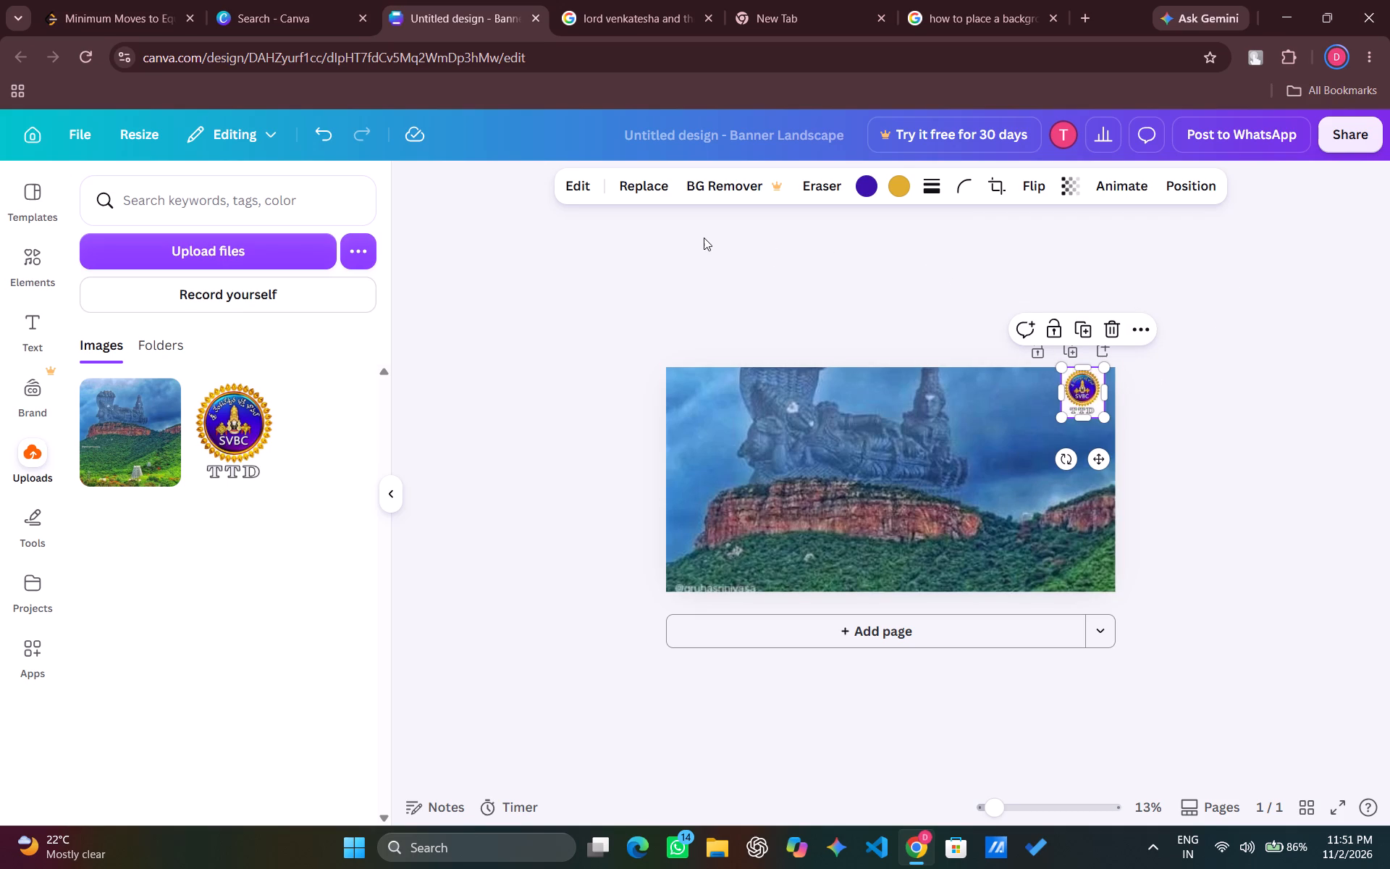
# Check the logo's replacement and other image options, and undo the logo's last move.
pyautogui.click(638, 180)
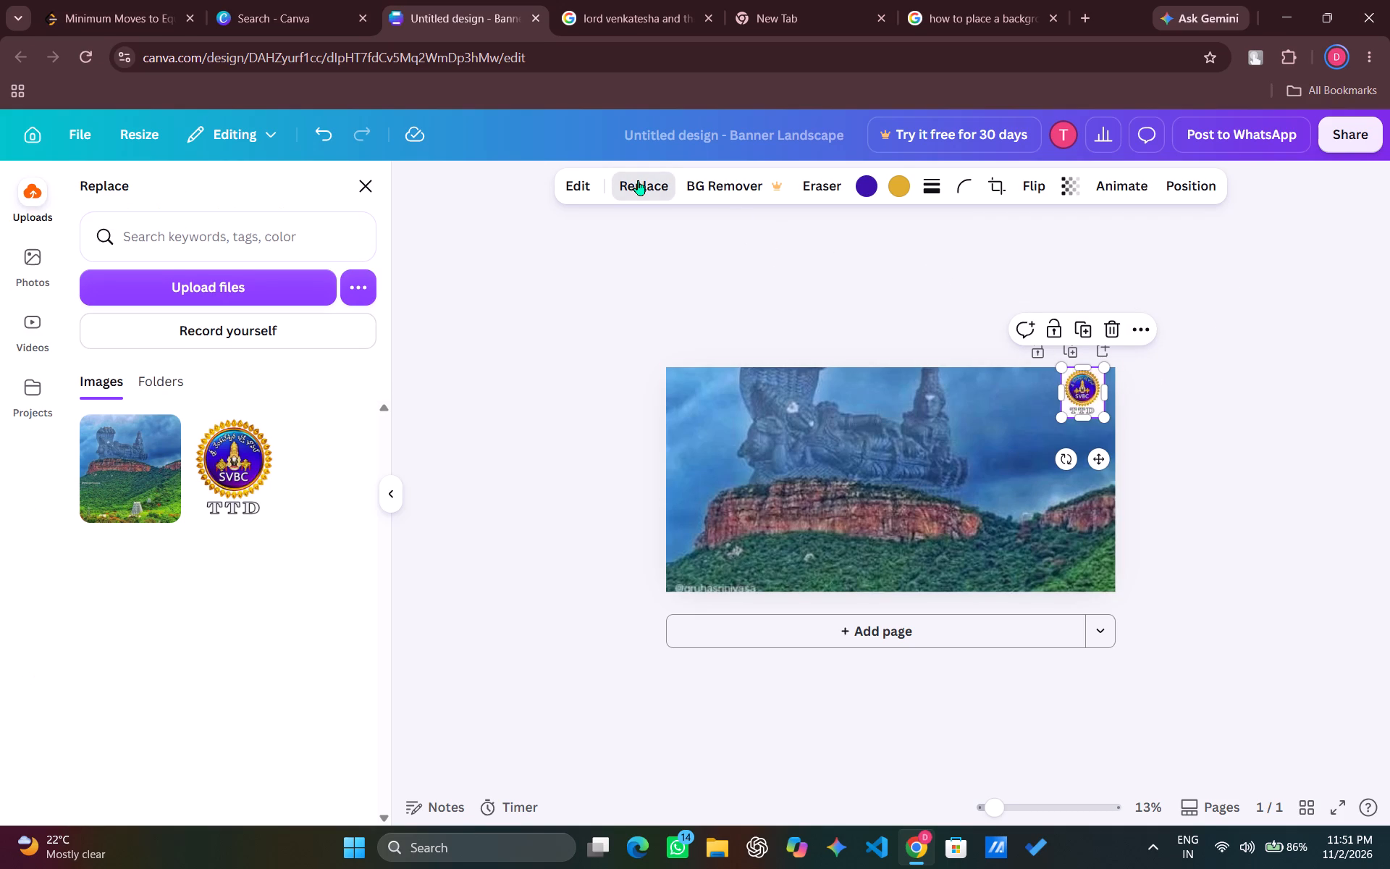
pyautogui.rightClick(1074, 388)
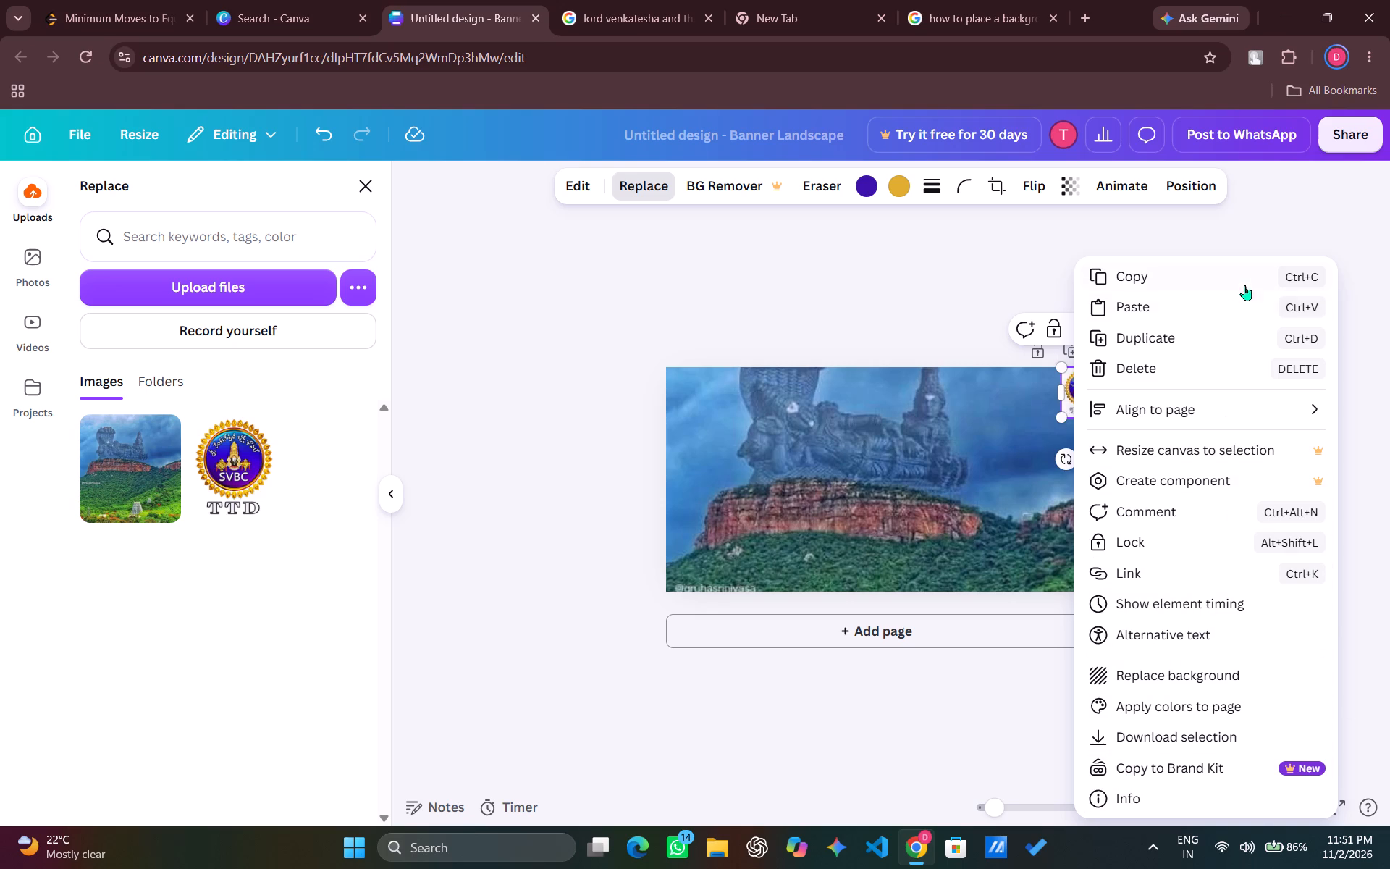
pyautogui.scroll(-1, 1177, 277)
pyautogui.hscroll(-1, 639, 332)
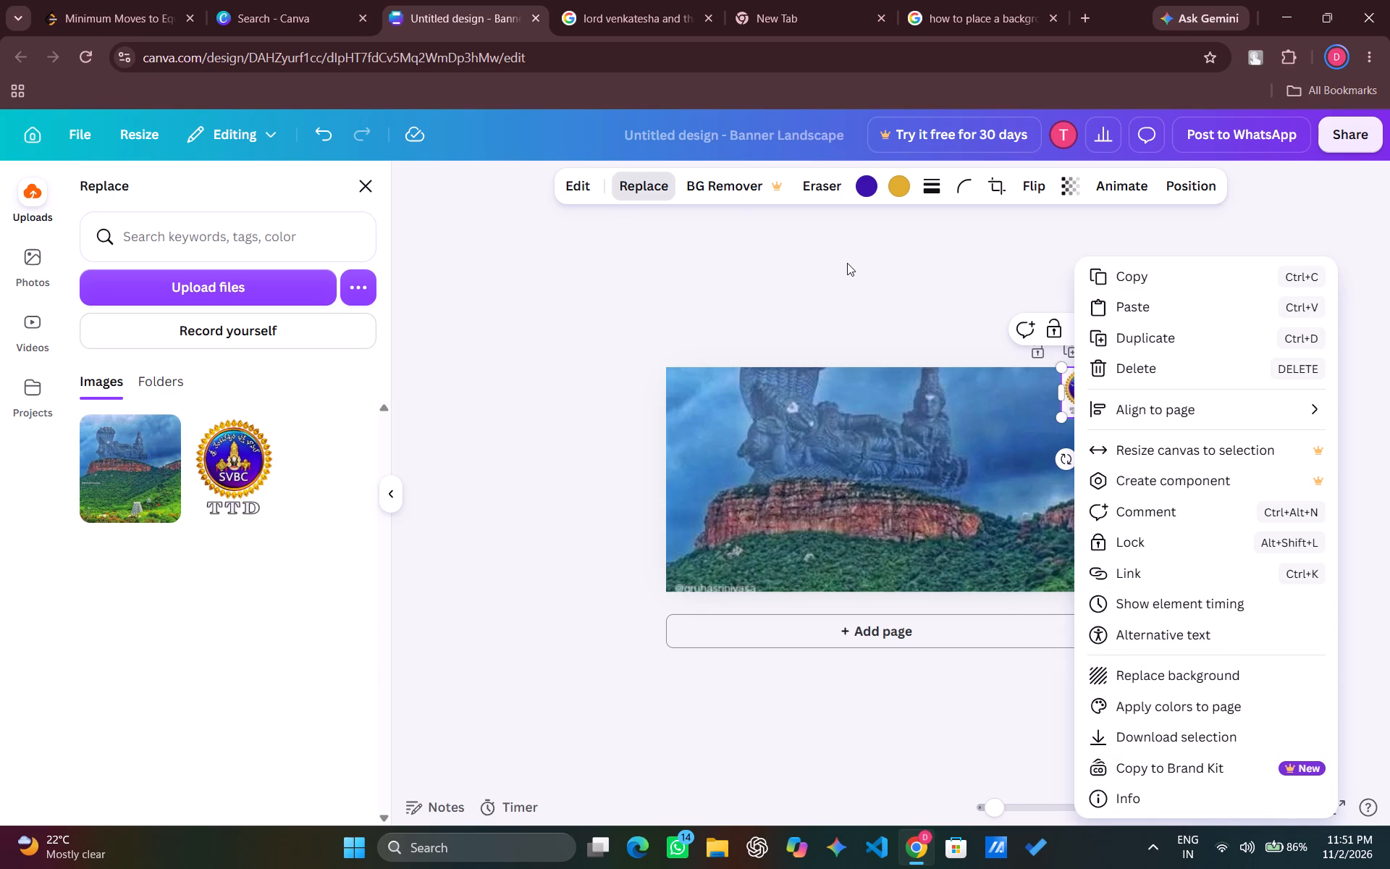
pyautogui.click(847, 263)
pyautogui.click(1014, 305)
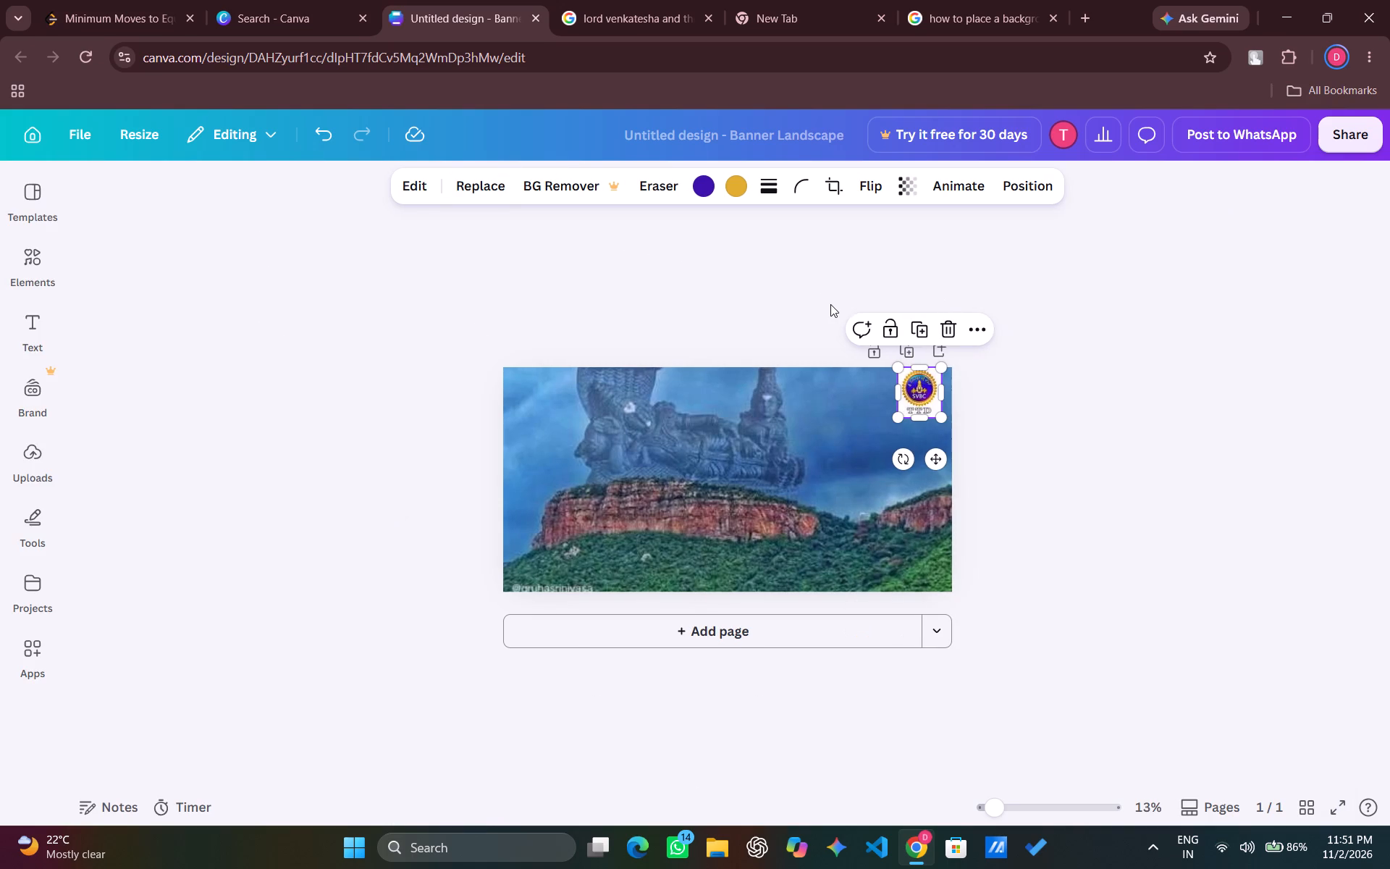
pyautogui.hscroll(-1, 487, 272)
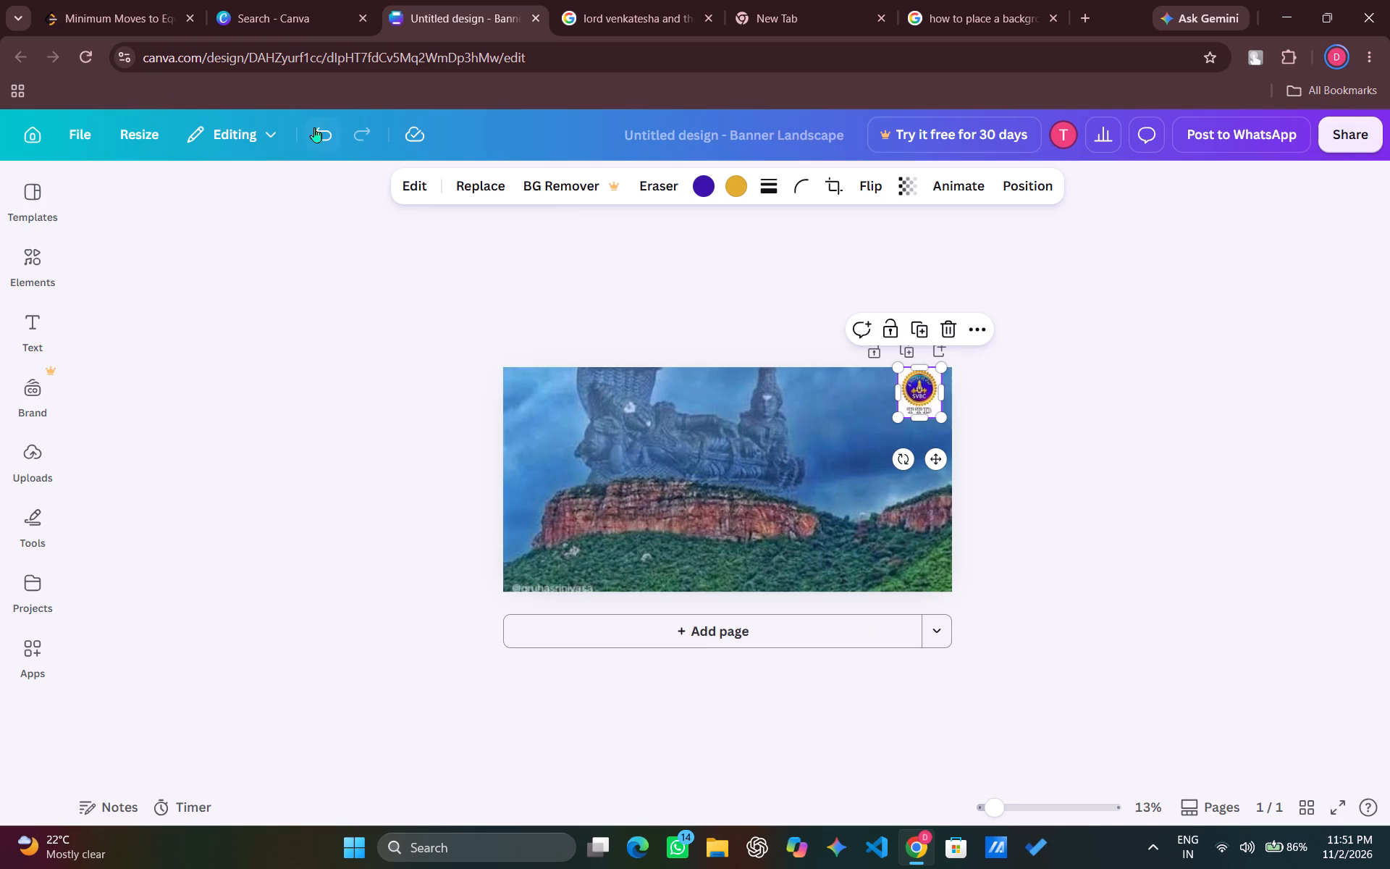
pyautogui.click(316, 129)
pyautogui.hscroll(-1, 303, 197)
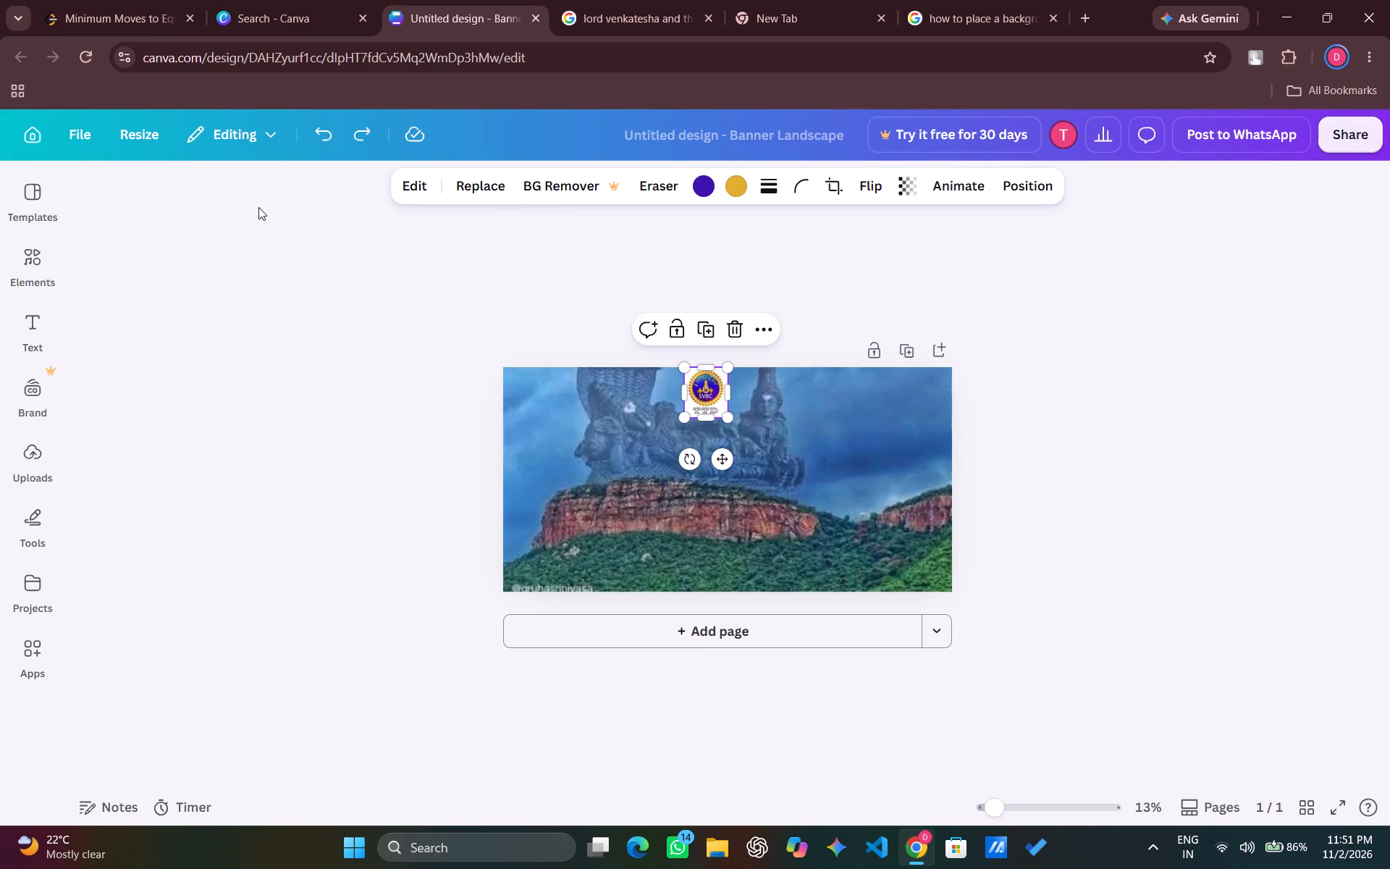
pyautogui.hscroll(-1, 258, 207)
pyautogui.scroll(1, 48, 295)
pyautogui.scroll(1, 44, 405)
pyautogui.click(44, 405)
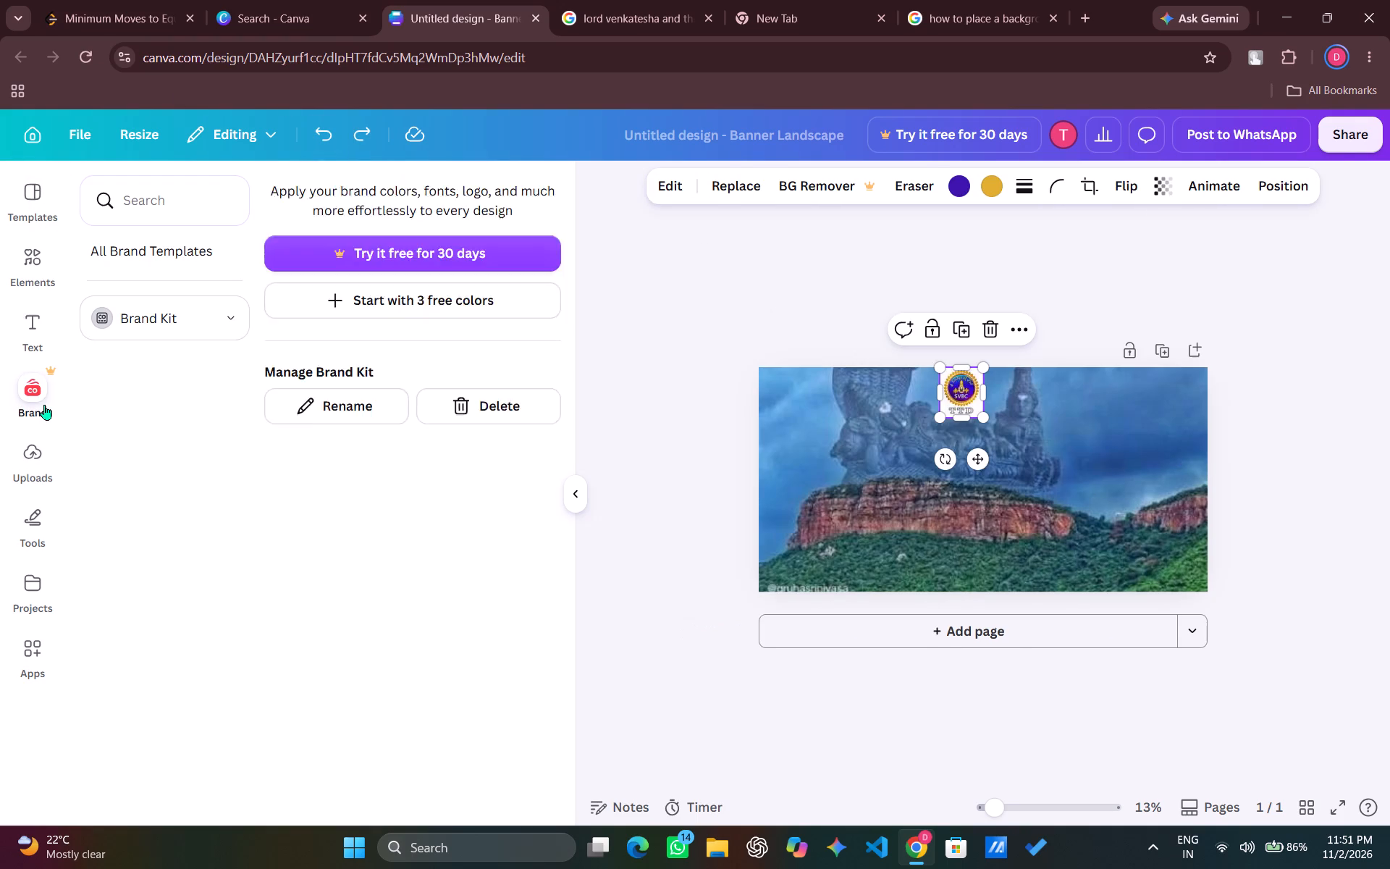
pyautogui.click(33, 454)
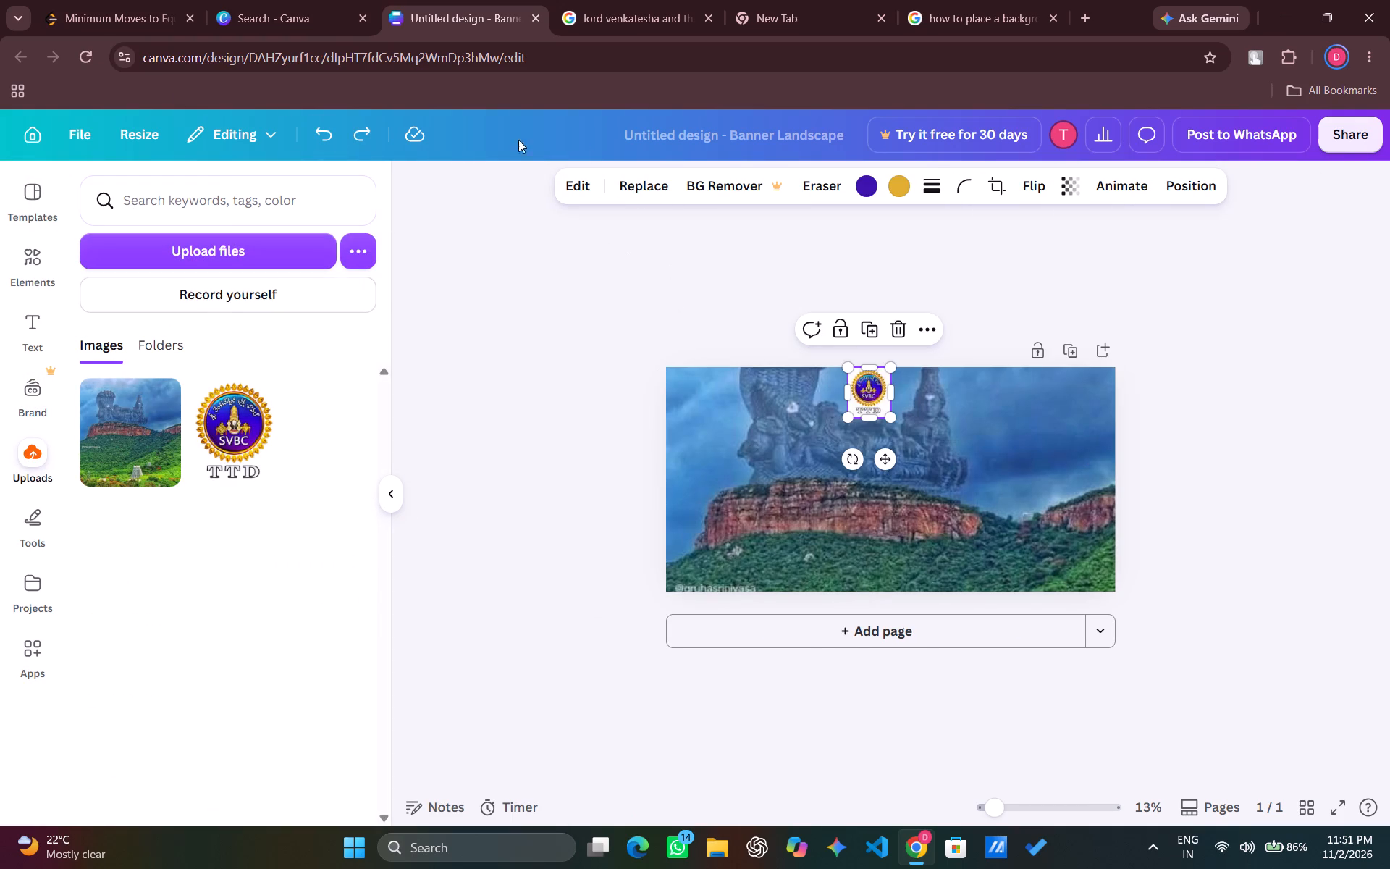
# Place the SVBC TTD logo in the banner's upper-right corner, slightly inside the page edges.
pyautogui.moveTo(875, 404); pyautogui.dragTo(1027, 390)
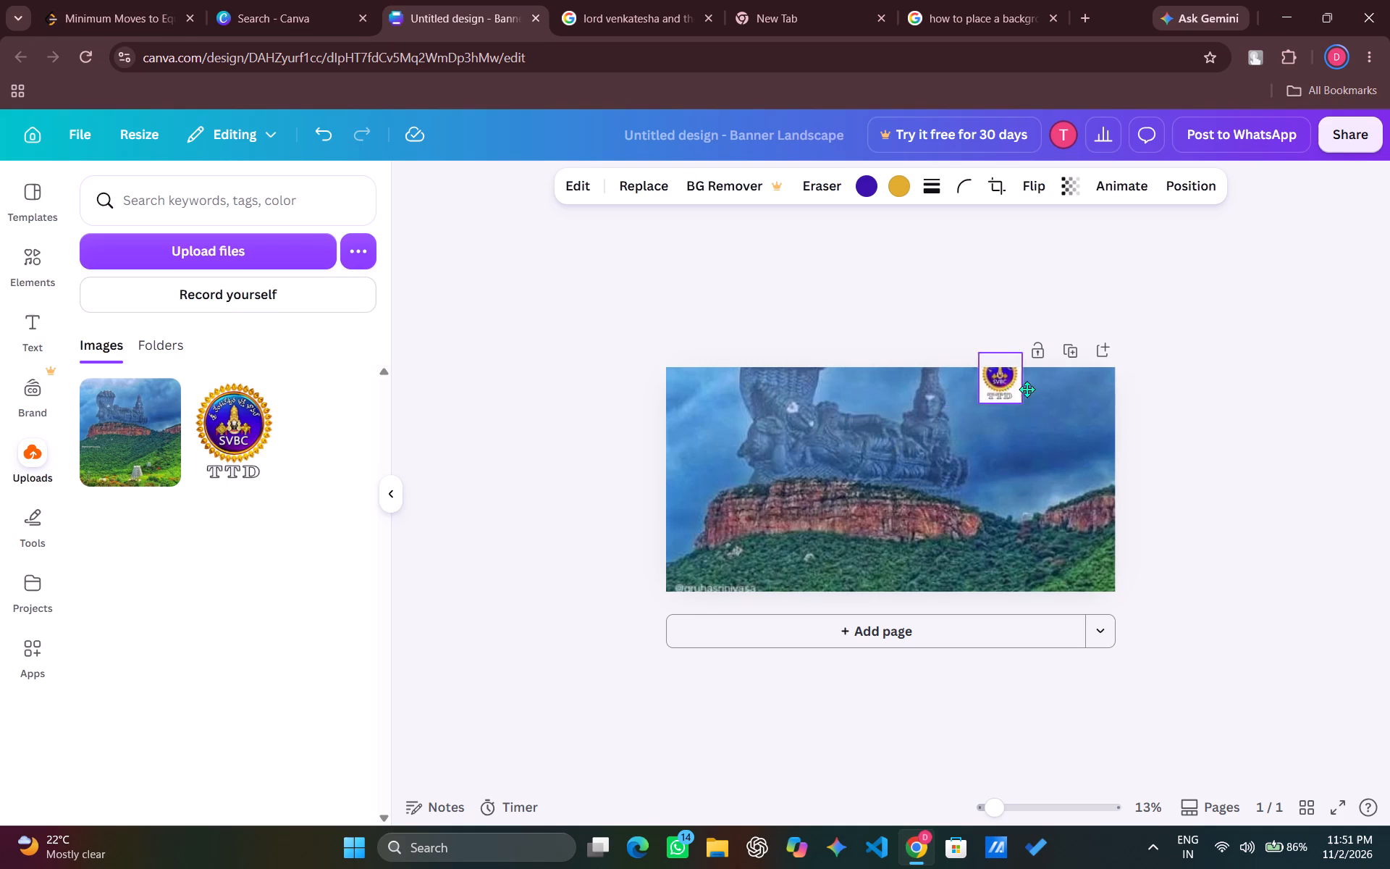
pyautogui.moveTo(1027, 390); pyautogui.dragTo(1087, 409)
pyautogui.click(1028, 394)
pyautogui.click(943, 311)
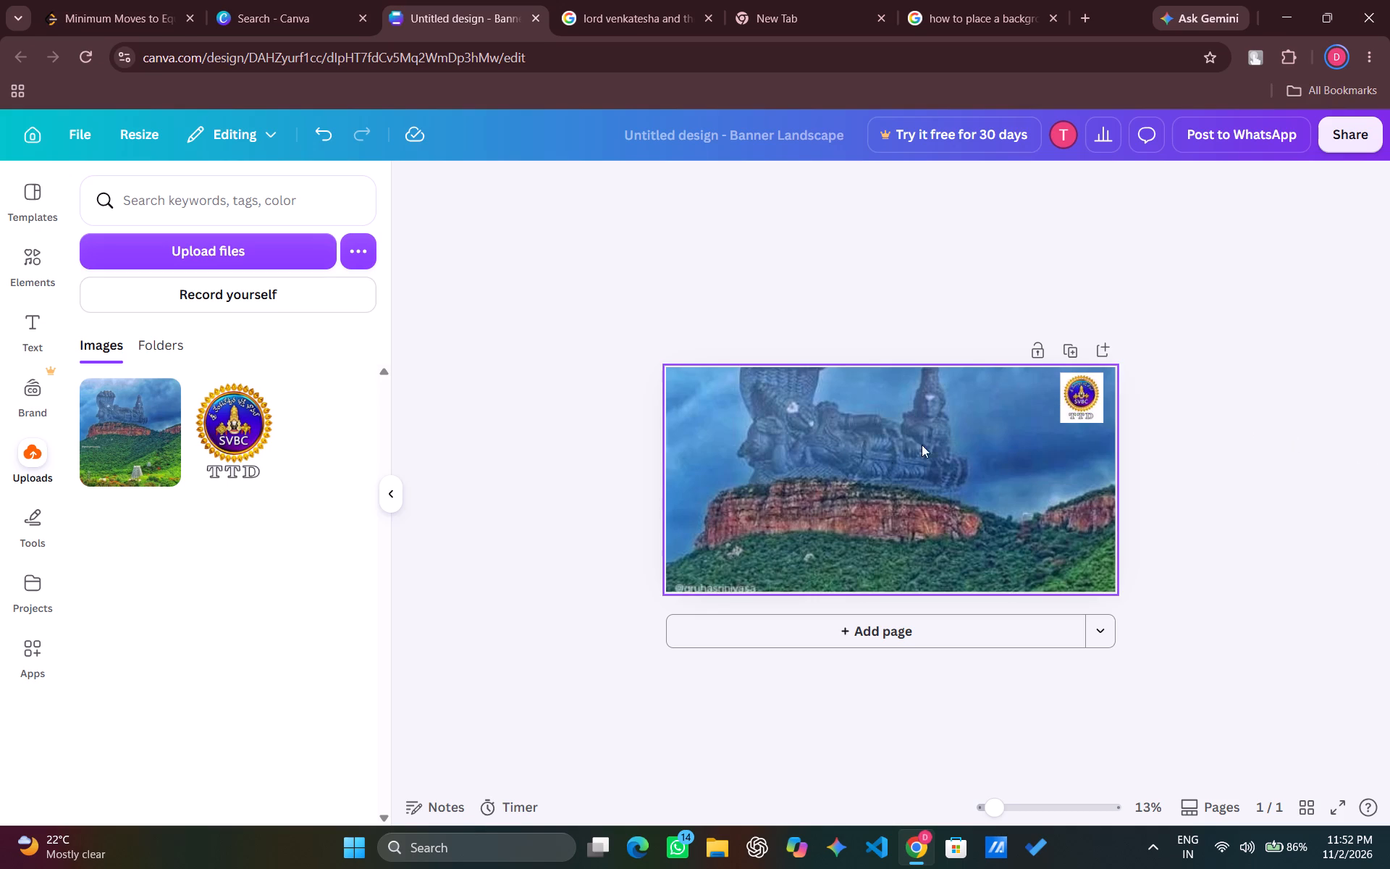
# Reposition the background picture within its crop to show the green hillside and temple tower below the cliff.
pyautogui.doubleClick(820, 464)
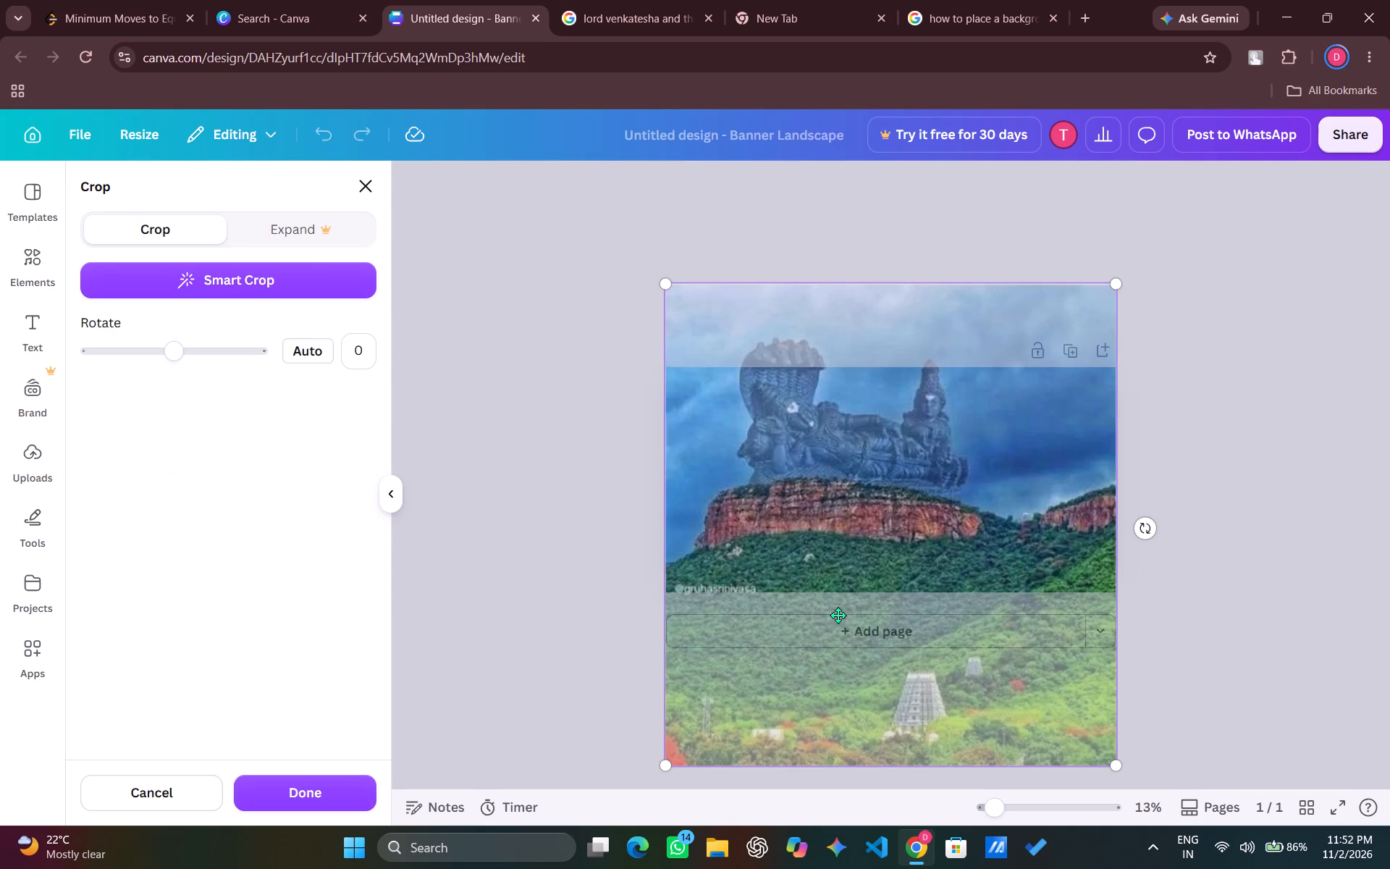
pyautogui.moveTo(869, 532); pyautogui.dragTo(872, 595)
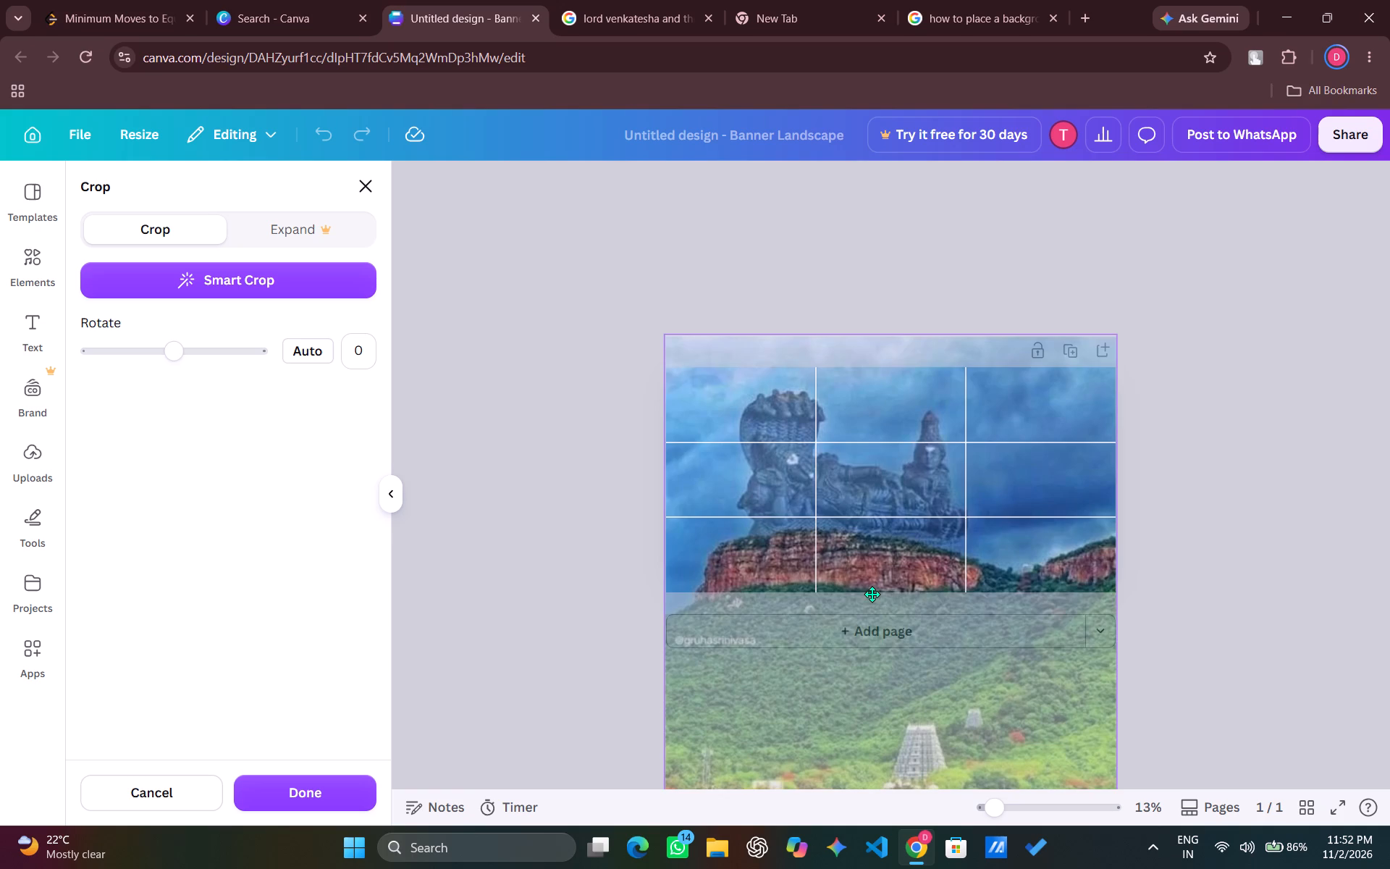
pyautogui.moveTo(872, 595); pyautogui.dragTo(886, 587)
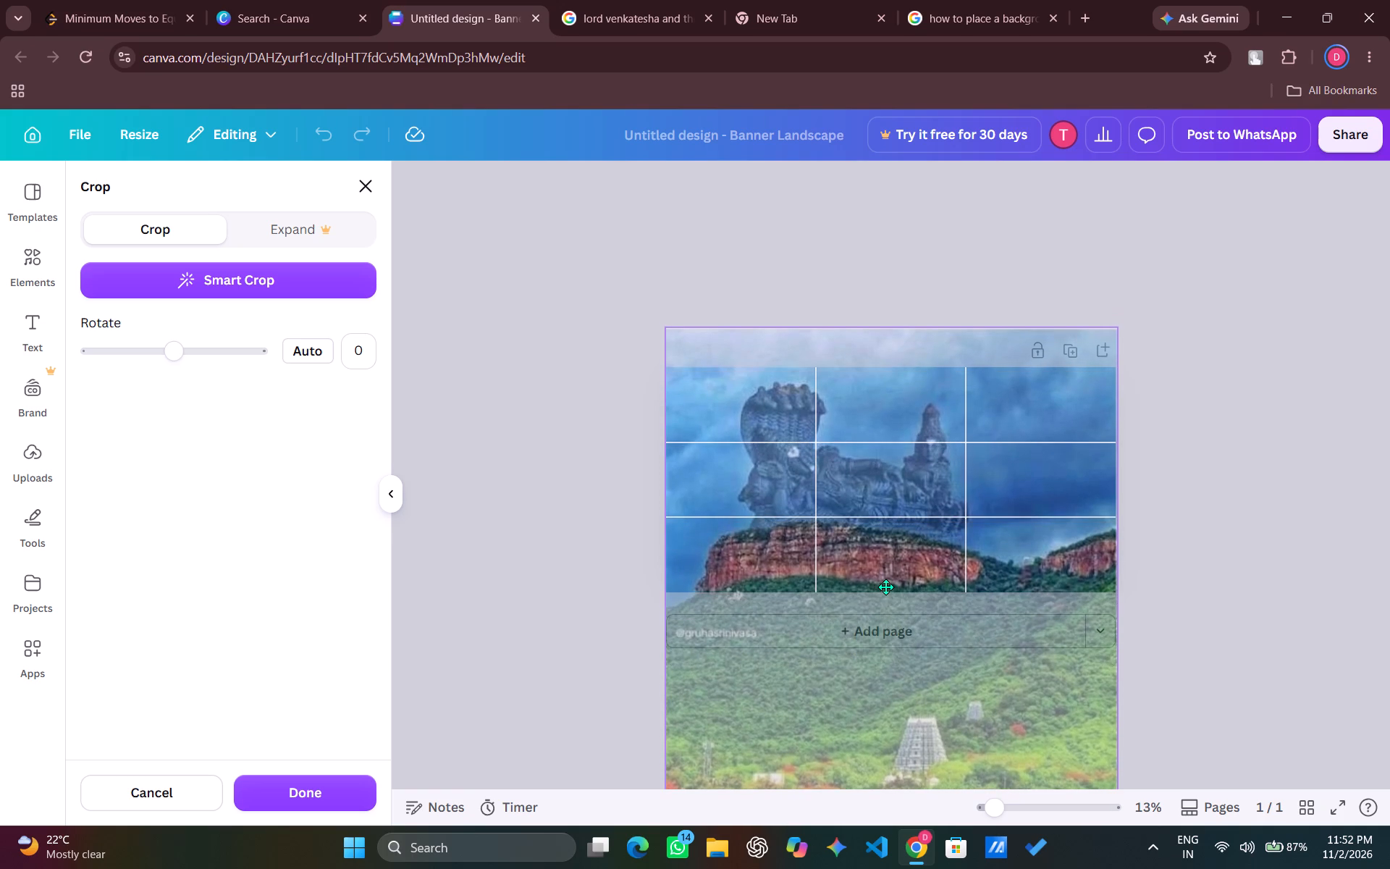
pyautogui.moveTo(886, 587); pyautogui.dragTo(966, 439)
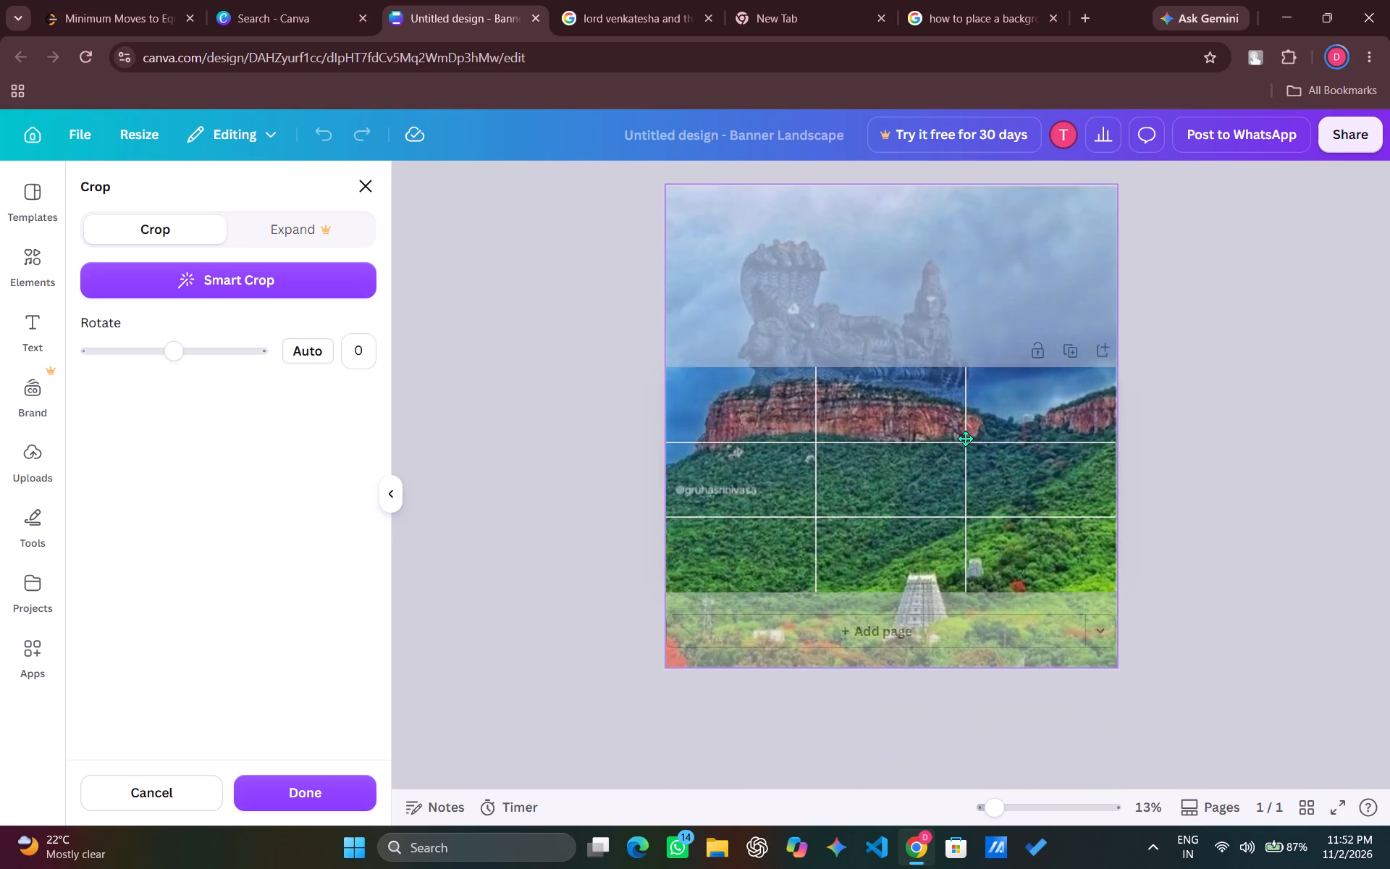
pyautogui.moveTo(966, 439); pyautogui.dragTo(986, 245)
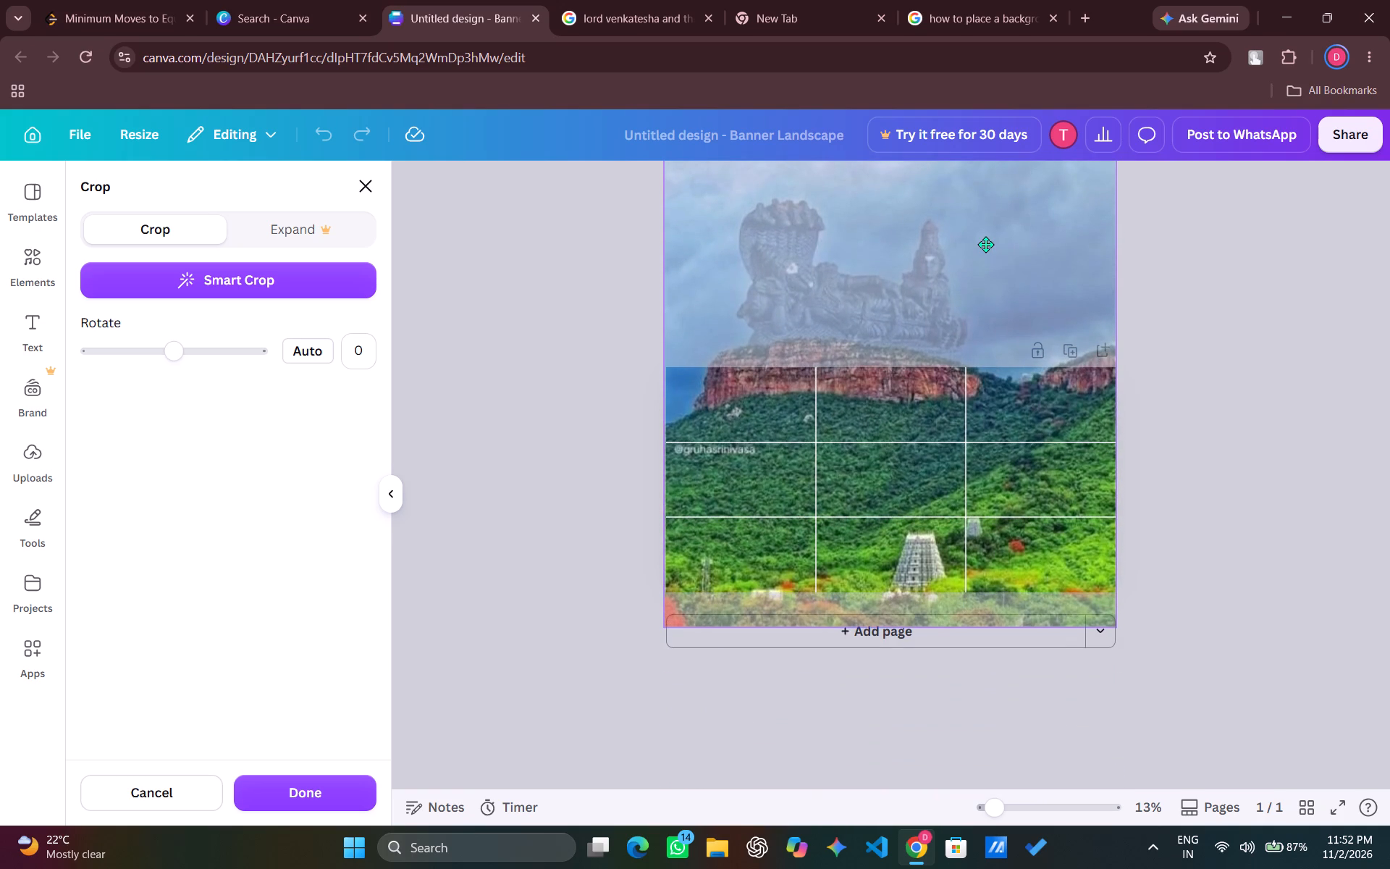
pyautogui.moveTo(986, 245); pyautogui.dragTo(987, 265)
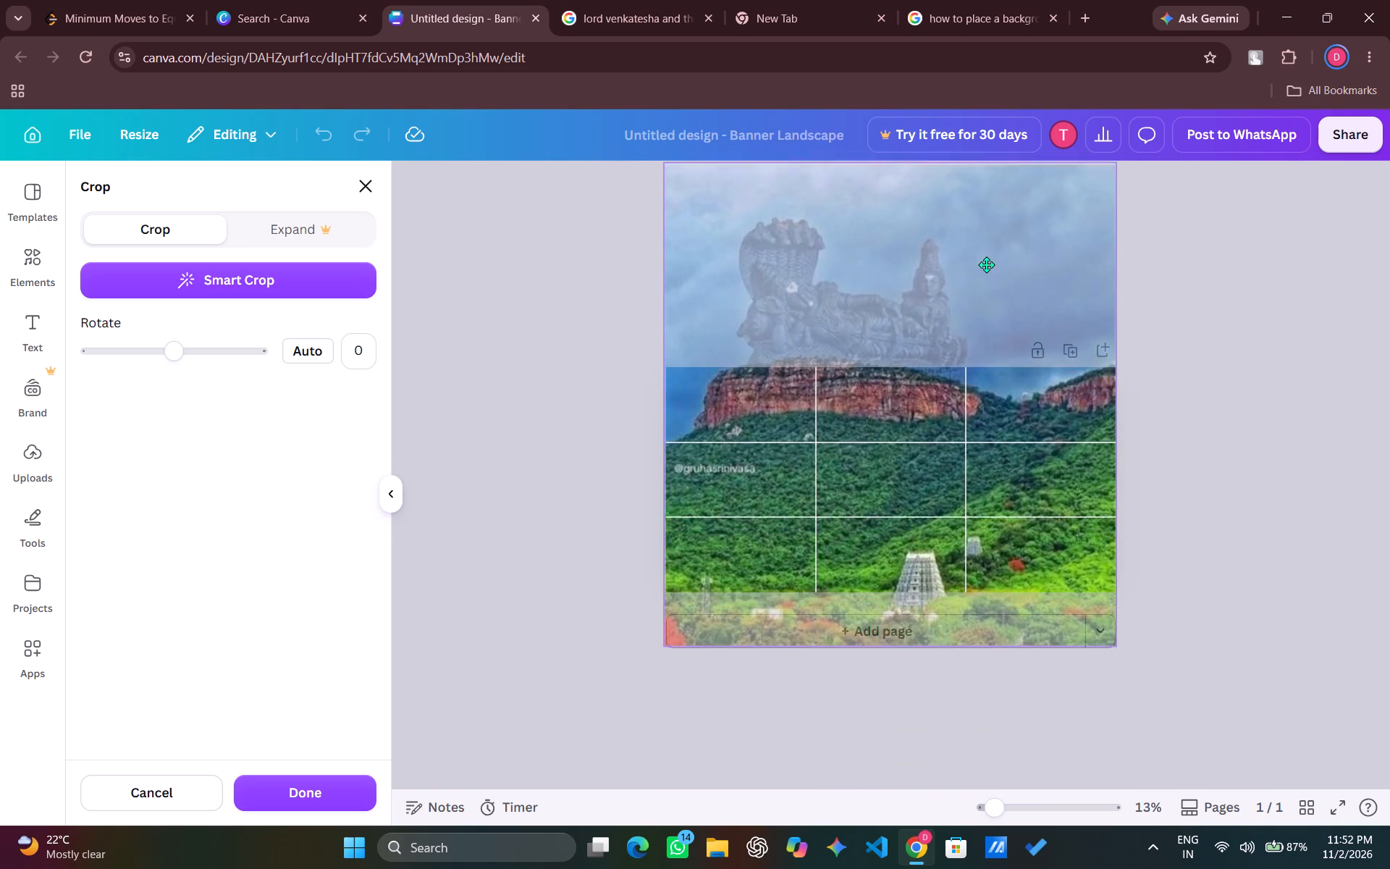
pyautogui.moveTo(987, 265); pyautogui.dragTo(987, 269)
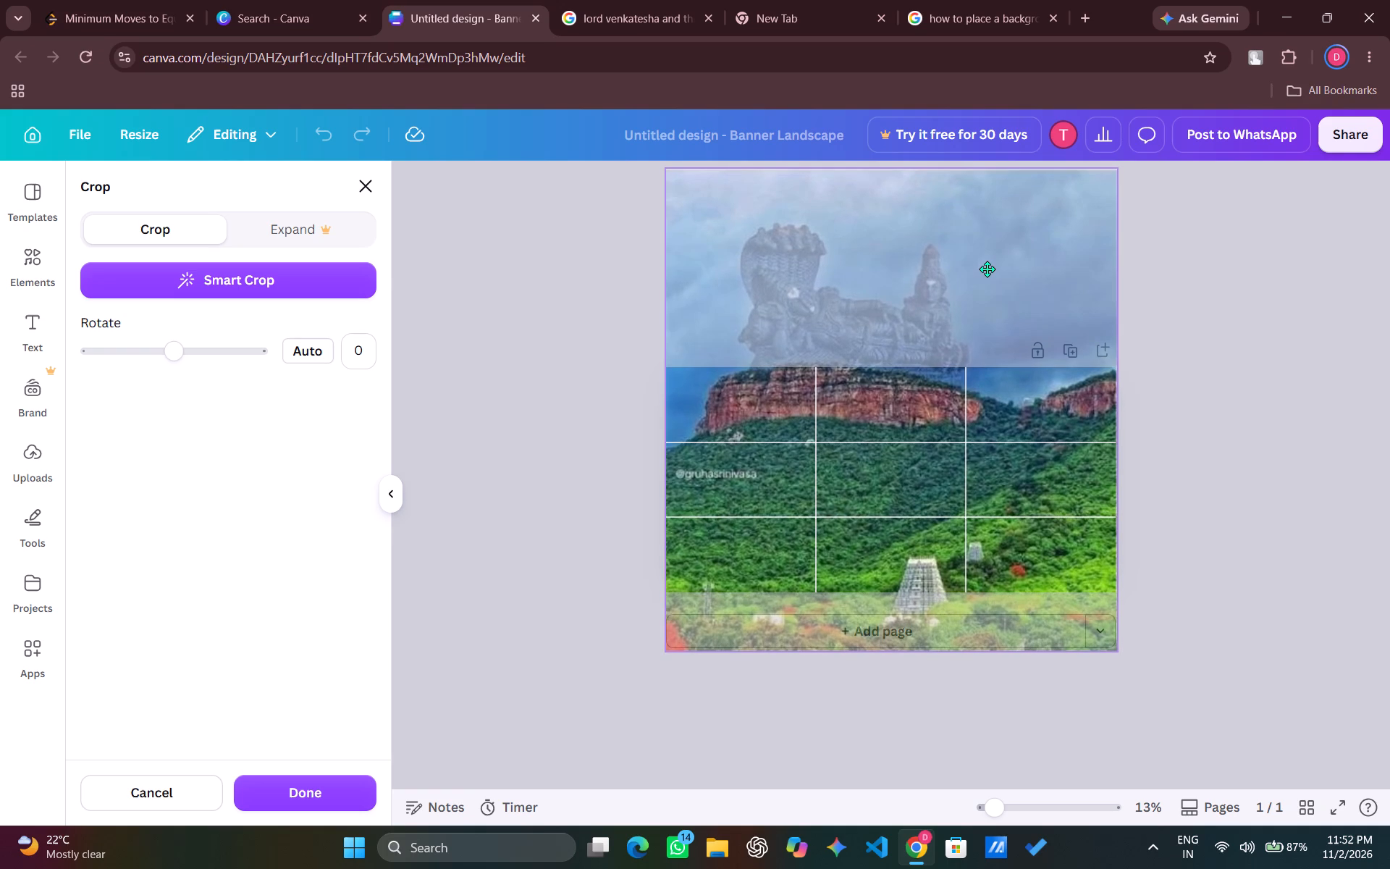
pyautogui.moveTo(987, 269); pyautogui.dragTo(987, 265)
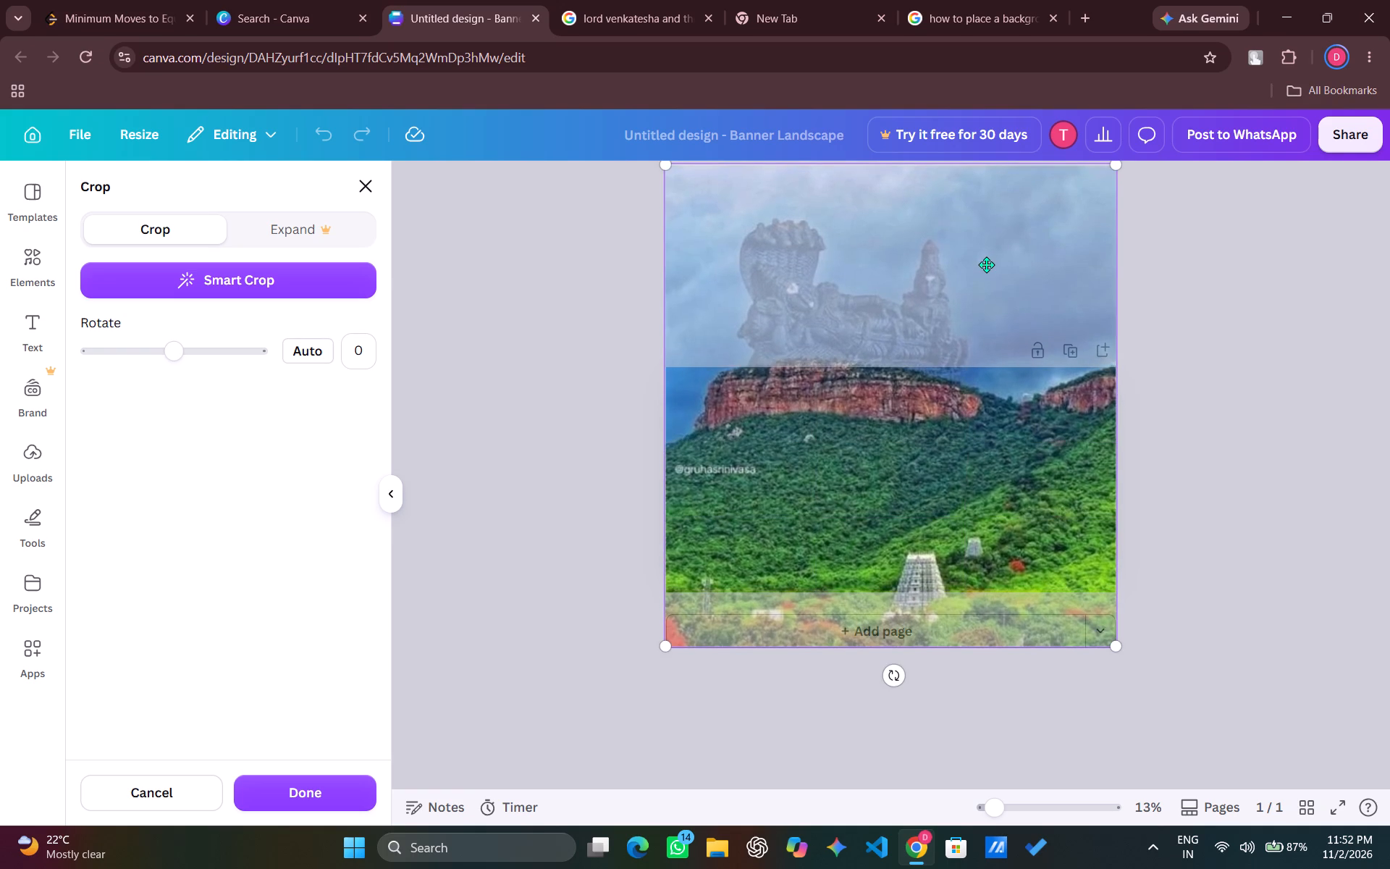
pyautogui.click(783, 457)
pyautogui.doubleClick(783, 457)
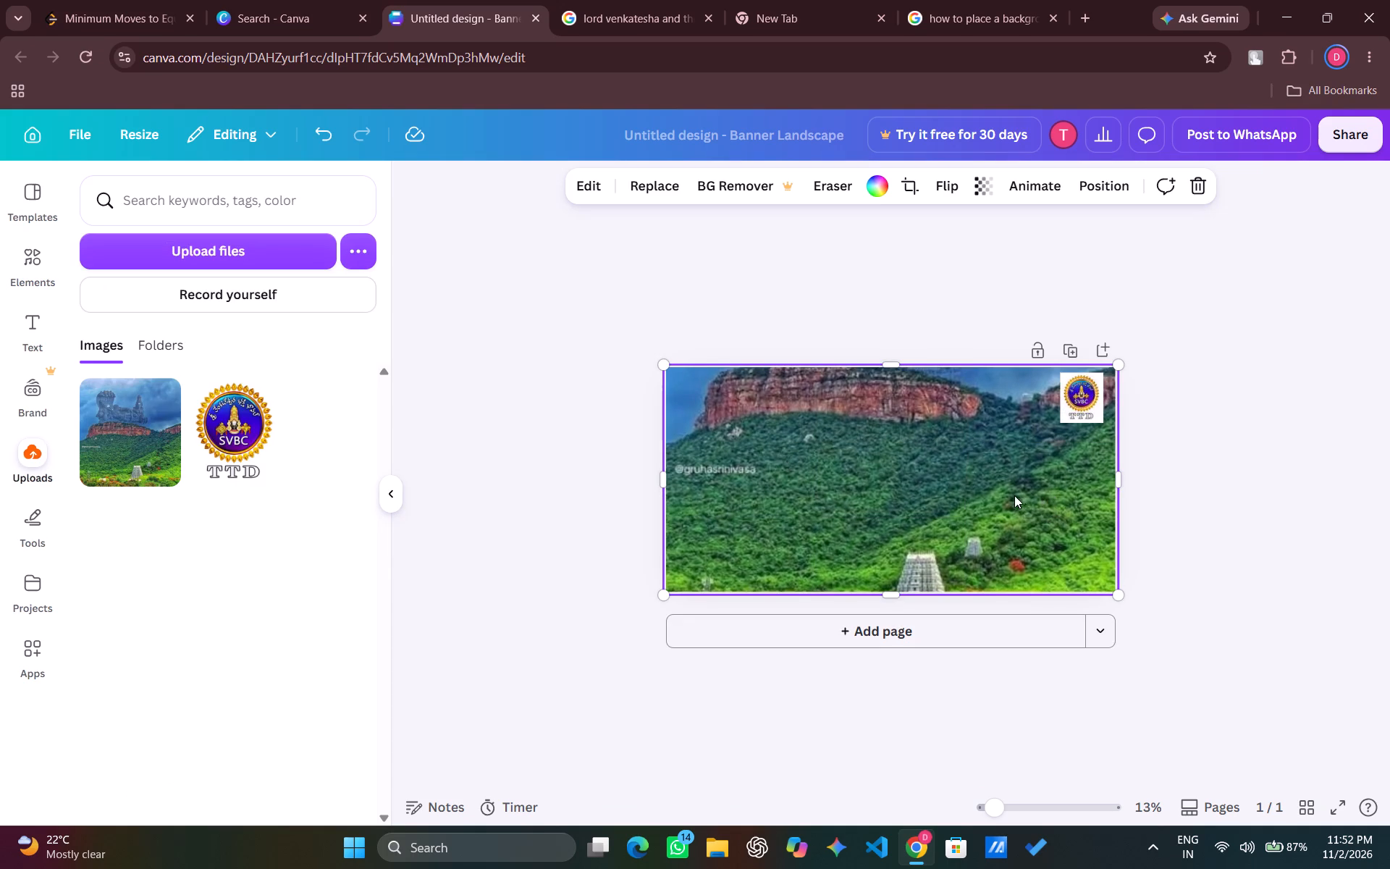
# Reposition the background picture within its crop so the reclining deity figure, red cliff and upper green slope fill the banner.
pyautogui.doubleClick(787, 455)
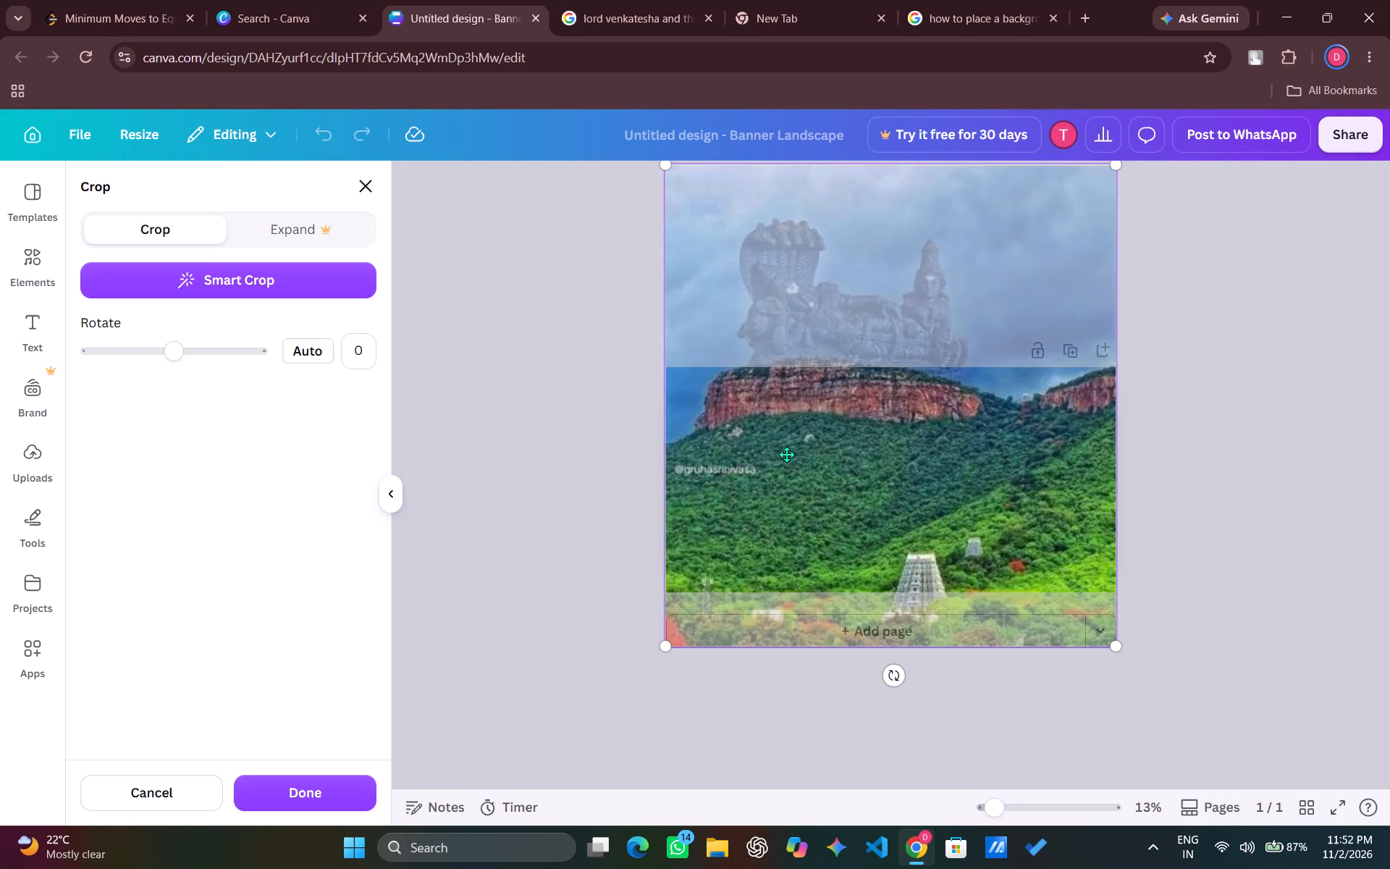
pyautogui.moveTo(891, 500); pyautogui.dragTo(927, 427)
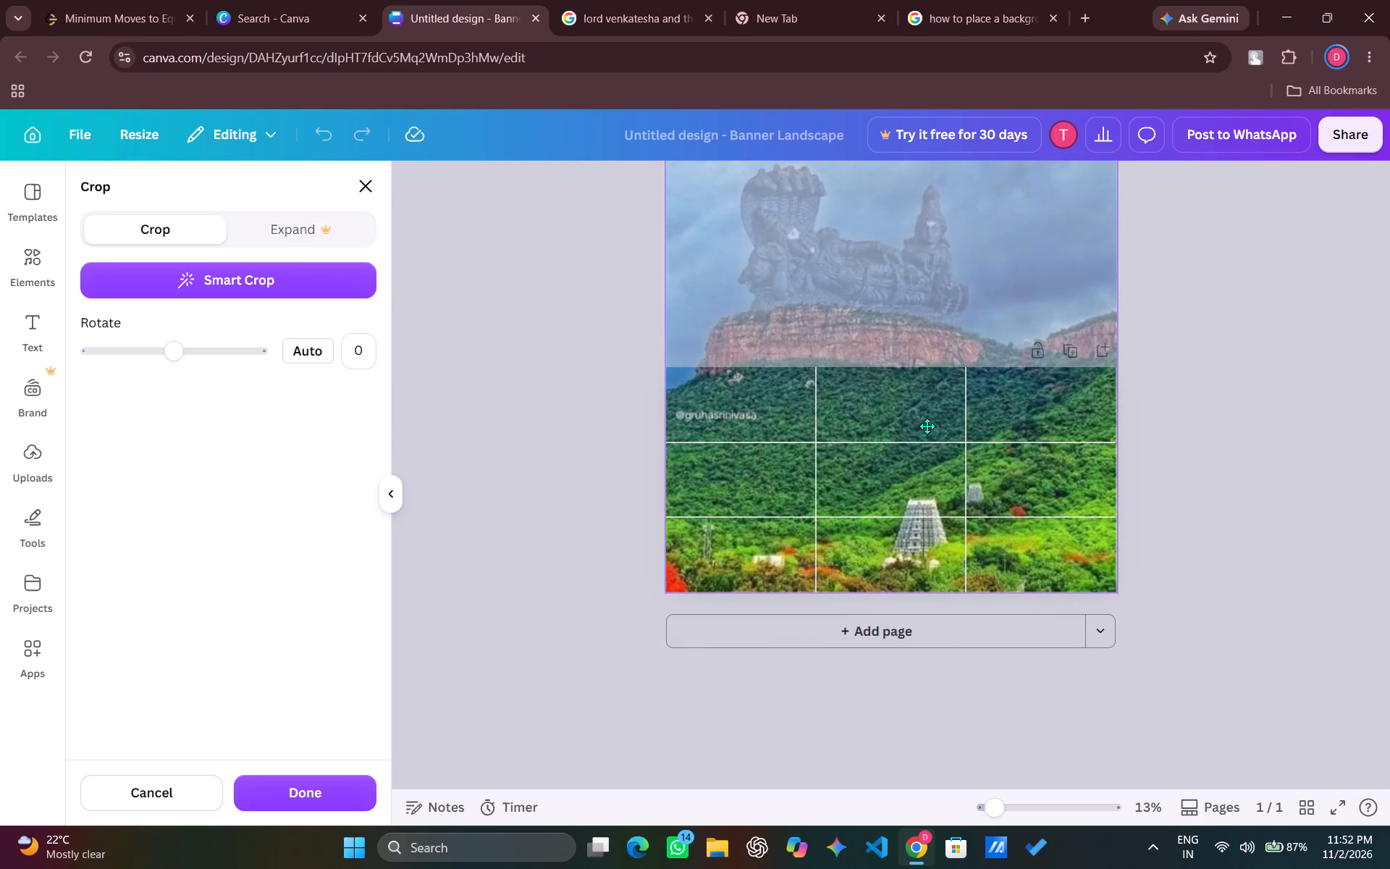
pyautogui.moveTo(927, 427); pyautogui.dragTo(906, 591)
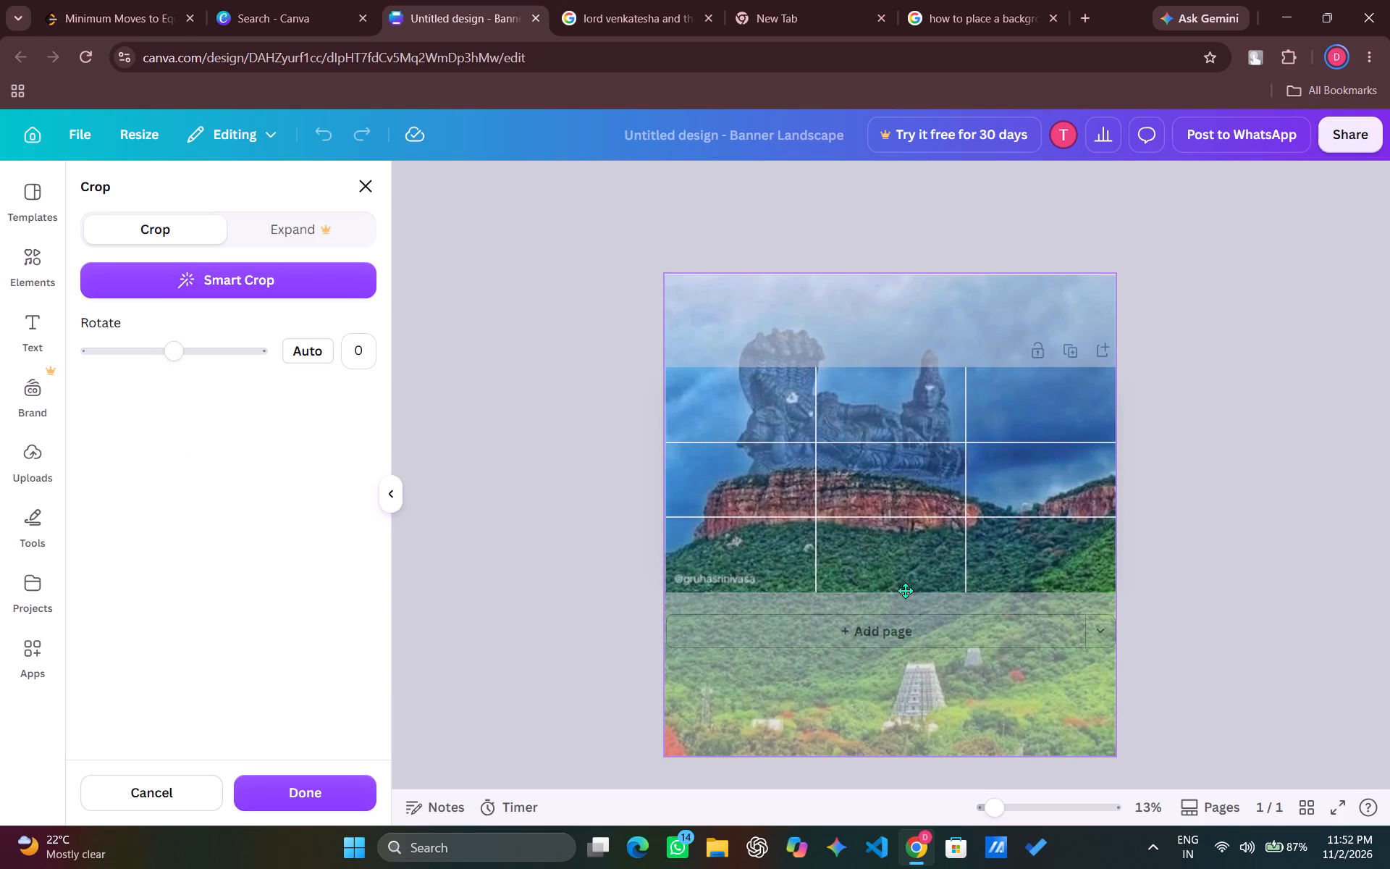
pyautogui.moveTo(906, 591); pyautogui.dragTo(923, 575)
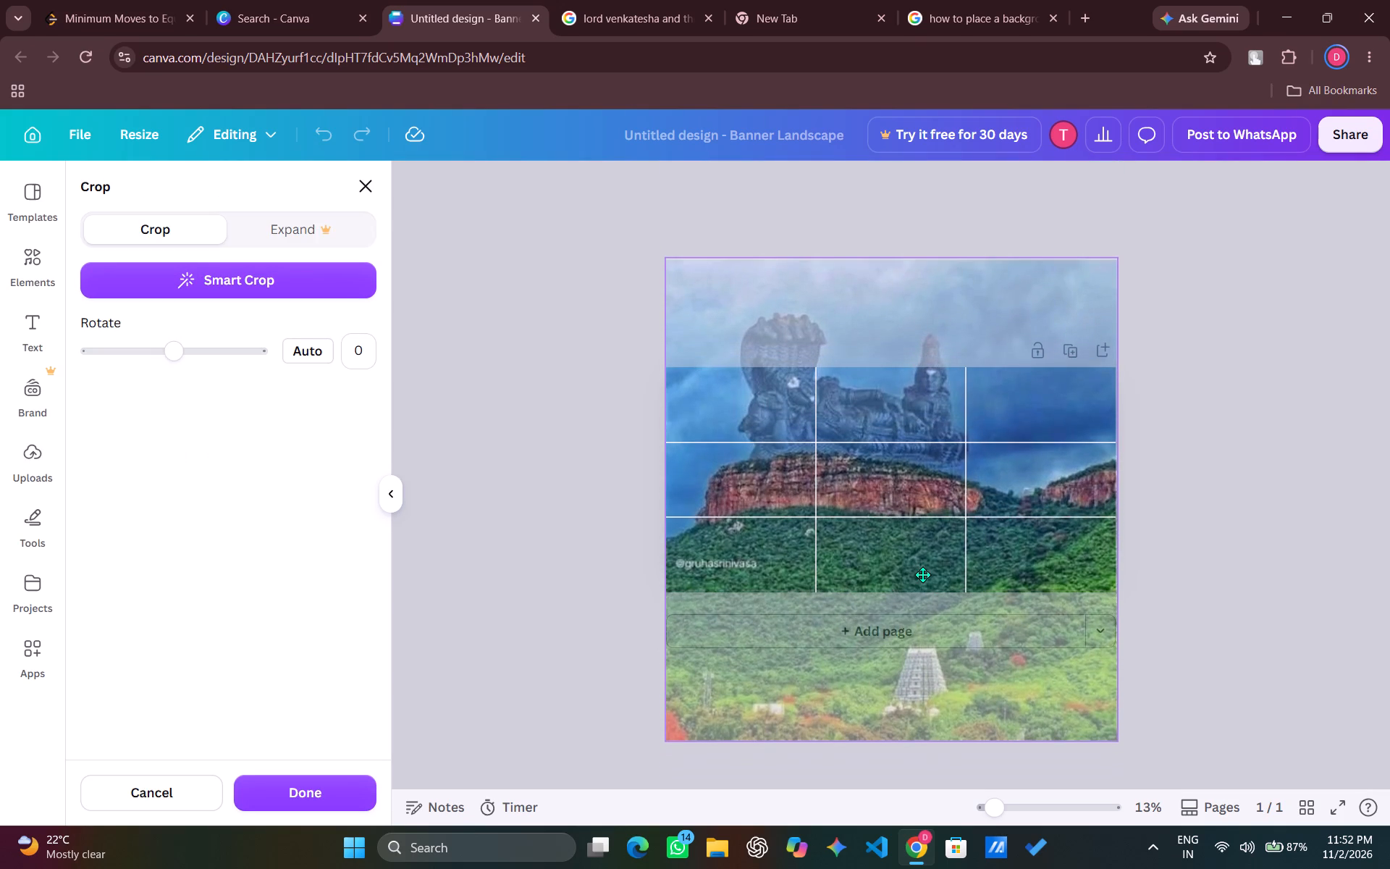
pyautogui.moveTo(923, 575); pyautogui.dragTo(914, 585)
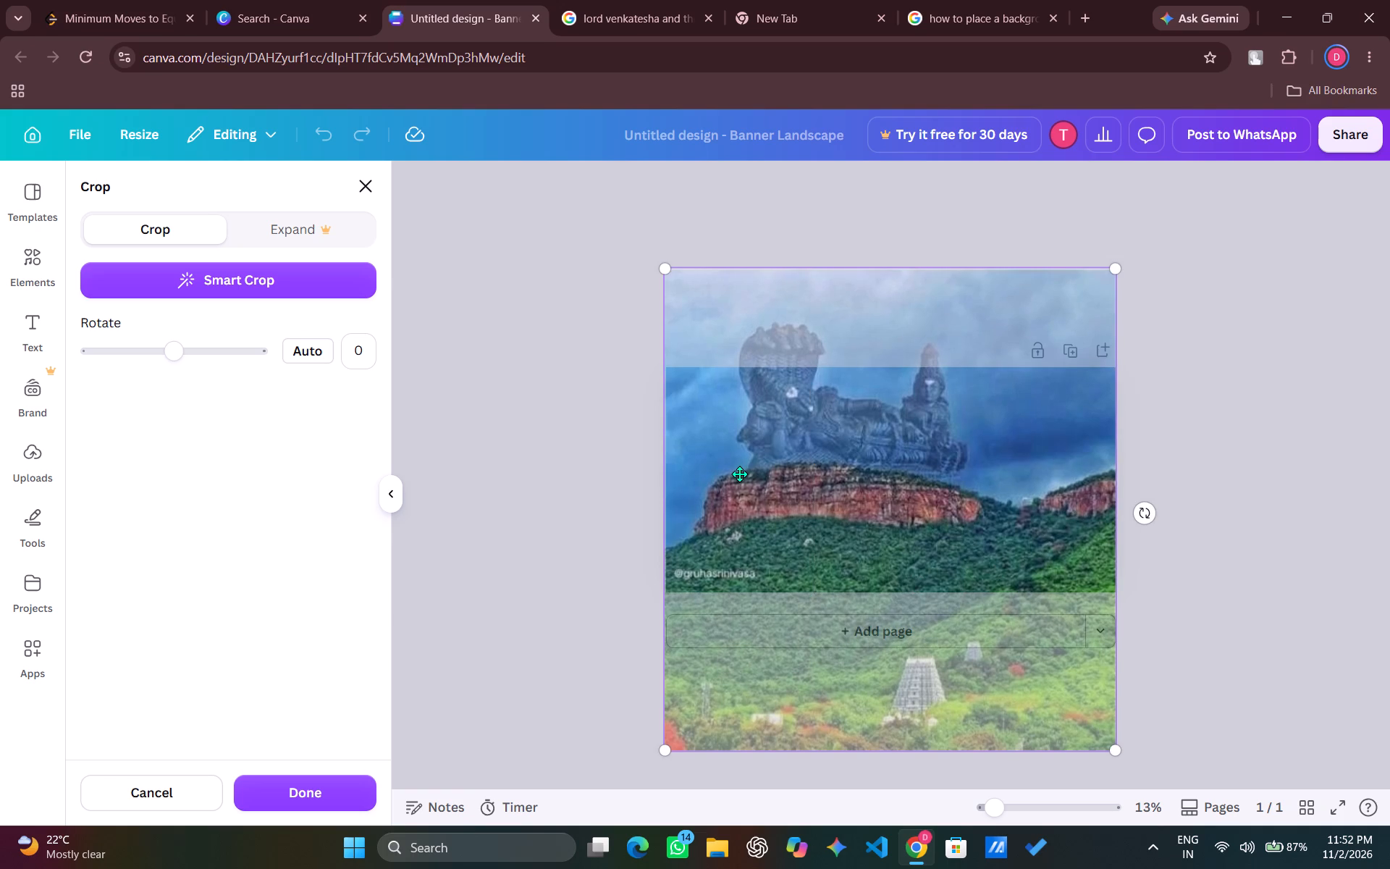
pyautogui.click(740, 474)
pyautogui.doubleClick(740, 474)
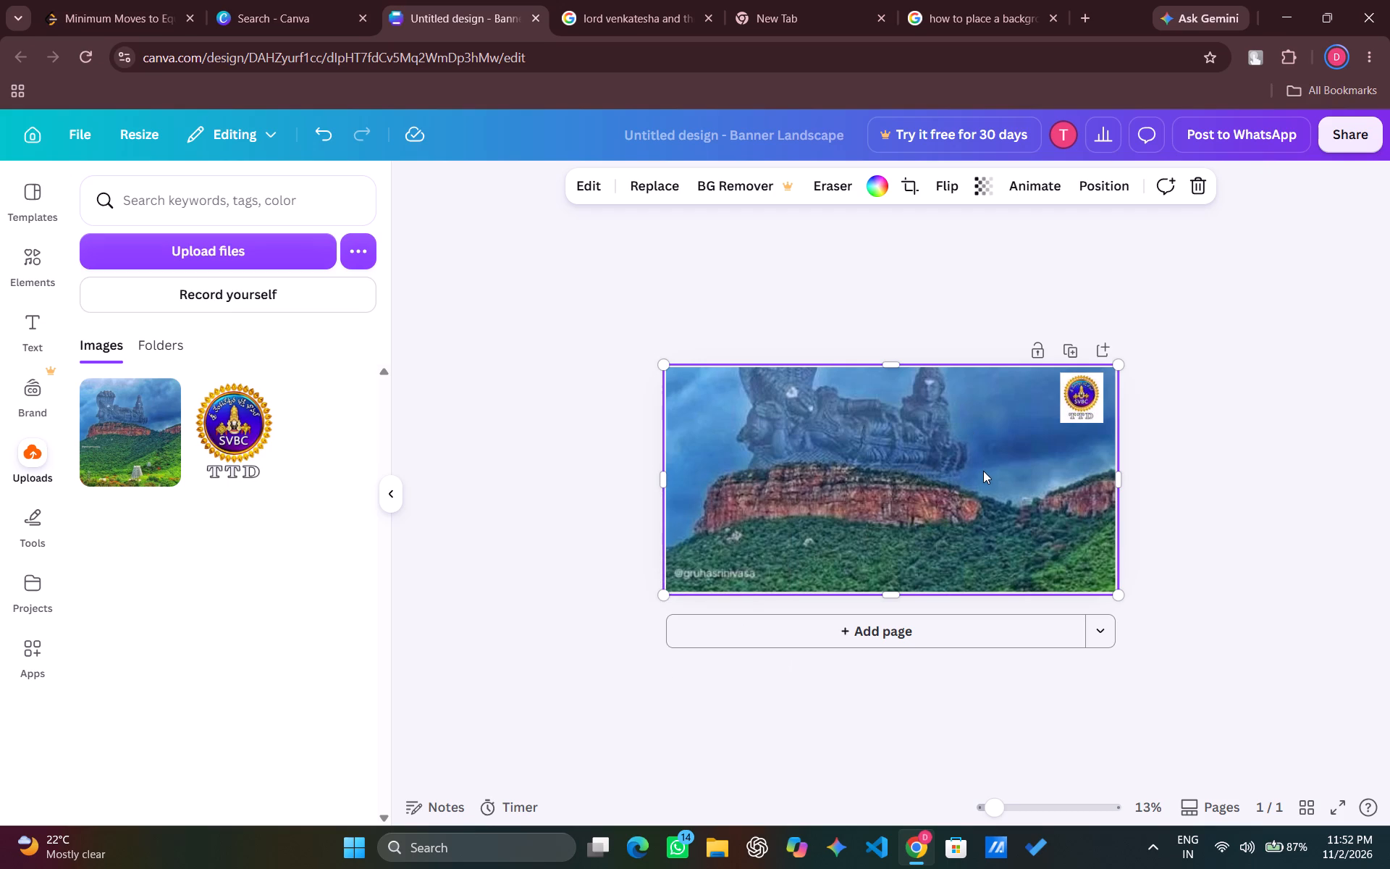
# Shift the background picture slightly lower within its crop so more of the reclining deity shows above the red cliff.
pyautogui.moveTo(867, 479); pyautogui.dragTo(868, 491)
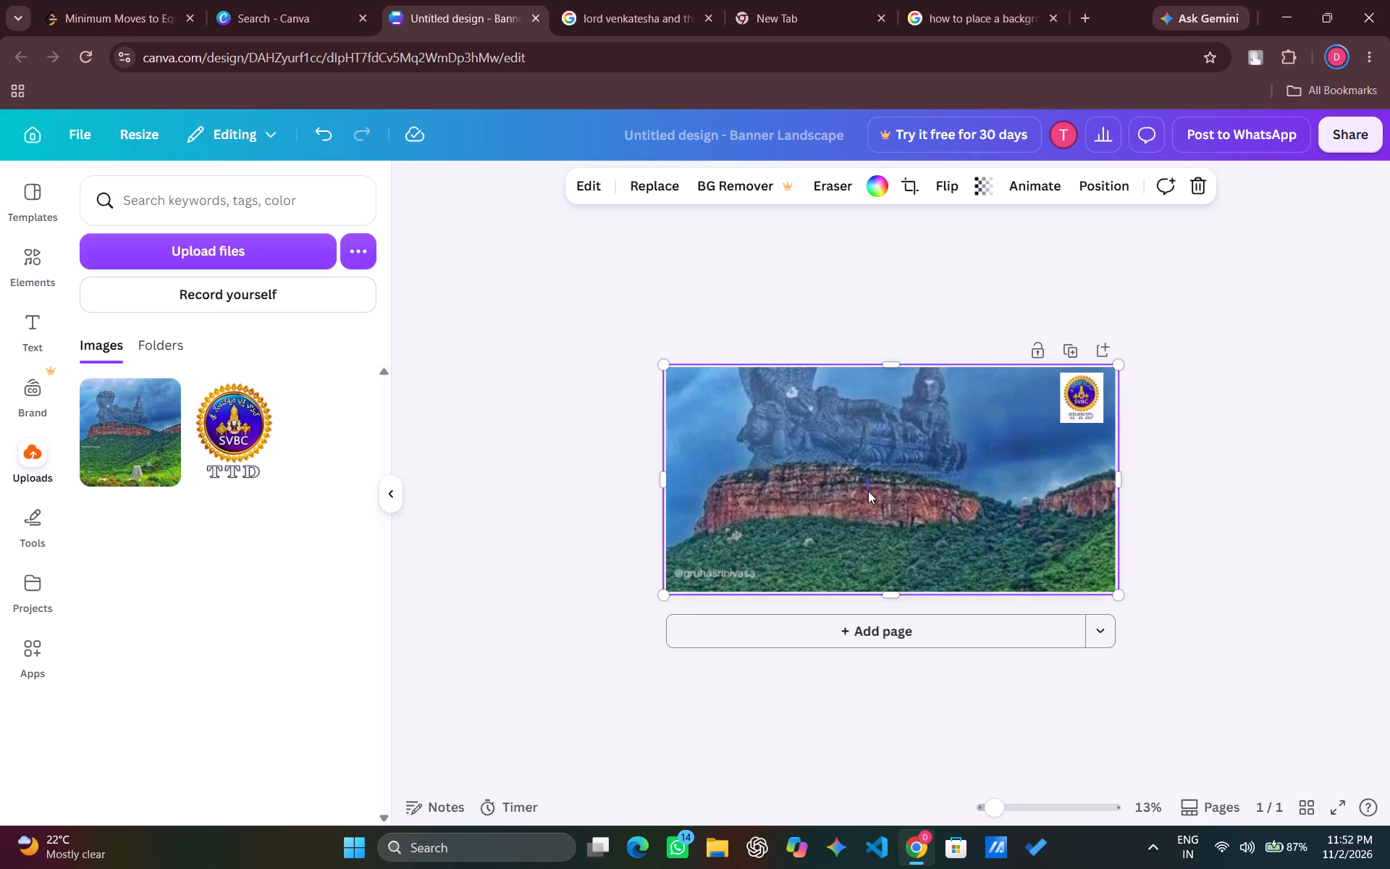
pyautogui.moveTo(868, 491); pyautogui.dragTo(867, 491)
pyautogui.doubleClick(867, 491)
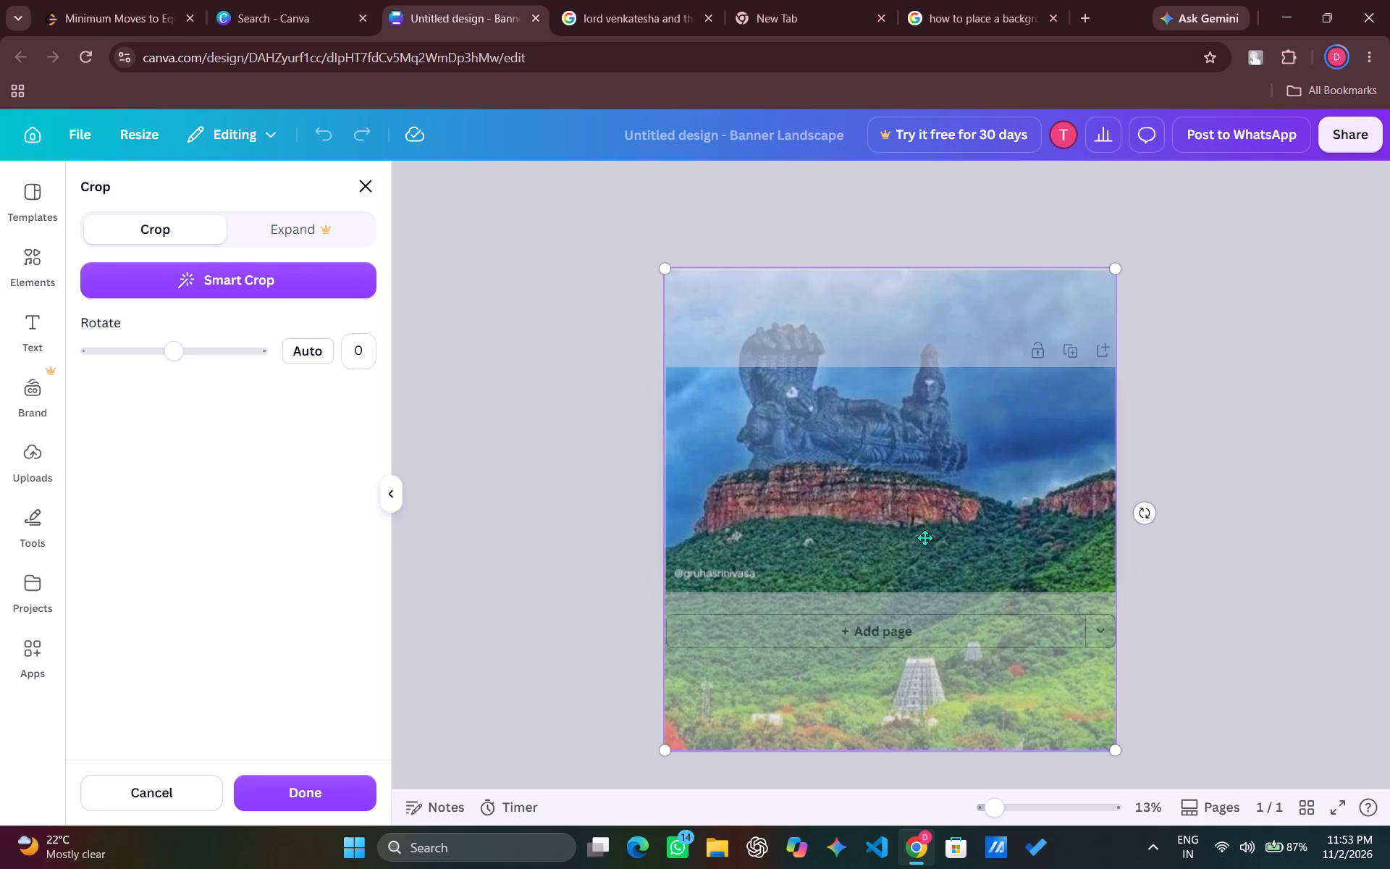
pyautogui.moveTo(839, 495); pyautogui.dragTo(835, 530)
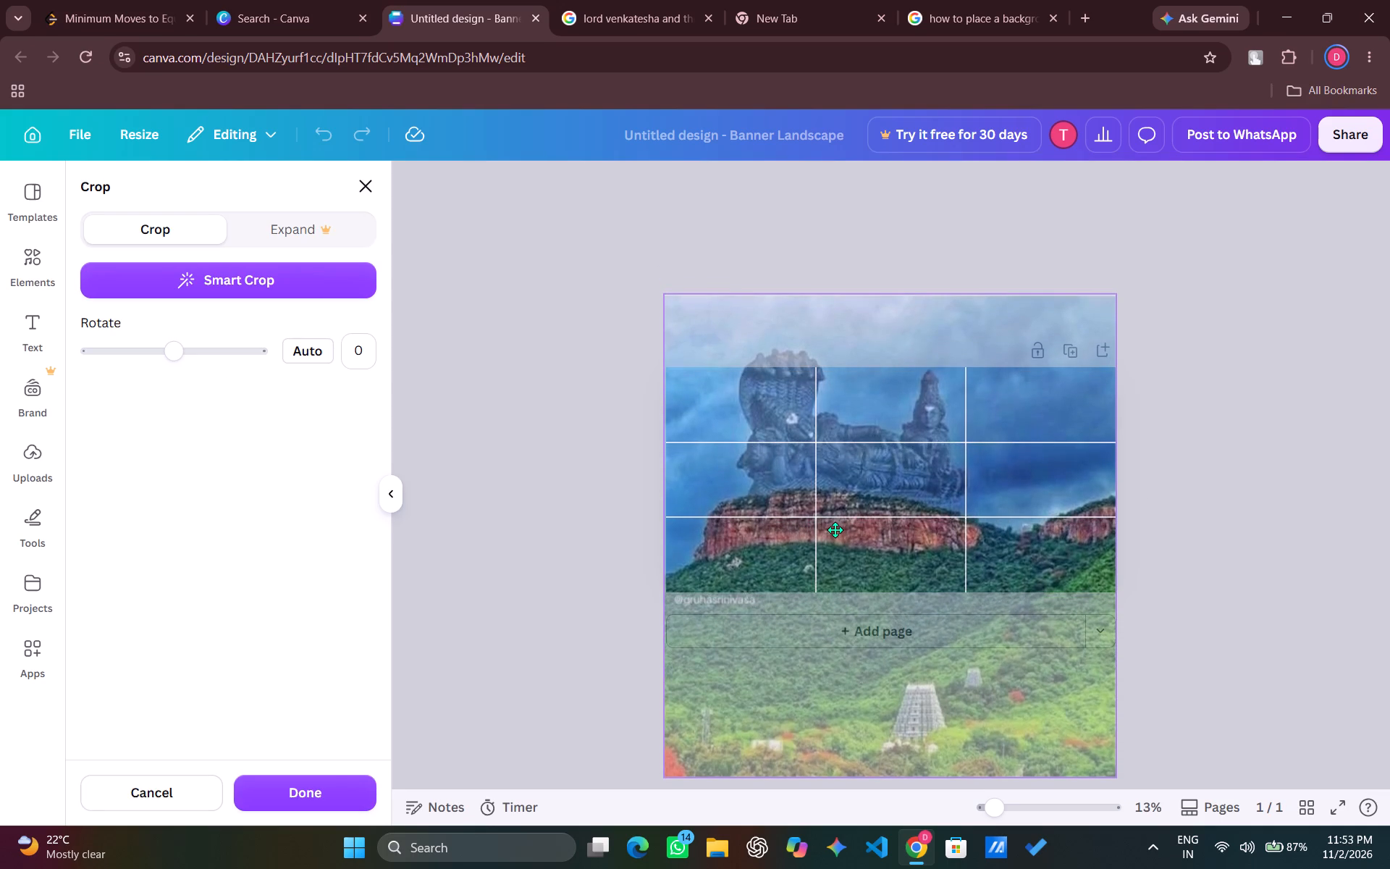
pyautogui.moveTo(835, 530); pyautogui.dragTo(835, 529)
pyautogui.click(891, 526)
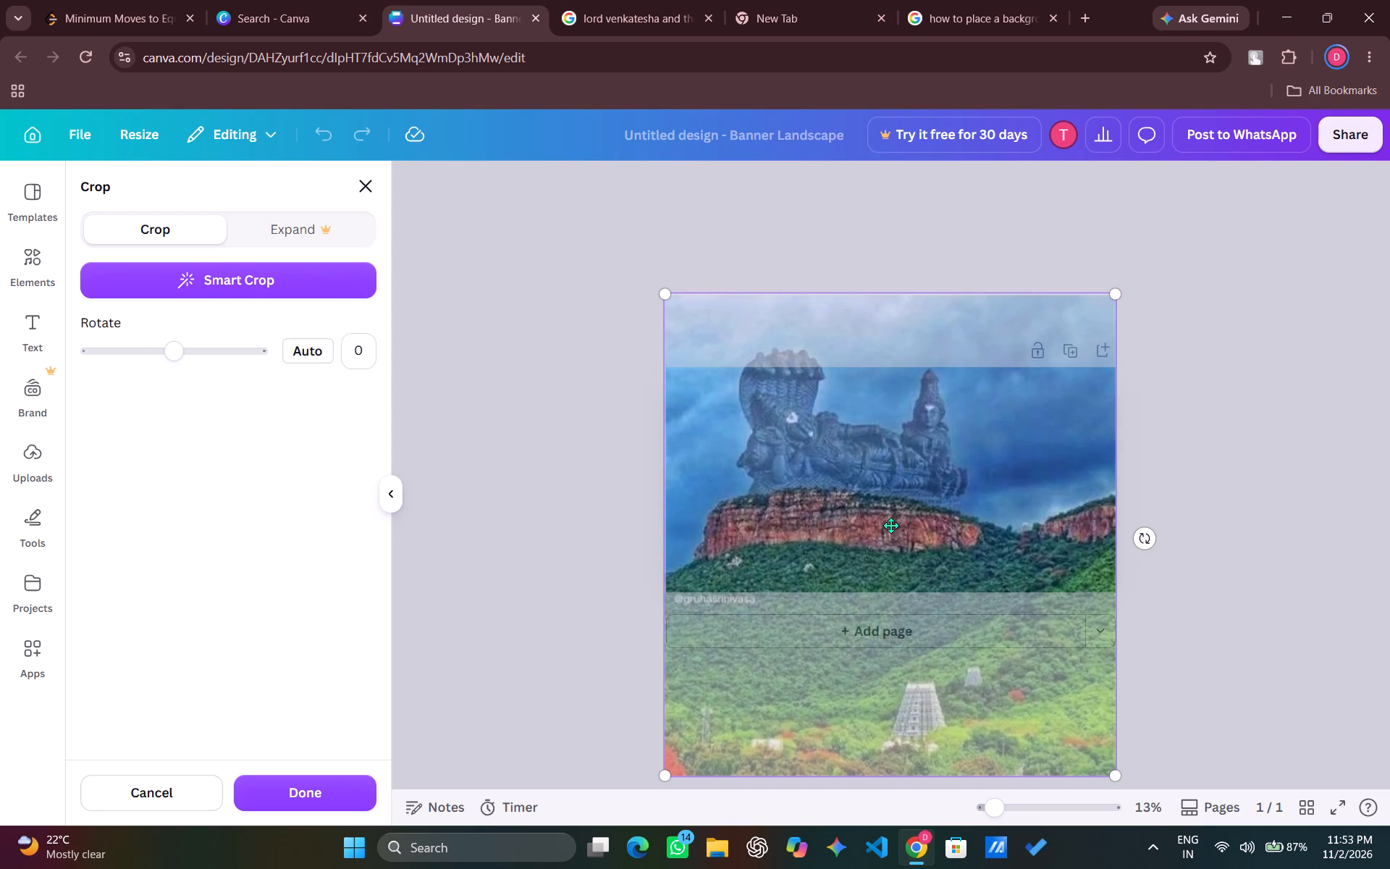
pyautogui.doubleClick(891, 526)
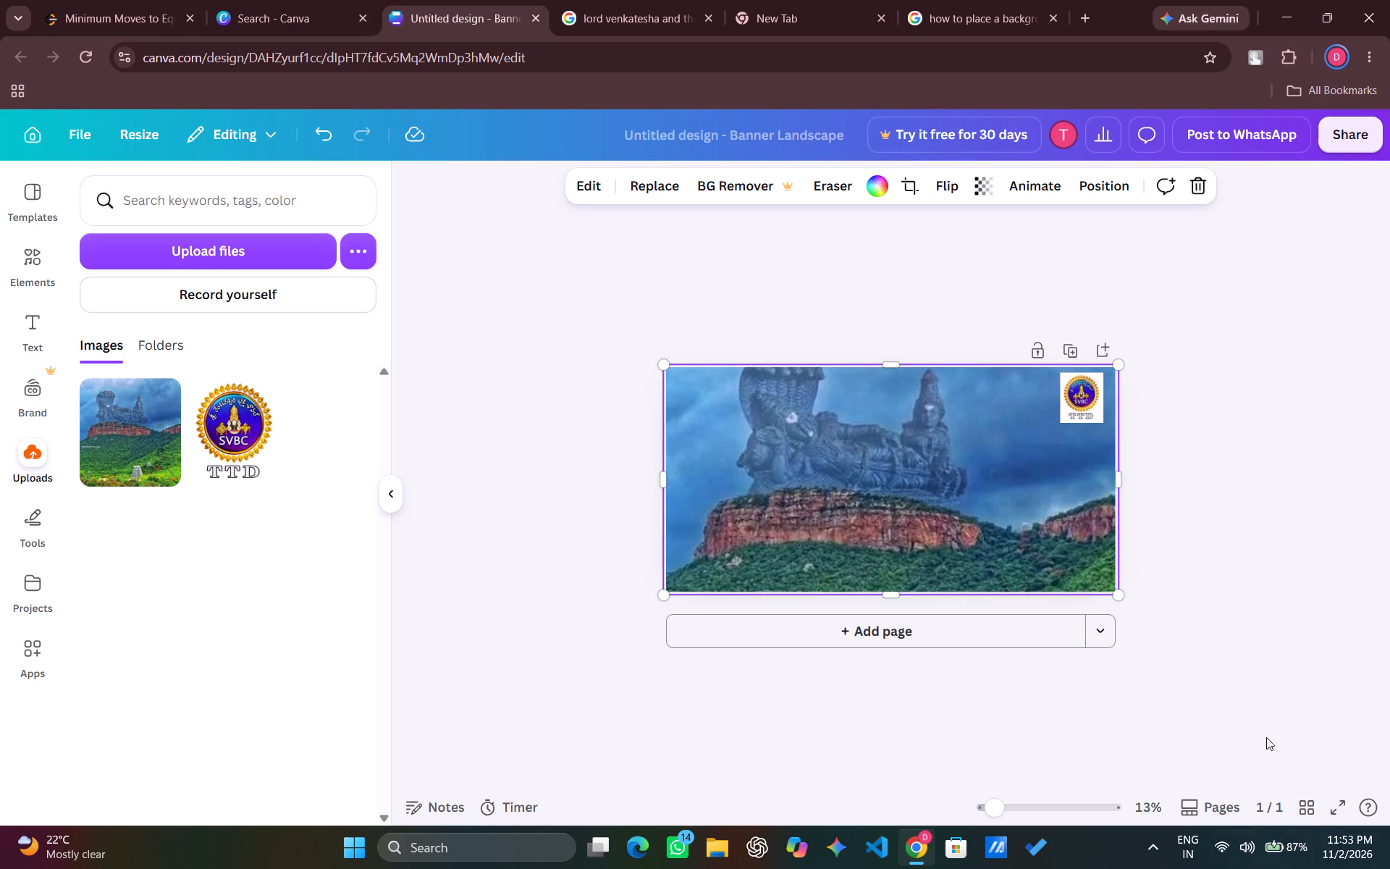
# Close the browser page with the search on placing a banner background in Canva.
pyautogui.click(1053, 17)
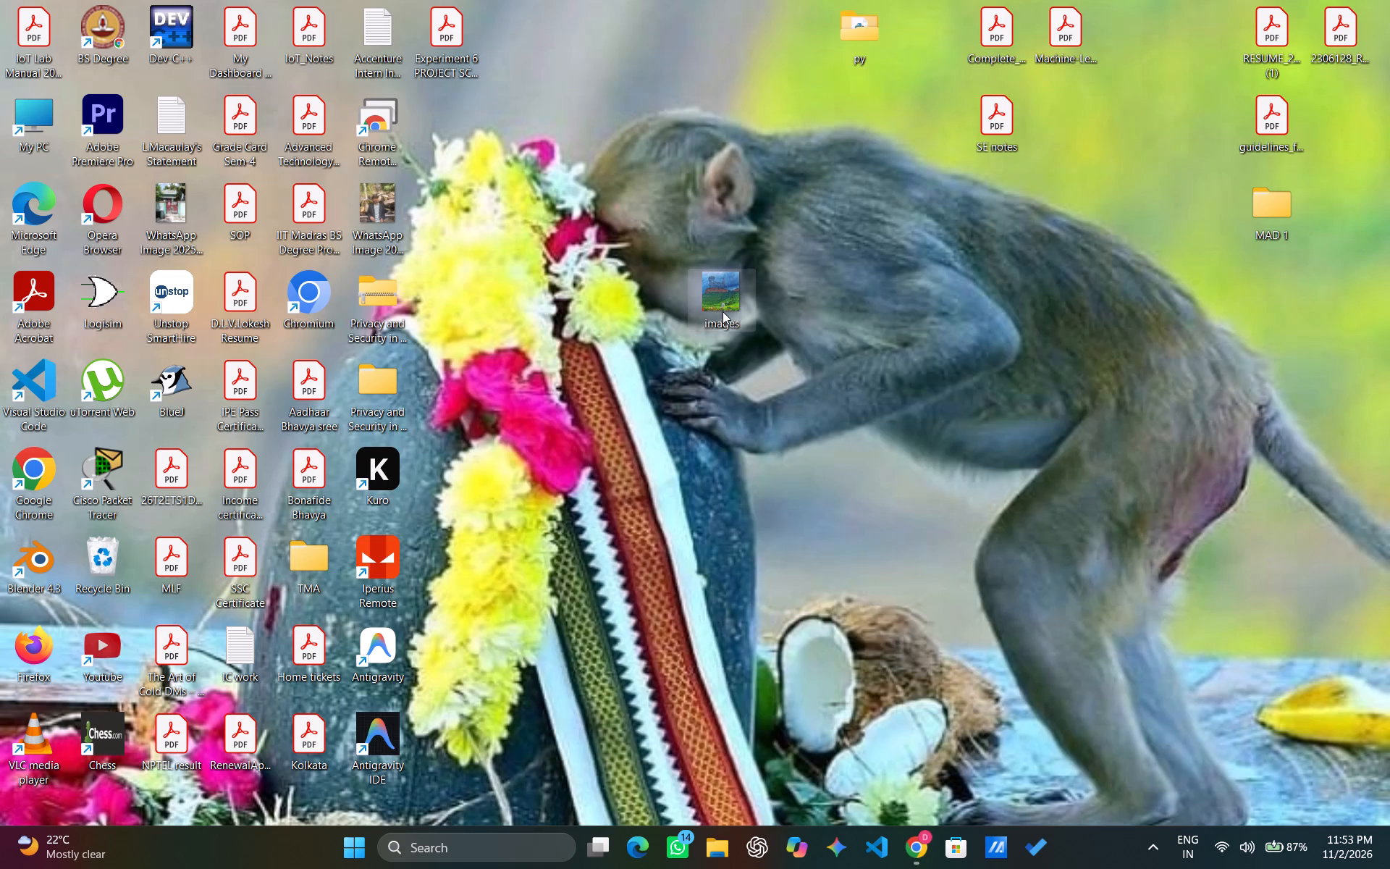
# Delete the background picture file named images from the desktop.
pyautogui.press('Delete')
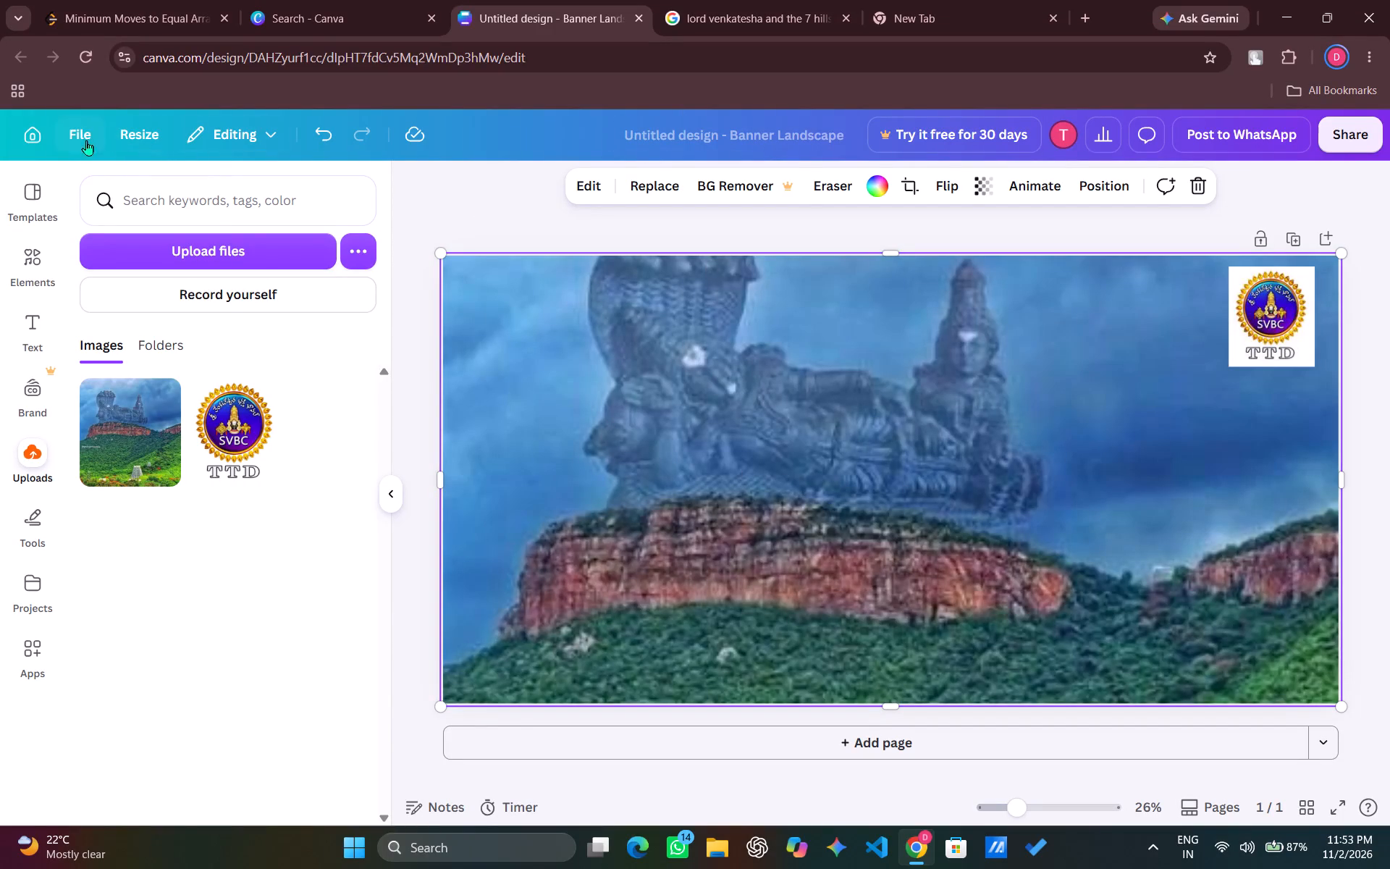
# Add a heading text box in the middle of the banner and clear its placeholder text.
pyautogui.click(18, 329)
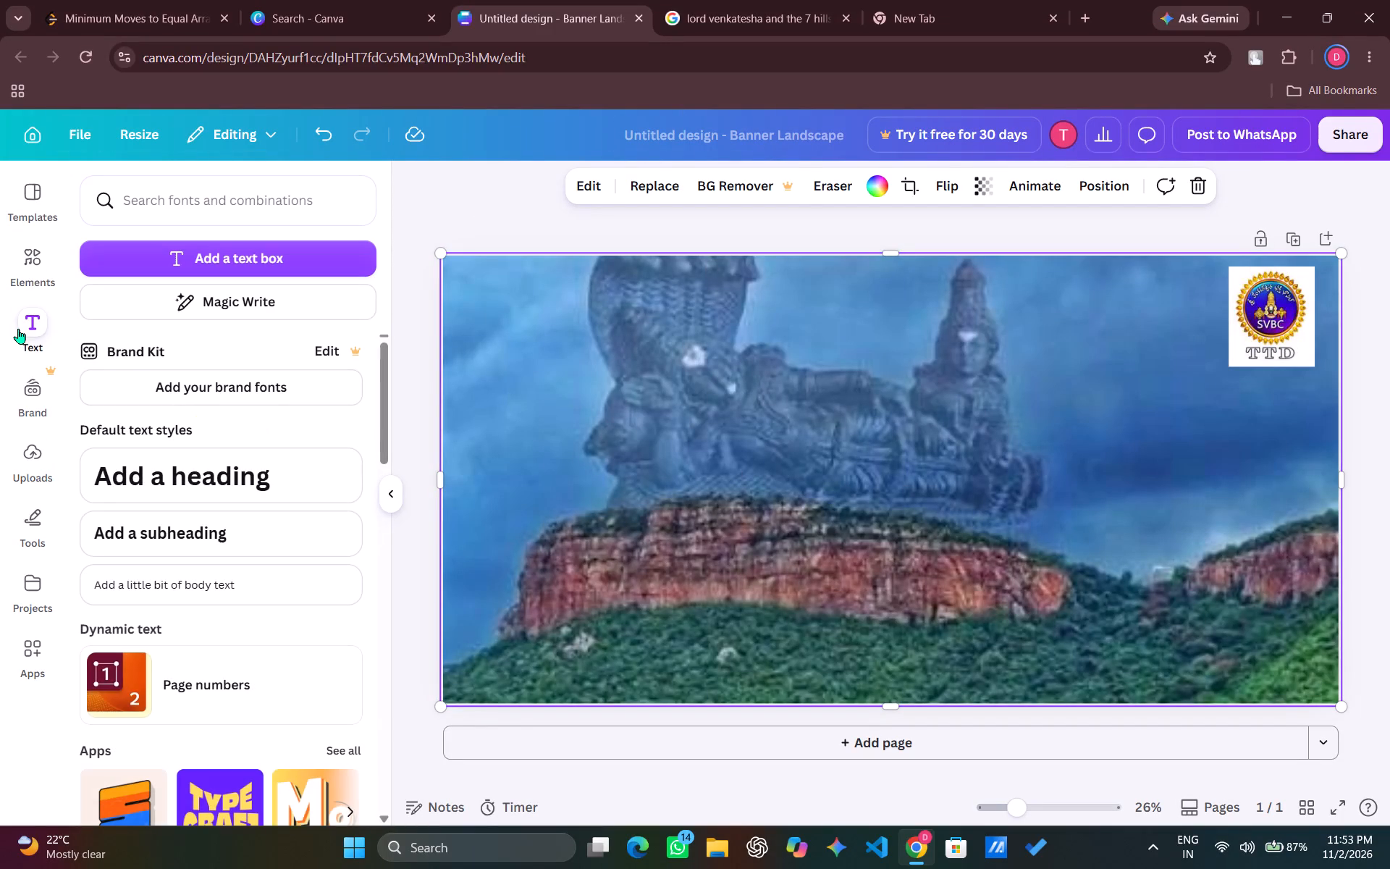
pyautogui.scroll(-2, 97, 496)
pyautogui.scroll(-3, 205, 551)
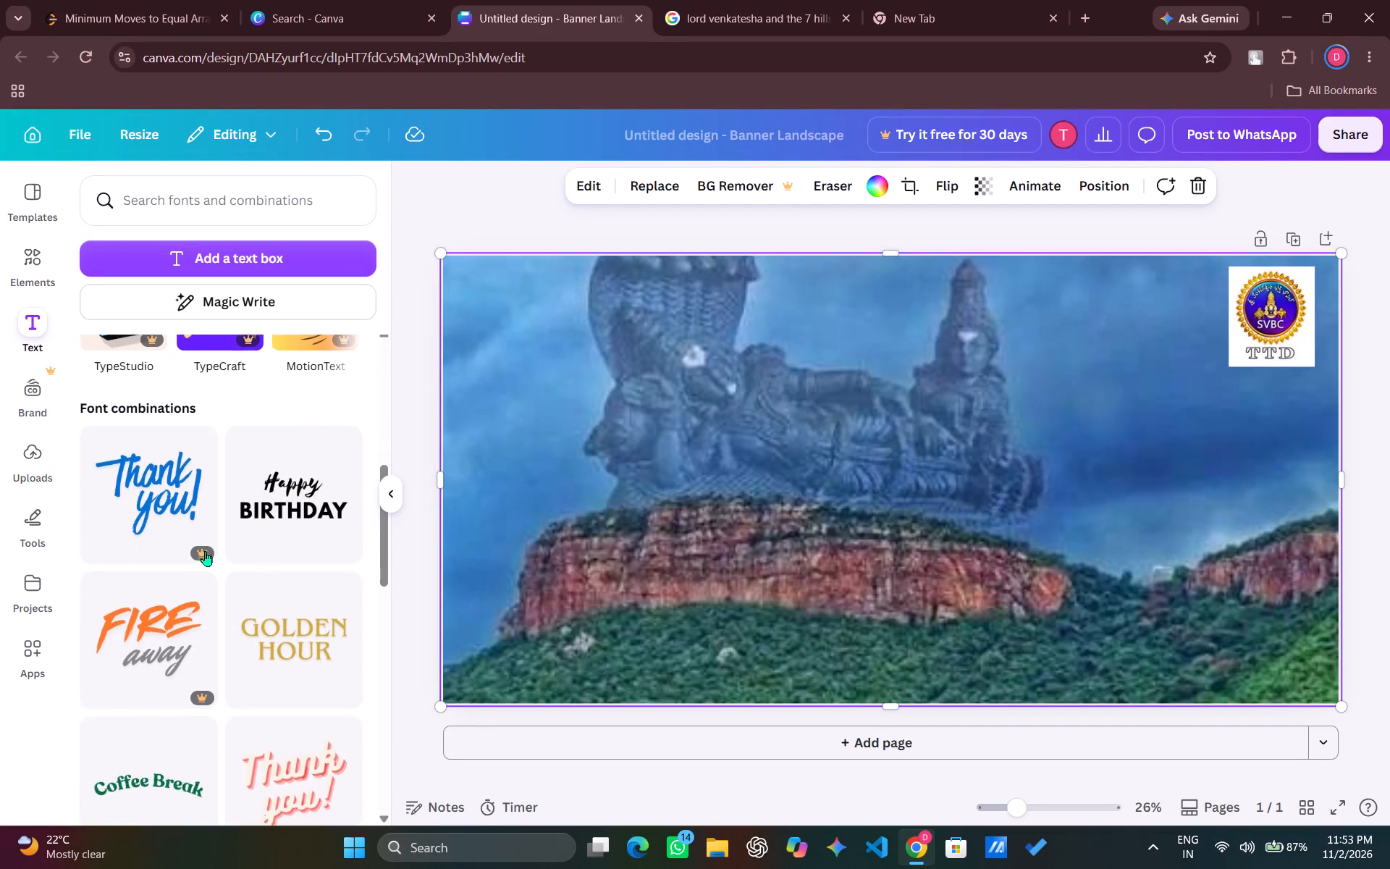
pyautogui.scroll(-1, 205, 551)
pyautogui.scroll(2, 205, 551)
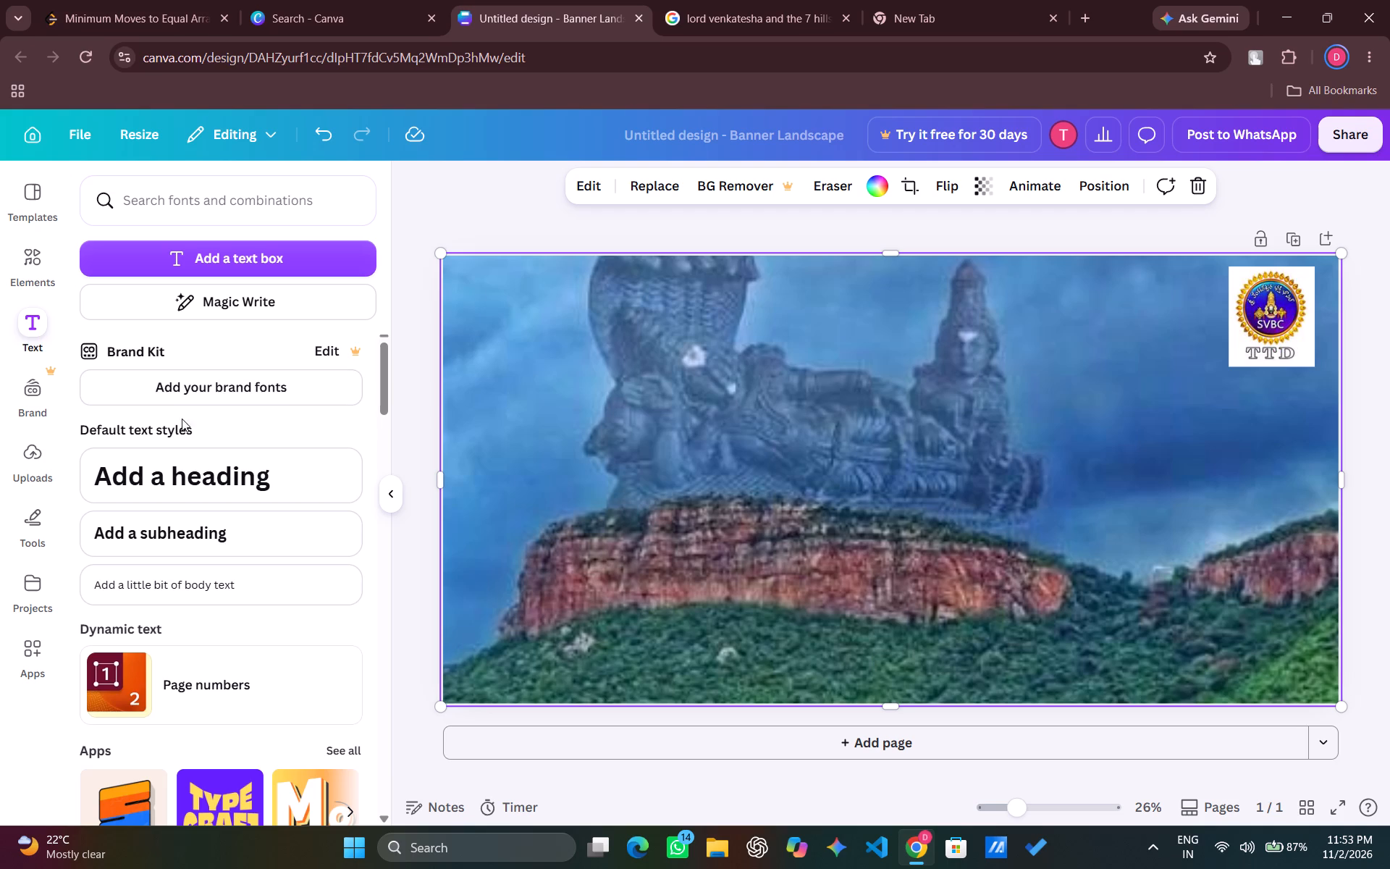
pyautogui.click(191, 508)
pyautogui.click(208, 492)
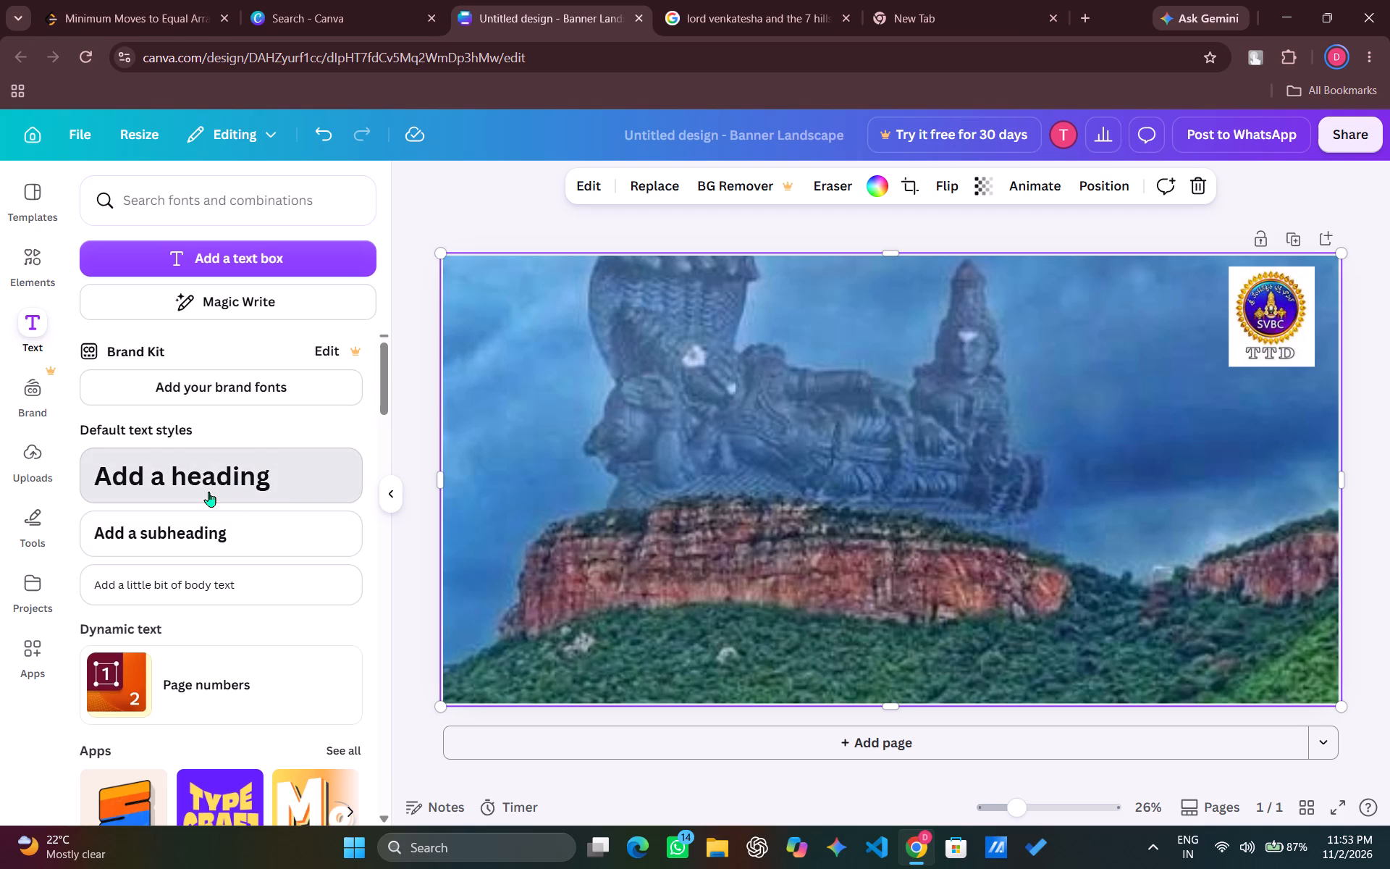
pyautogui.moveTo(844, 482); pyautogui.dragTo(898, 447)
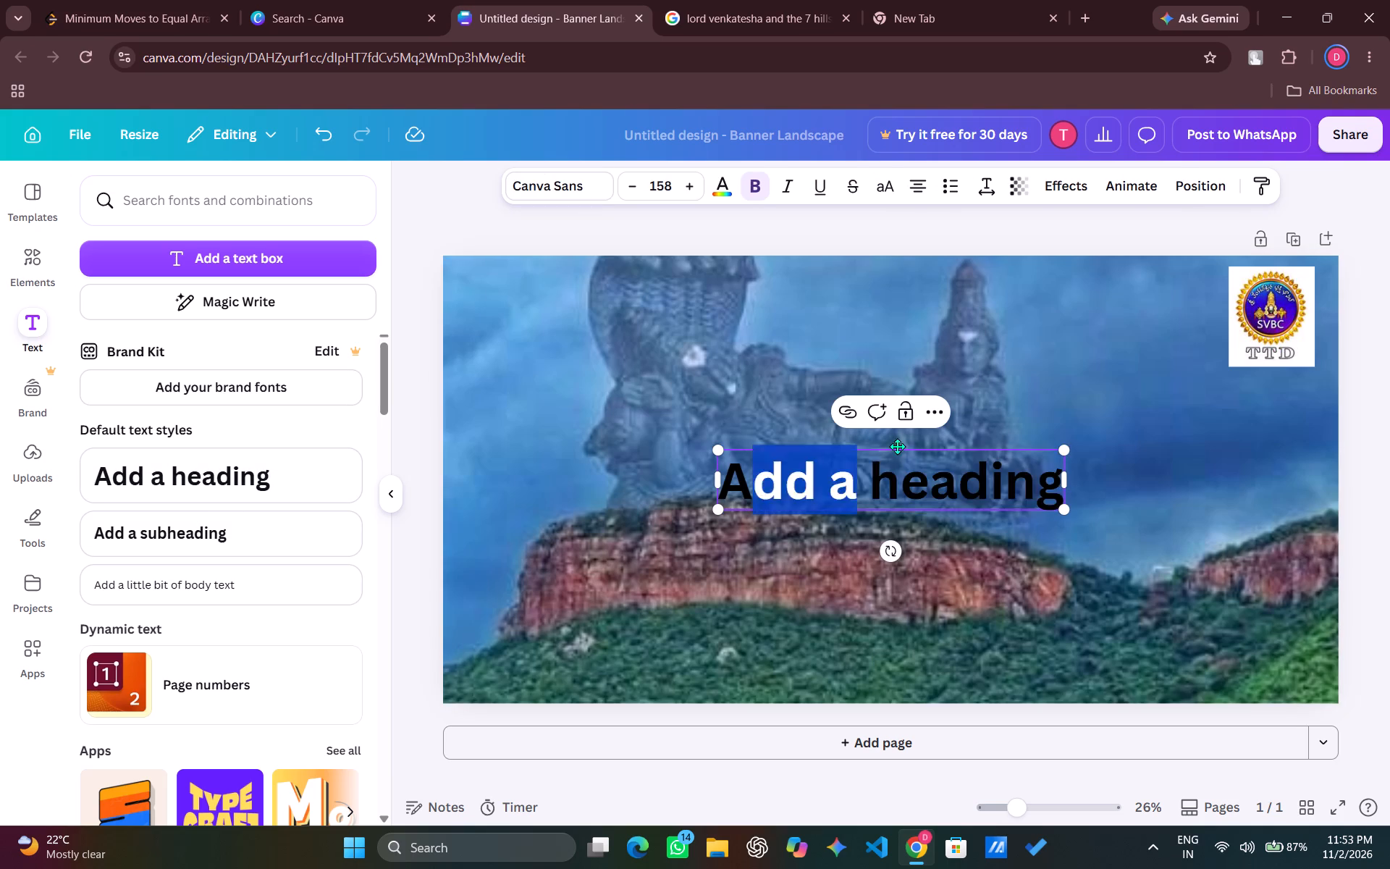
pyautogui.moveTo(898, 447); pyautogui.dragTo(914, 434)
pyautogui.click(825, 477)
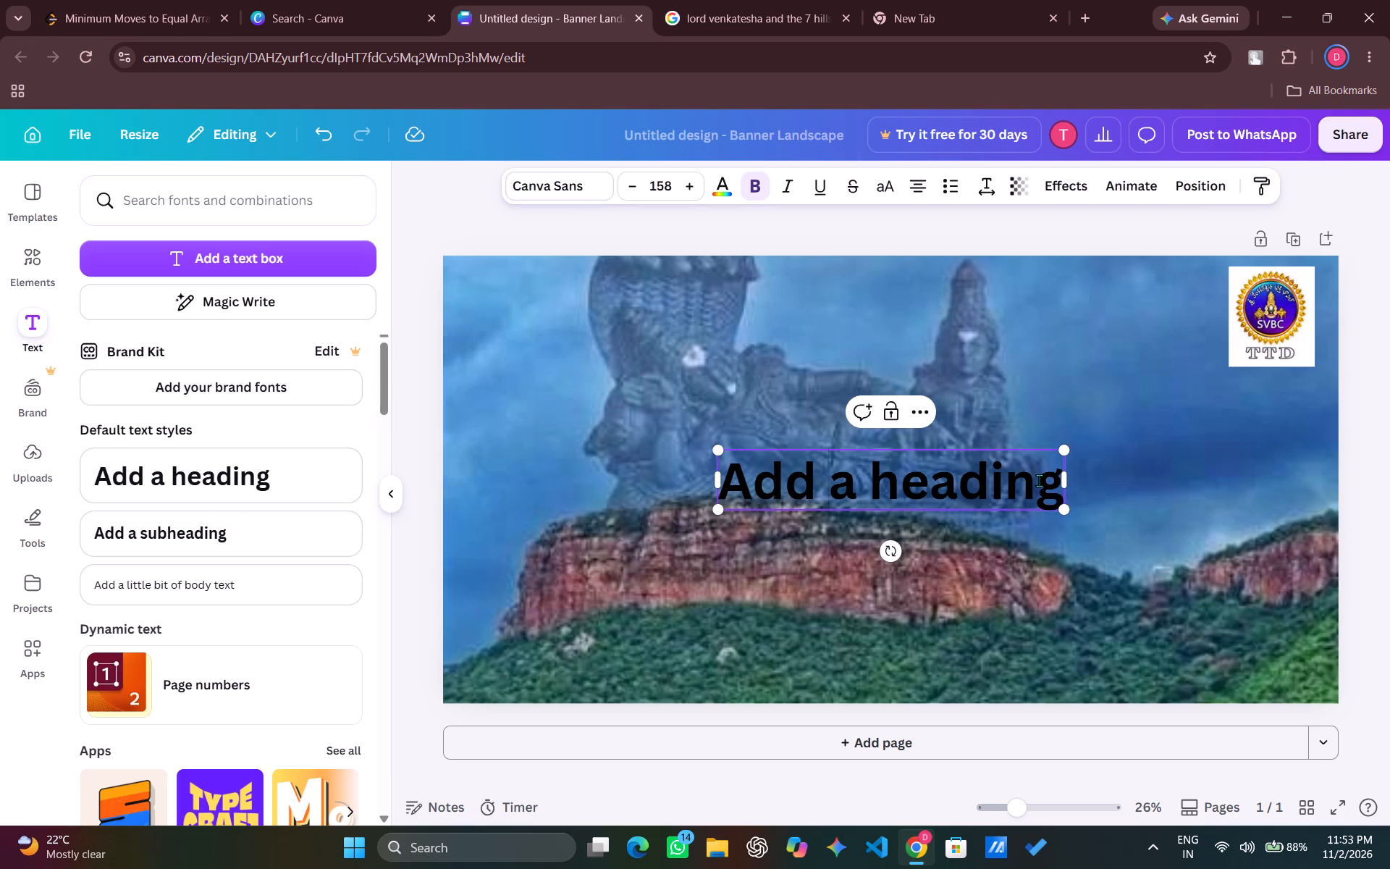
pyautogui.click(1053, 482)
pyautogui.hotkey('ctrl', 'a')
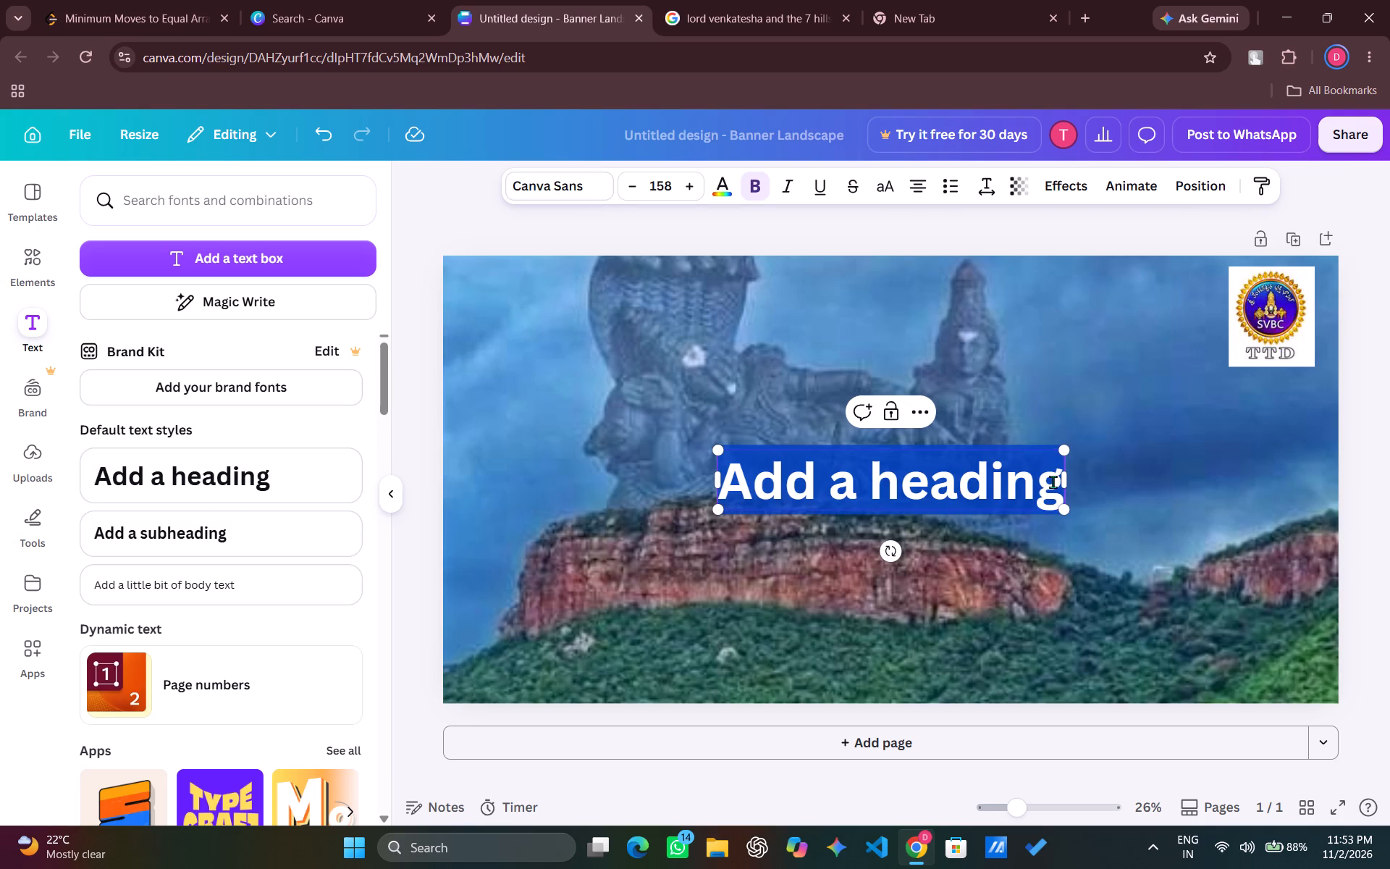
pyautogui.press('BackSpace')
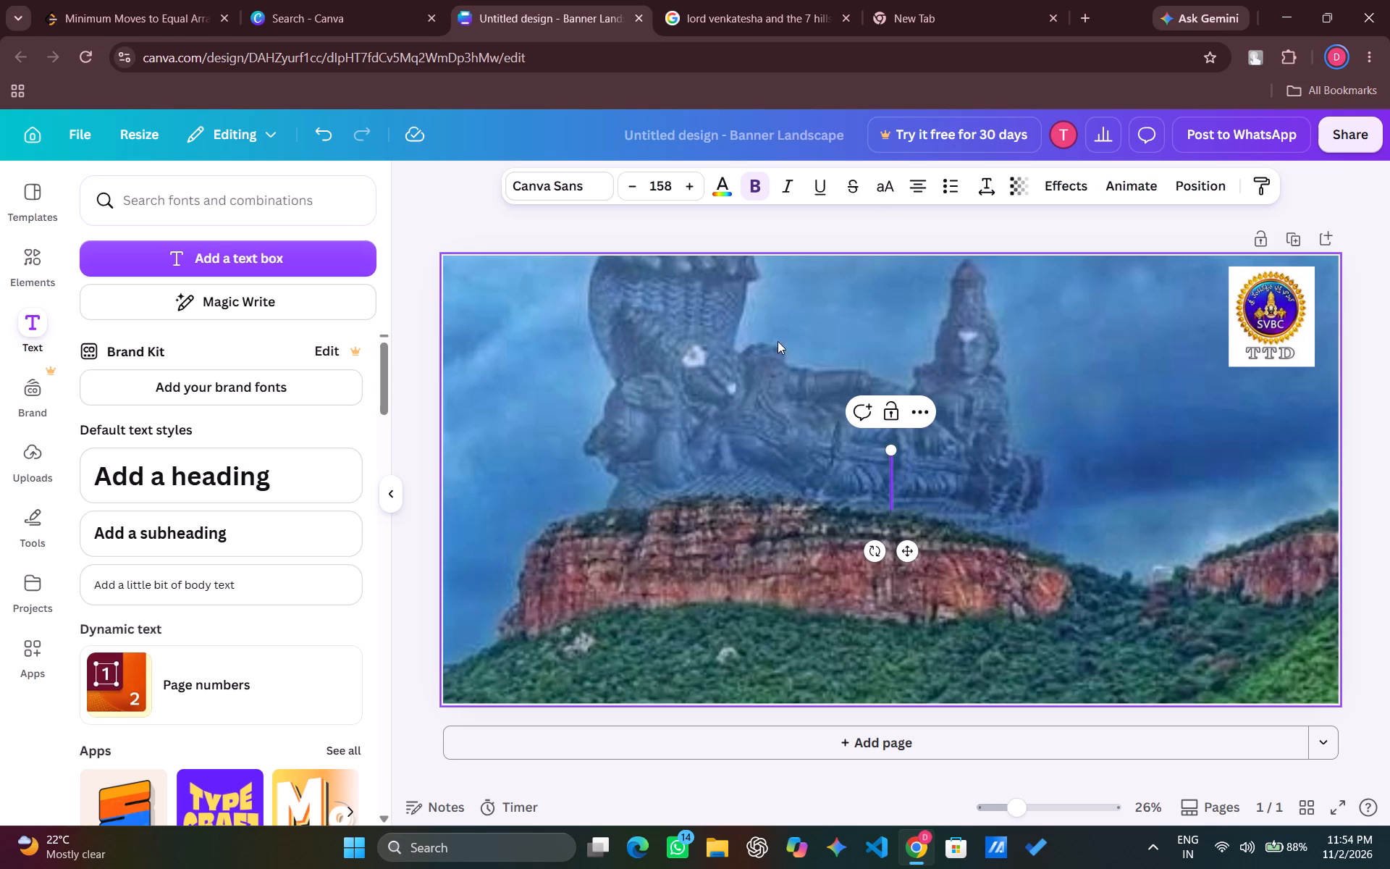
# Set the empty heading's font size to 155.
pyautogui.tripleClick(639, 189)
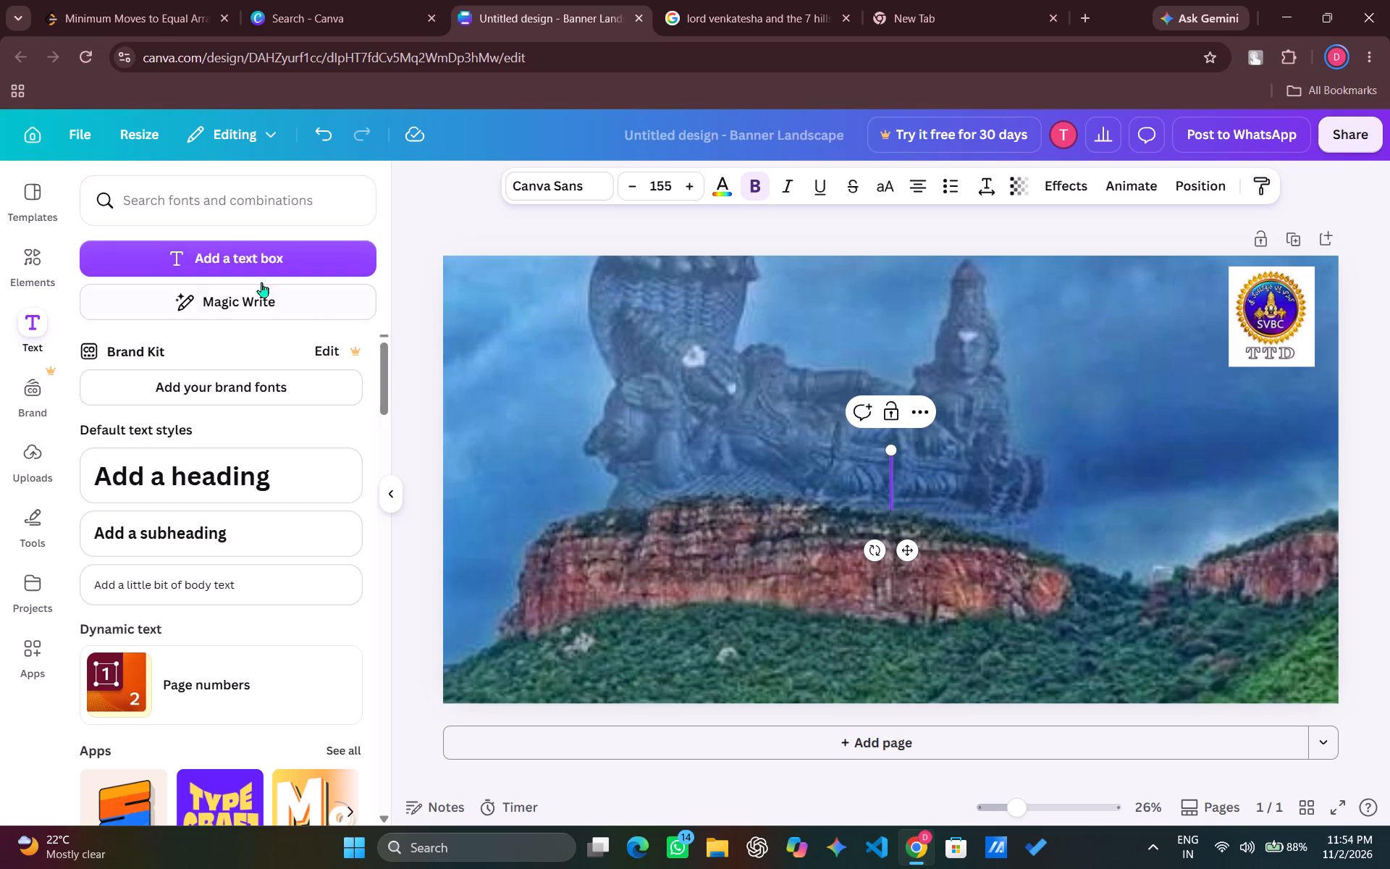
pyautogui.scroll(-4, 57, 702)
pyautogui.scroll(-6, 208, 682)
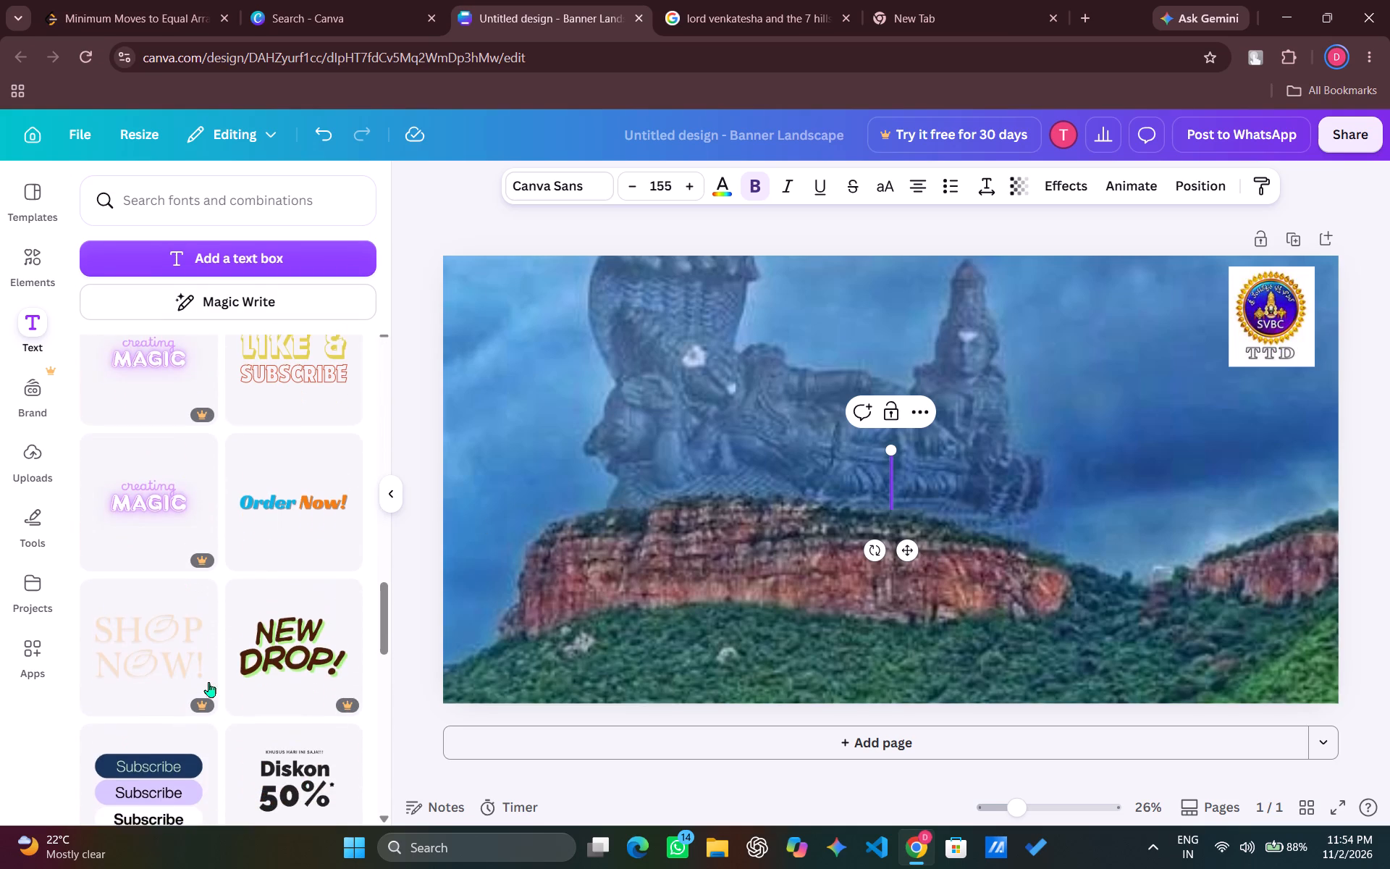
# Search the web in a new browser tab for "type telugu in a text".
pyautogui.click(1102, 18)
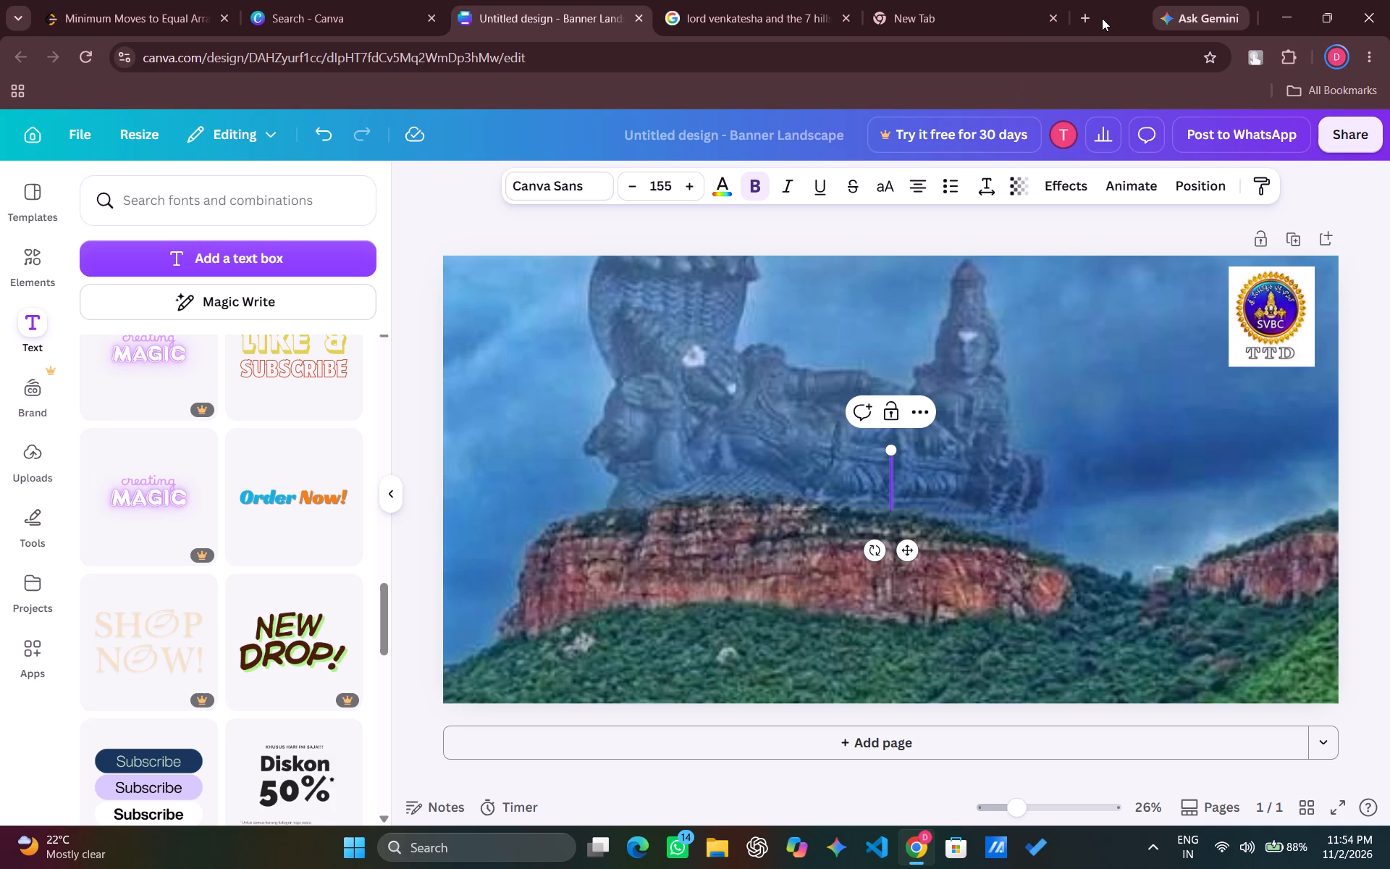
pyautogui.click(1091, 19)
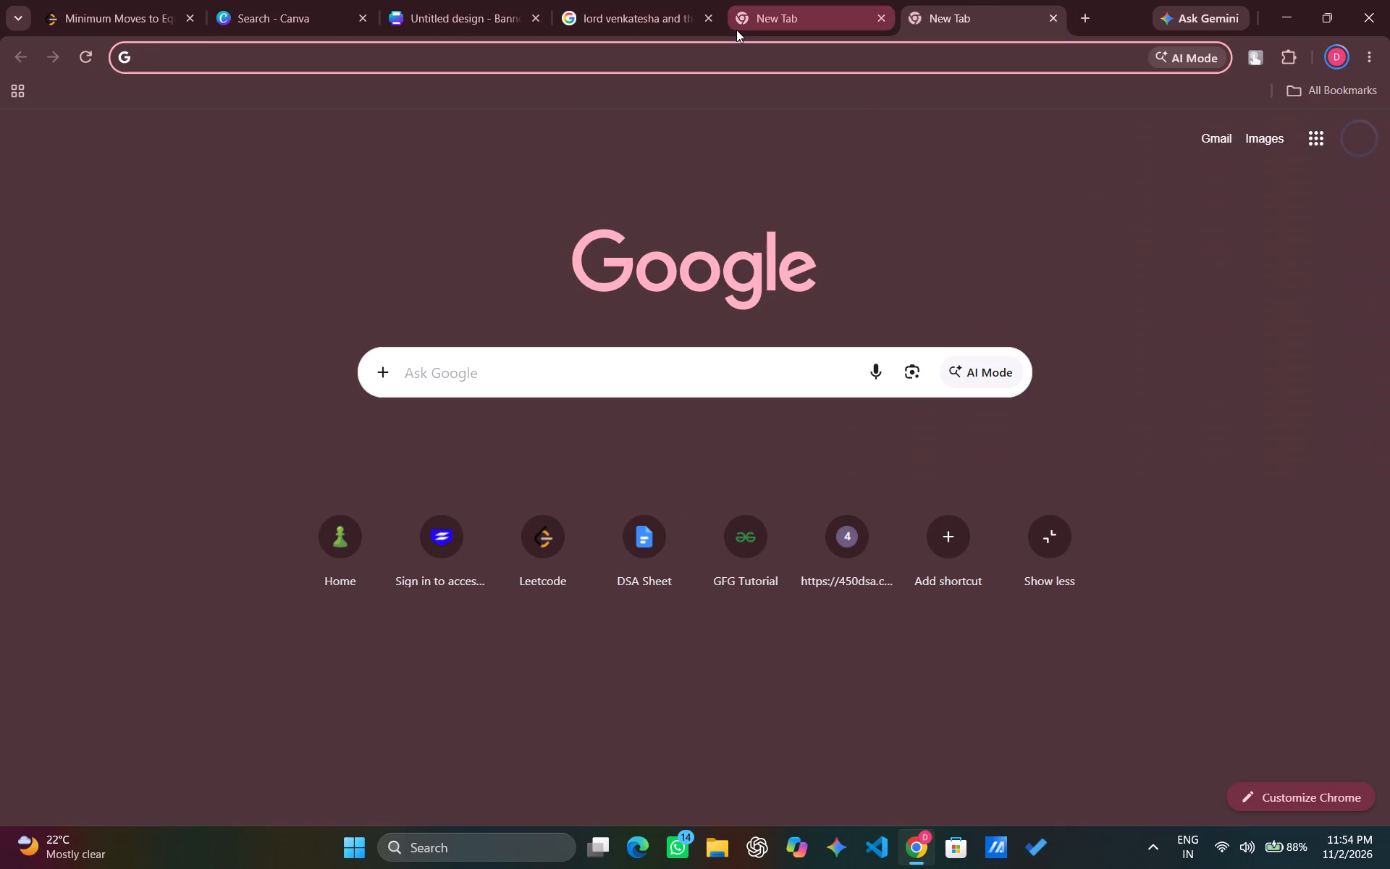
pyautogui.write('typr \\\\e')
pyautogui.press('BackSpace')
pyautogui.press('BackSpace')
pyautogui.press('BackSpace')
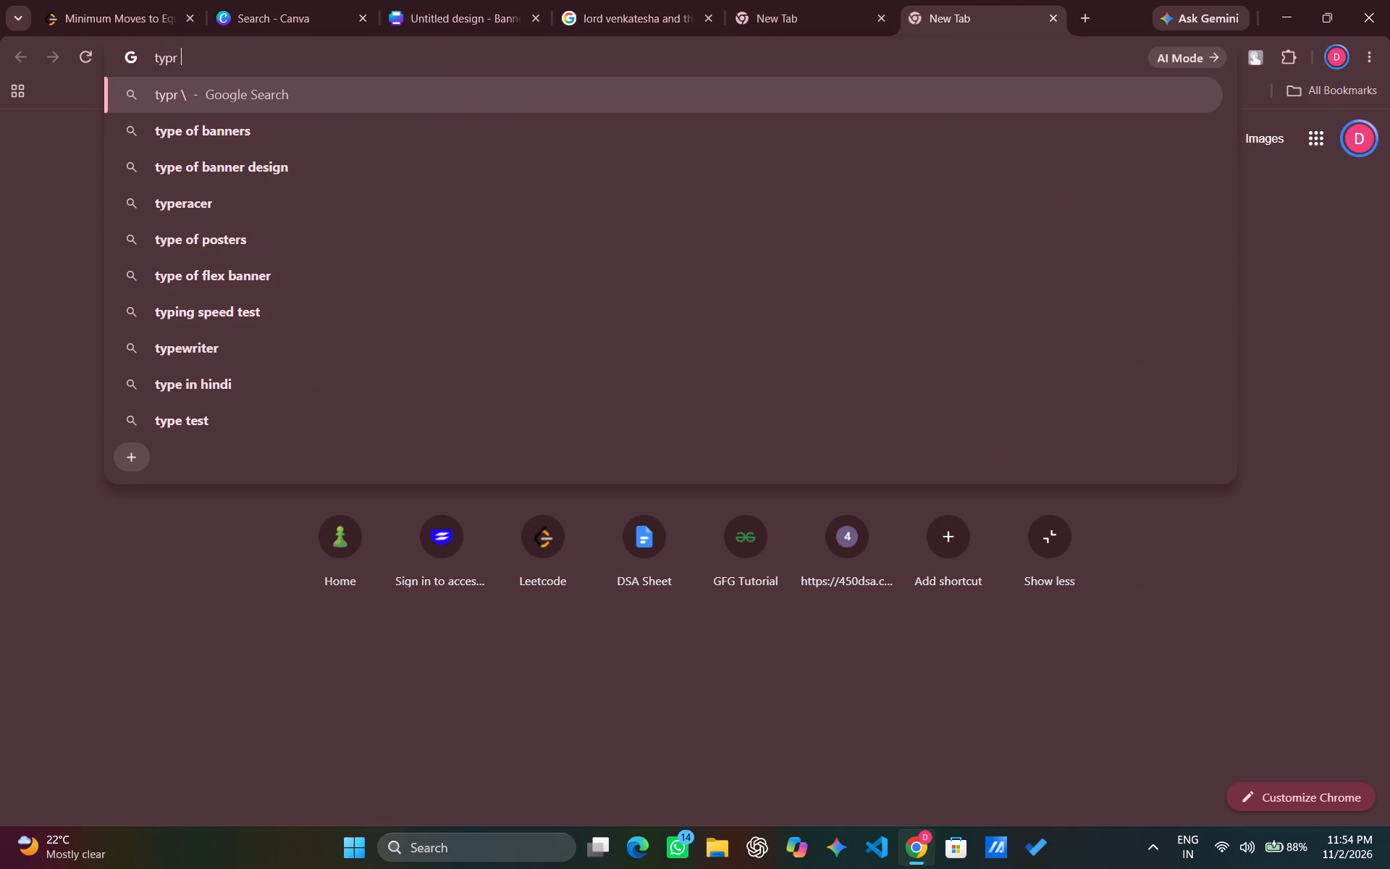
pyautogui.press('BackSpace')
pyautogui.press('BackSpace')
pyautogui.write('e telugu ins')
pyautogui.press('space')
pyautogui.press('BackSpace')
pyautogui.press('BackSpace')
pyautogui.write('a')
pyautogui.press('space')
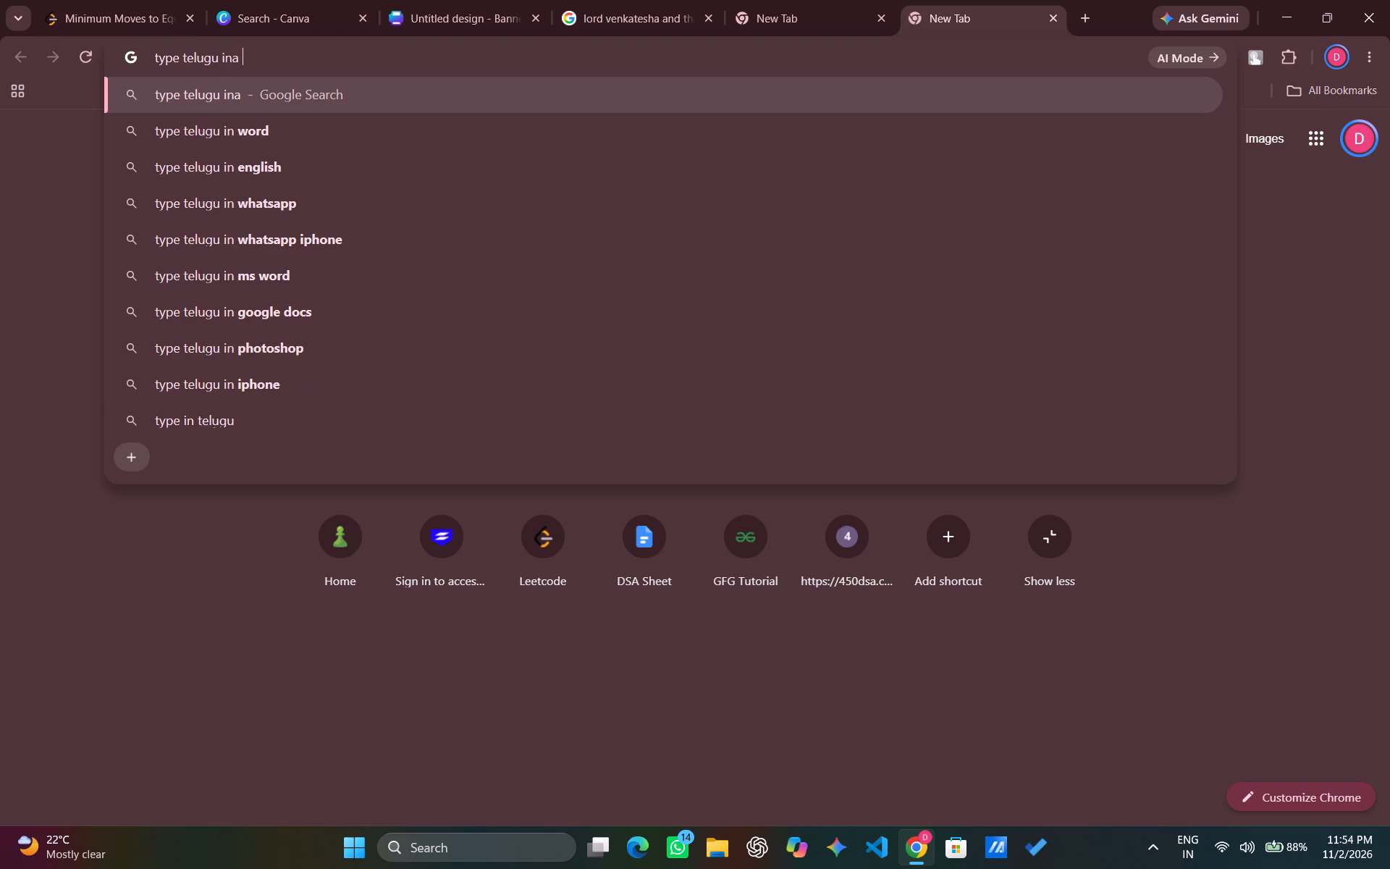
pyautogui.press('BackSpace')
pyautogui.press('BackSpace')
pyautogui.press('space')
pyautogui.write('a yex')
pyautogui.press('BackSpace')
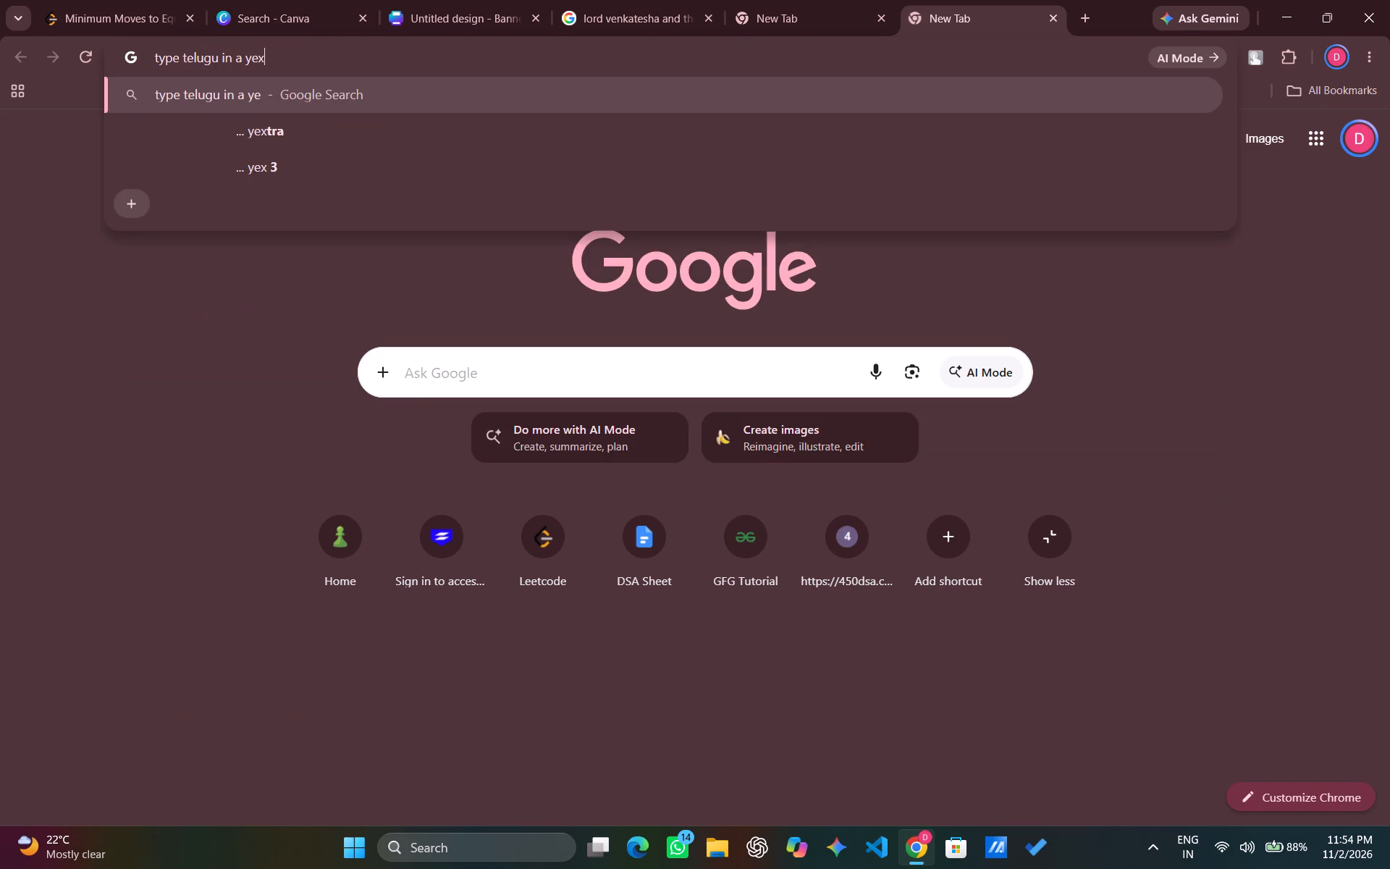
pyautogui.press('BackSpace')
pyautogui.press('BackSpace')
pyautogui.write('text')
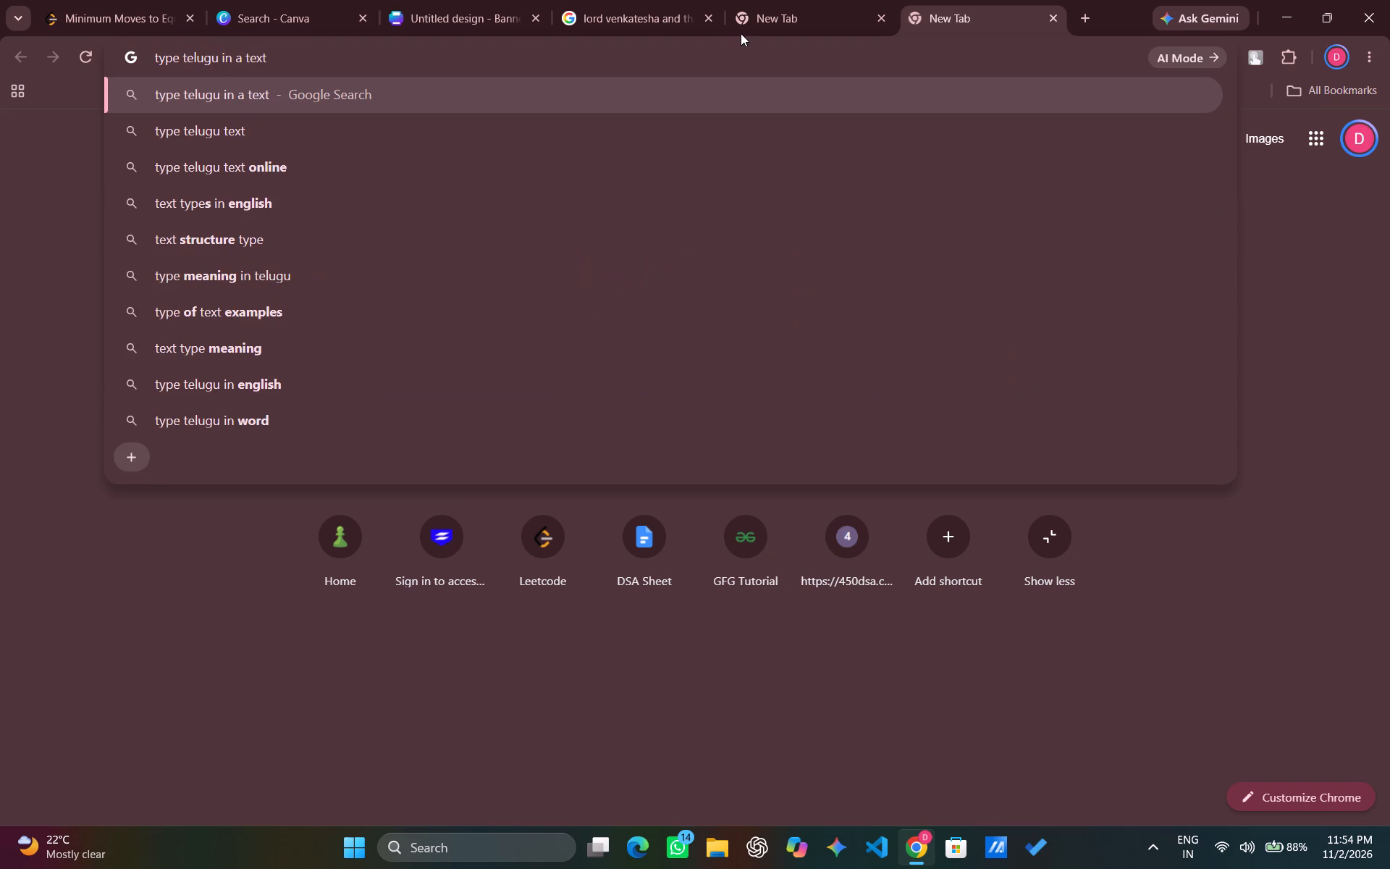
pyautogui.press('Return')
pyautogui.scroll(-1, 518, 511)
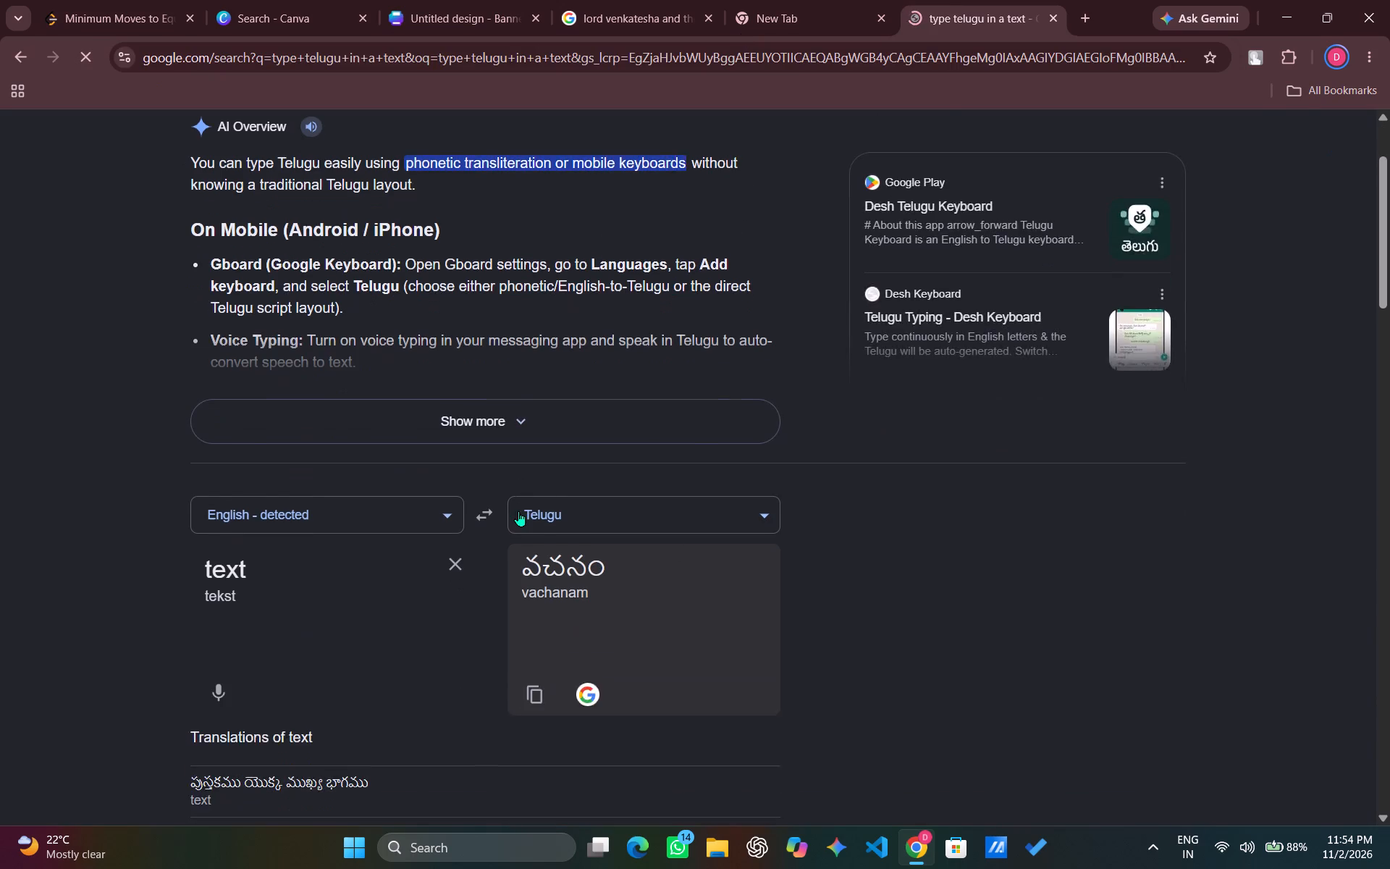
pyautogui.scroll(3, 518, 511)
pyautogui.scroll(-2, 358, 459)
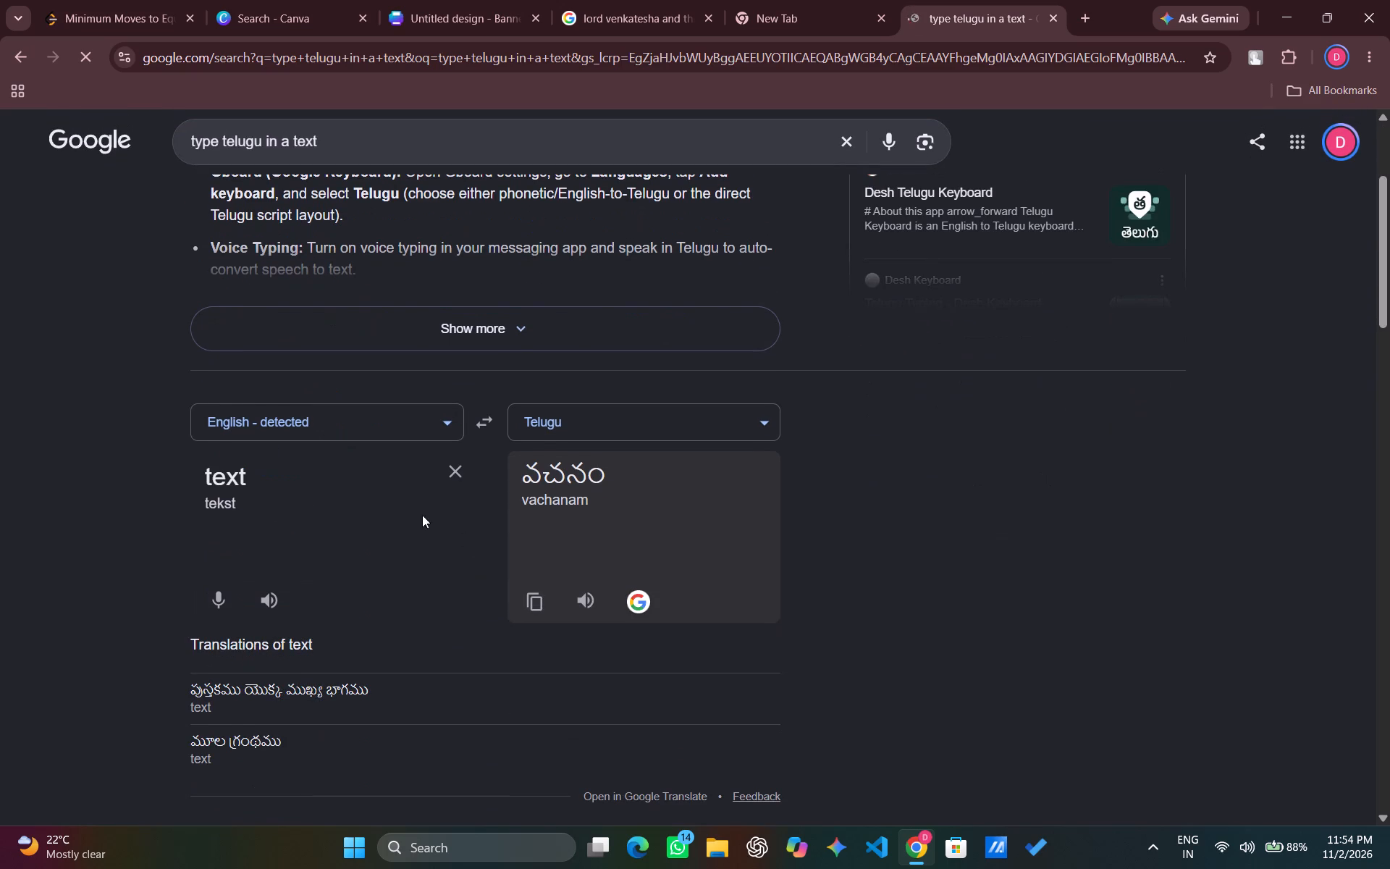
# Try the word "ippudu" in the search page's Telugu translator, and look through the Telugu typing results.
pyautogui.moveTo(306, 489); pyautogui.dragTo(152, 484)
pyautogui.press('BackSpace')
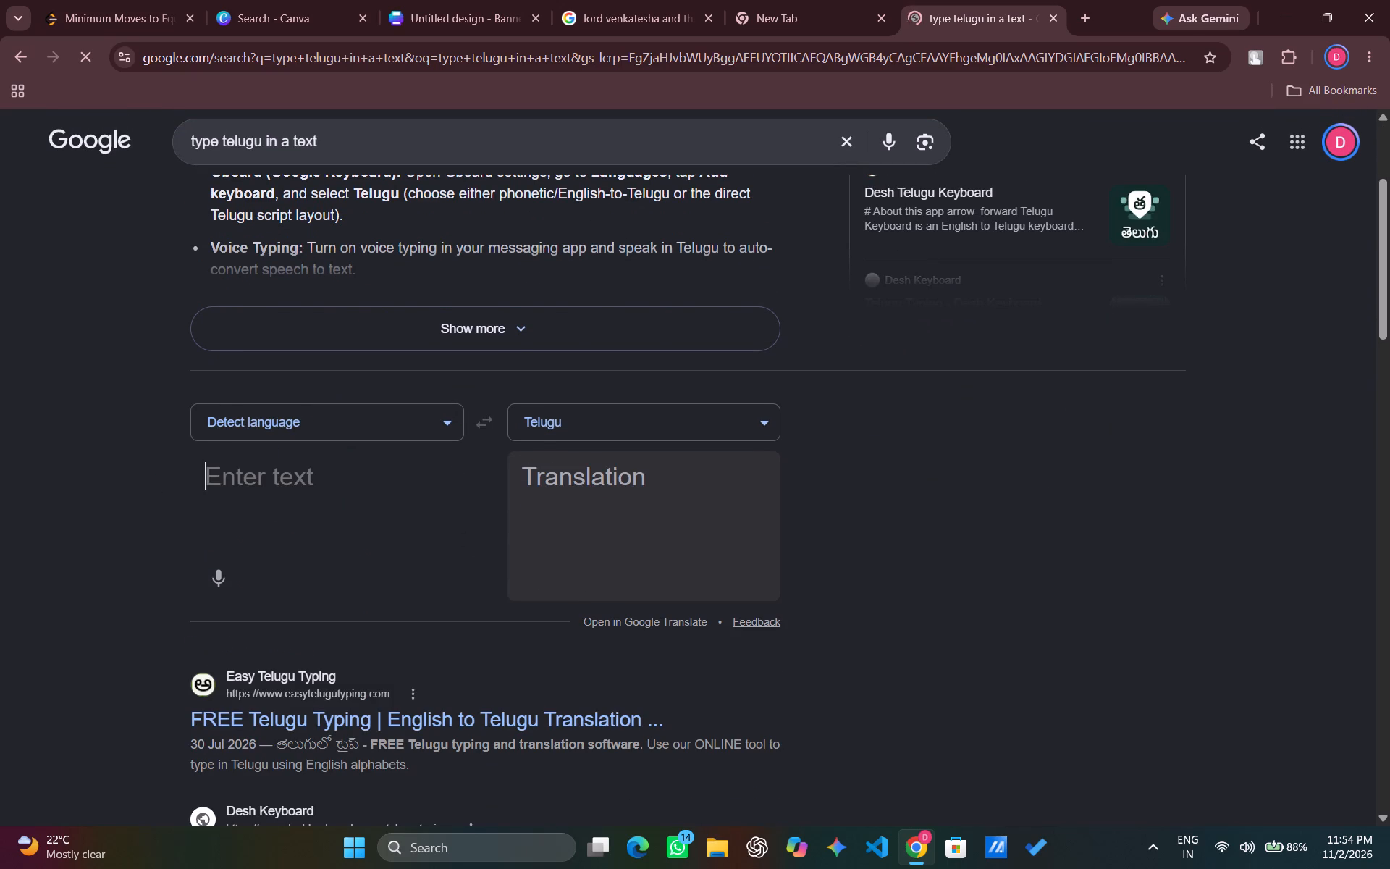
pyautogui.write('ipput')
pyautogui.press('space')
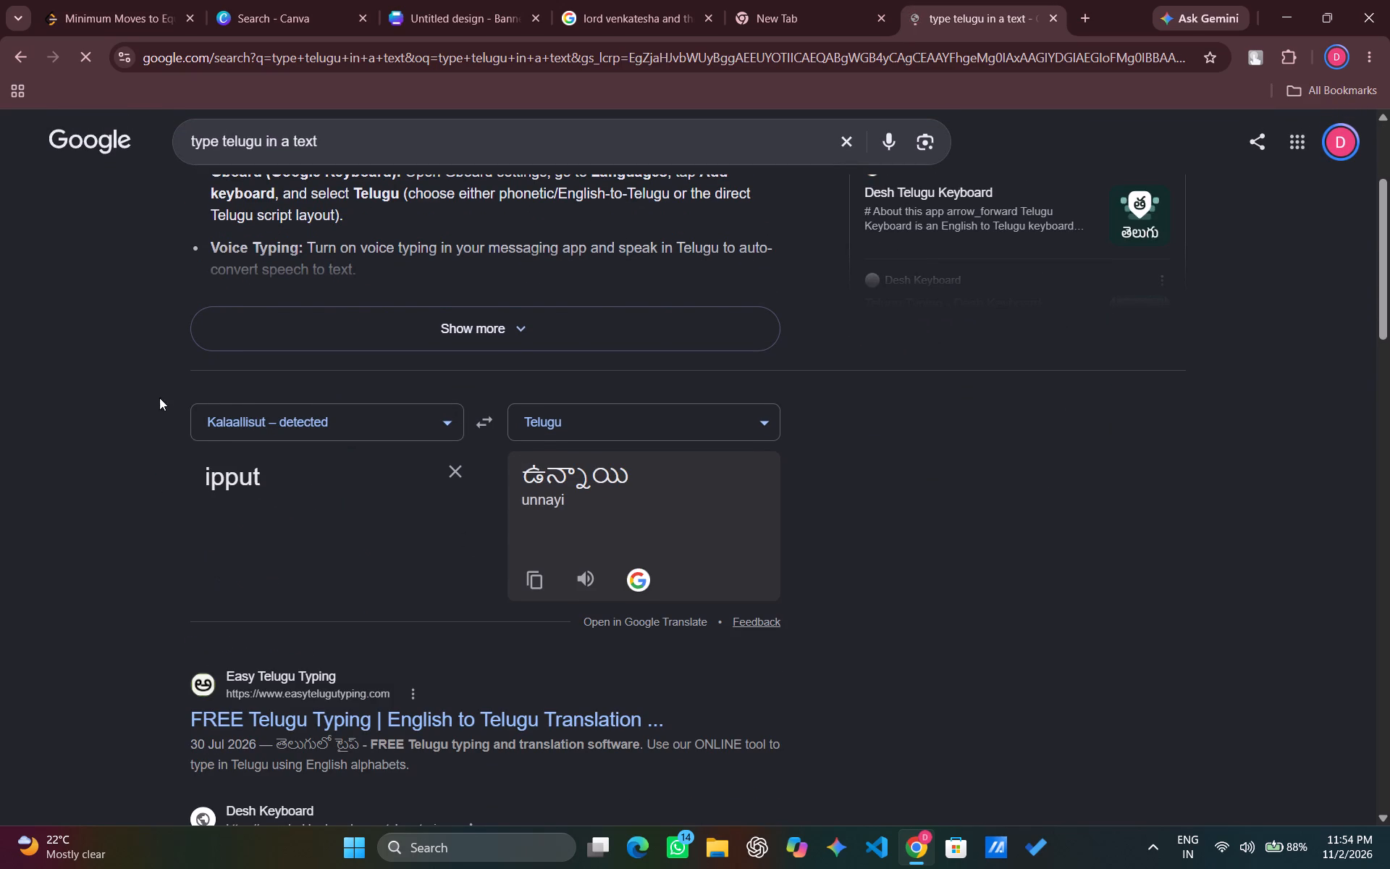
pyautogui.press('BackSpace')
pyautogui.press('BackSpace')
pyautogui.write('ufu')
pyautogui.press('BackSpace')
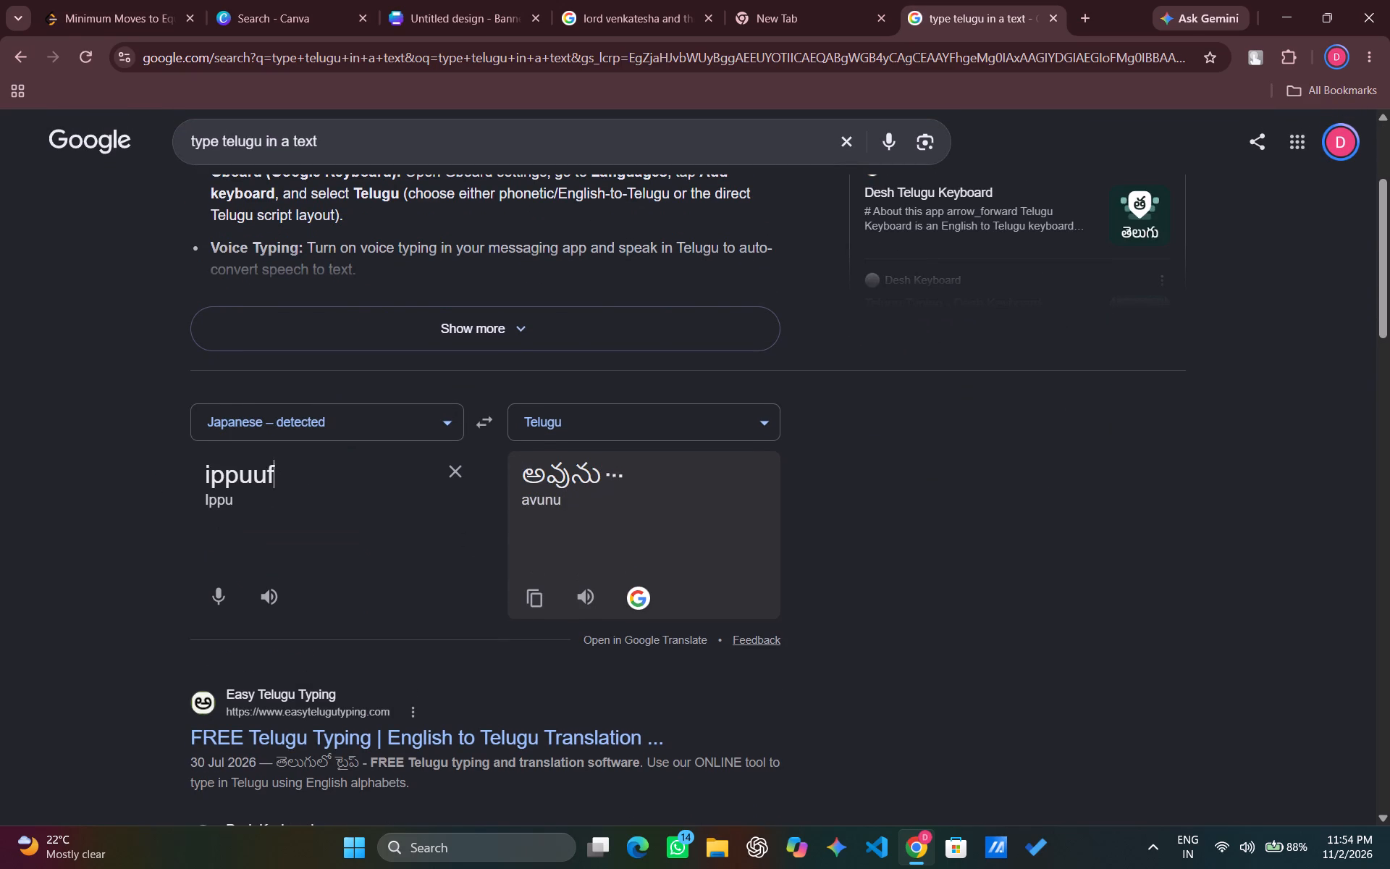
pyautogui.press('BackSpace')
pyautogui.press('BackSpace')
pyautogui.write('dud')
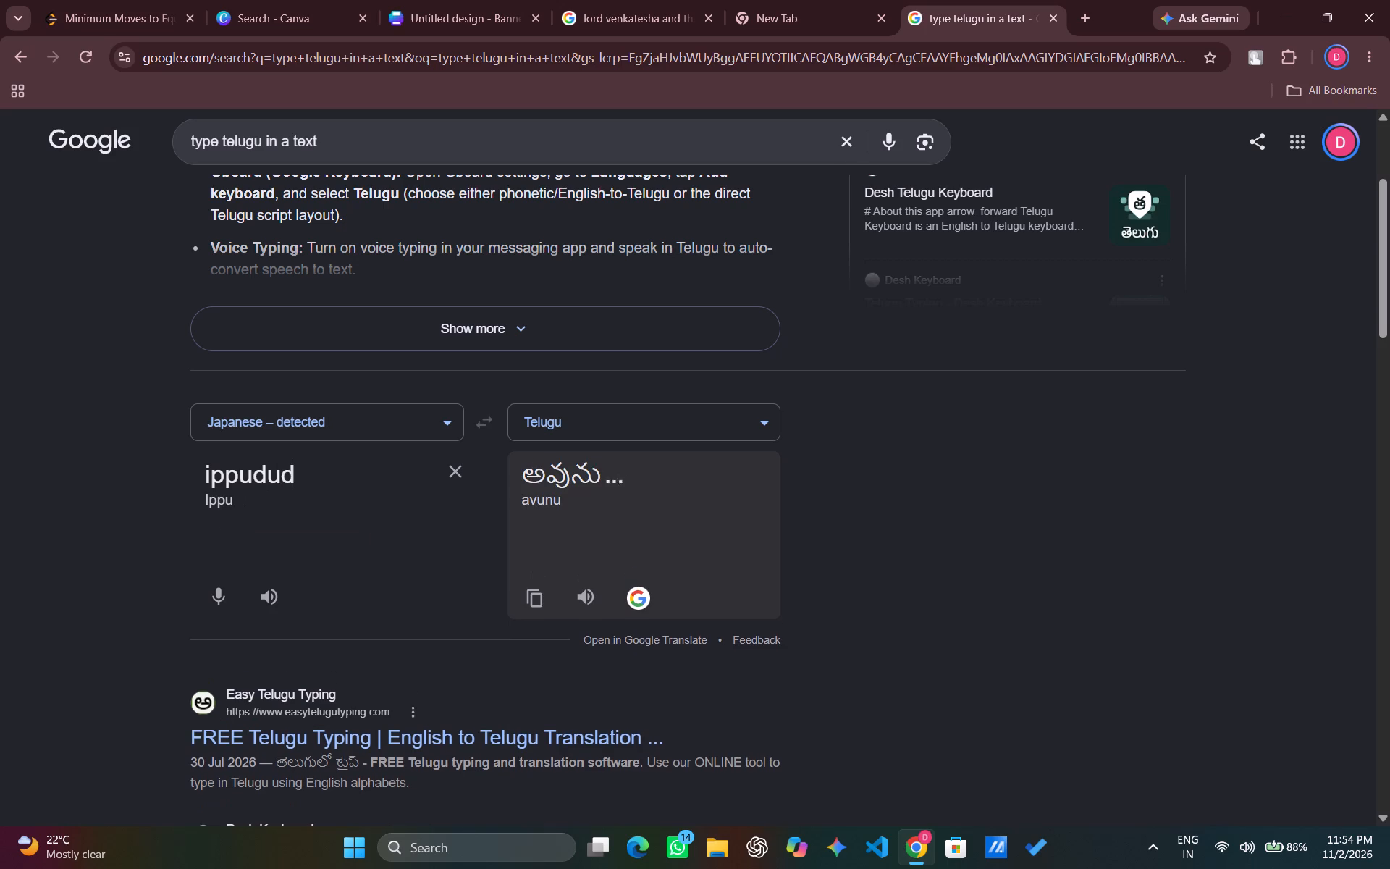
pyautogui.press('BackSpace')
pyautogui.scroll(-3, 536, 489)
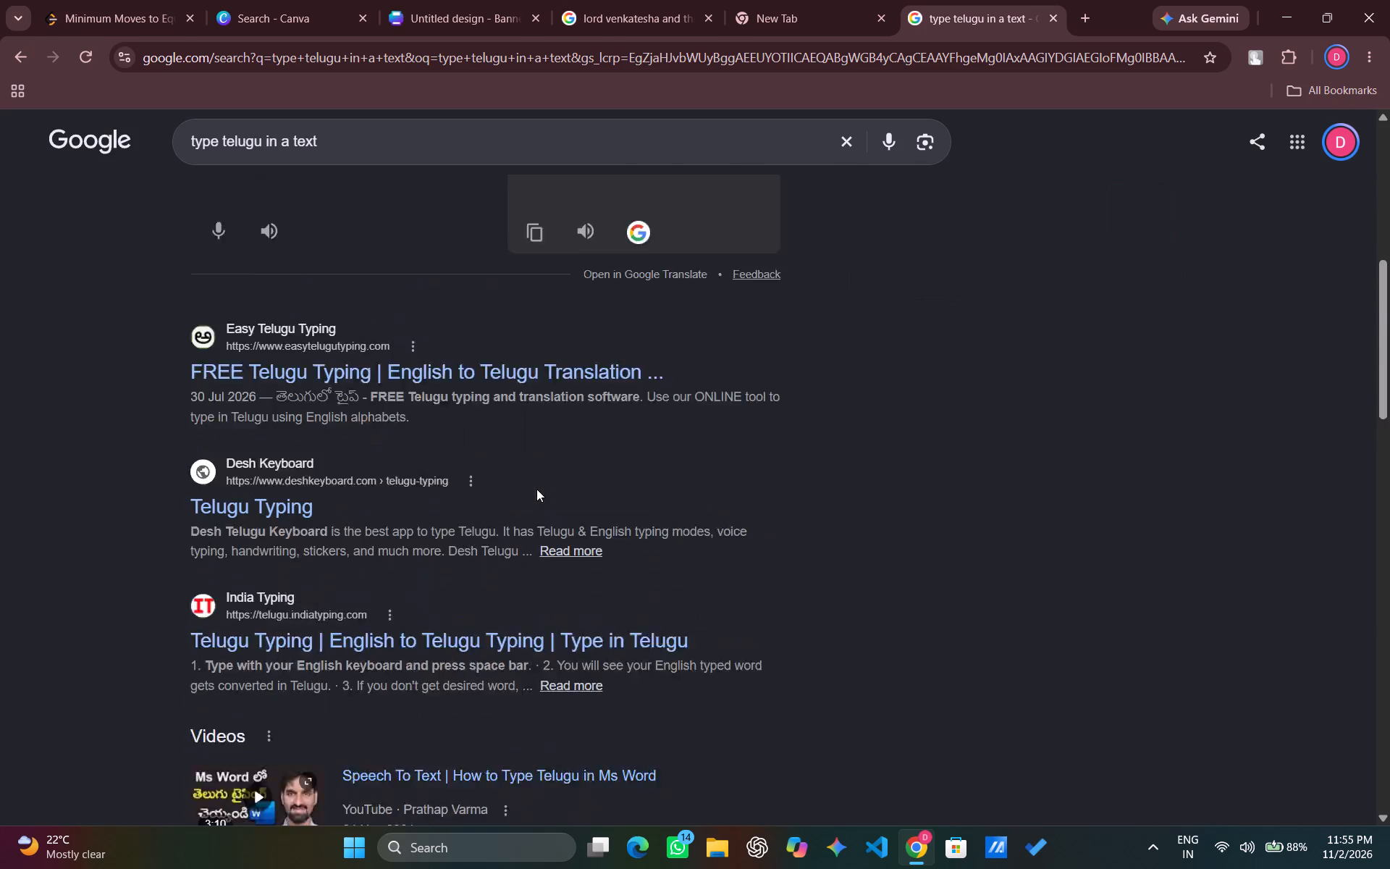
pyautogui.scroll(-3, 536, 489)
pyautogui.scroll(3, 536, 489)
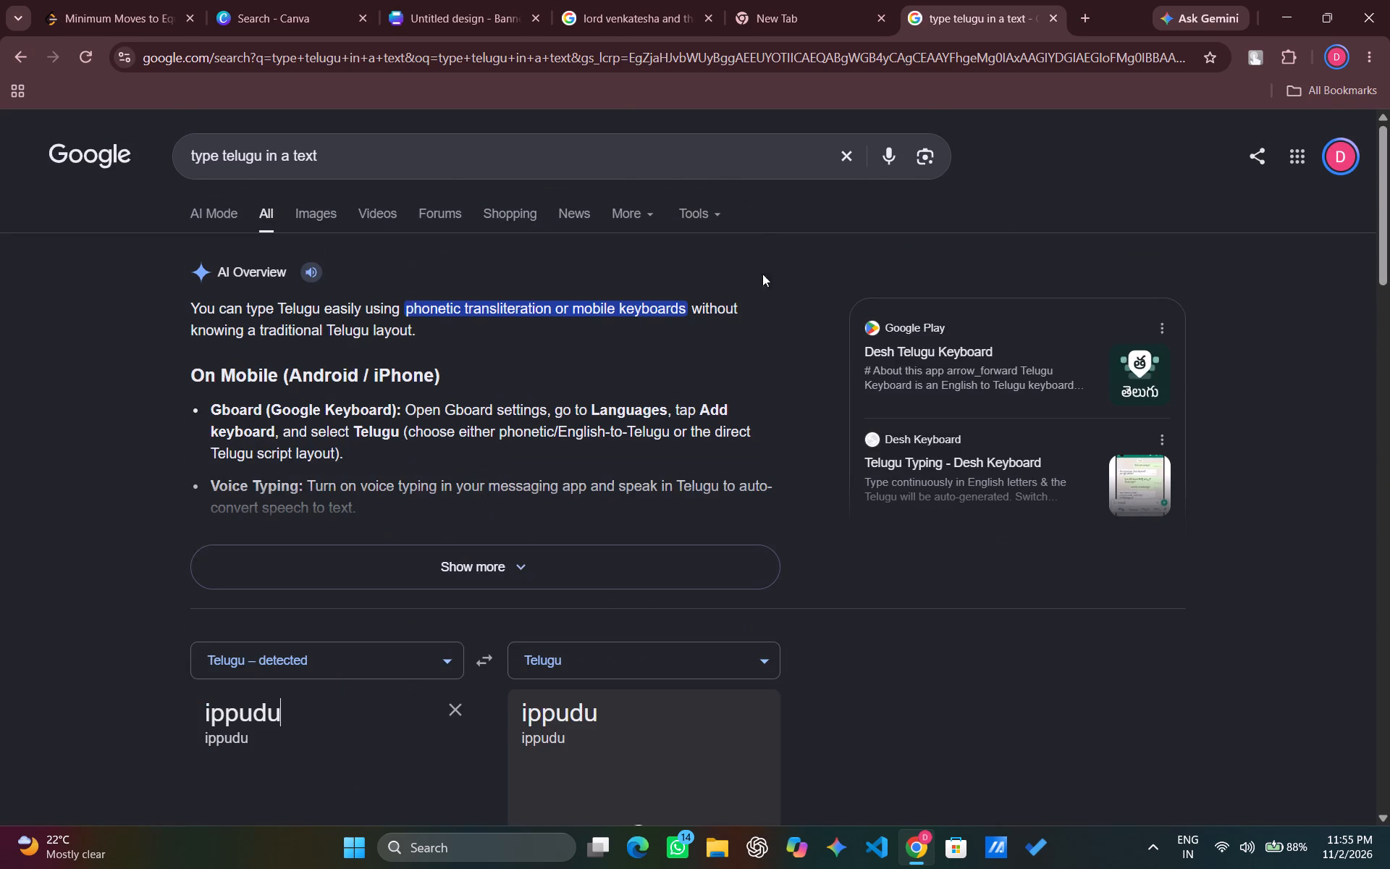
# Clear the previous query "type telugu in a text" from the web search page's search box.
pyautogui.click(326, 0)
pyautogui.click(458, 0)
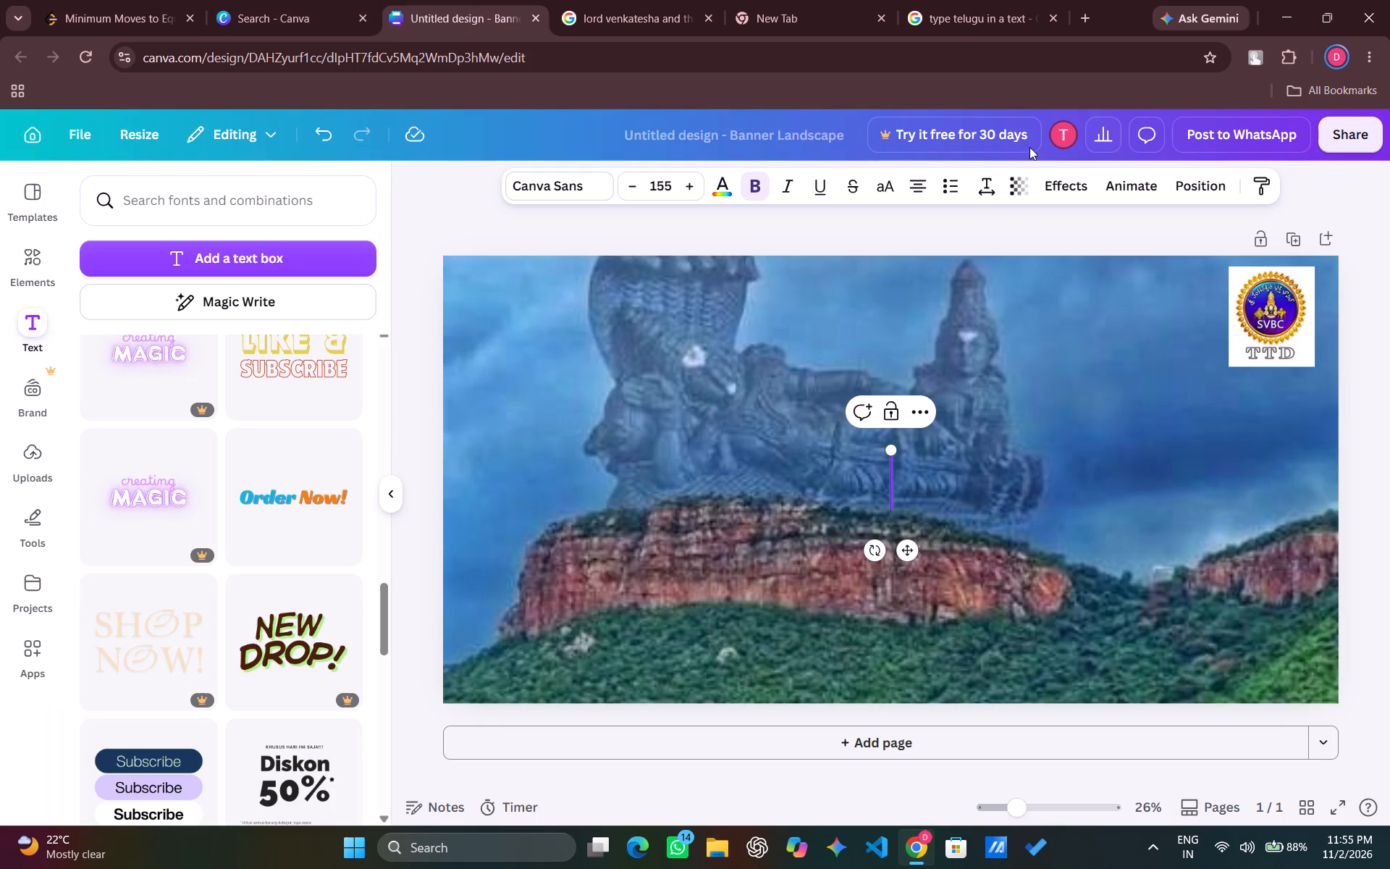
pyautogui.click(965, 0)
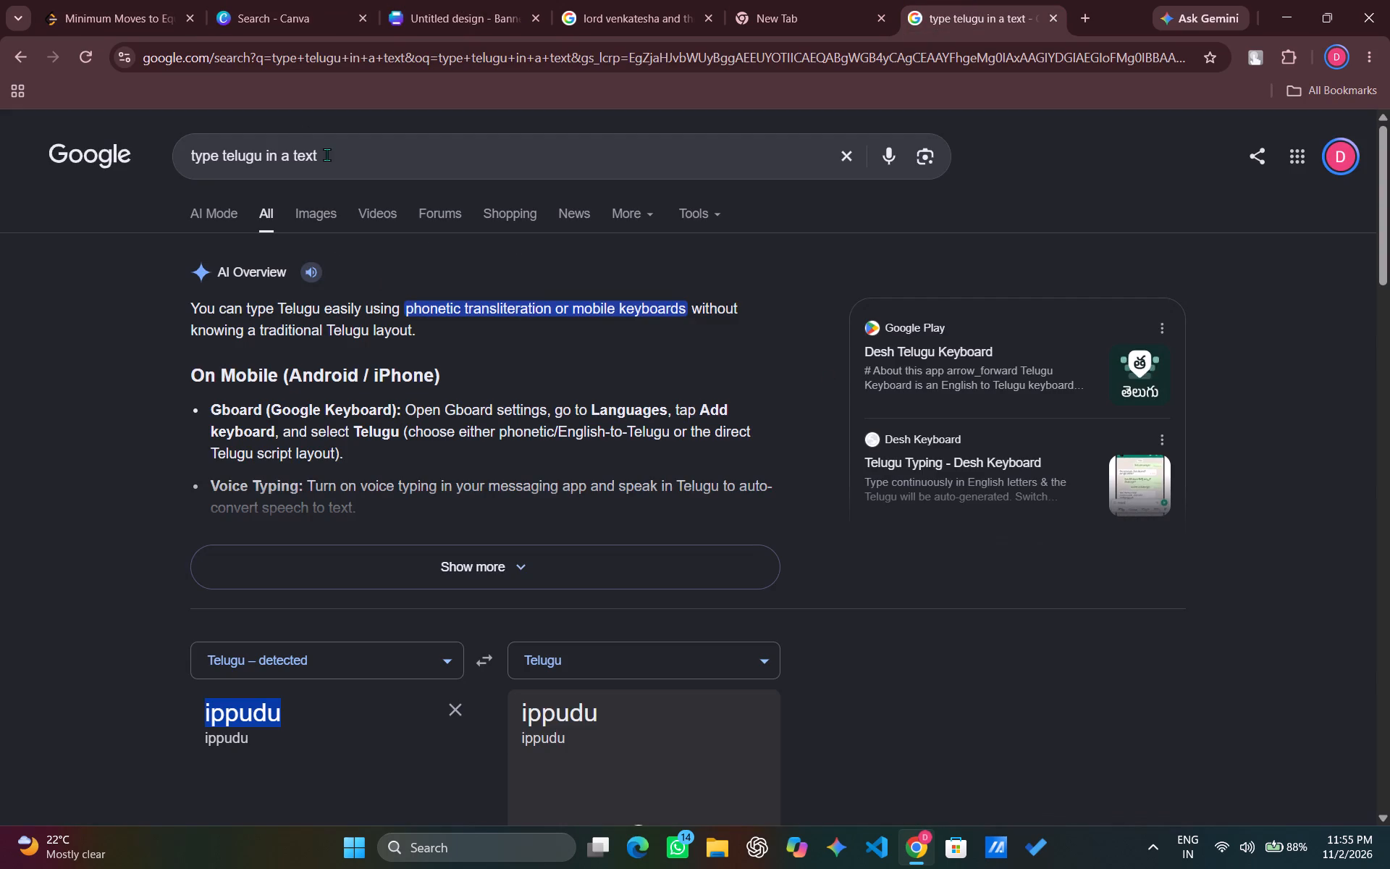
pyautogui.moveTo(327, 155); pyautogui.dragTo(104, 172)
pyautogui.press('BackSpace')
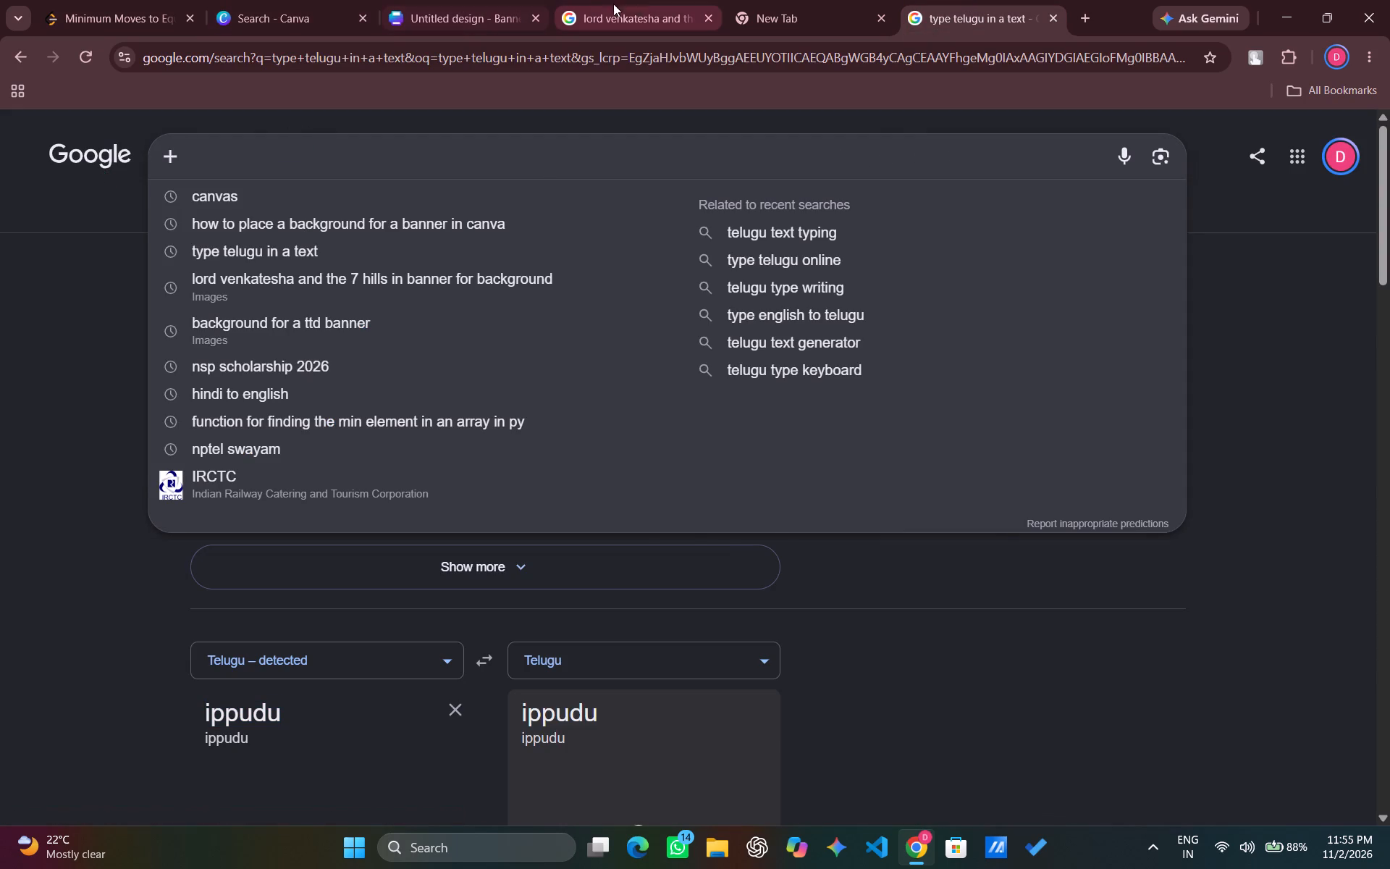
# Change "naganeerajana" to "nadha neerajana" in the romanised greeting drafted in the New Tab's address field.
pyautogui.click(720, 7)
pyautogui.click(766, 0)
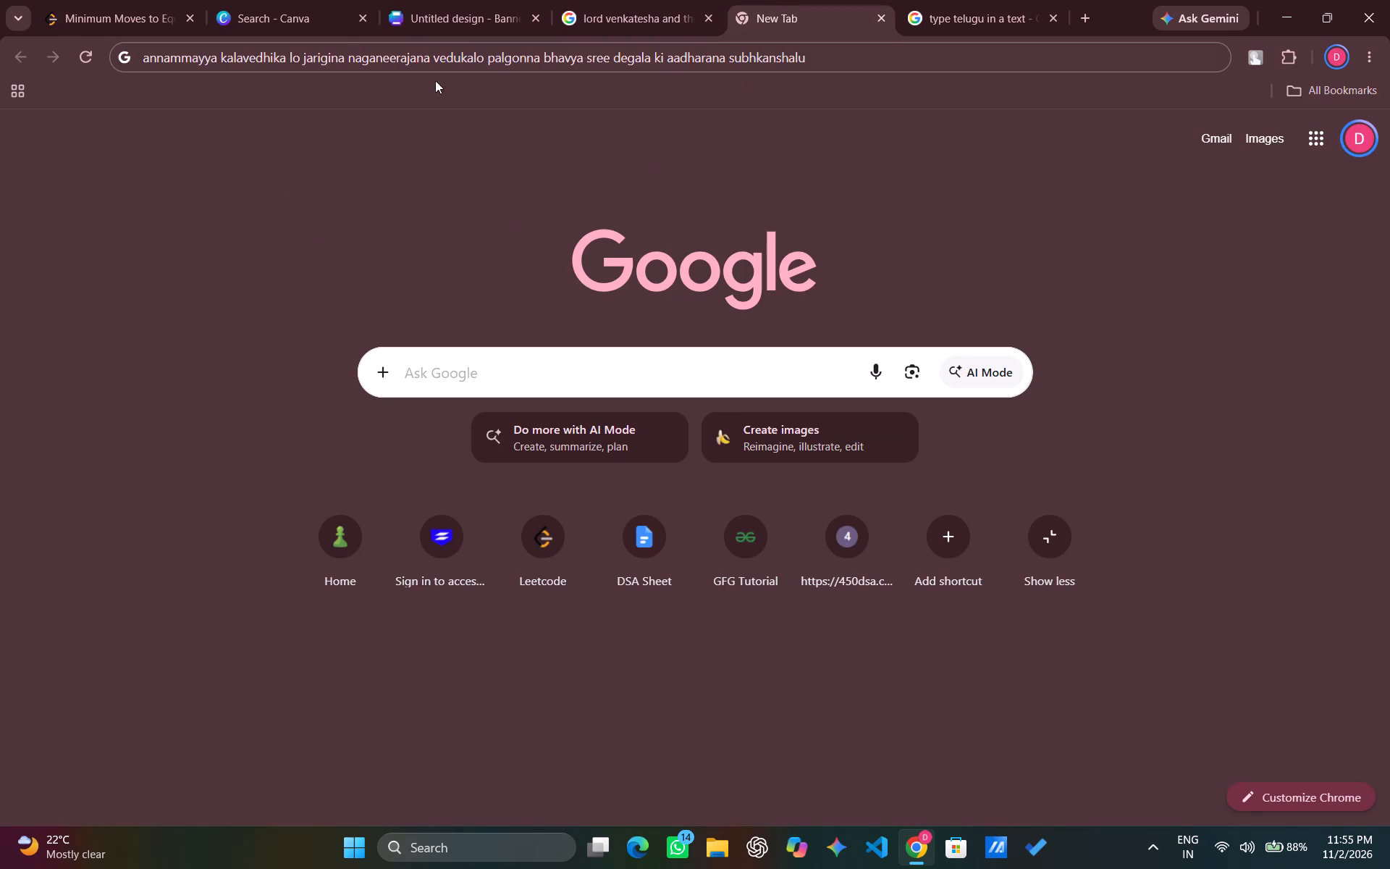
pyautogui.click(373, 61)
pyautogui.click(373, 61)
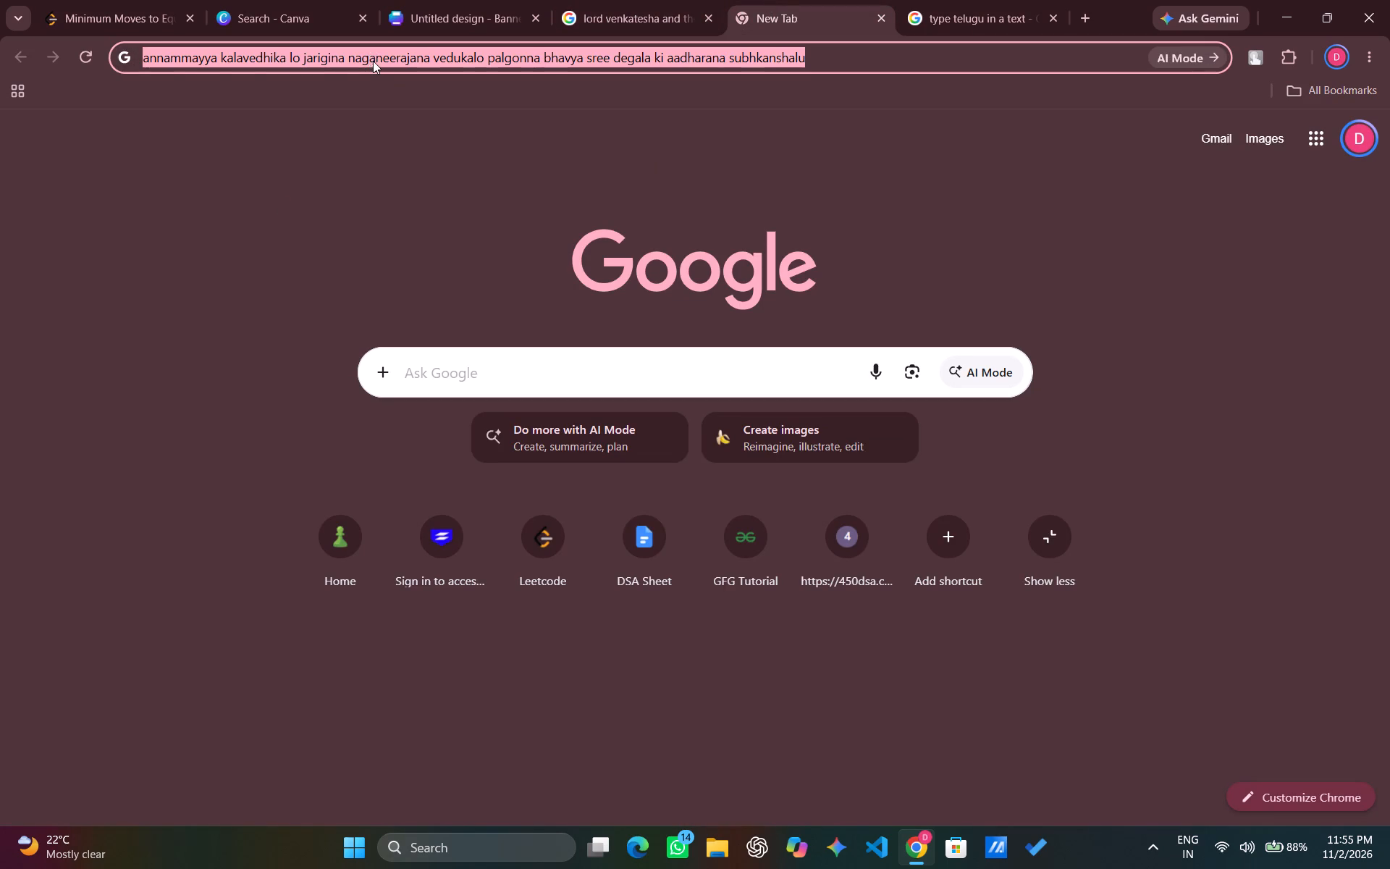
pyautogui.press('BackSpace')
pyautogui.press('BackSpace')
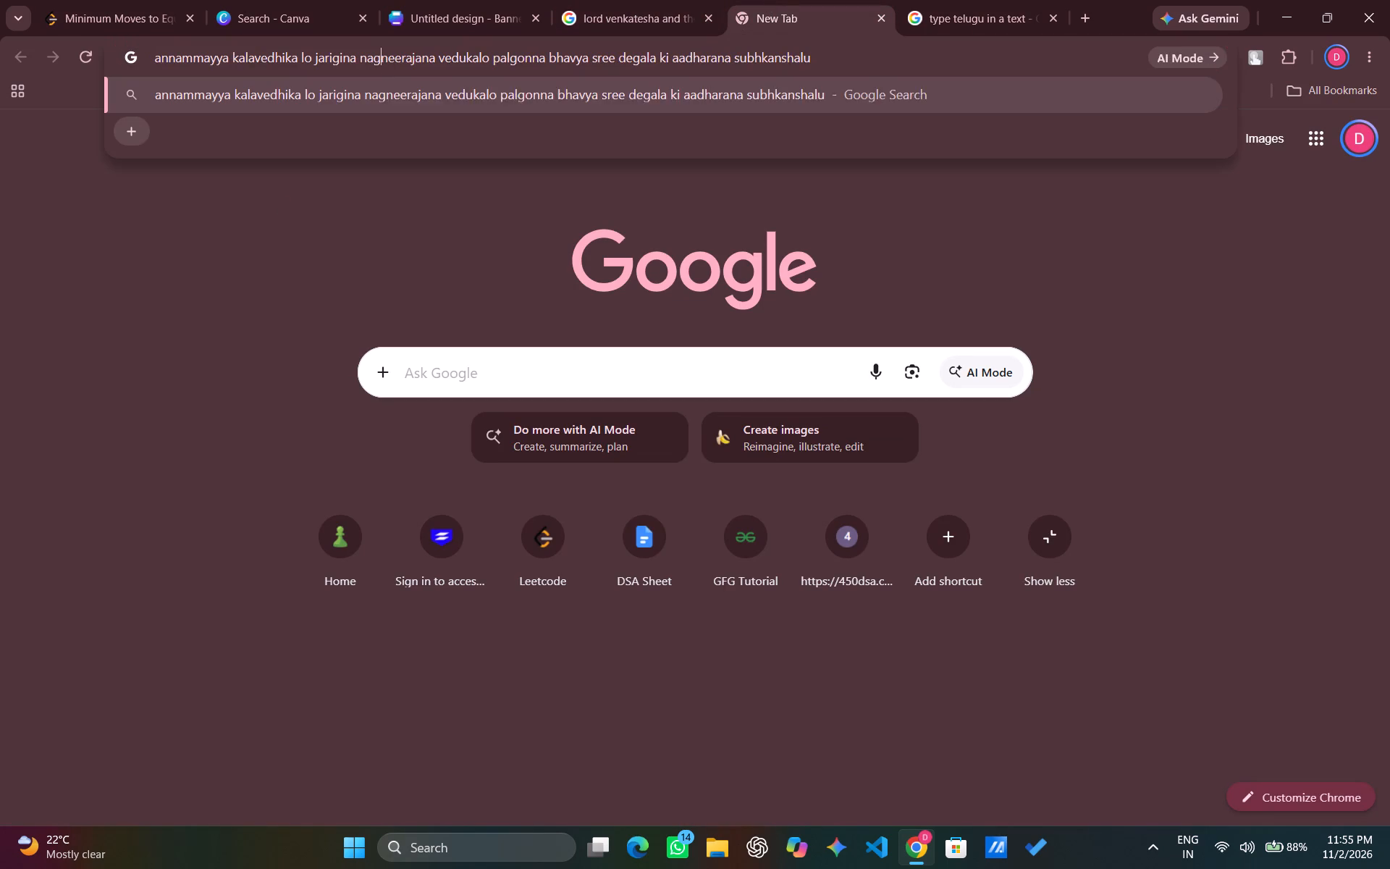
pyautogui.write('dha')
pyautogui.press('space')
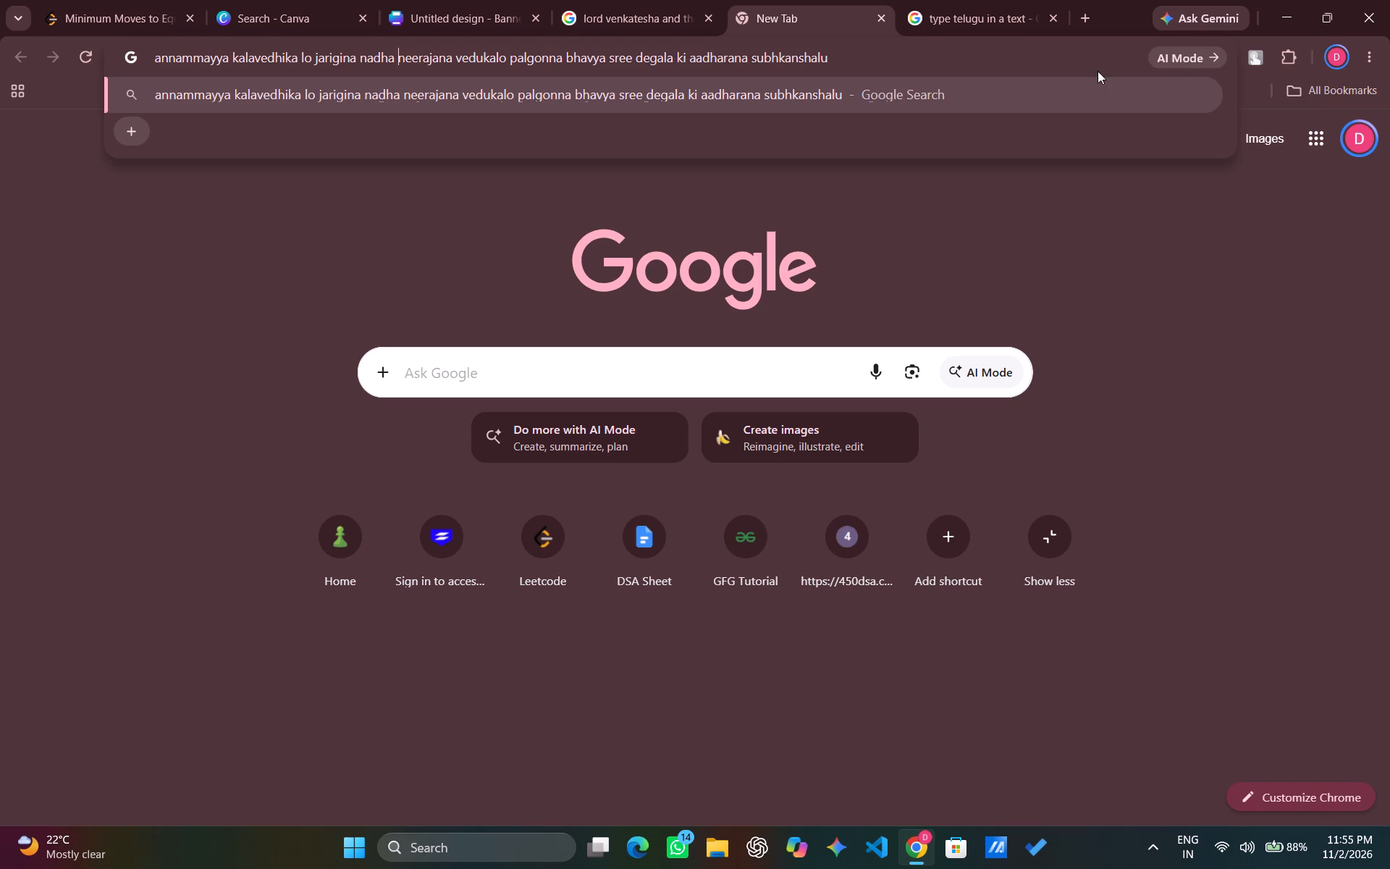
# On the search results page, search for "I don't have a telugu keyboard how to type in telugu".
pyautogui.click(1011, 4)
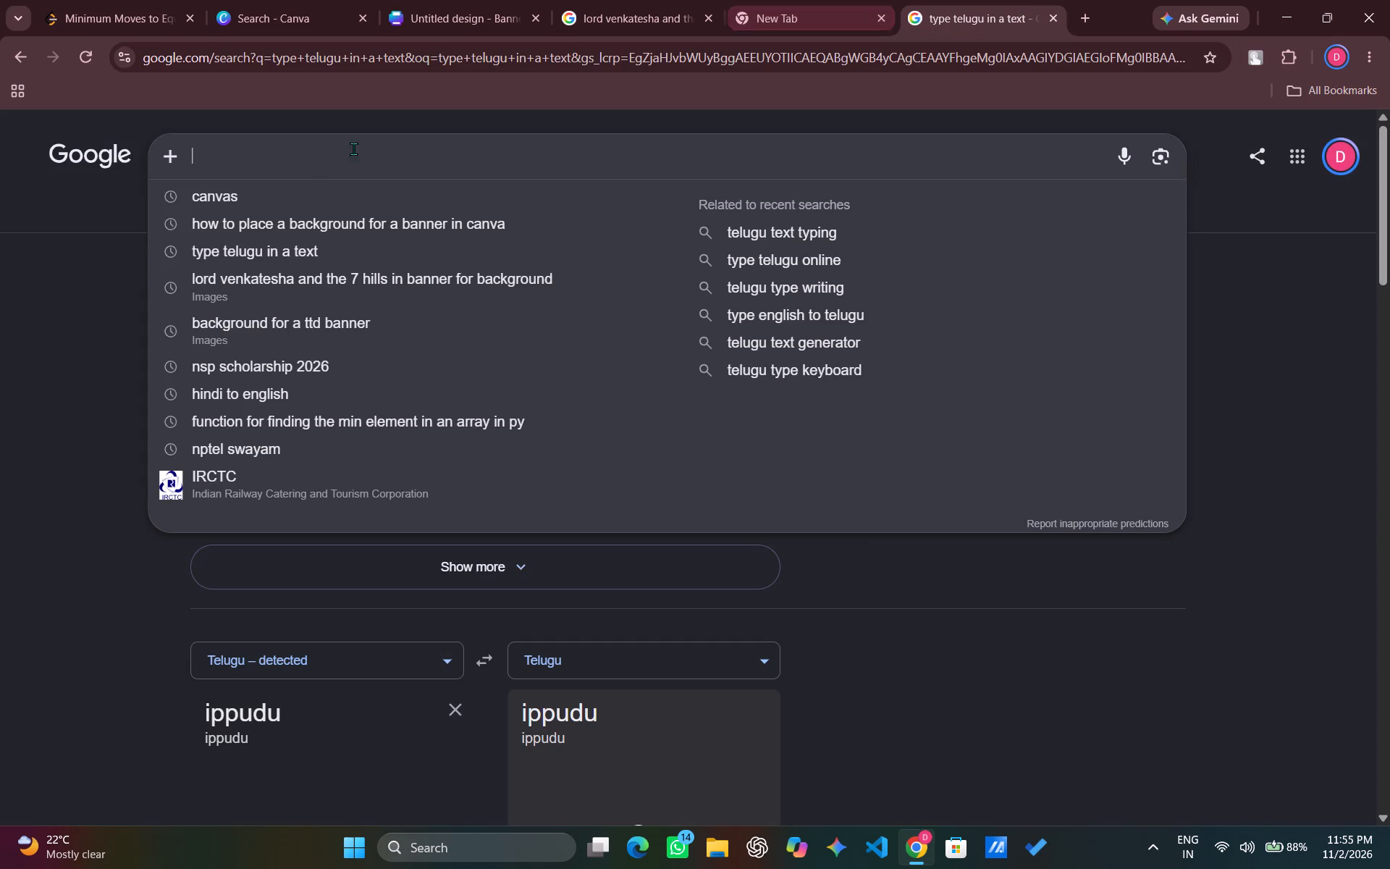
pyautogui.click(311, 171)
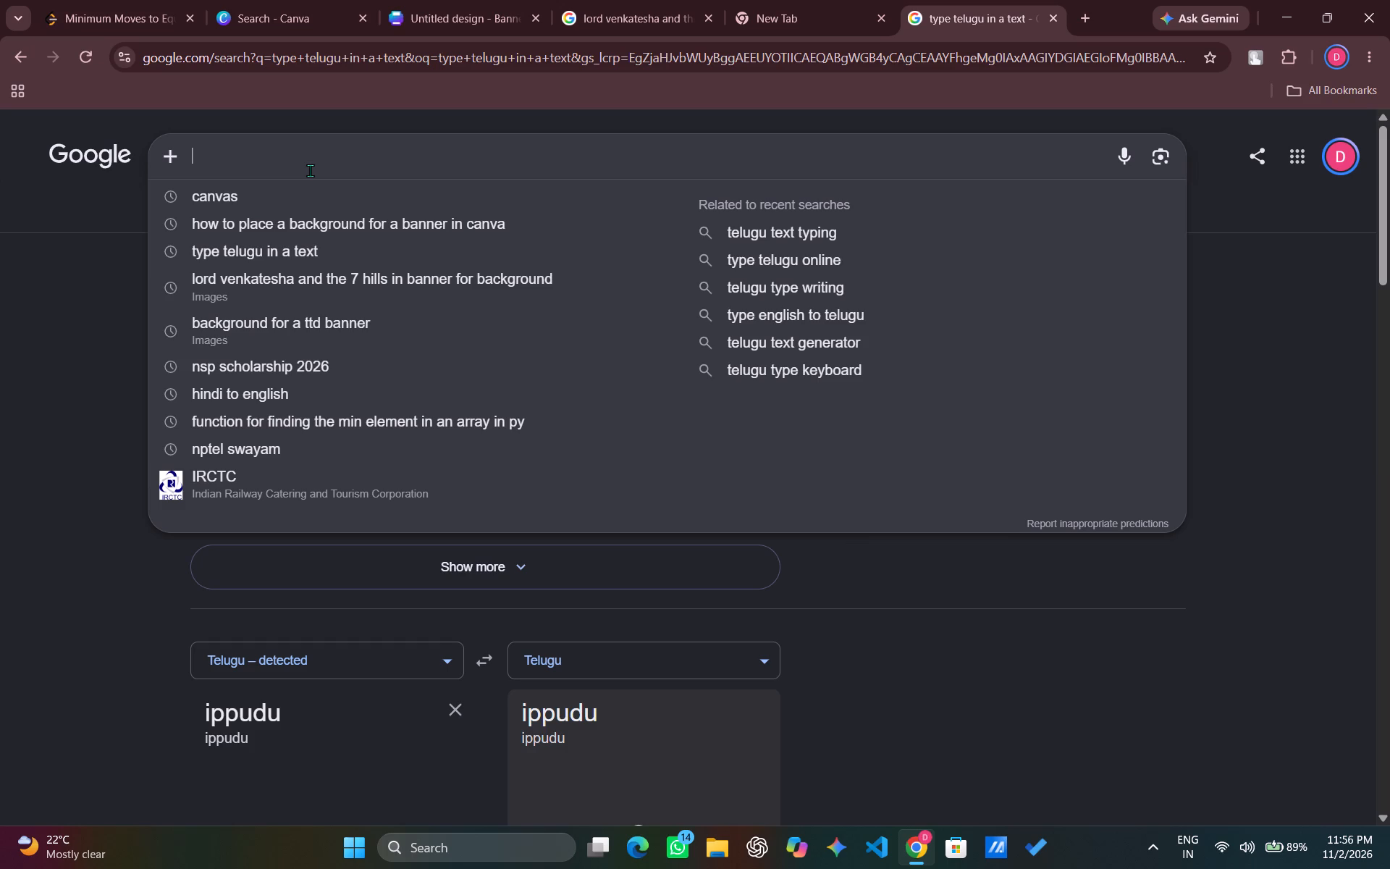
pyautogui.write('I')
pyautogui.press('space')
pyautogui.write('dont')
pyautogui.press('space')
pyautogui.press('BackSpace')
pyautogui.press('BackSpace')
pyautogui.write("t'")
pyautogui.press('BackSpace')
pyautogui.press('BackSpace')
pyautogui.write(';t')
pyautogui.press('space')
pyautogui.press('BackSpace')
pyautogui.press('BackSpace')
pyautogui.press('BackSpace')
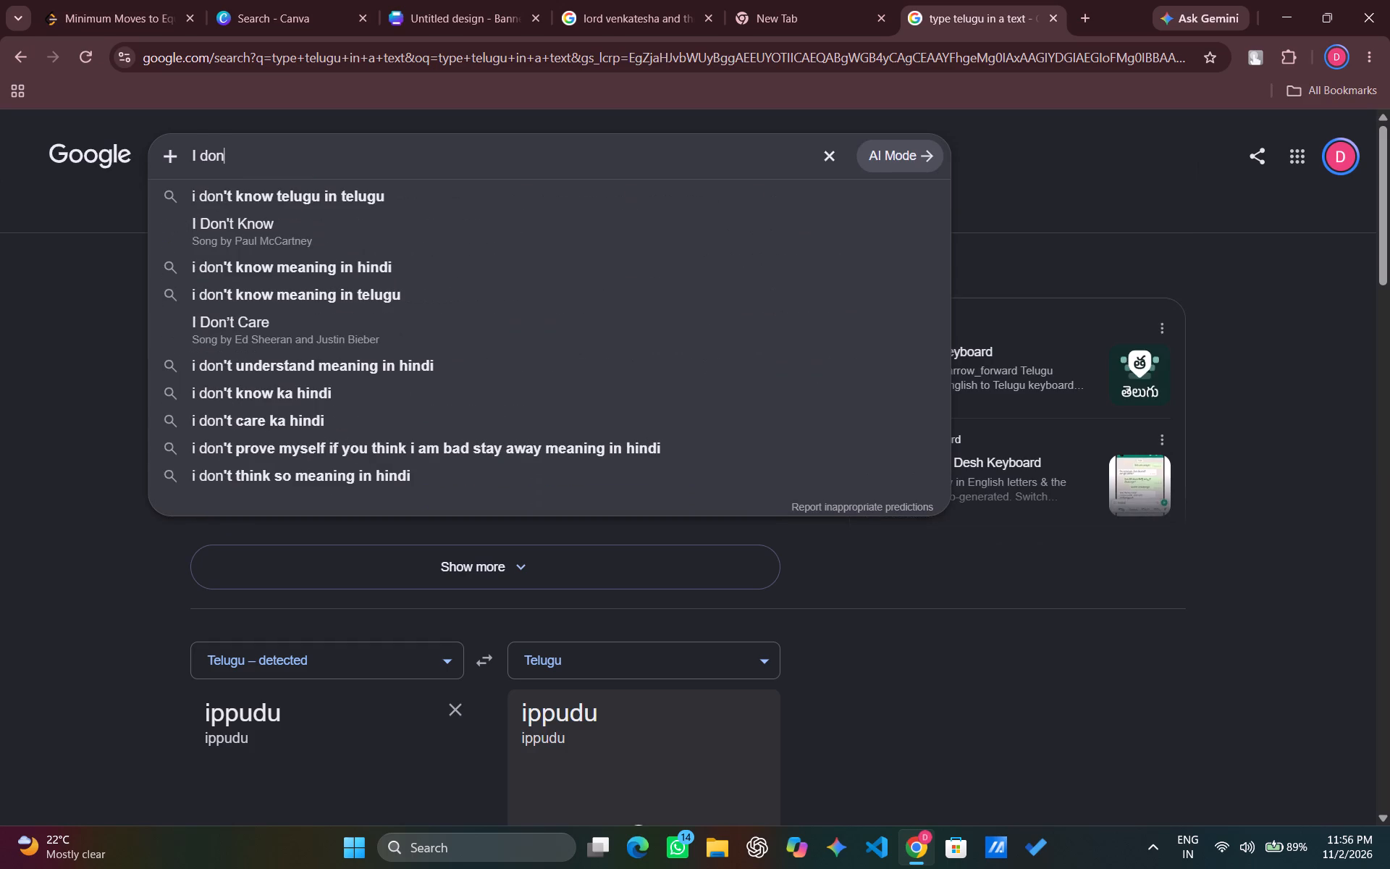
pyautogui.write("'t have a")
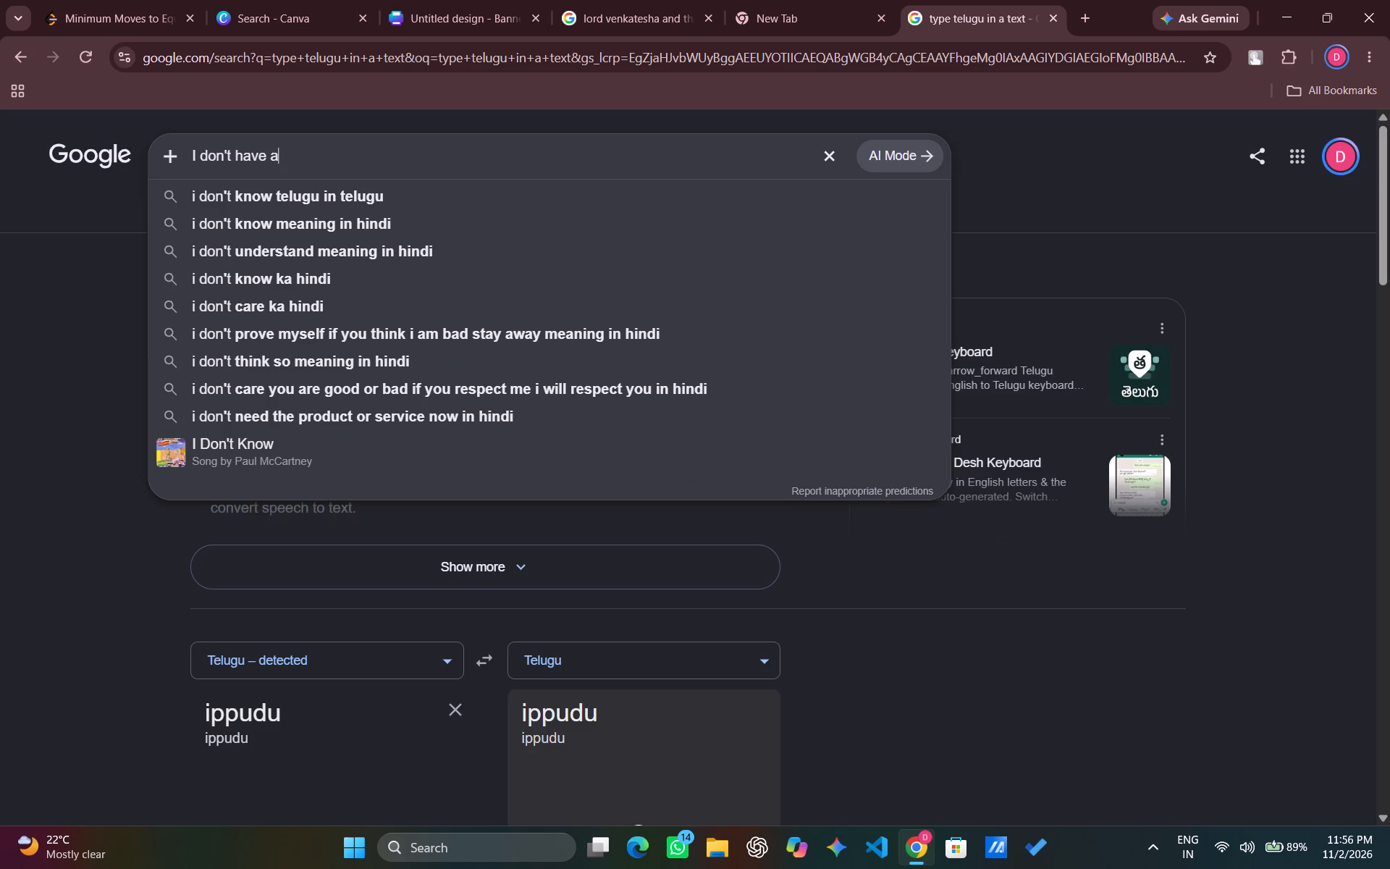
pyautogui.press('space')
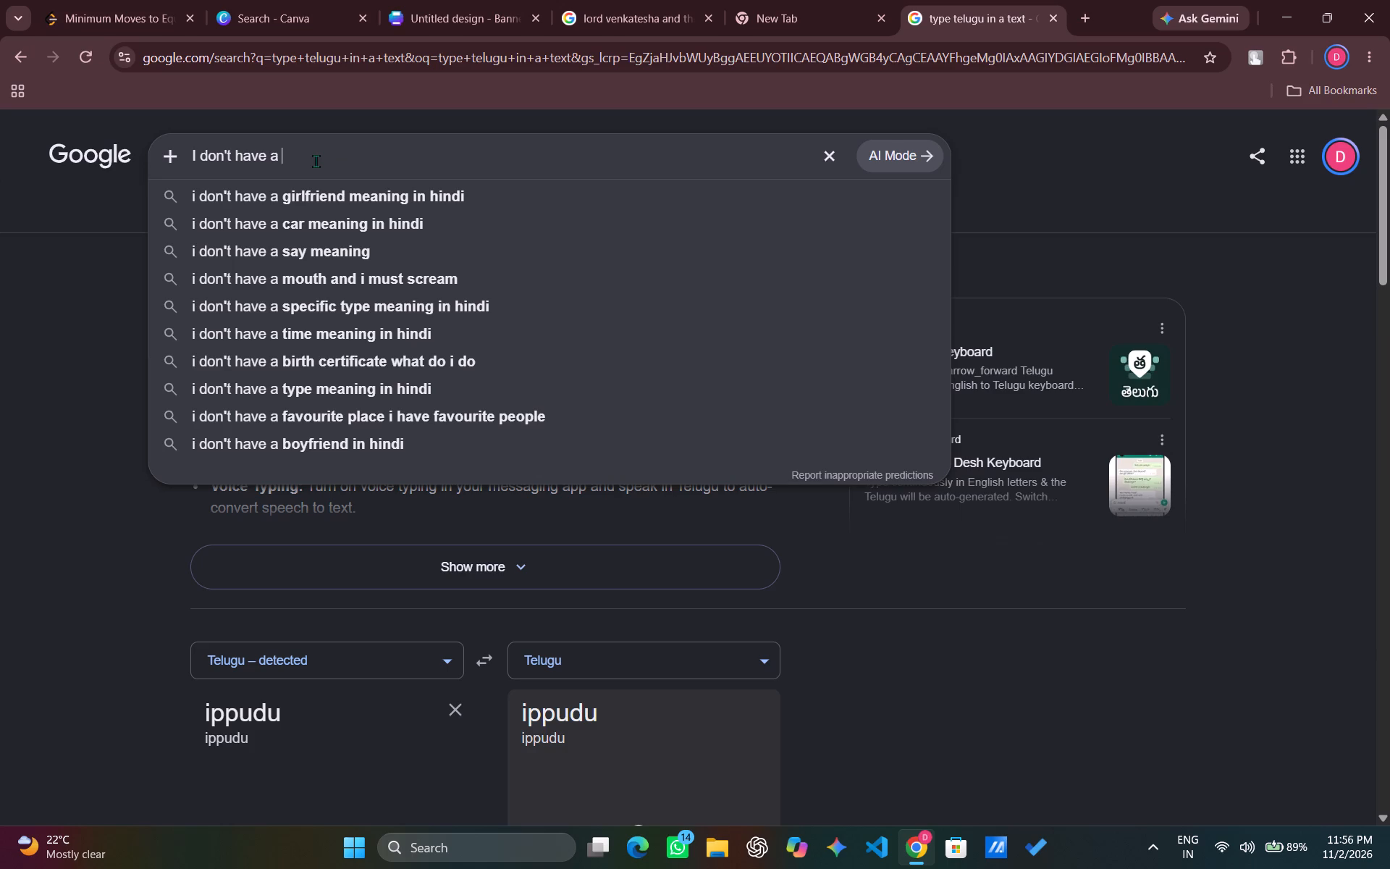
pyautogui.write('te')
pyautogui.write('lugu')
pyautogui.press('space')
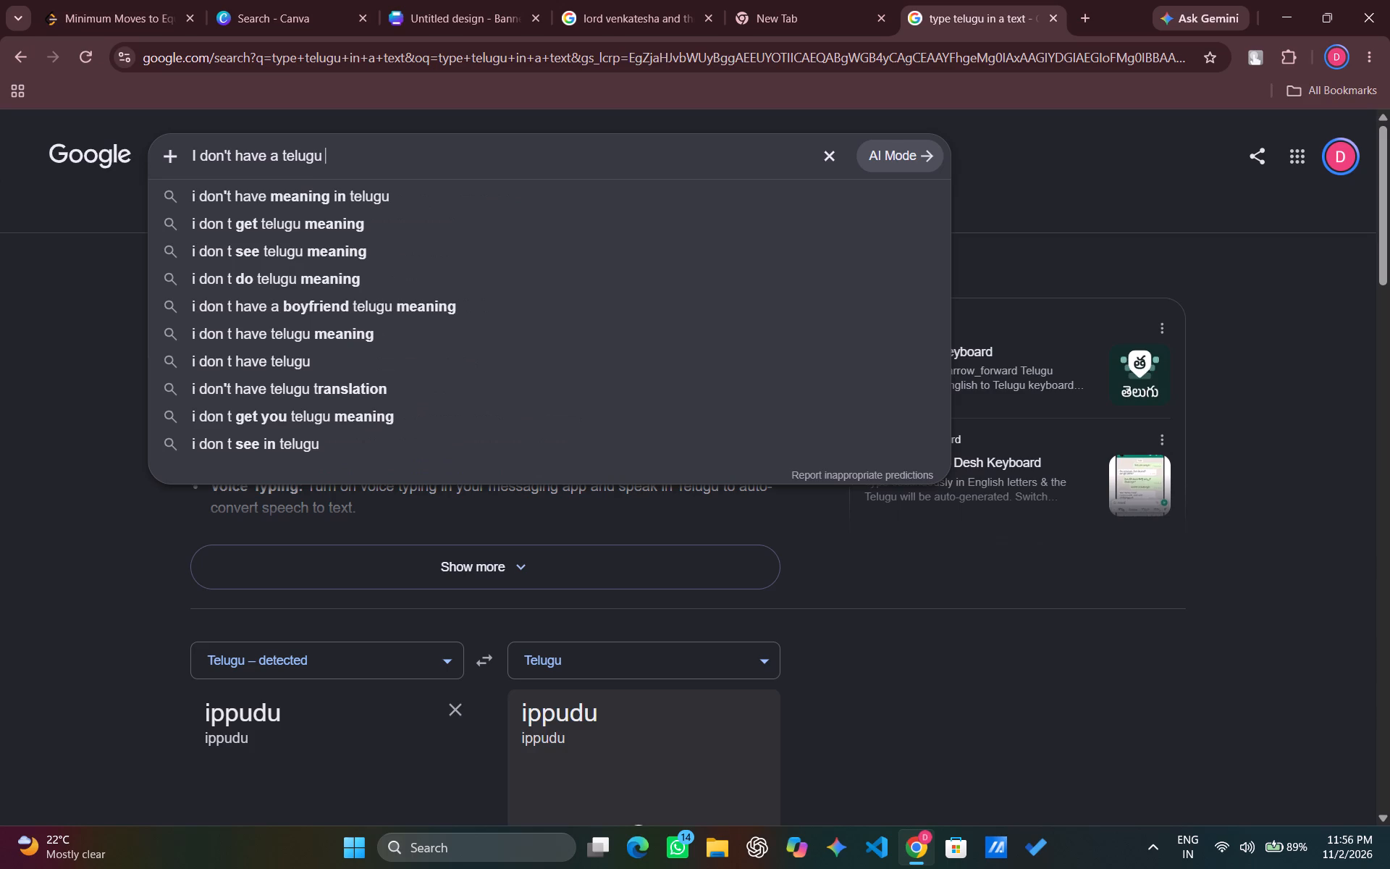
pyautogui.press('e')
pyautogui.press('BackSpace')
pyautogui.write('key')
pyautogui.press('space')
pyautogui.press('BackSpace')
pyautogui.write('bo')
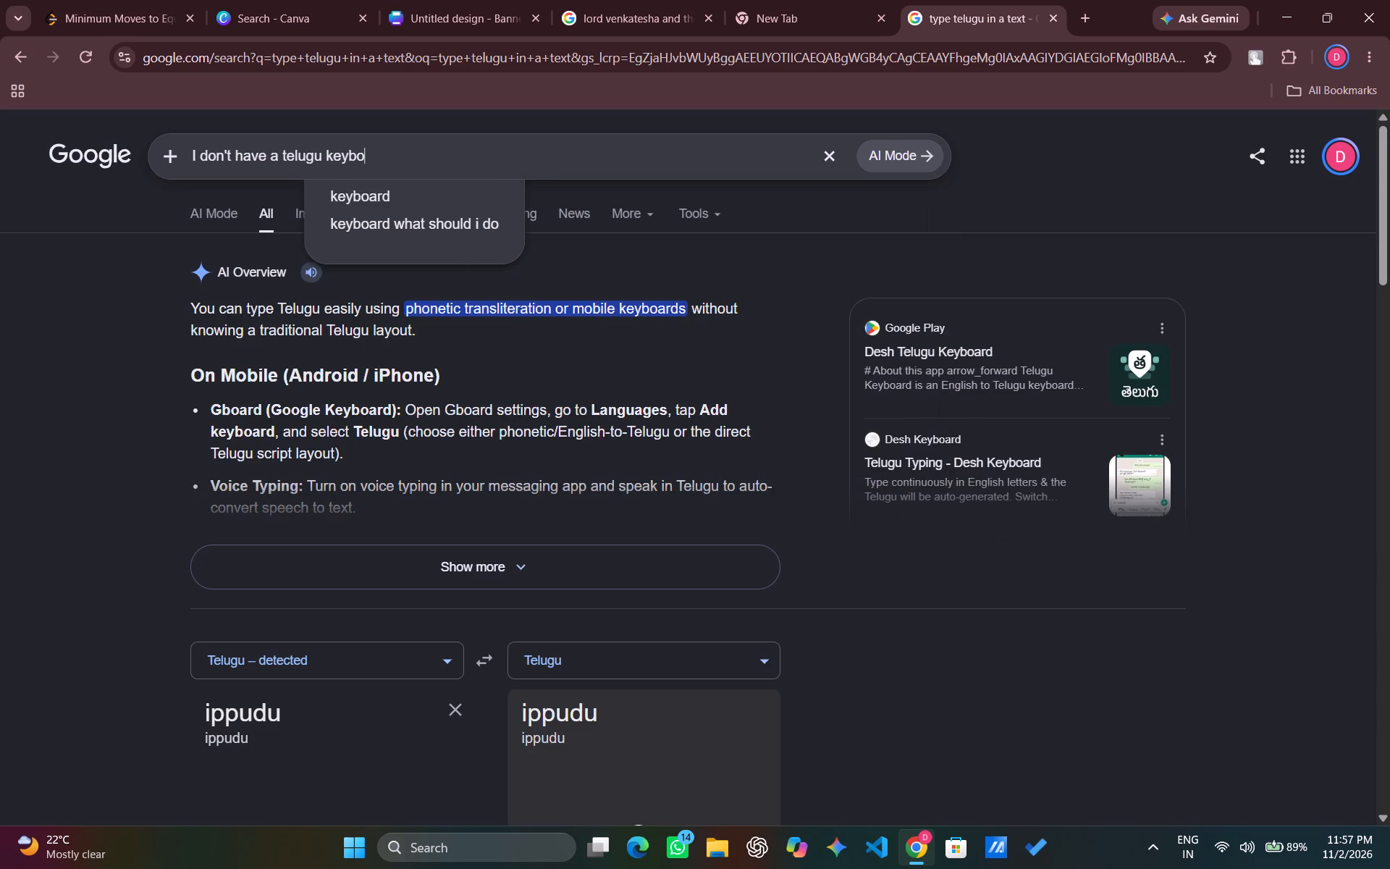
pyautogui.press('BackSpace')
pyautogui.write('oard how to')
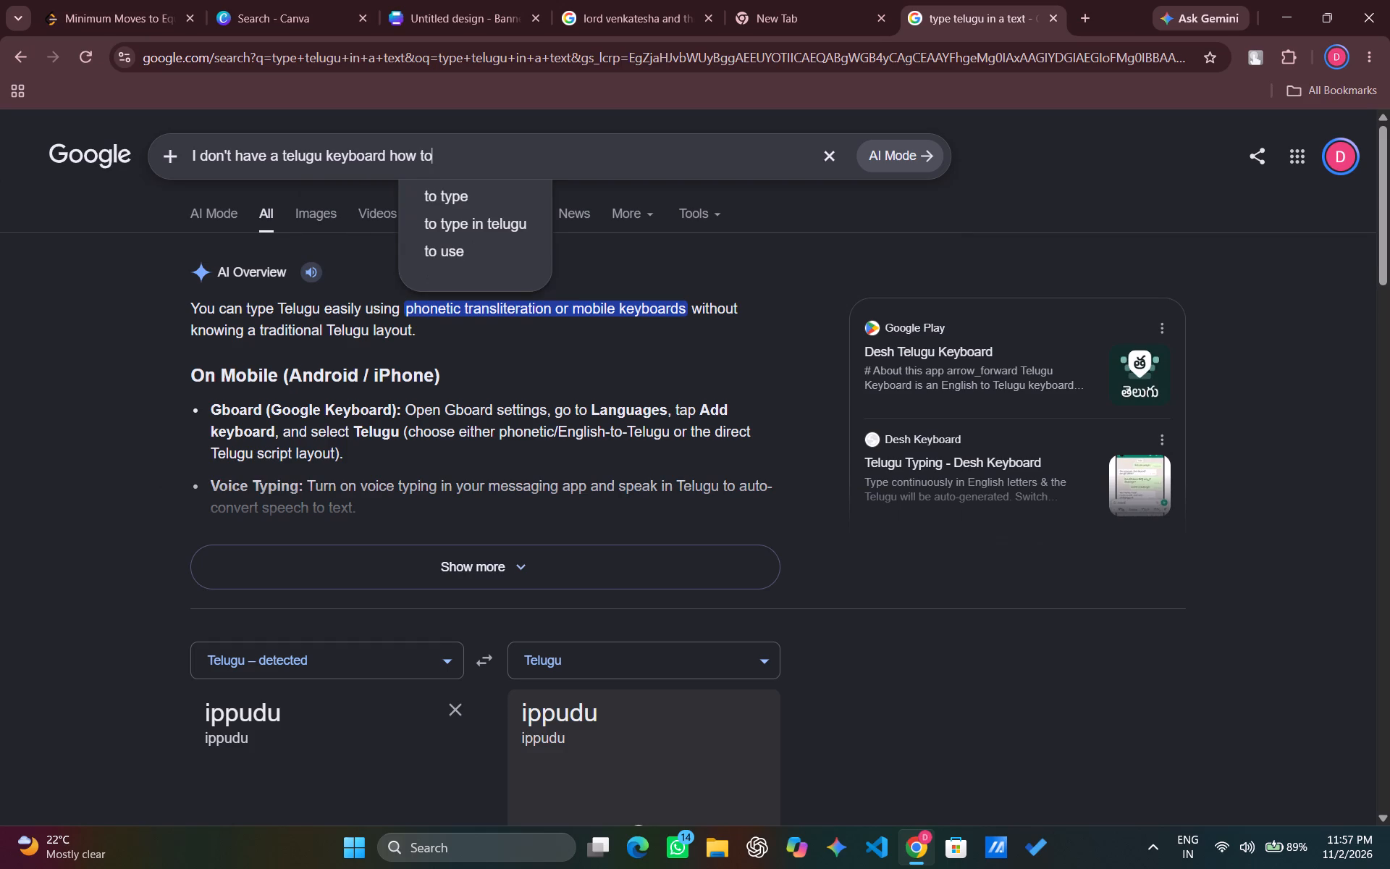
pyautogui.press('space')
pyautogui.write('type i')
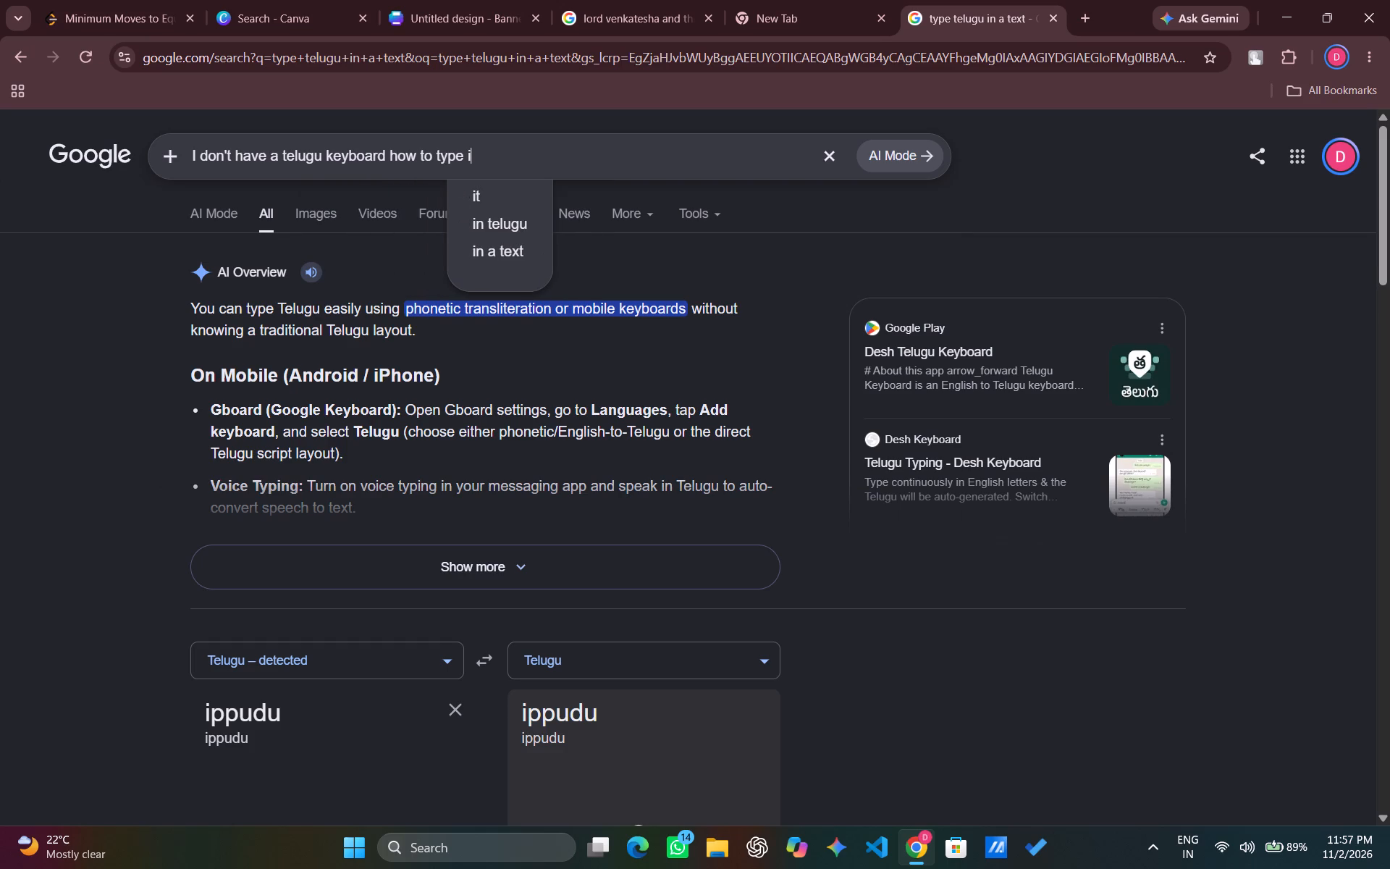
pyautogui.write('n telg')
pyautogui.press('BackSpace')
pyautogui.write('ugu')
pyautogui.press('Return')
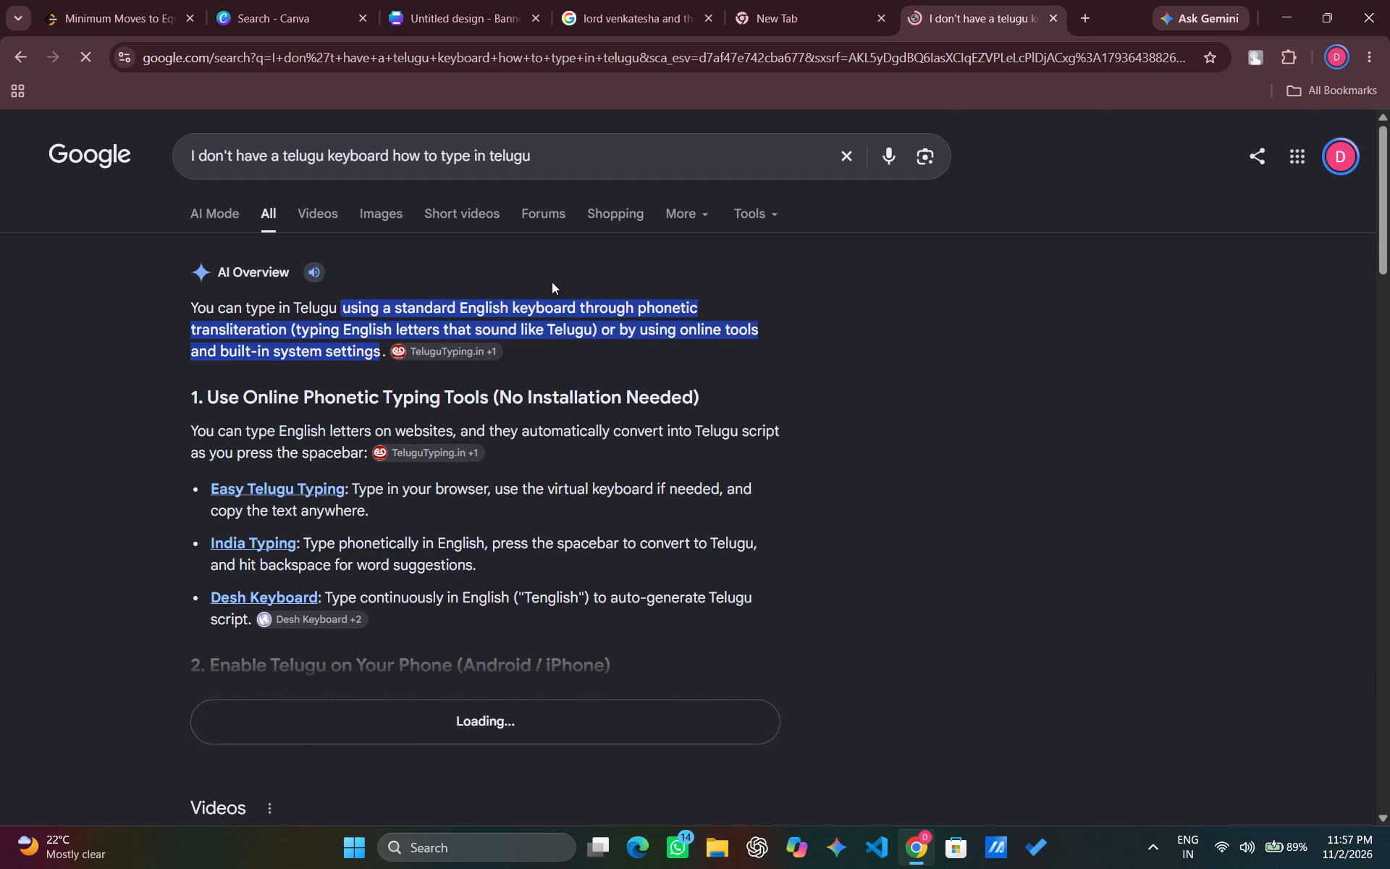
# Open the Easy Telugu Typing site from the search overview and block its request to access other apps and services.
pyautogui.scroll(-2, 237, 475)
pyautogui.scroll(2, 358, 401)
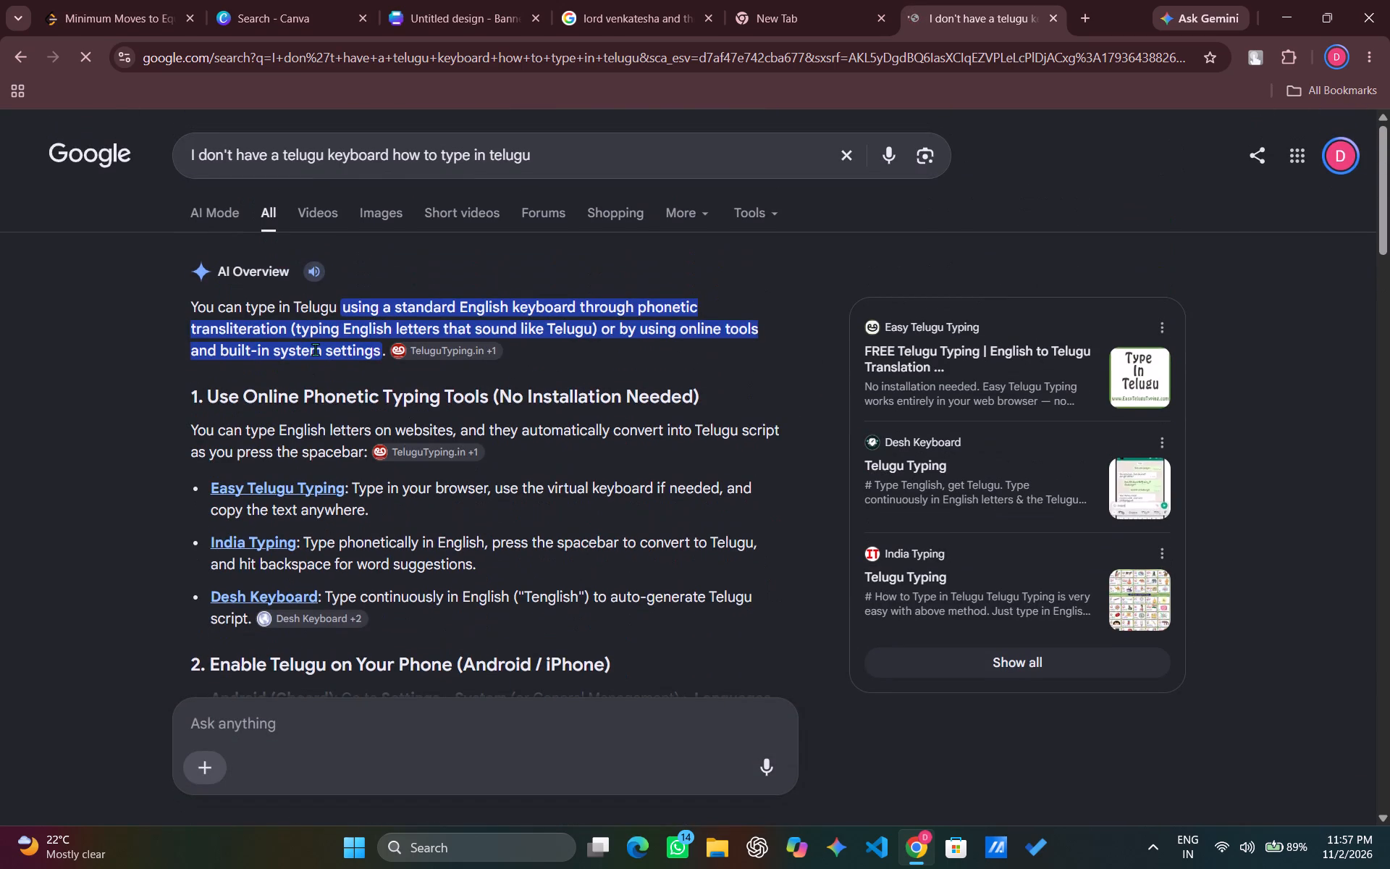
pyautogui.scroll(-1, 486, 408)
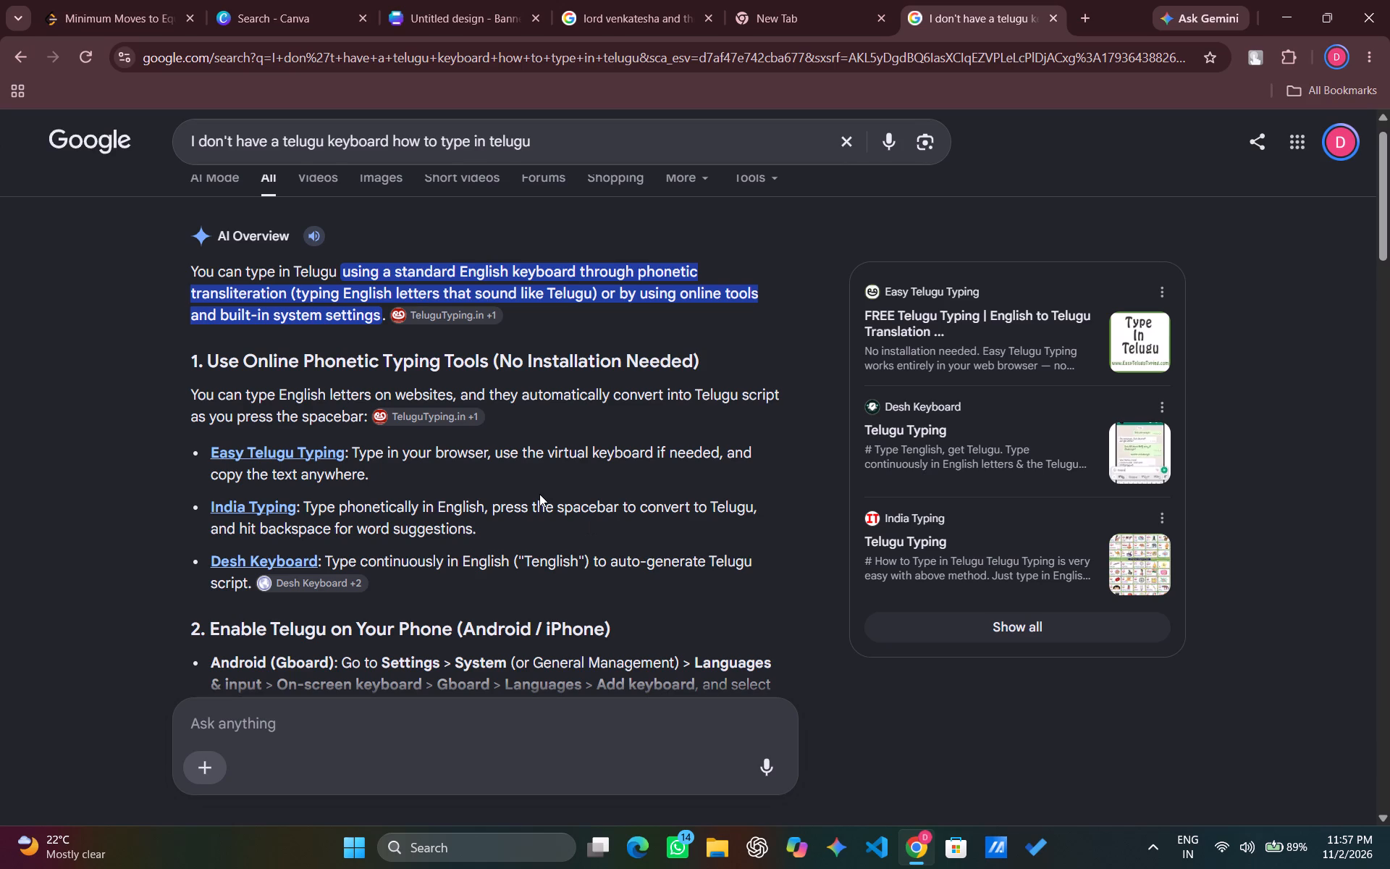
pyautogui.click(276, 446)
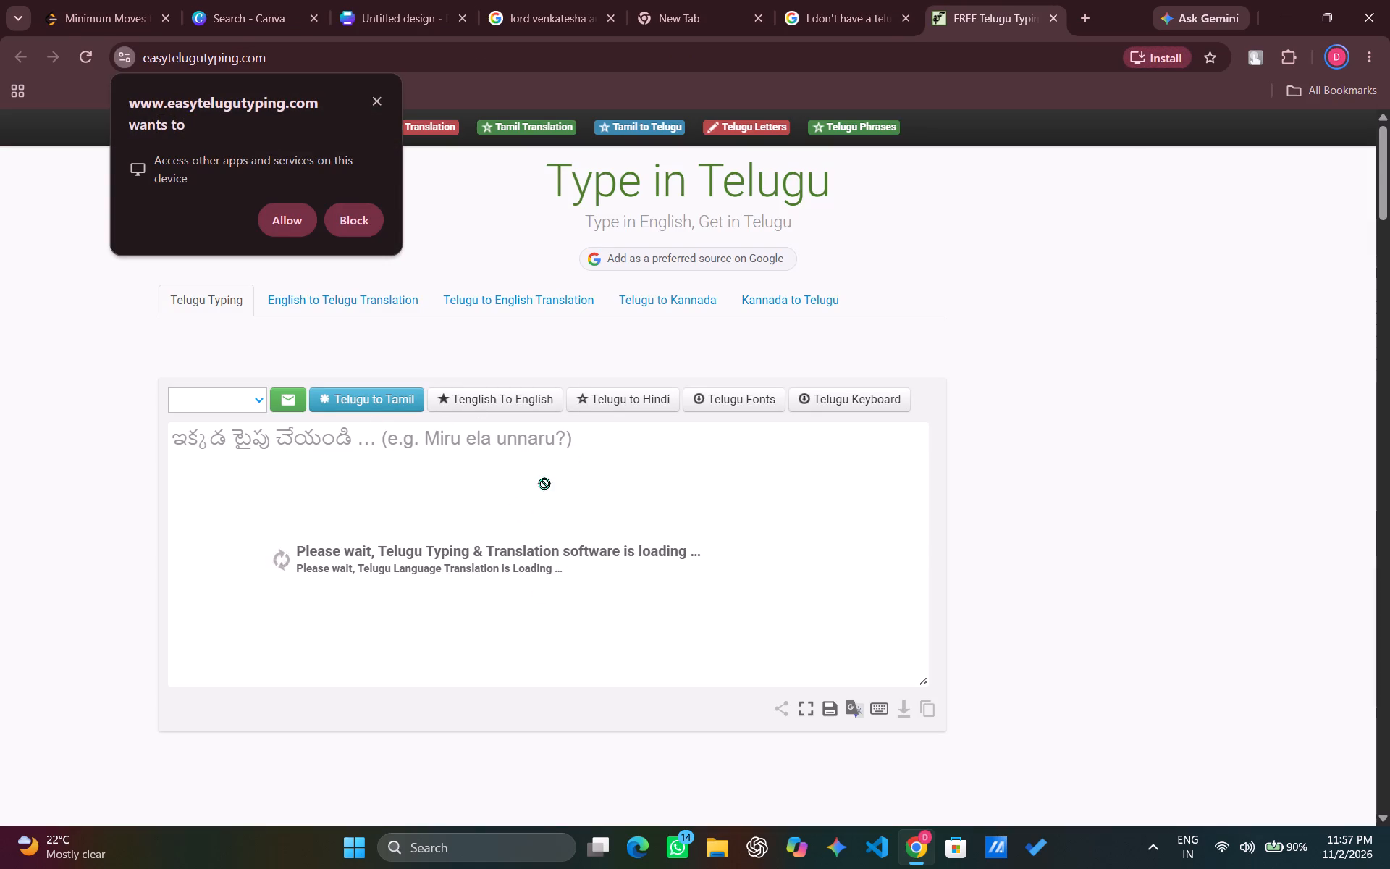
pyautogui.click(350, 218)
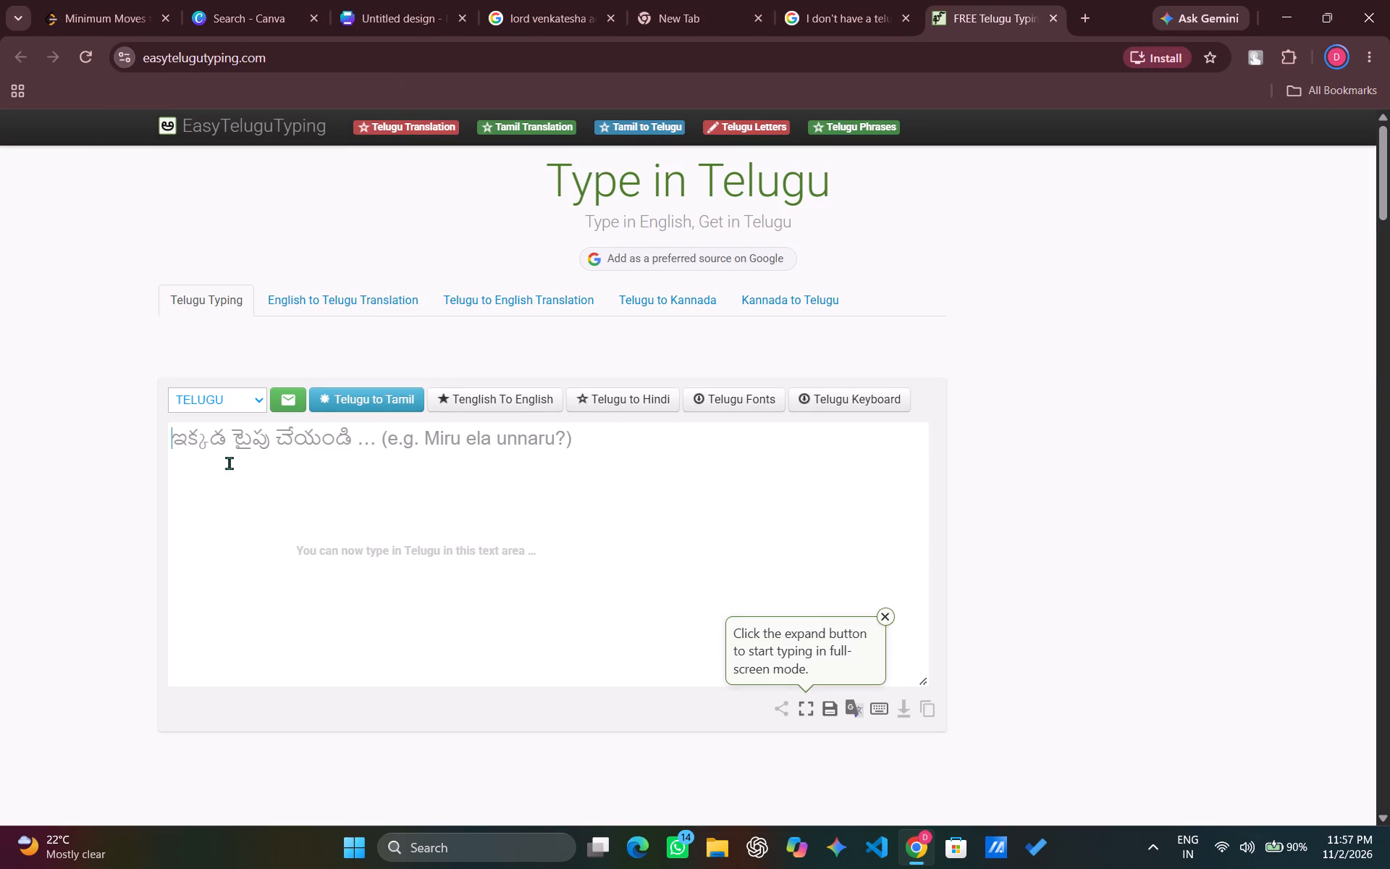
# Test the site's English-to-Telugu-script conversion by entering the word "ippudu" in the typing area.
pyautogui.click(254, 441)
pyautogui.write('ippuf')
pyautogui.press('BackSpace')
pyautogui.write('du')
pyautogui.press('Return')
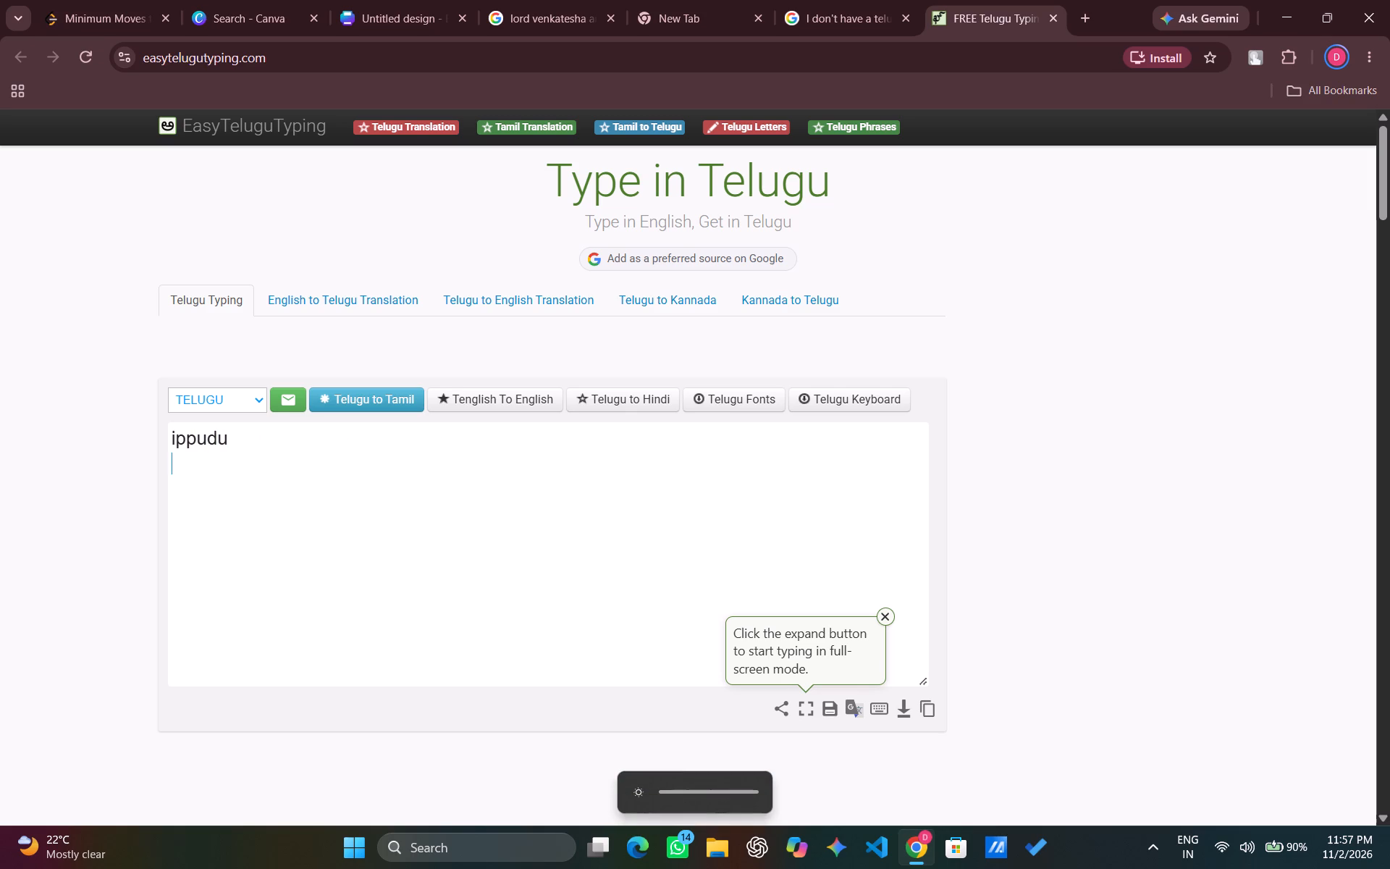
# Look at the site's Tenglish To English and Telugu Keyboard pages, closing each one to return to the typing area.
pyautogui.hscroll(-1, 254, 441)
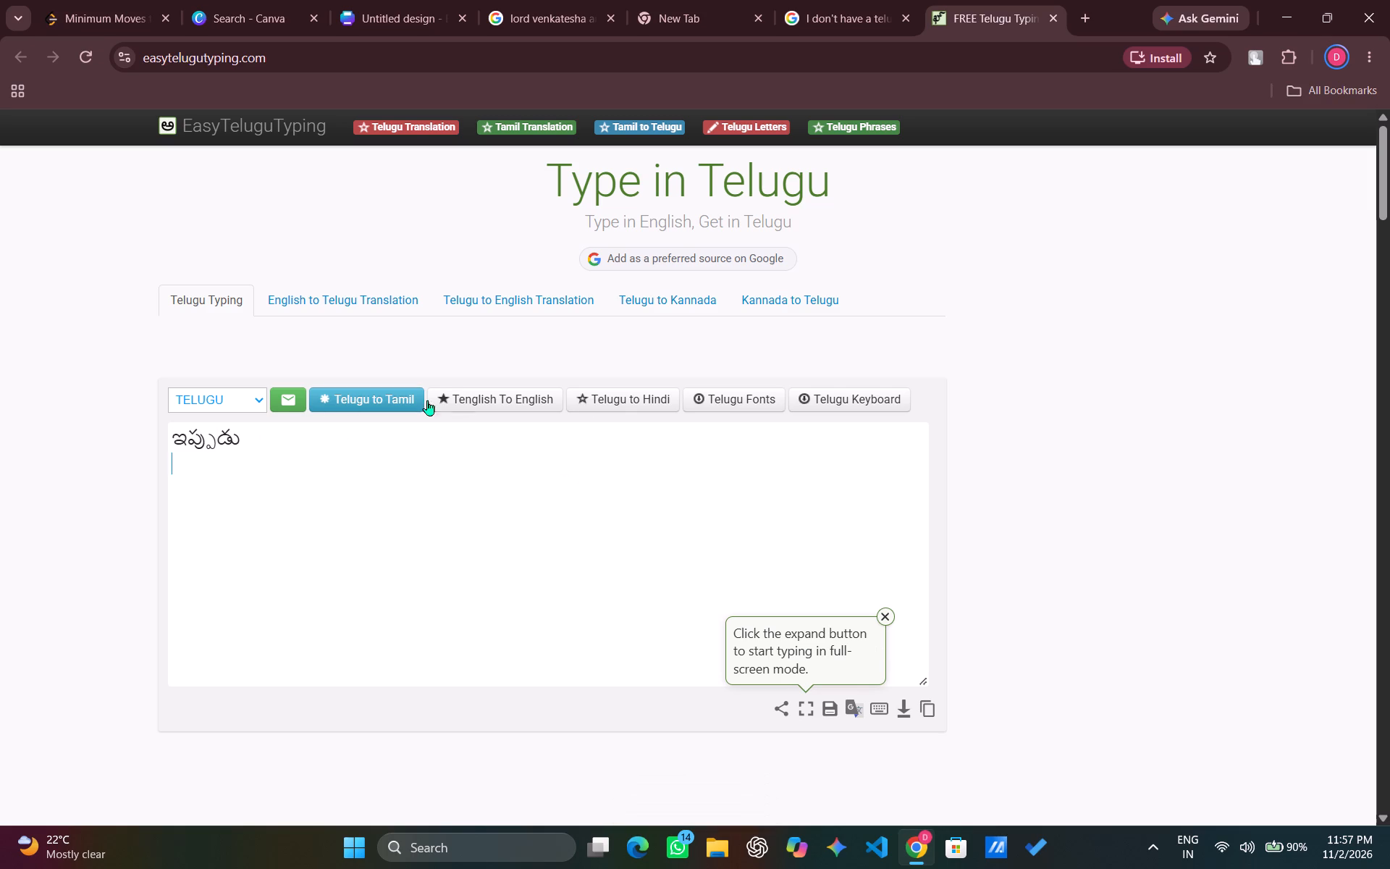
pyautogui.hscroll(-1, 427, 400)
pyautogui.hscroll(1, 331, 397)
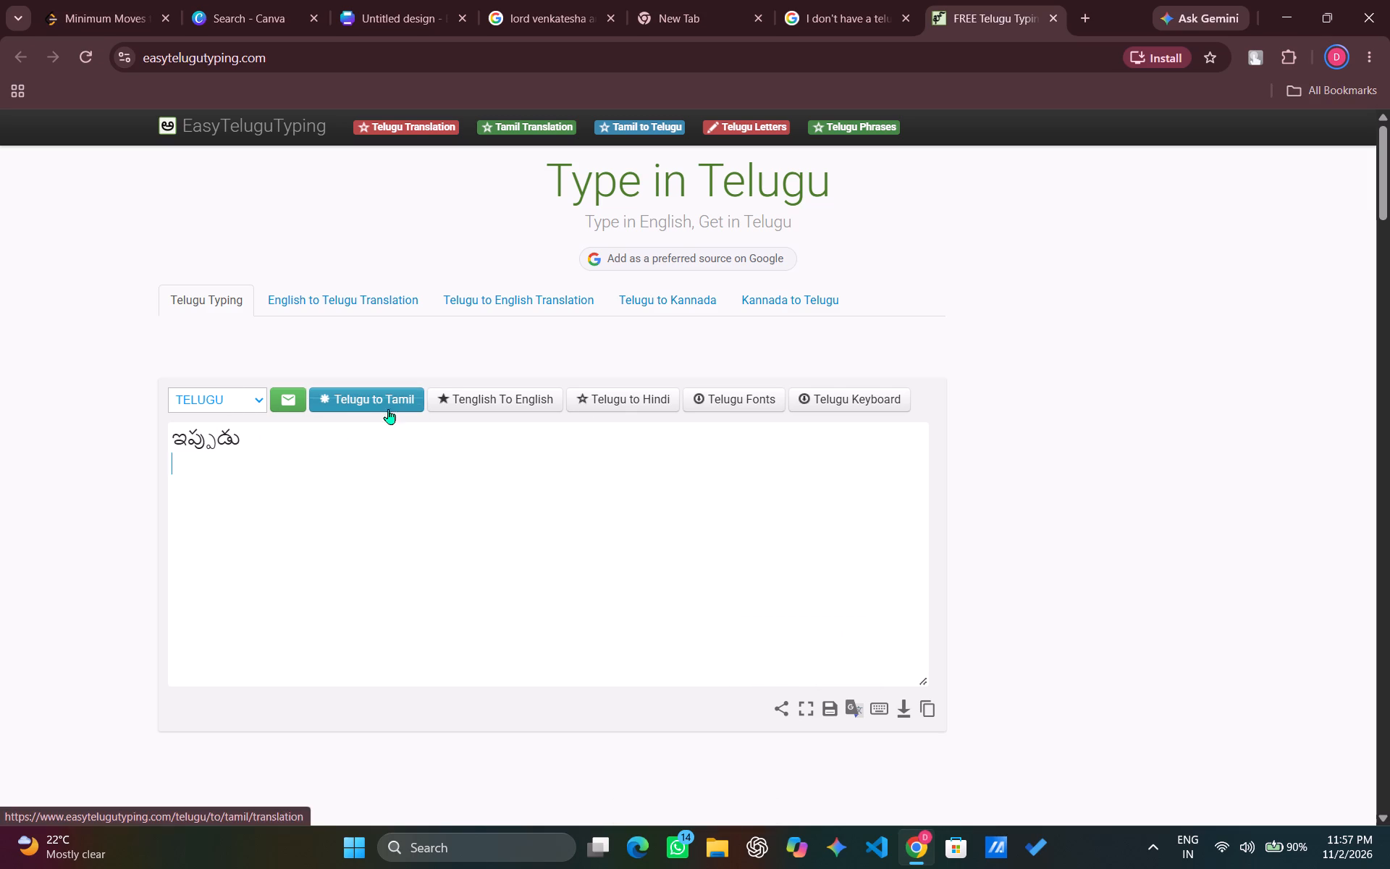
pyautogui.hscroll(1, 388, 409)
pyautogui.click(519, 395)
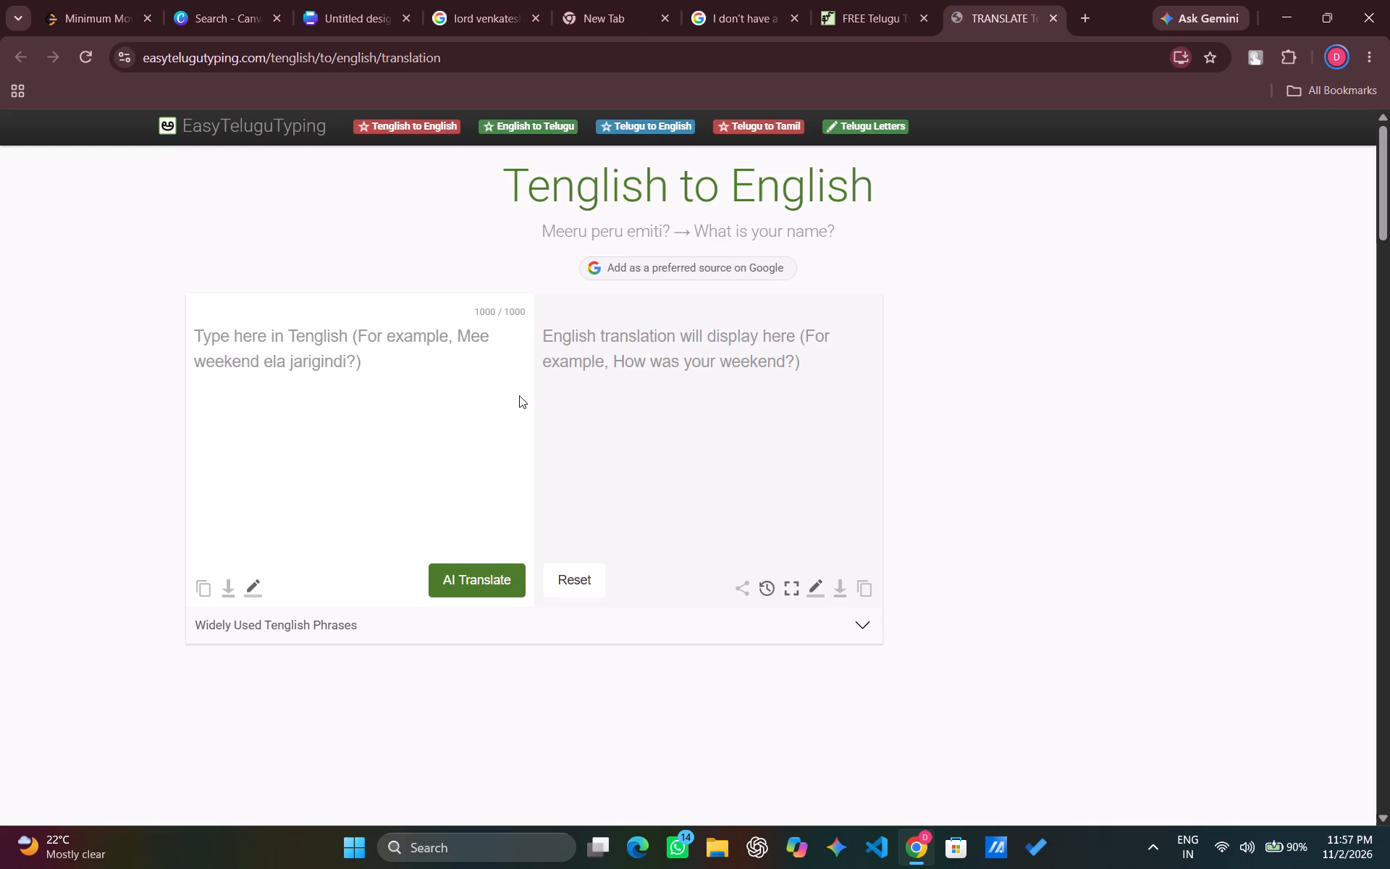
pyautogui.hscroll(-1, 534, 390)
pyautogui.click(269, 324)
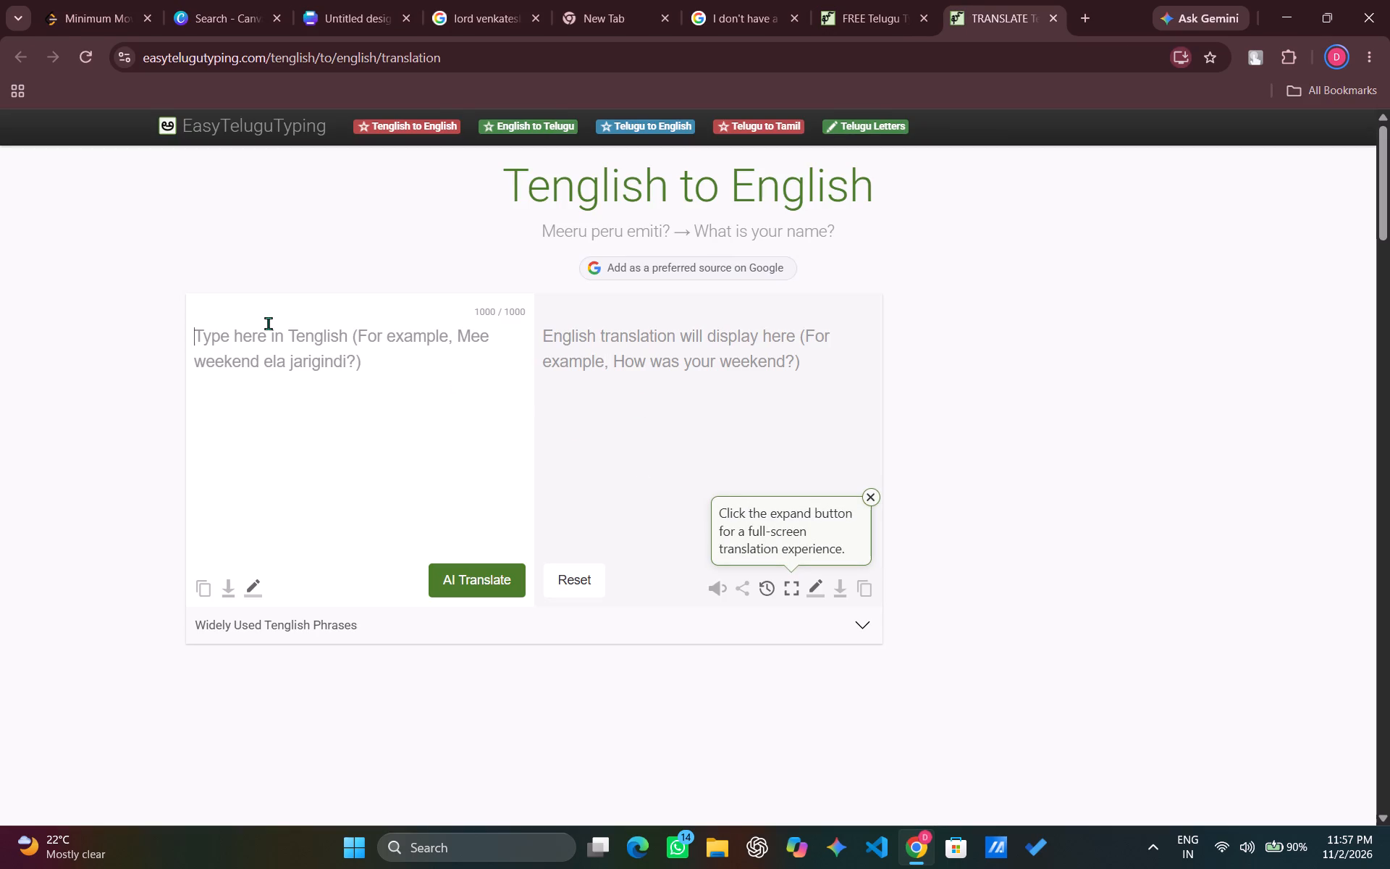
pyautogui.click(858, 9)
pyautogui.click(976, 0)
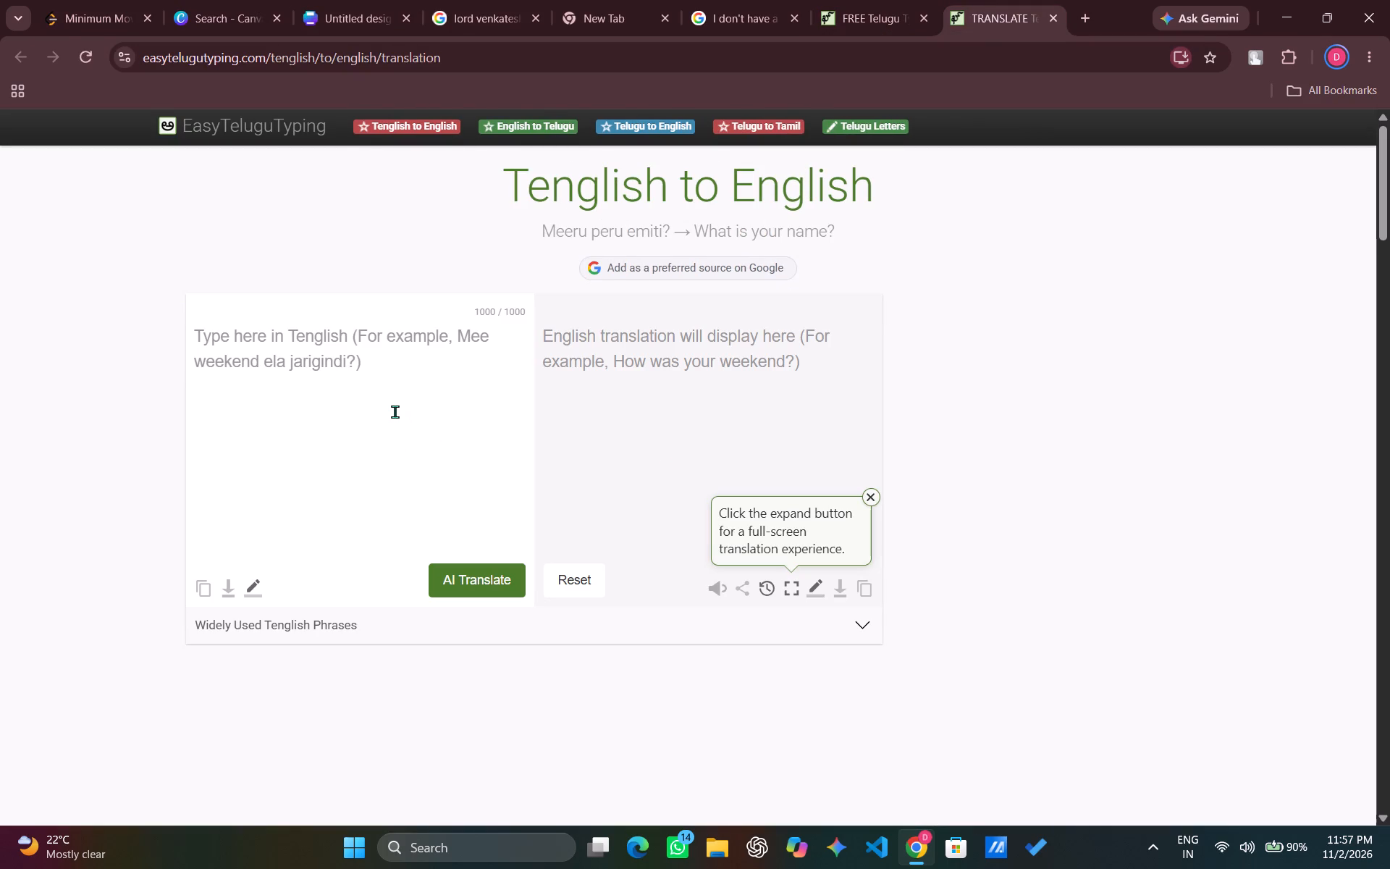
pyautogui.click(395, 412)
pyautogui.click(1054, 24)
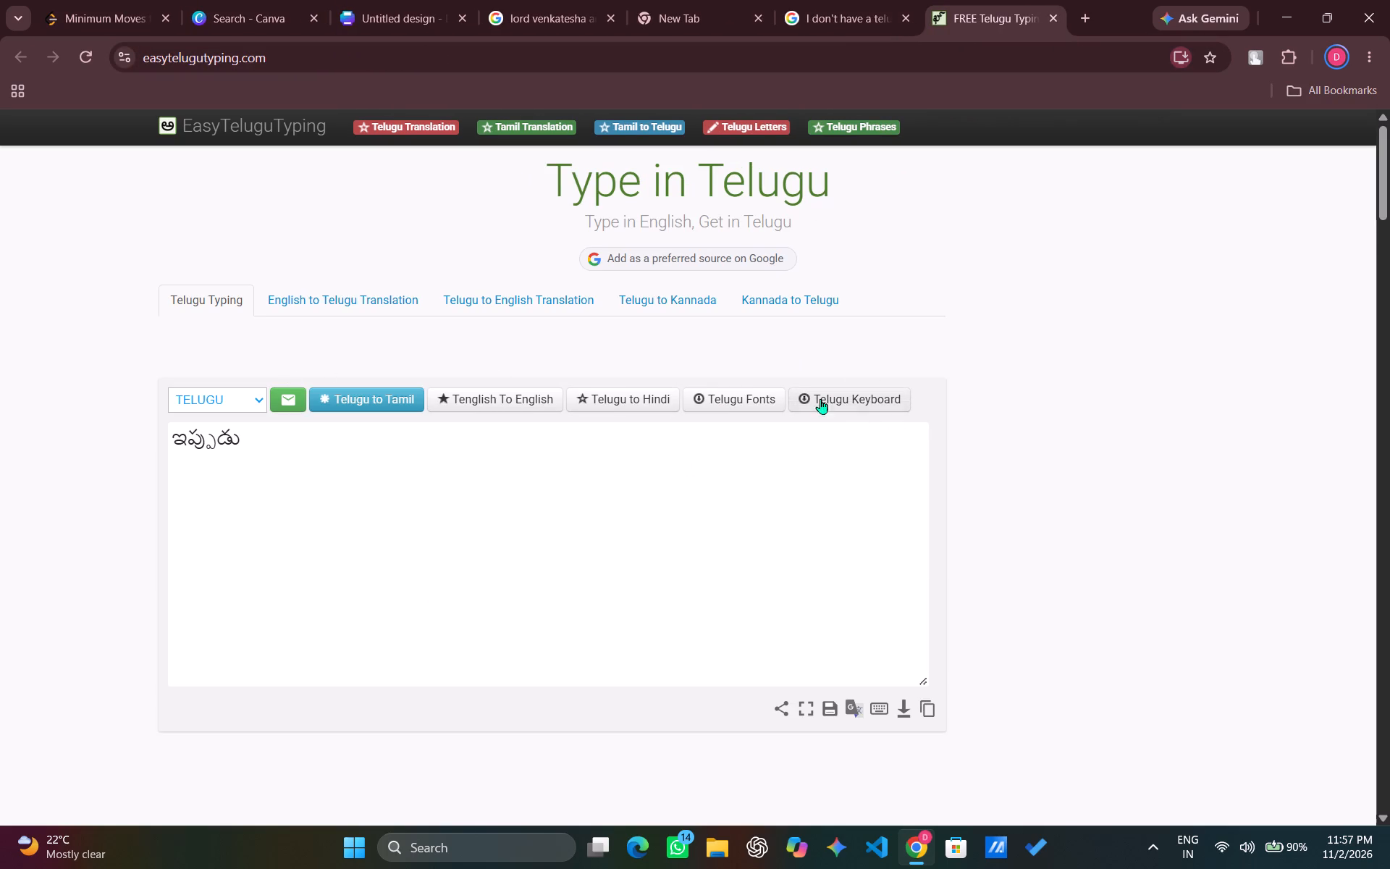
pyautogui.click(846, 401)
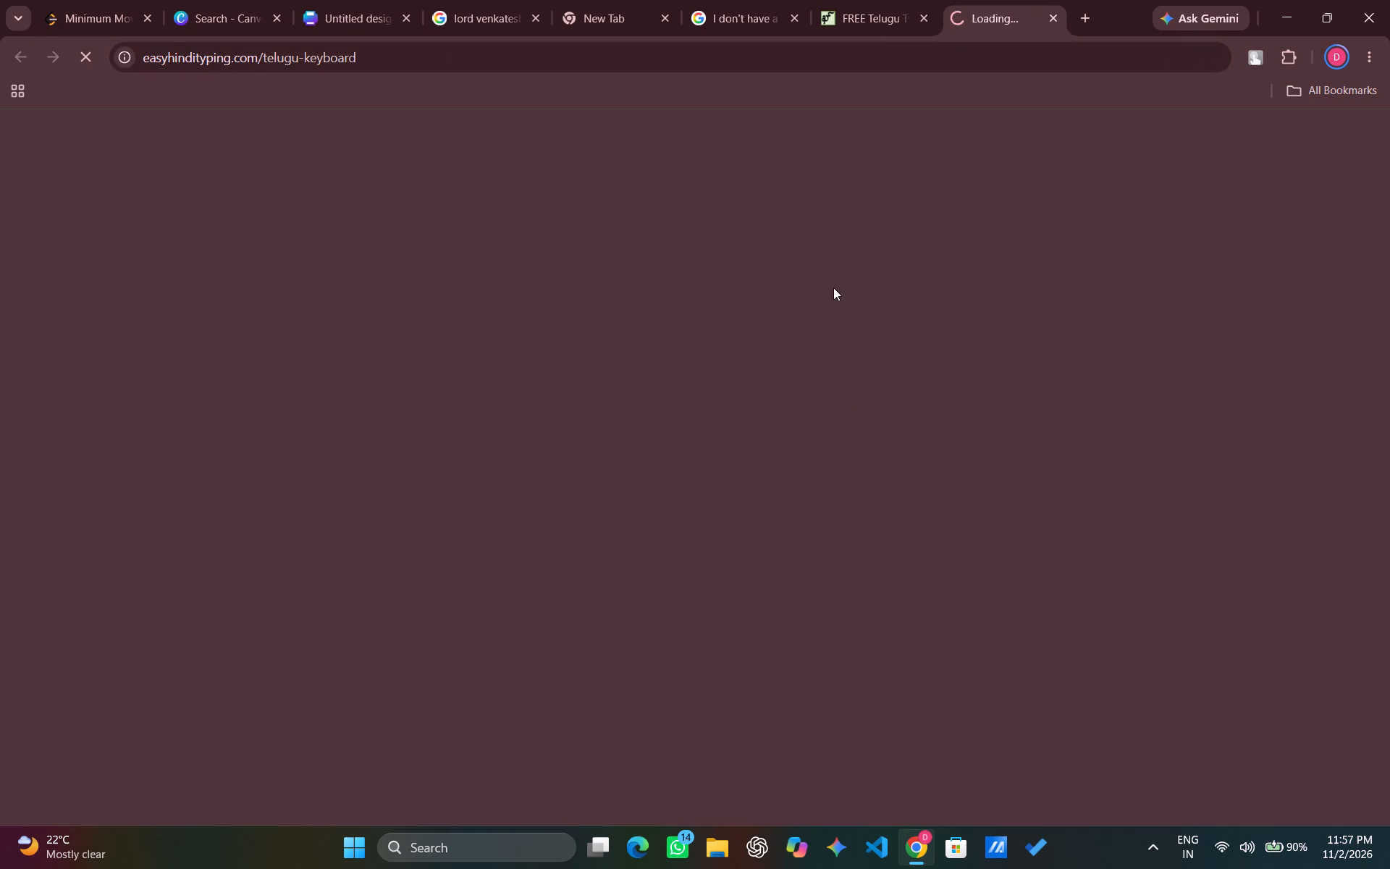
pyautogui.click(1055, 20)
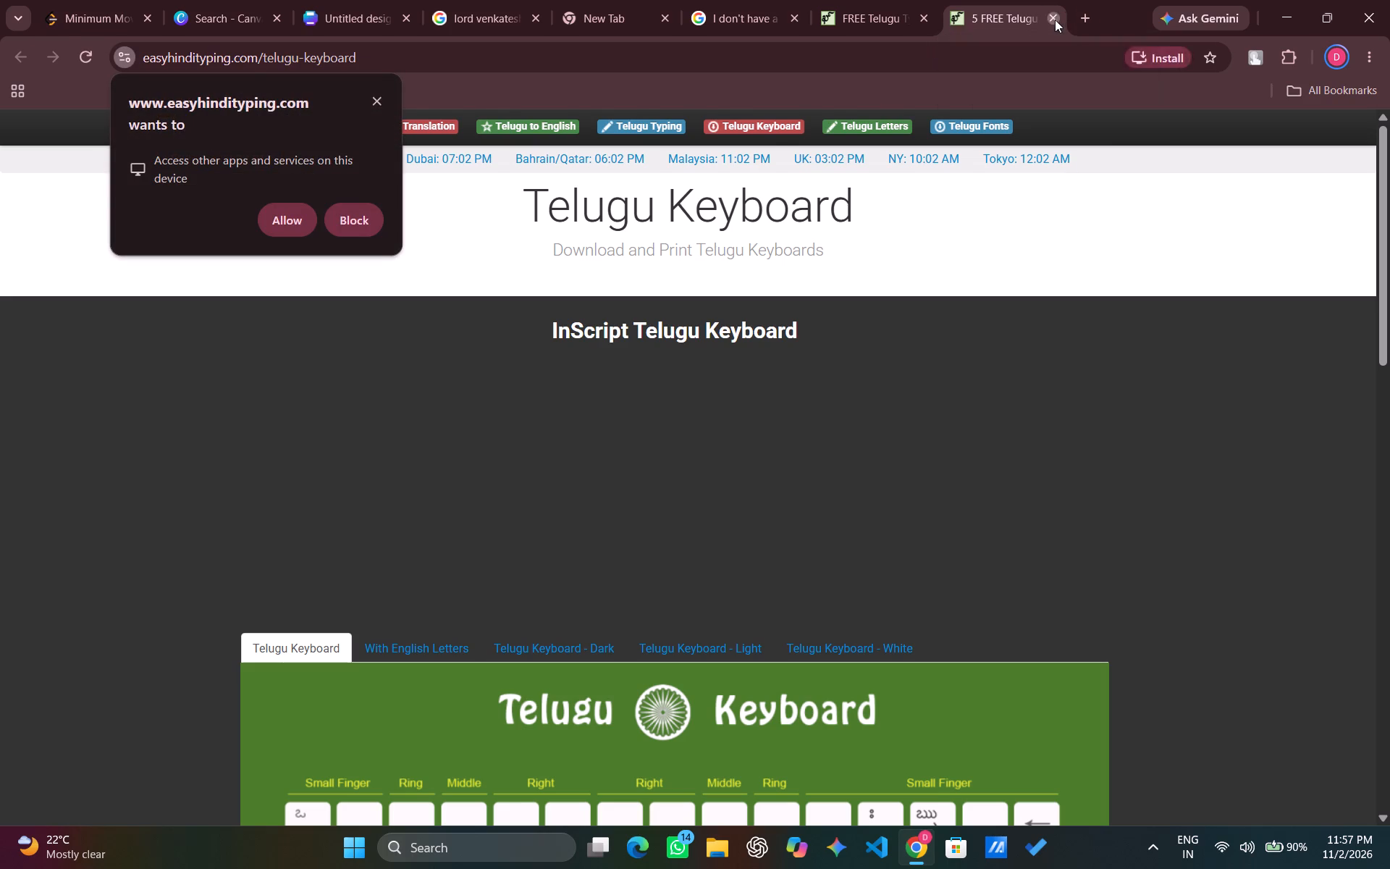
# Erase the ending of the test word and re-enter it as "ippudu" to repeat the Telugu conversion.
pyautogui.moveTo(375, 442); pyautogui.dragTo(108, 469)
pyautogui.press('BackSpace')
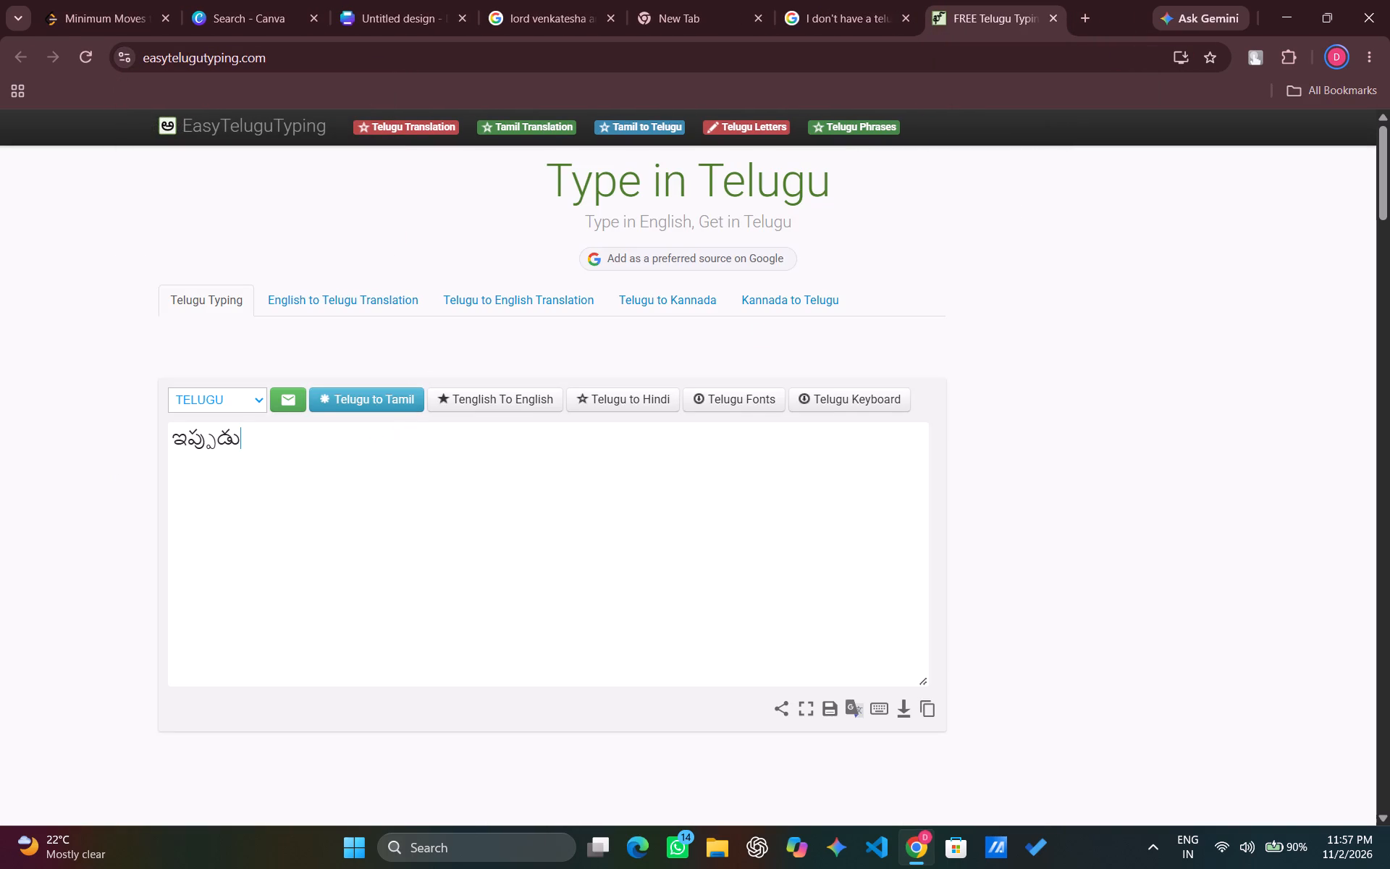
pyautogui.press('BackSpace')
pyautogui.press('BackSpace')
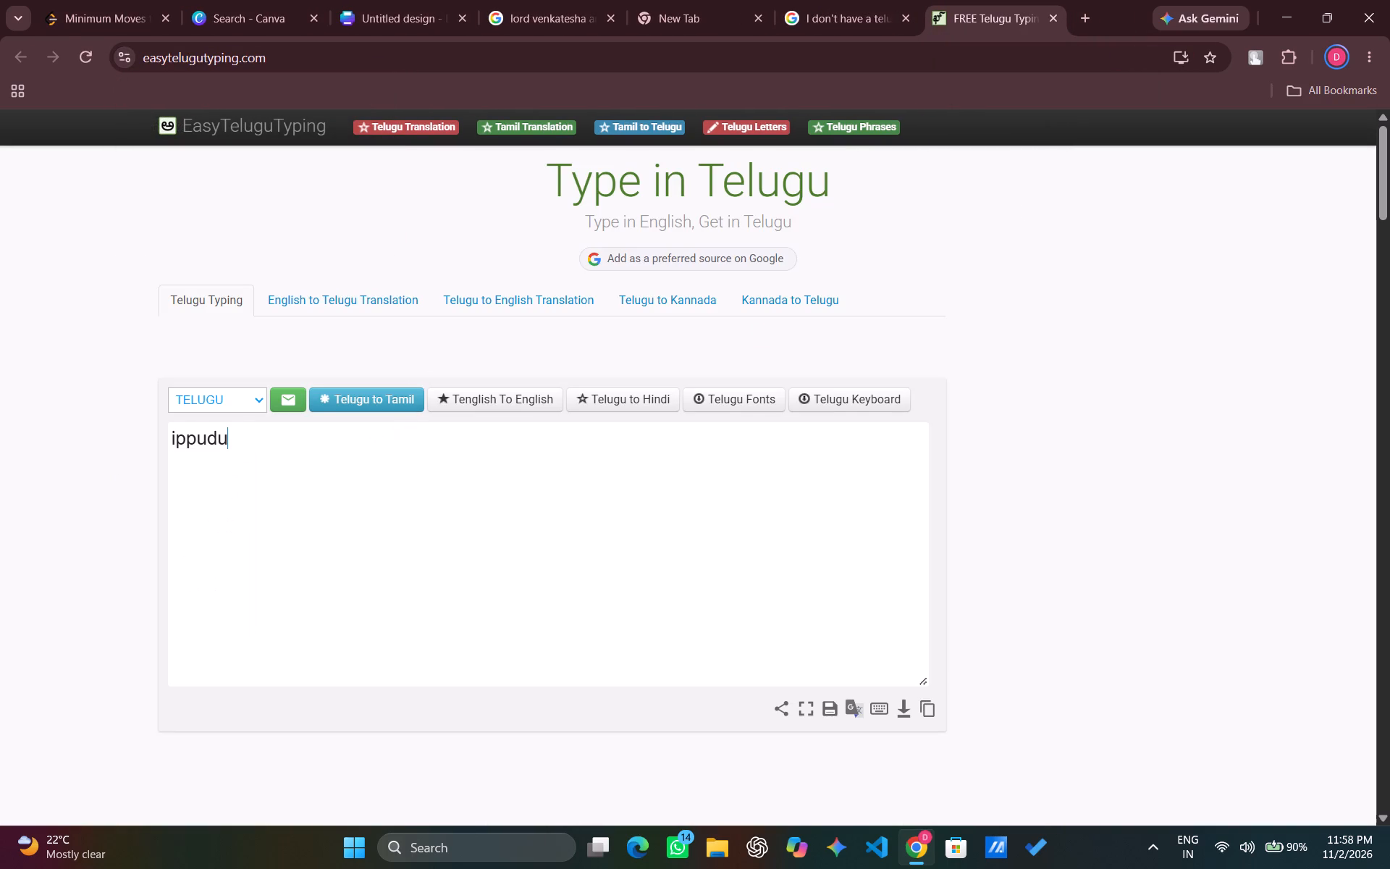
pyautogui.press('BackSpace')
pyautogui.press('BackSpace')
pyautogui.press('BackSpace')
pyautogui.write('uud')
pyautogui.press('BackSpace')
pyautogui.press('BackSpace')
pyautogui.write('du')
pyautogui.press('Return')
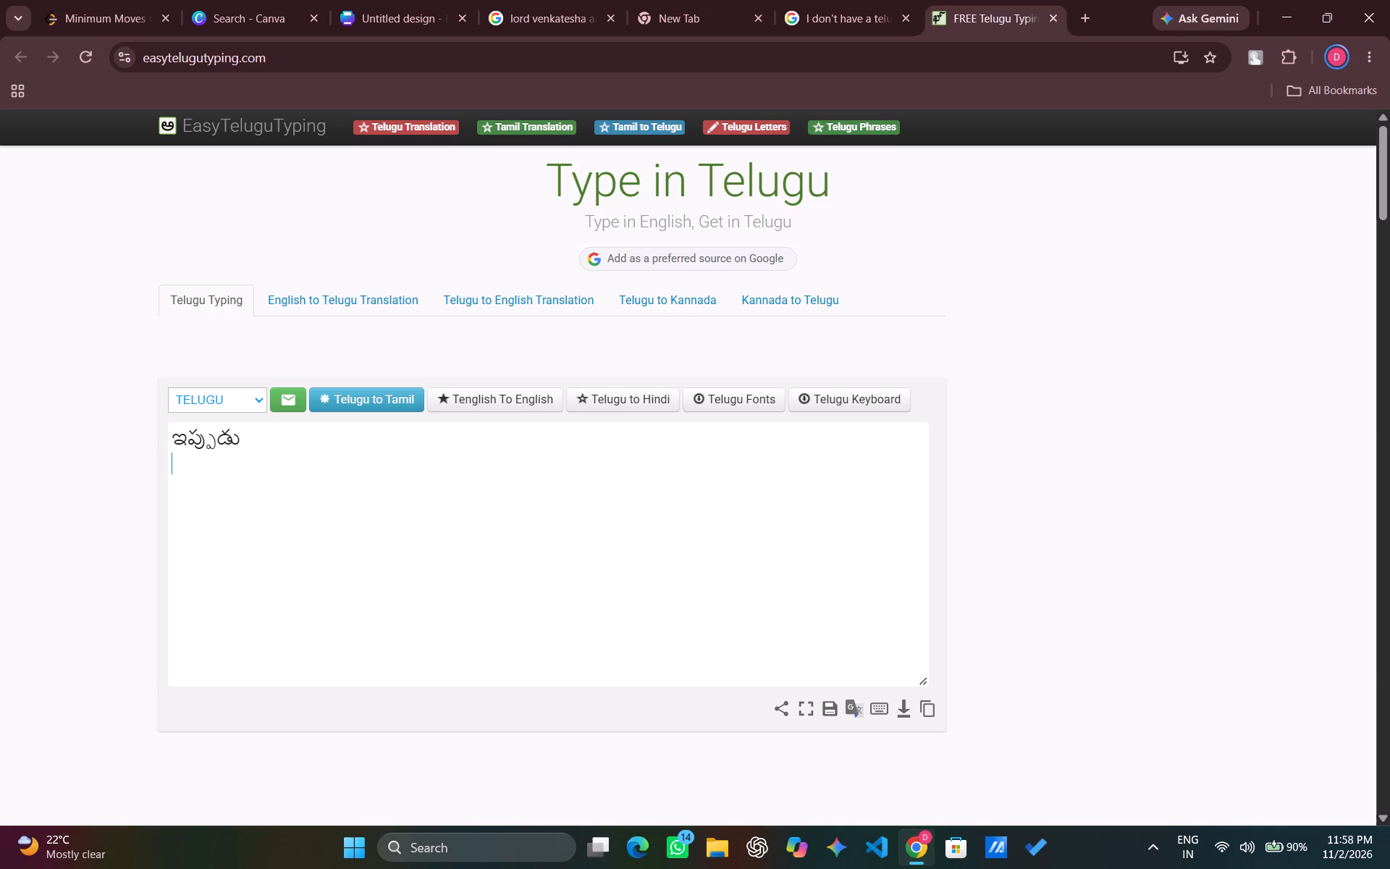
# Clear the converted test word from the Telugu typing area.
pyautogui.press('BackSpace')
pyautogui.press('BackSpace')
pyautogui.press('BackSpace')
pyautogui.press('BackSpace')
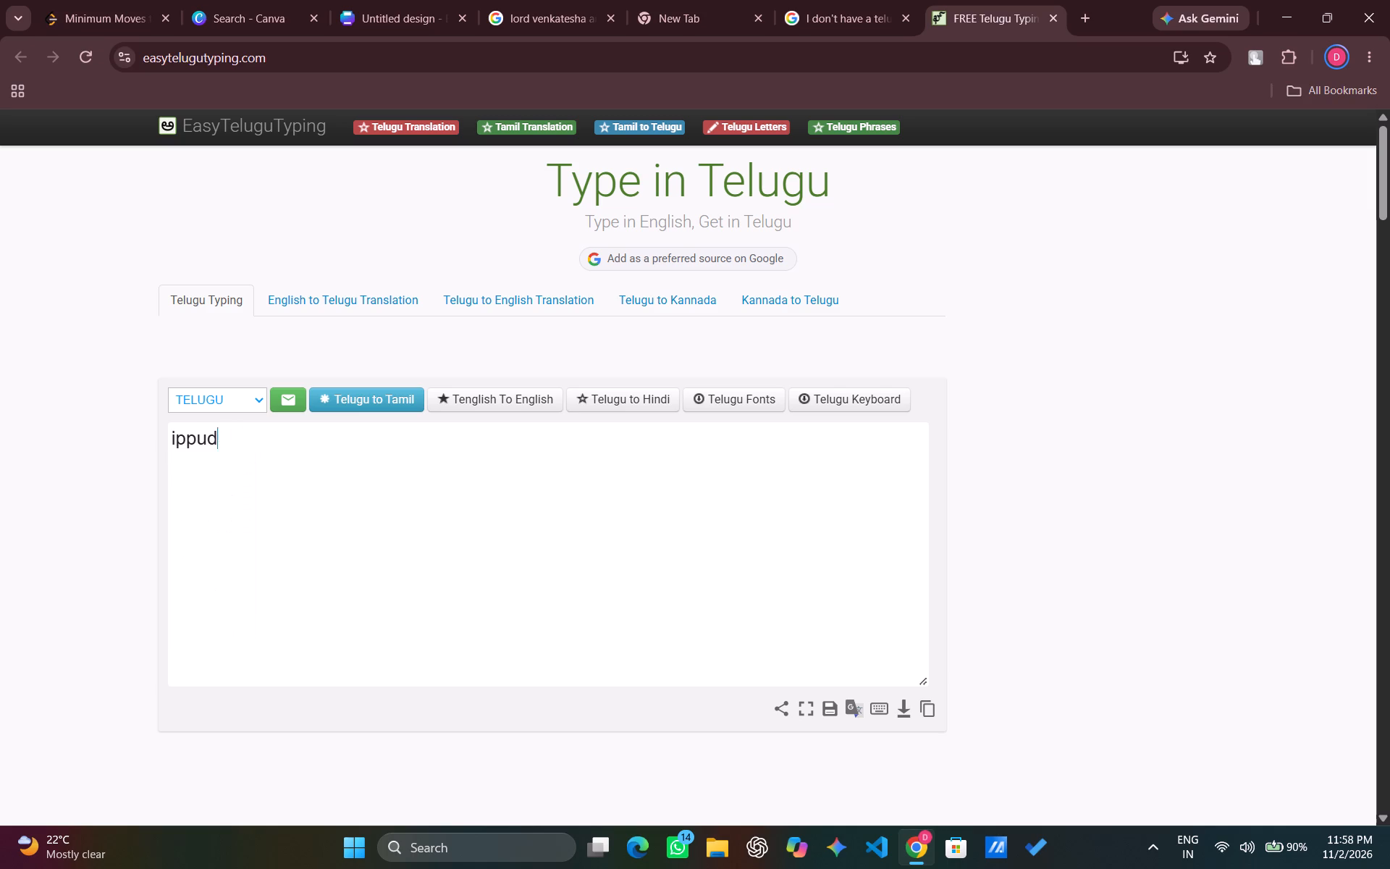
pyautogui.press('BackSpace')
pyautogui.press('BackSpace')
pyautogui.press('BackSpace')
pyautogui.press('BackSpace')
pyautogui.press('BackSpace')
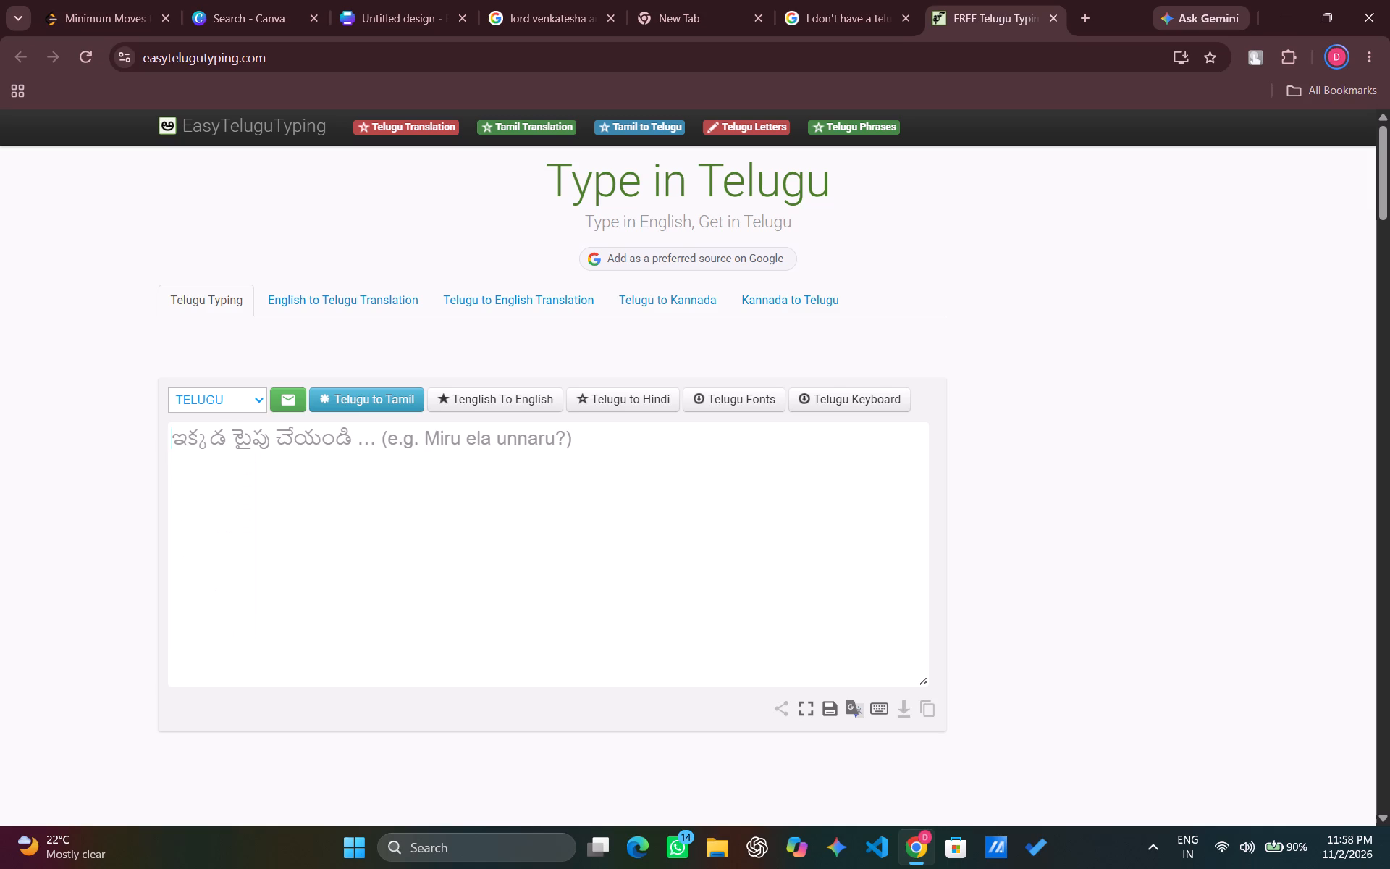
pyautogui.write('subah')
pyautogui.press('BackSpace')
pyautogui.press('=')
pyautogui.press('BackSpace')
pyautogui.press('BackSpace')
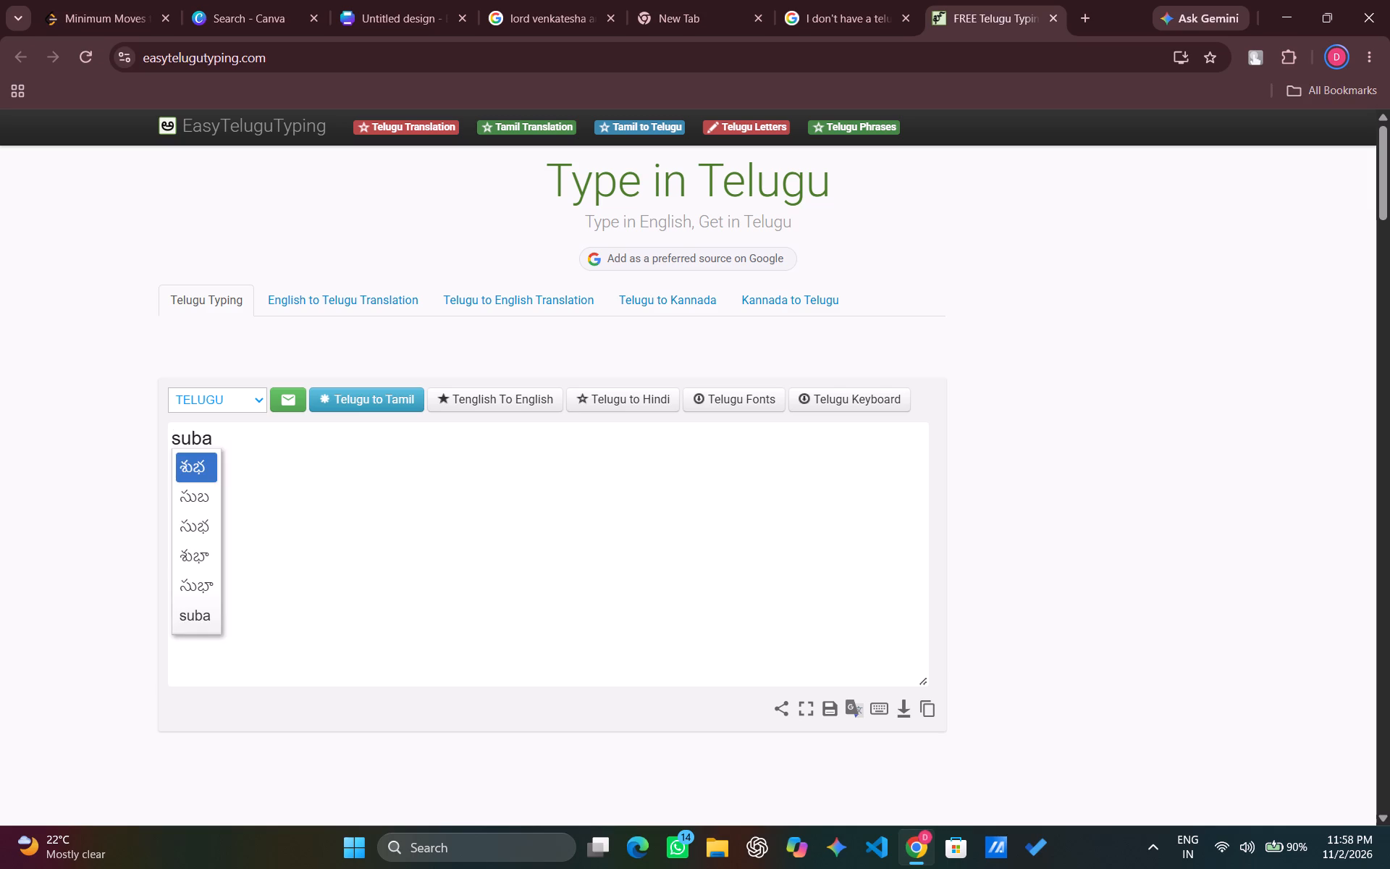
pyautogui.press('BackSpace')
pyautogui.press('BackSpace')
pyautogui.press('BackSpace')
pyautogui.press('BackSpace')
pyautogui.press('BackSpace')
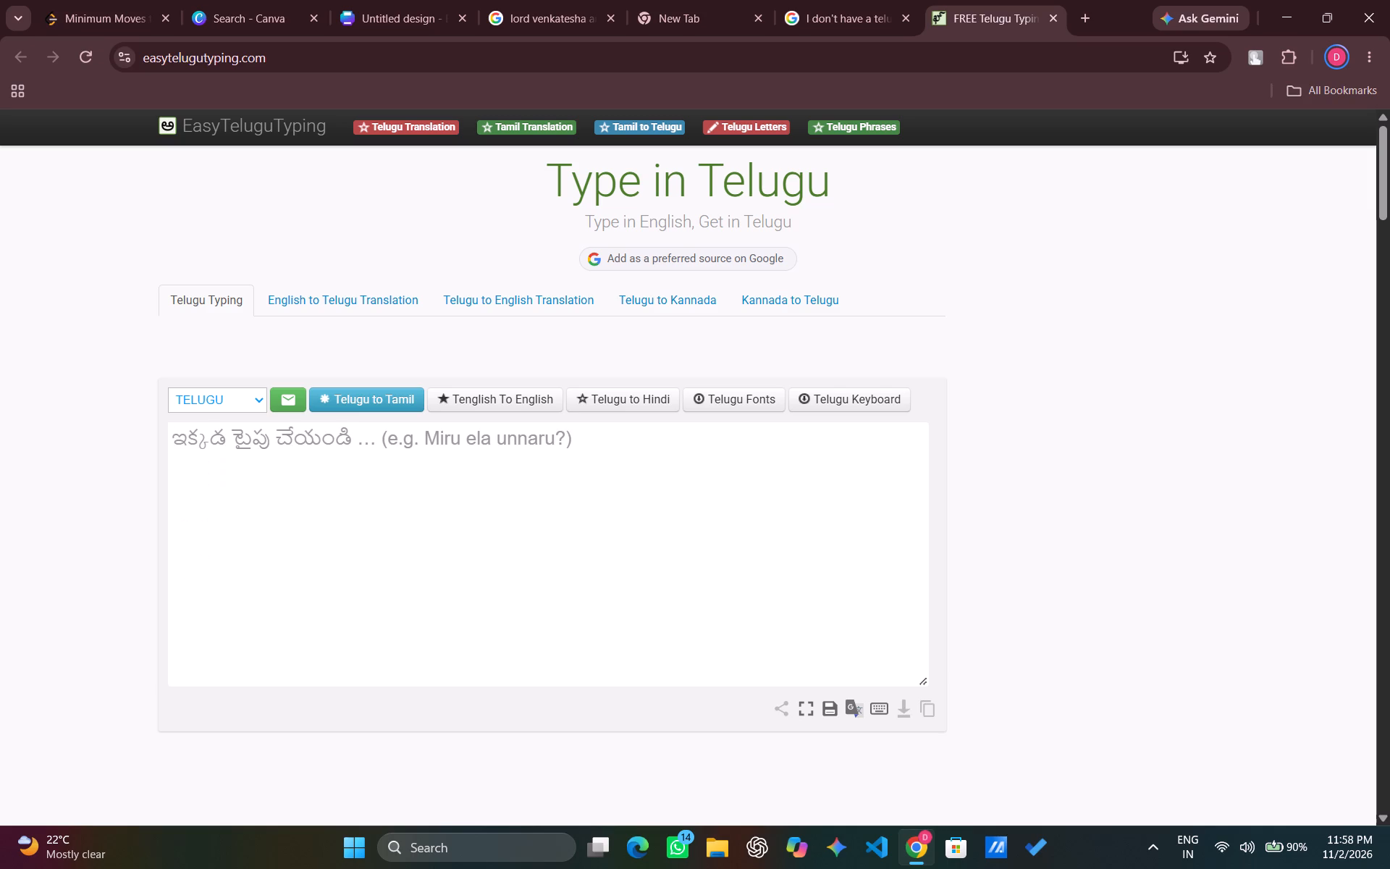
pyautogui.write('Sangeetha')
pyautogui.press('space')
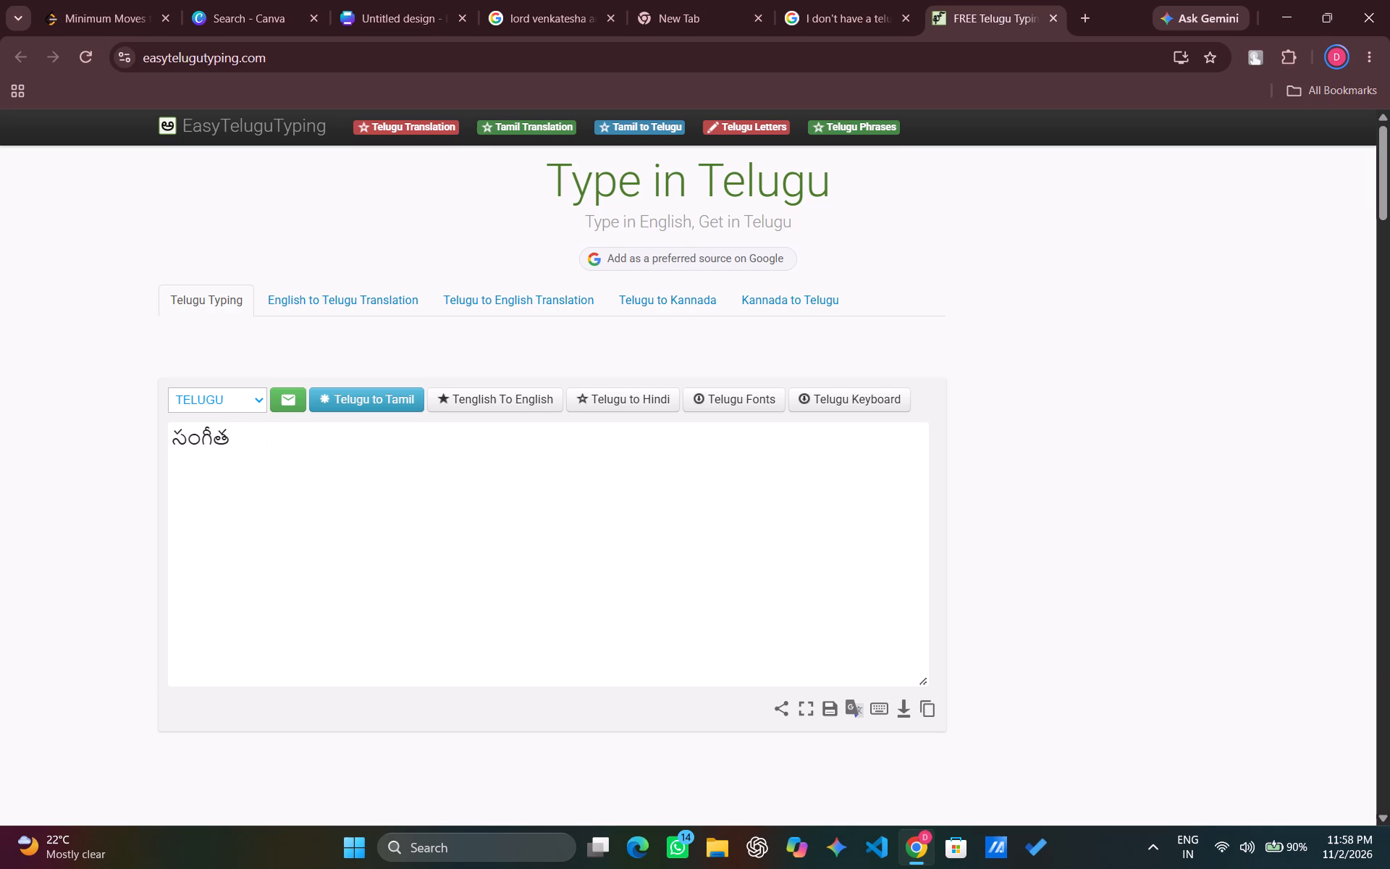
pyautogui.write('Son')
pyautogui.press('BackSpace')
pyautogui.write('undaryam')
pyautogui.press('Return')
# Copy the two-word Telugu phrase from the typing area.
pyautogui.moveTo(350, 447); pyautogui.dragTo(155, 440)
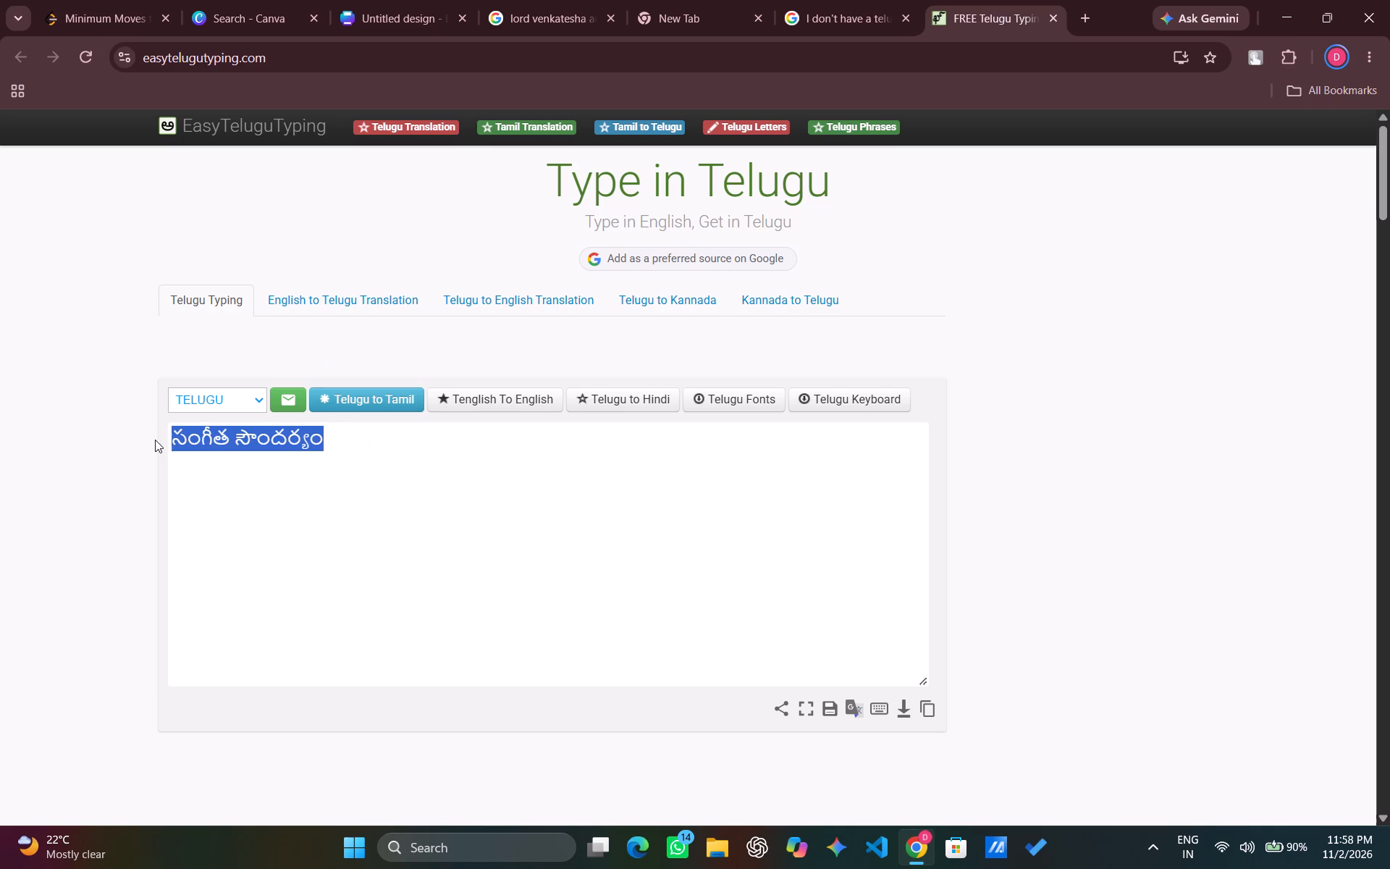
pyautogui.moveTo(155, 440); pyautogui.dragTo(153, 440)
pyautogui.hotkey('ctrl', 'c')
# Add the word "veduka" to the end of the phrase, converted to Telugu script.
pyautogui.click(343, 443)
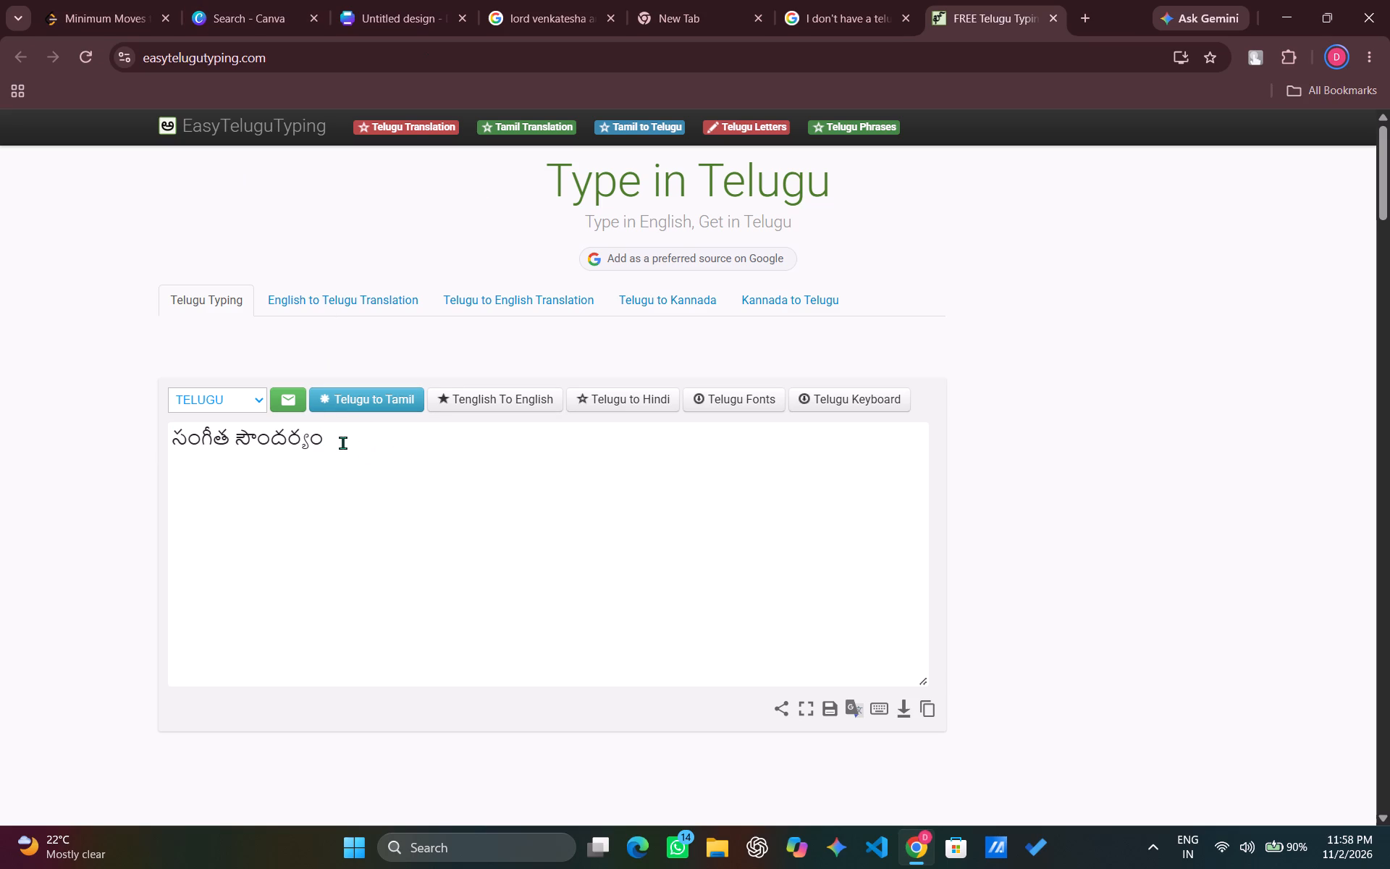
pyautogui.press('space')
pyautogui.write('veduka')
pyautogui.press('Return')
# Copy the three-word Telugu phrase and paste it into the empty text box on the Canva banner.
pyautogui.moveTo(431, 445); pyautogui.dragTo(130, 451)
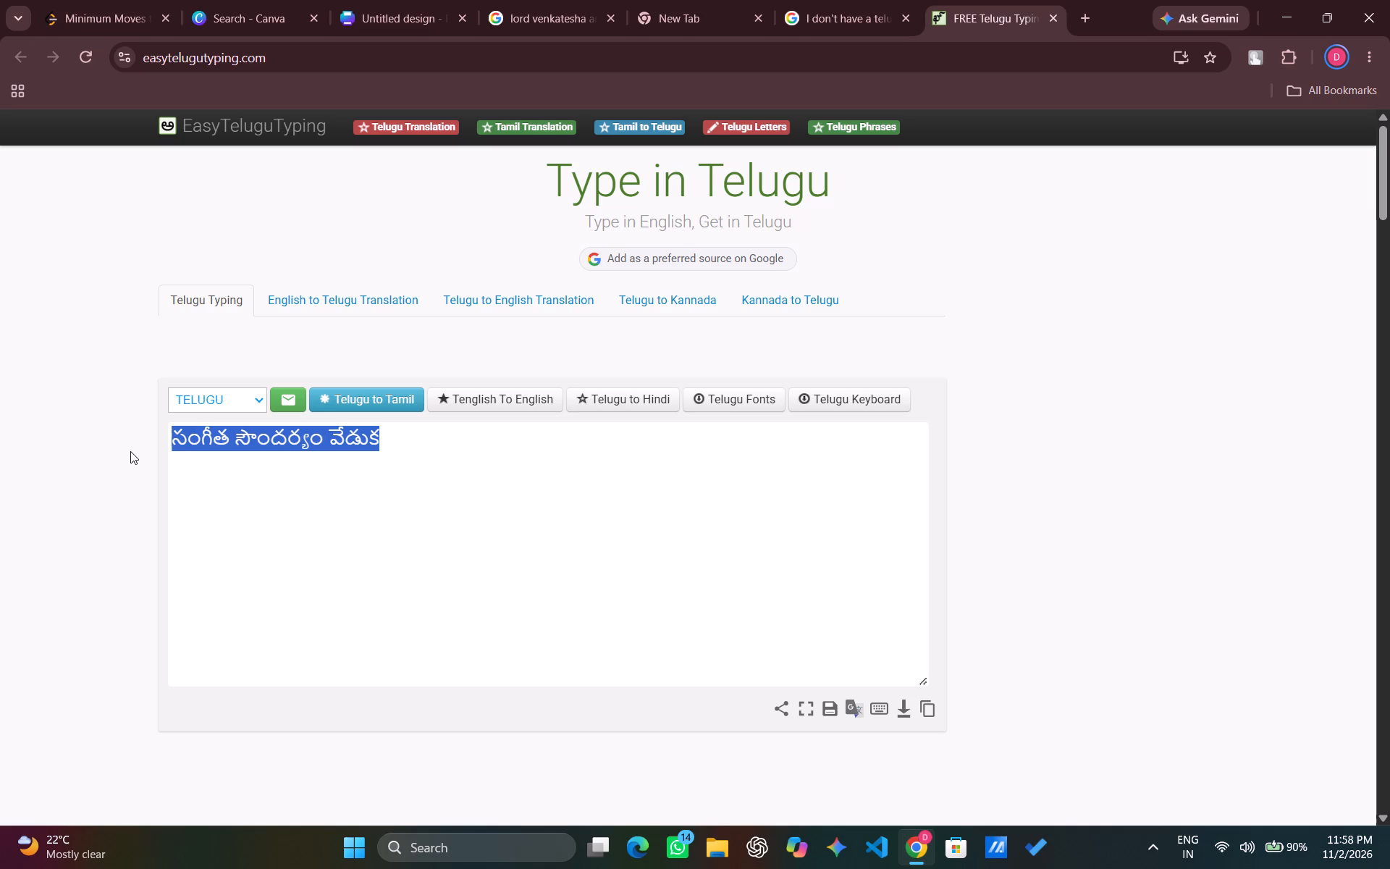
pyautogui.hotkey('ctrl', 'c')
pyautogui.click(334, 0)
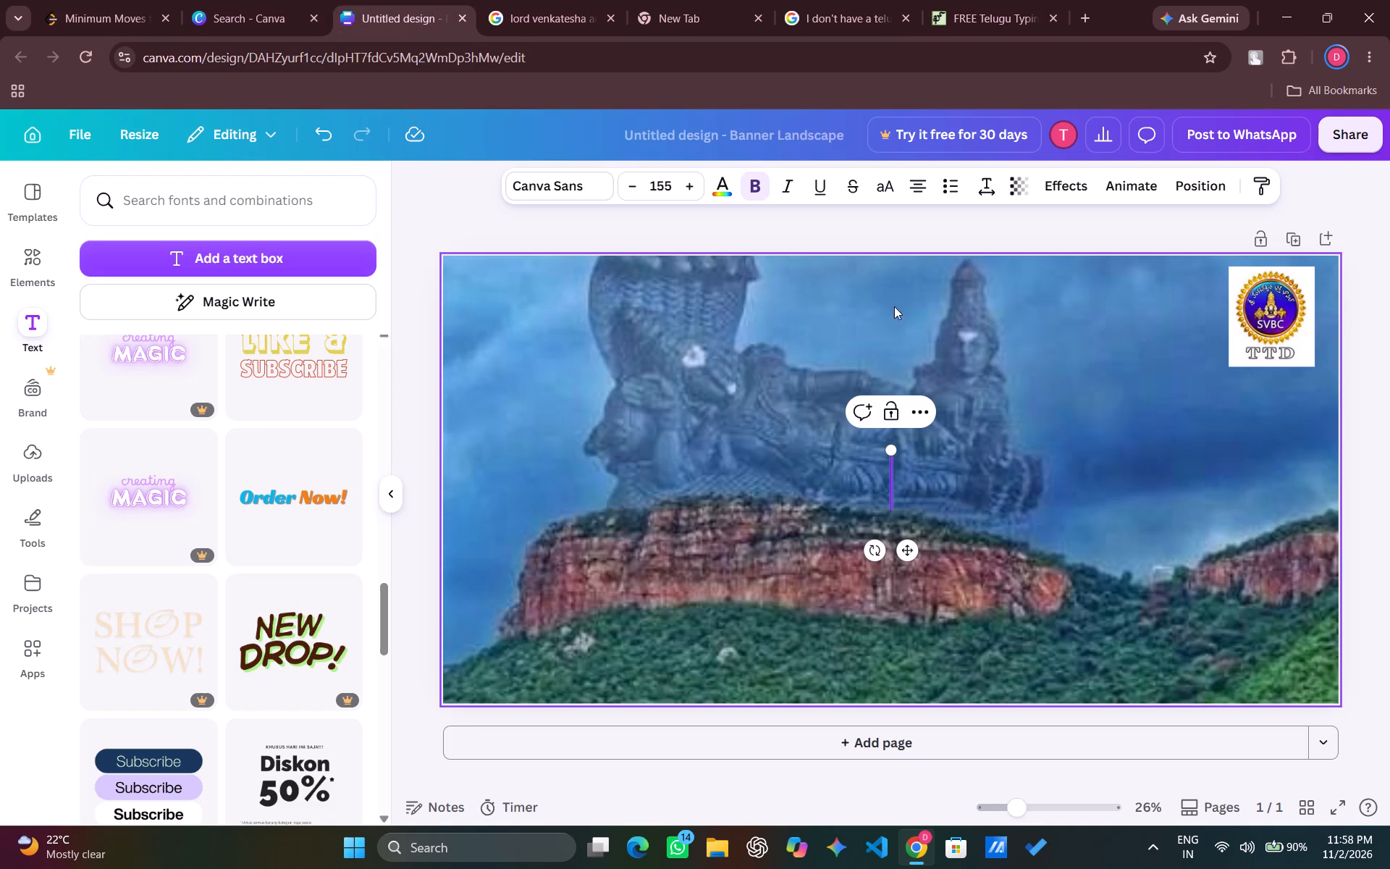
pyautogui.click(901, 479)
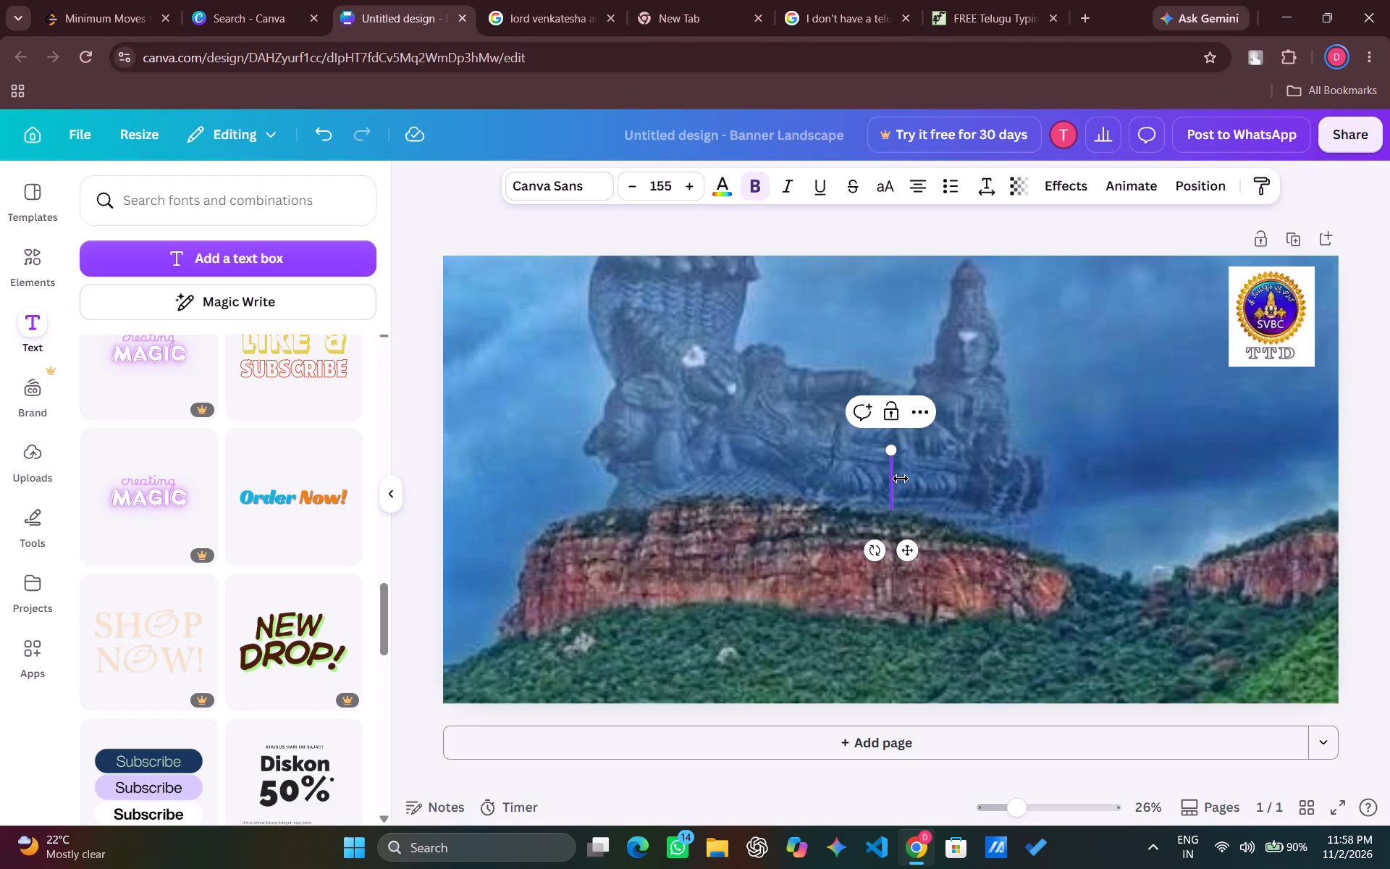
pyautogui.click(894, 489)
pyautogui.hotkey('ctrl', 'v')
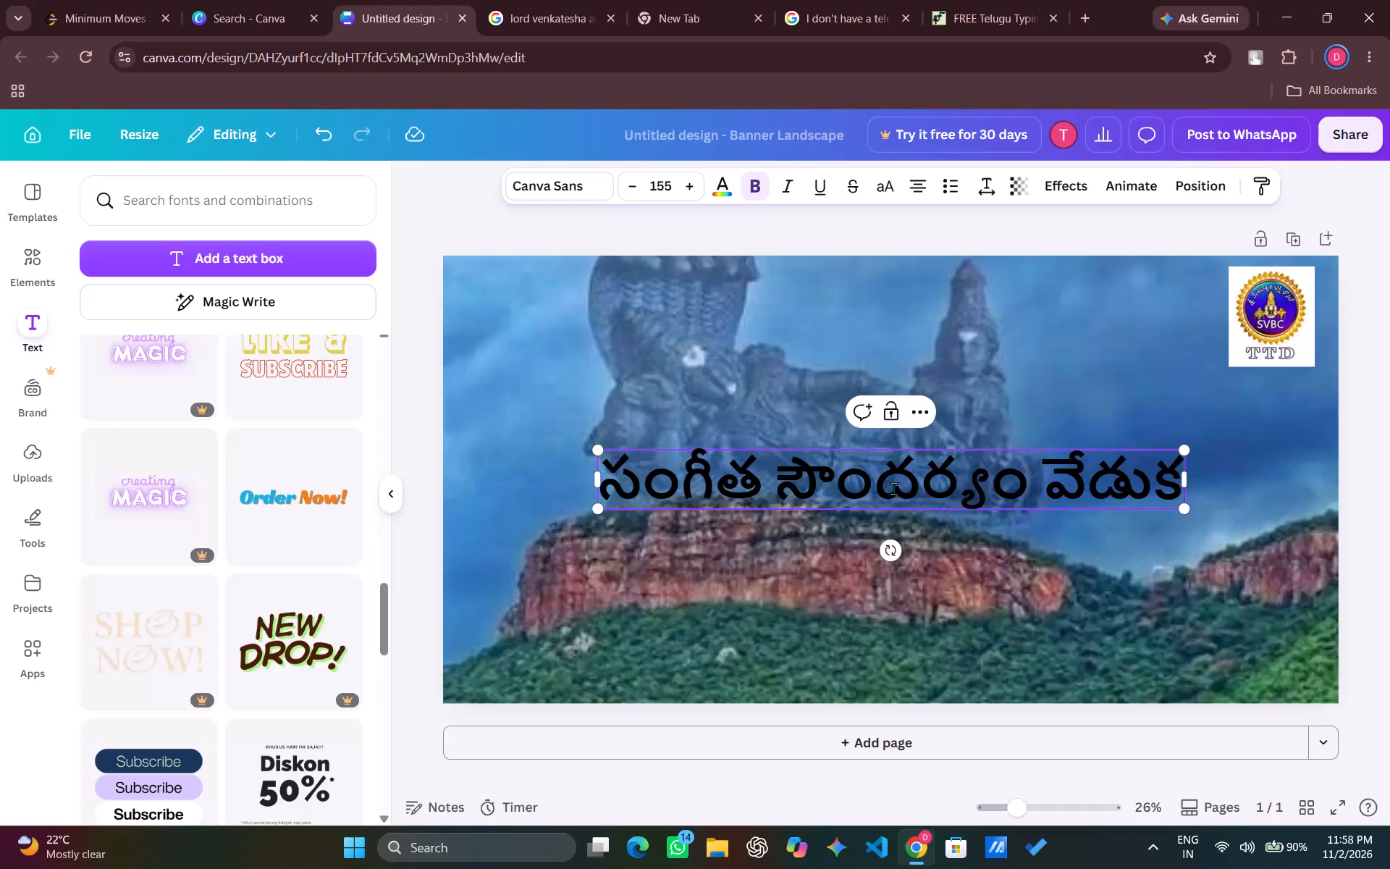
# Scale the Telugu heading down to font size 147.
pyautogui.moveTo(593, 446); pyautogui.dragTo(601, 446)
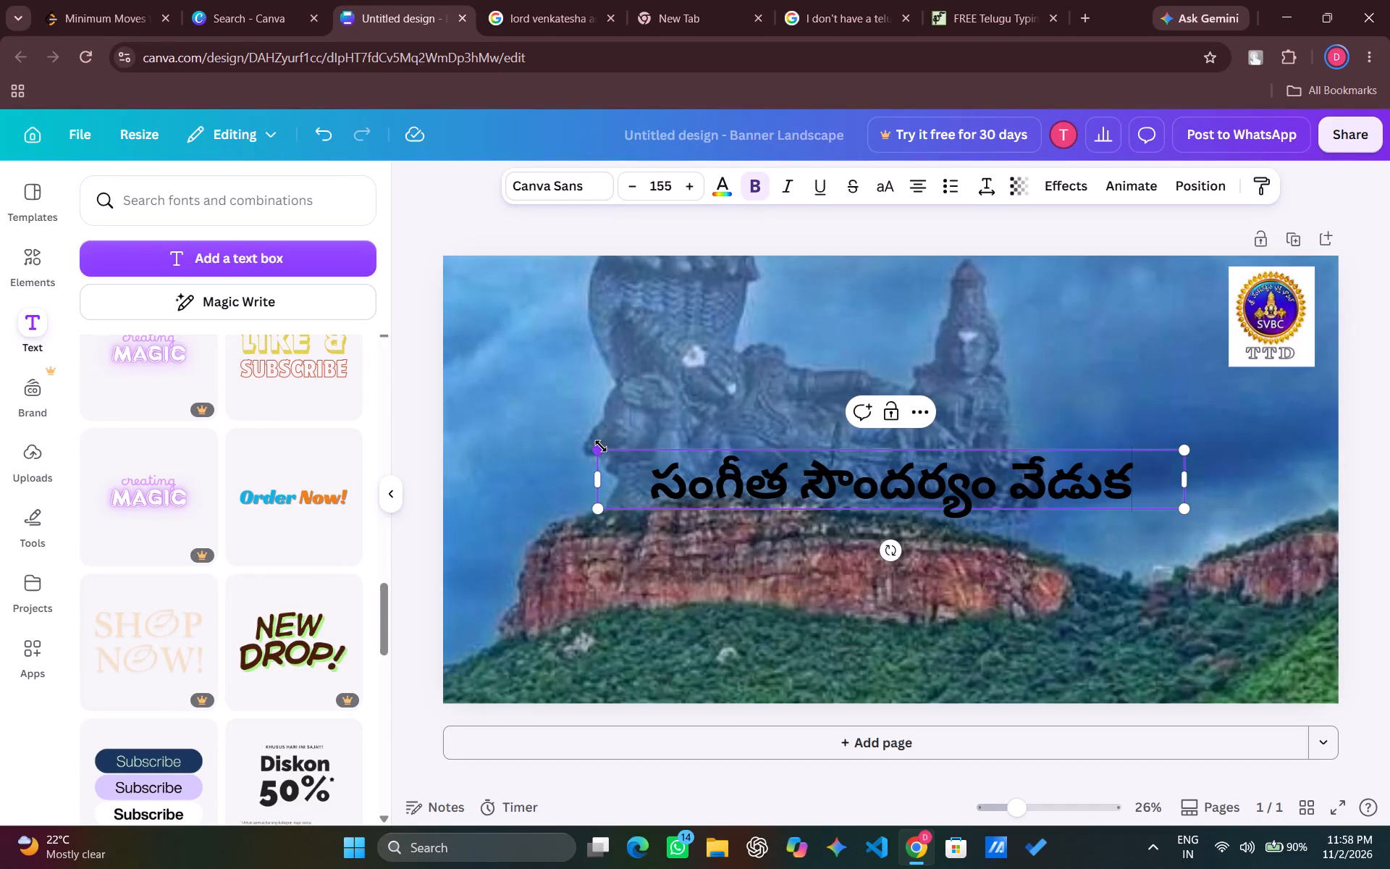
pyautogui.moveTo(601, 446); pyautogui.dragTo(625, 445)
# Color the Telugu heading yellow #ffde59 from its first letter up to, but excluding, its last letter.
pyautogui.scroll(6, 144, 439)
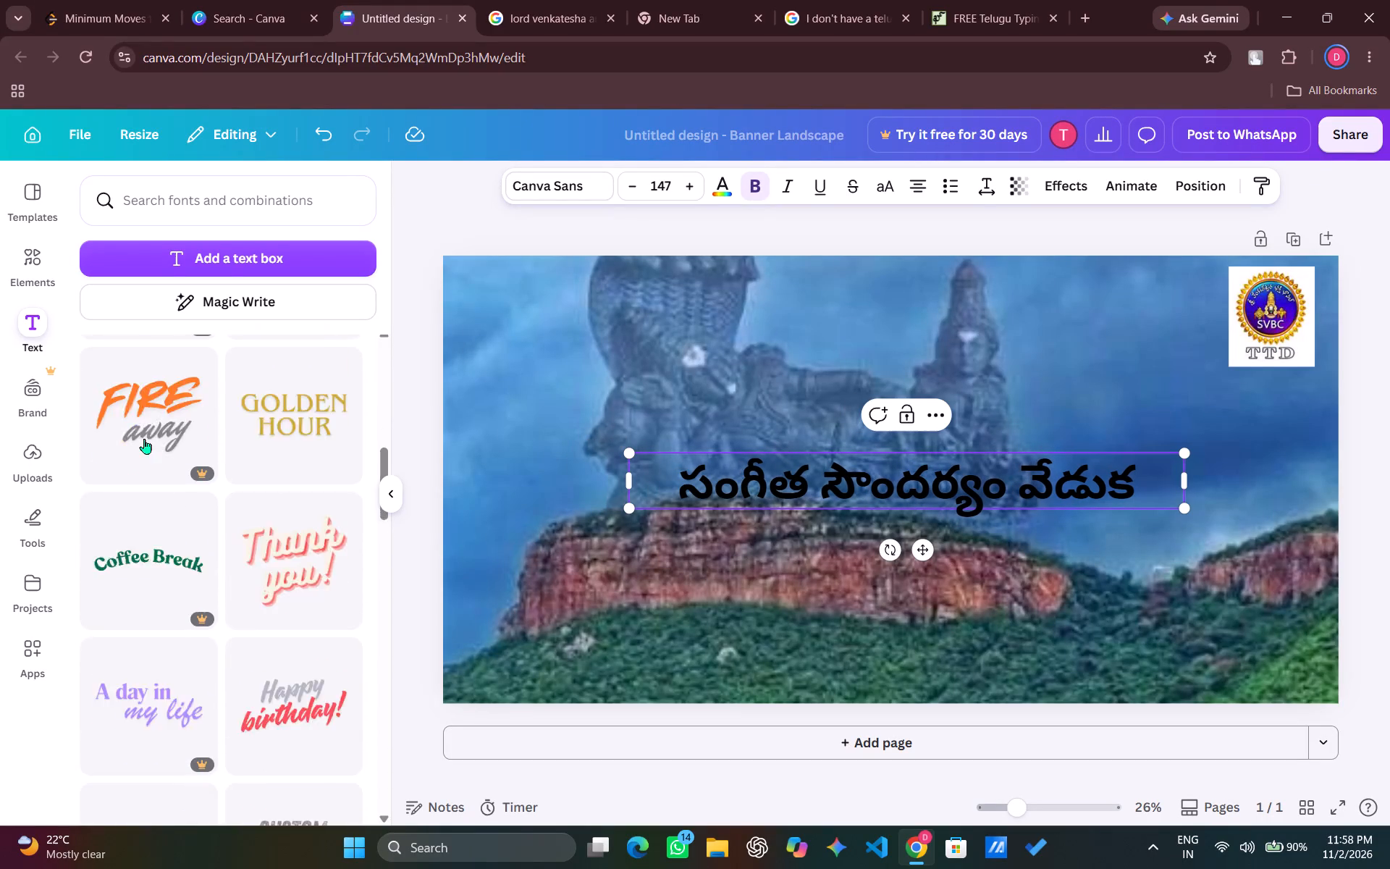
pyautogui.scroll(14, 193, 475)
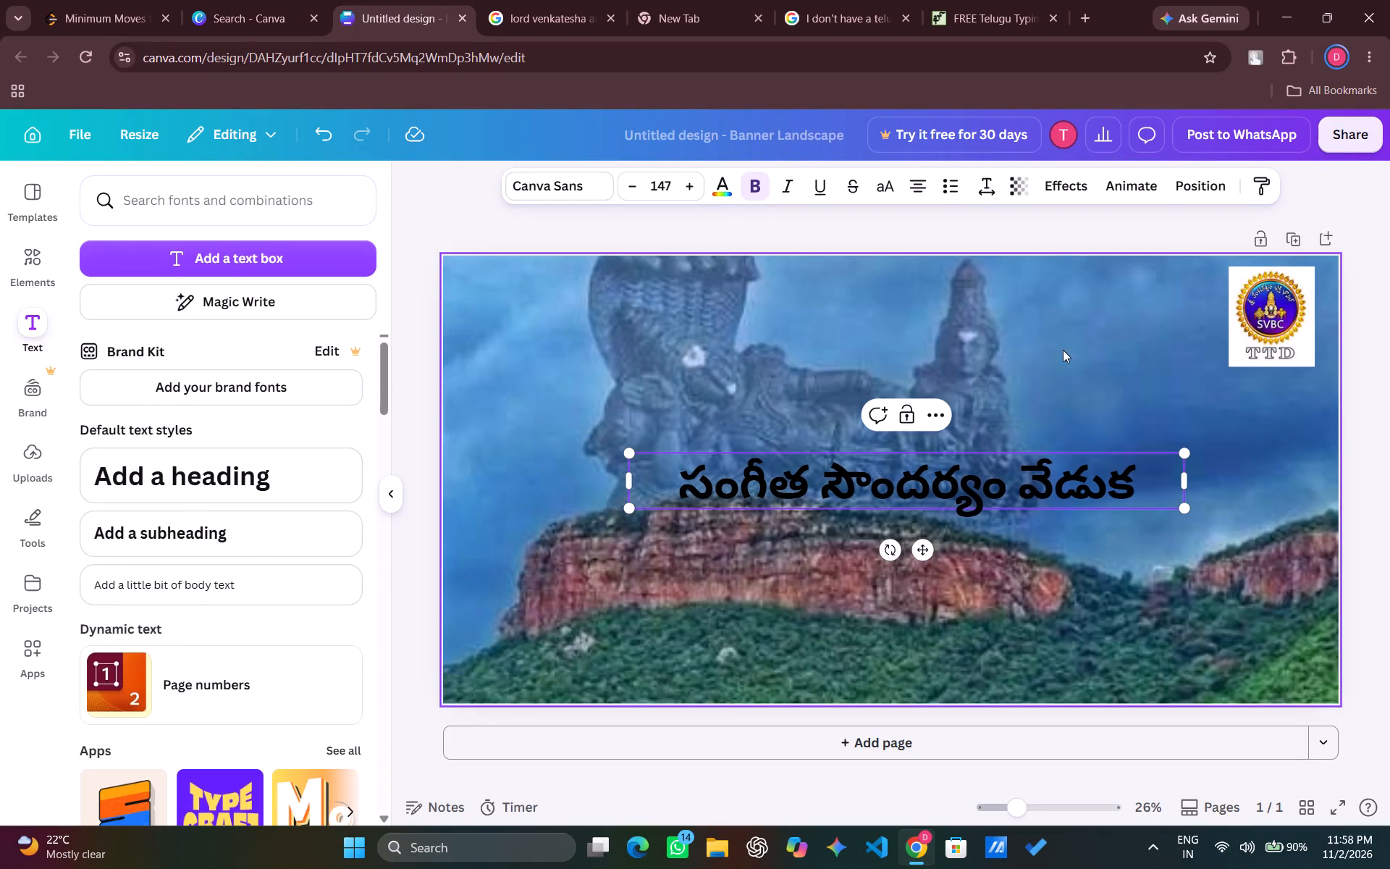
pyautogui.click(722, 188)
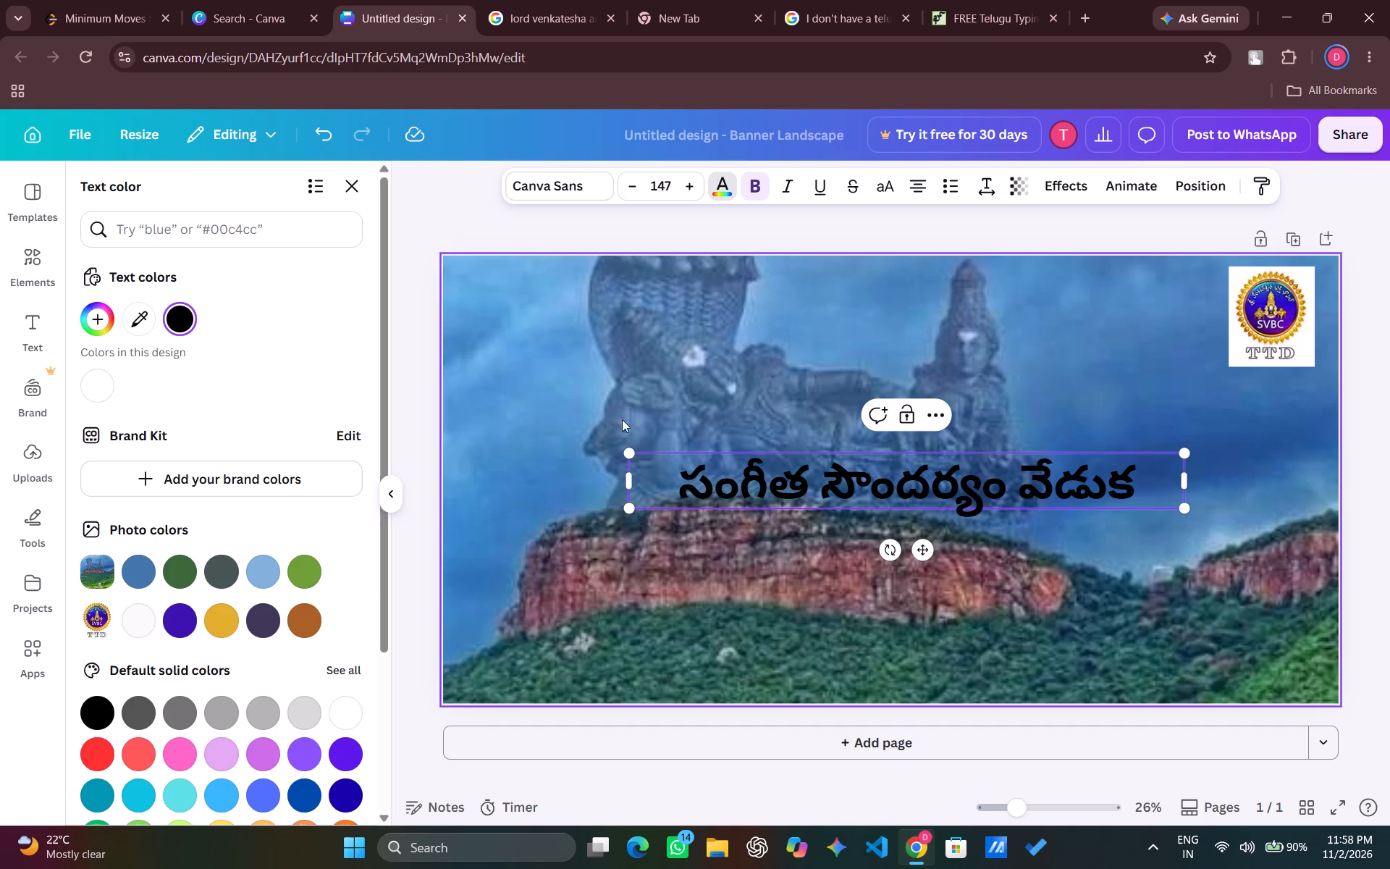
pyautogui.scroll(-1, 205, 627)
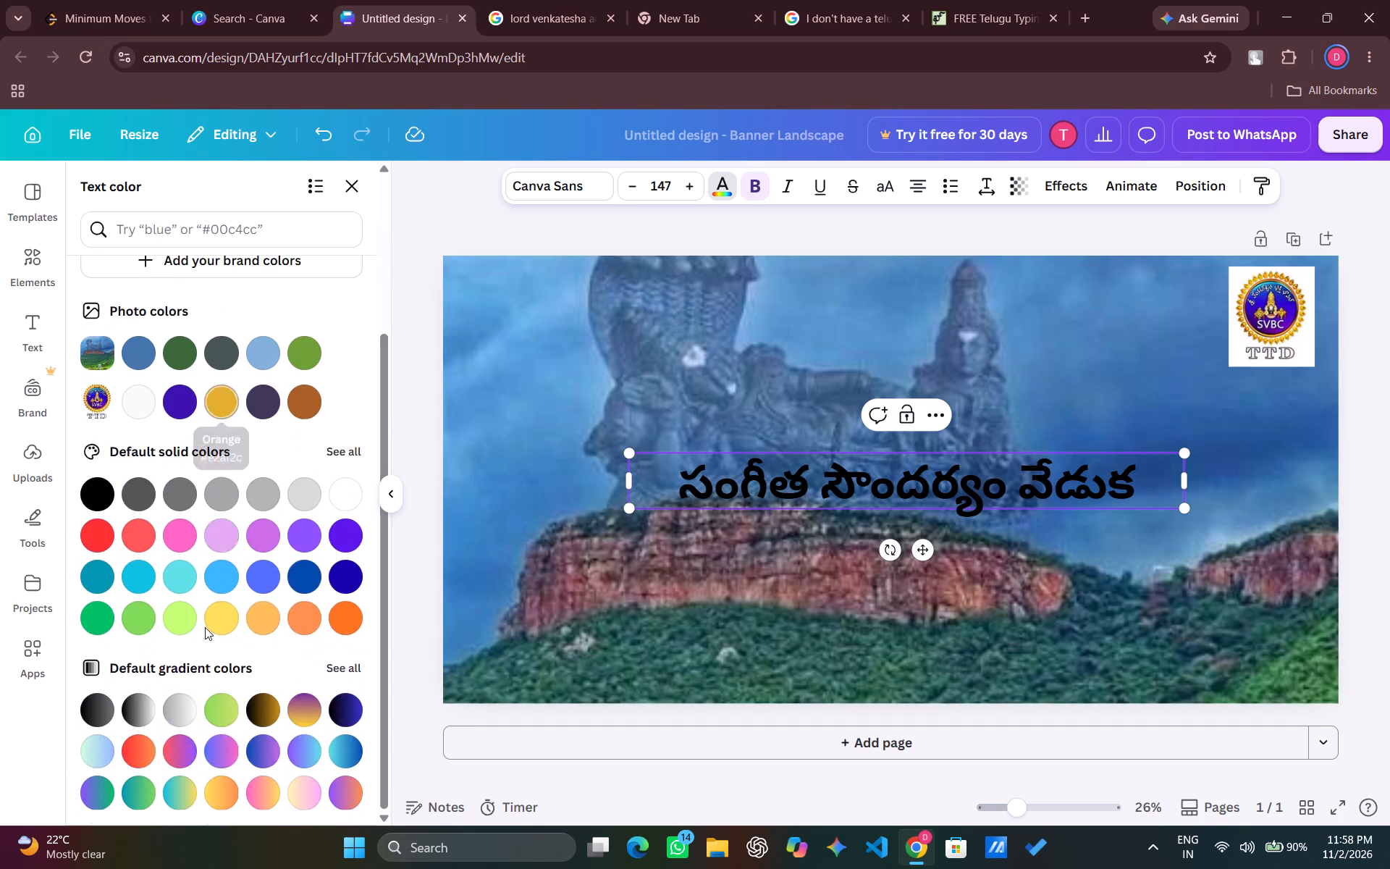
pyautogui.scroll(-1, 205, 627)
pyautogui.click(207, 630)
pyautogui.click(216, 621)
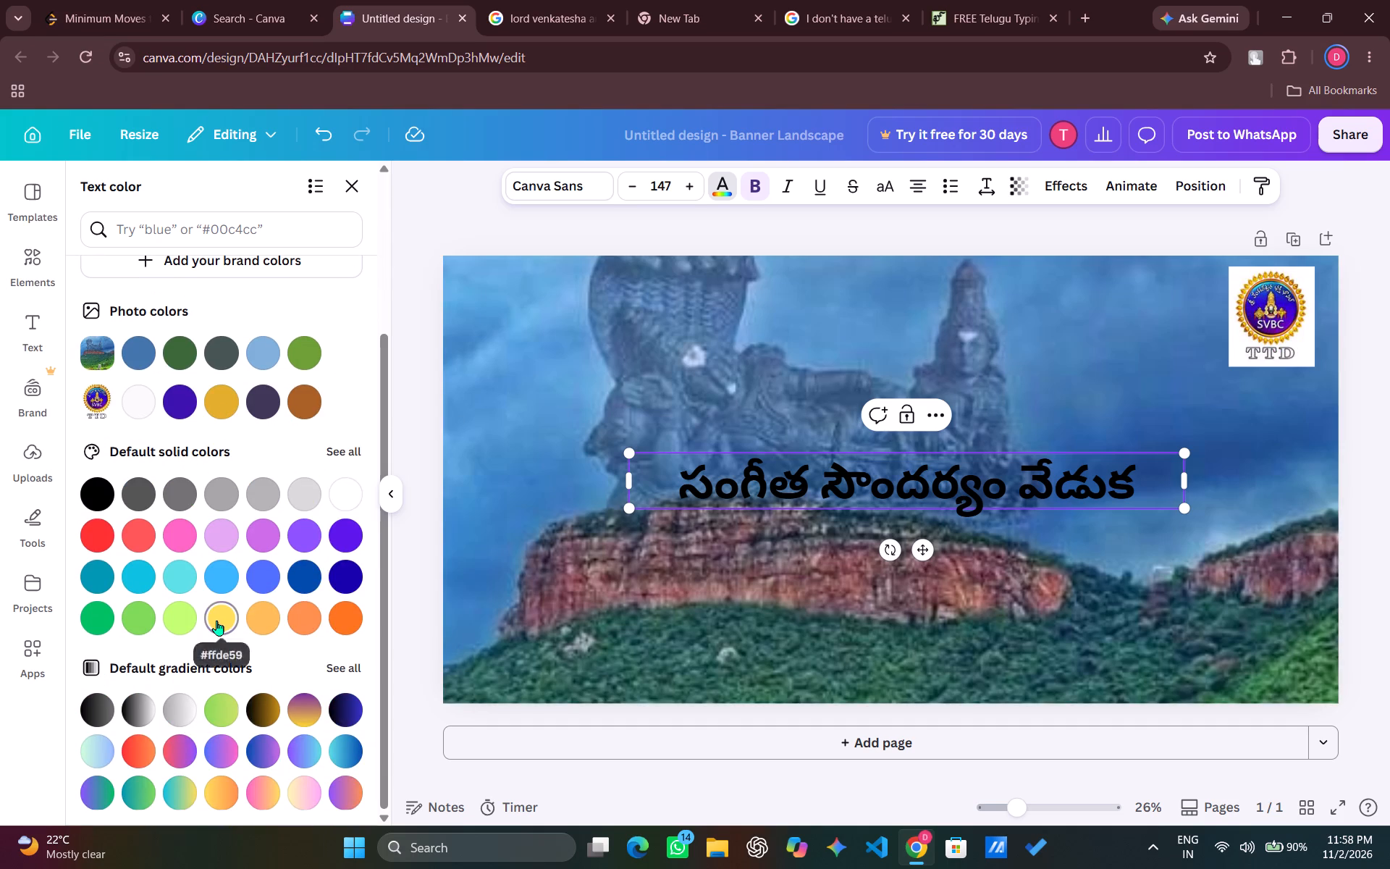
pyautogui.click(767, 481)
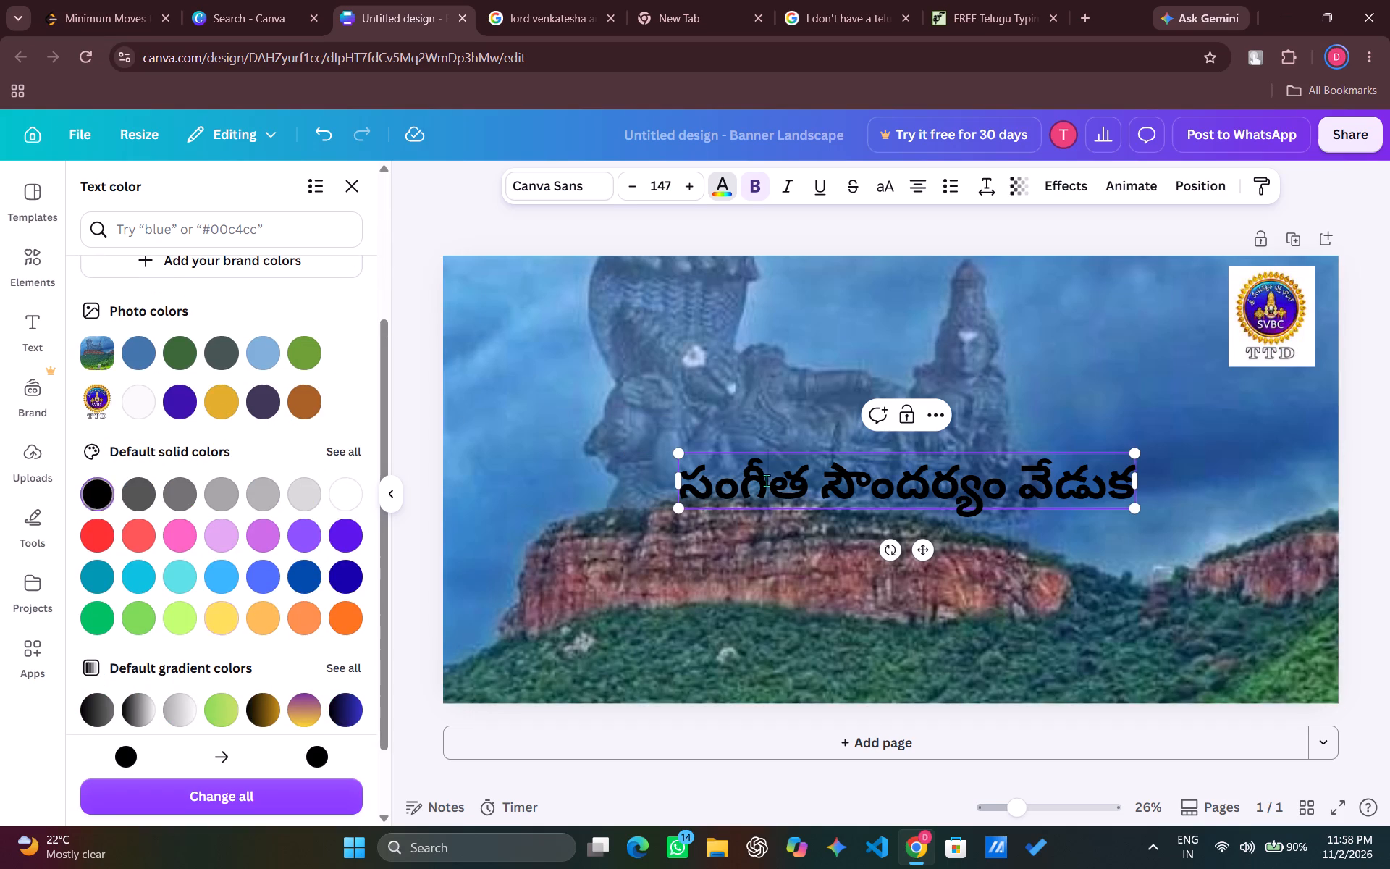
pyautogui.click(219, 623)
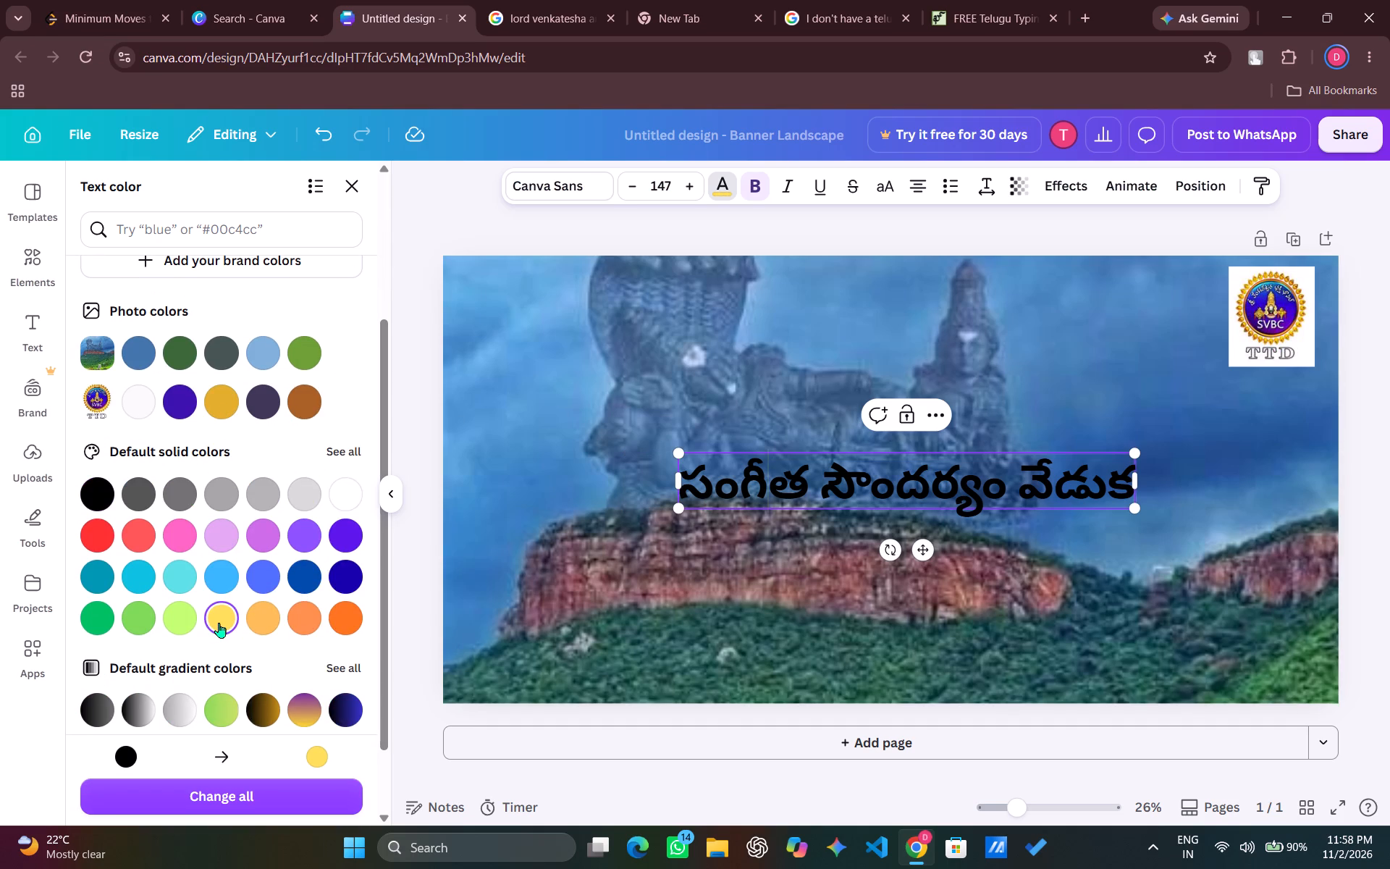
pyautogui.click(227, 610)
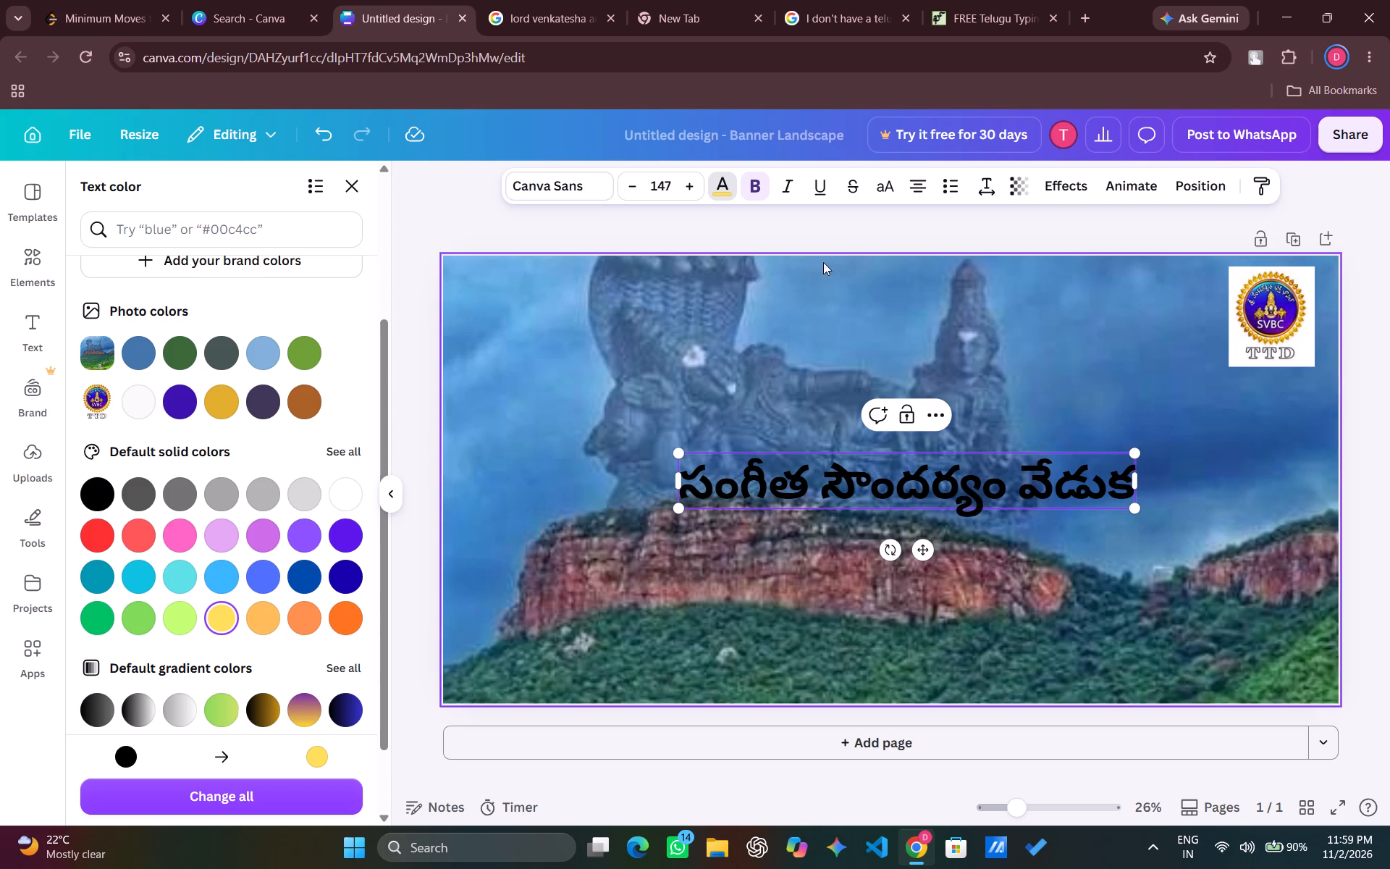
pyautogui.moveTo(1119, 474); pyautogui.dragTo(722, 455)
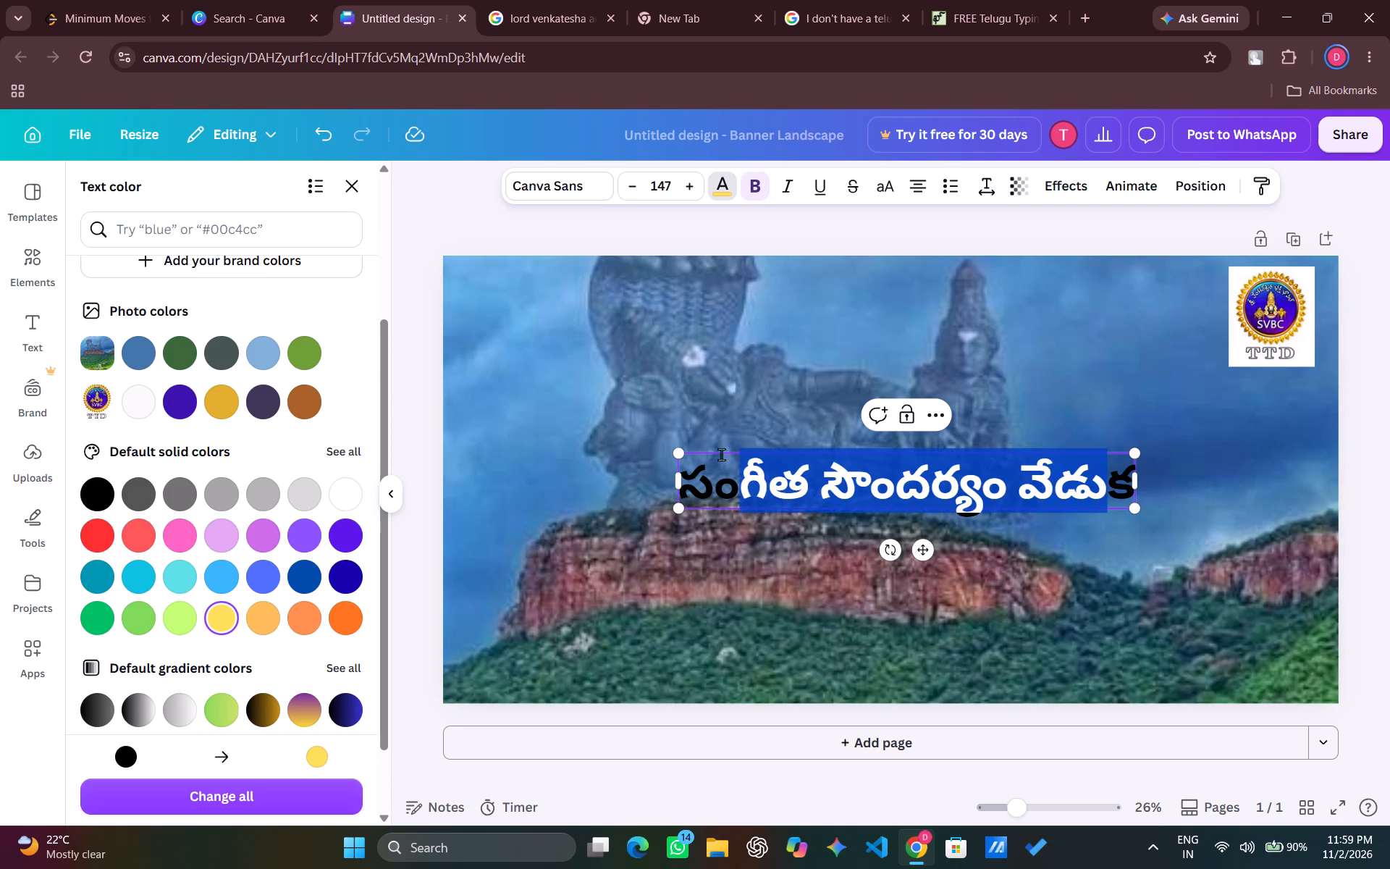
pyautogui.moveTo(722, 455); pyautogui.dragTo(688, 468)
pyautogui.click(231, 618)
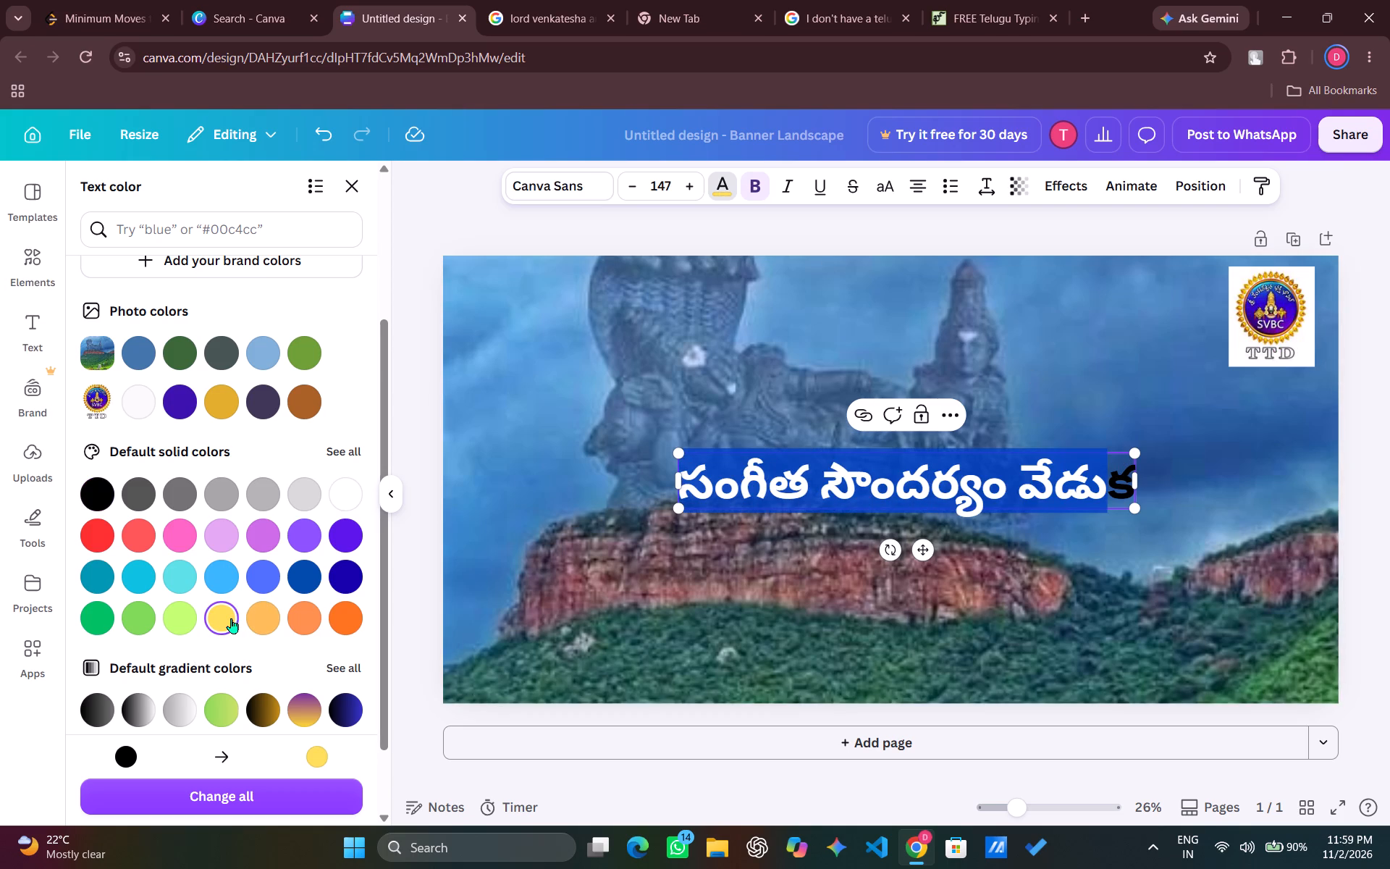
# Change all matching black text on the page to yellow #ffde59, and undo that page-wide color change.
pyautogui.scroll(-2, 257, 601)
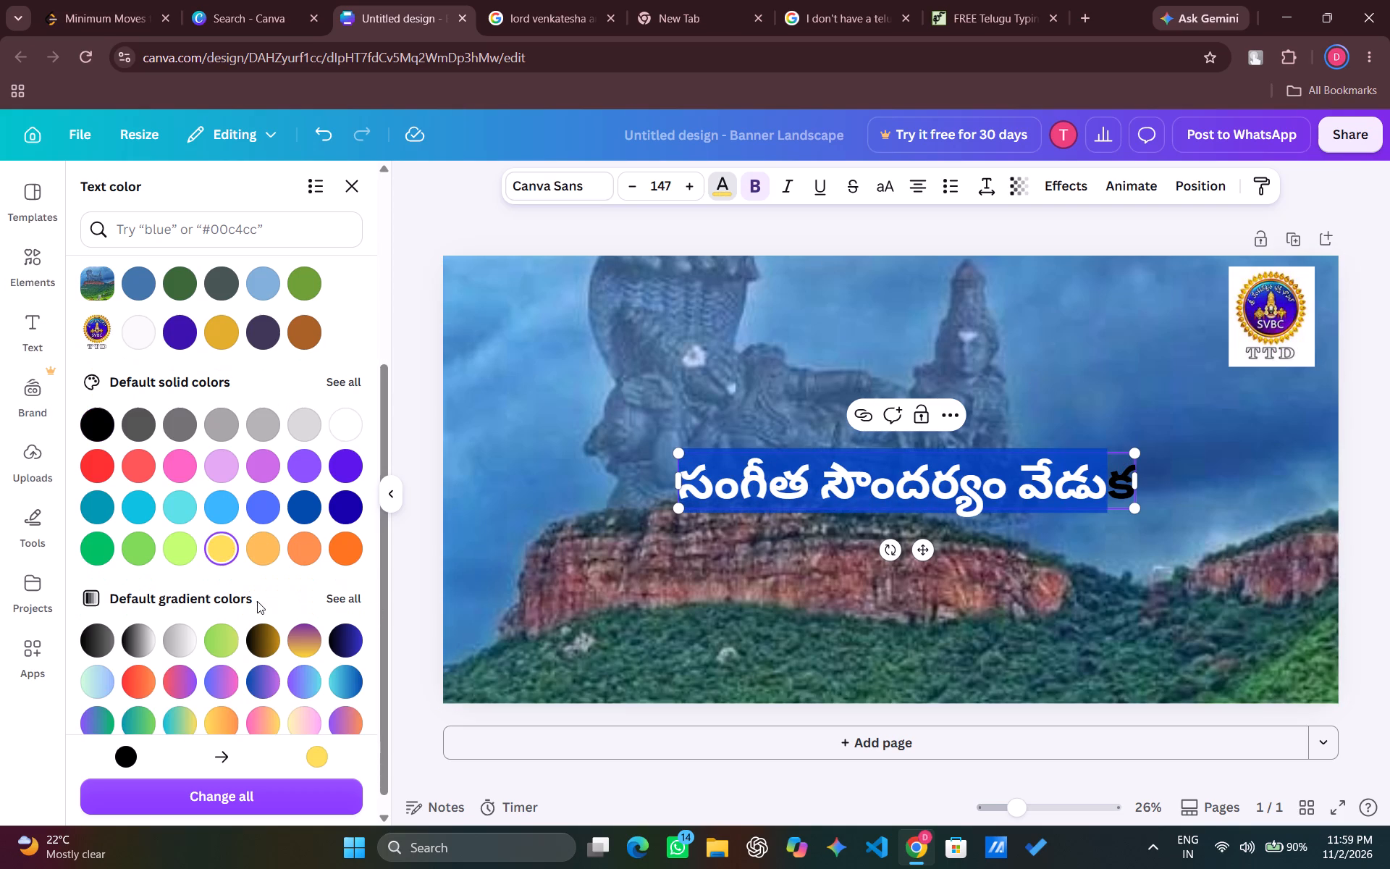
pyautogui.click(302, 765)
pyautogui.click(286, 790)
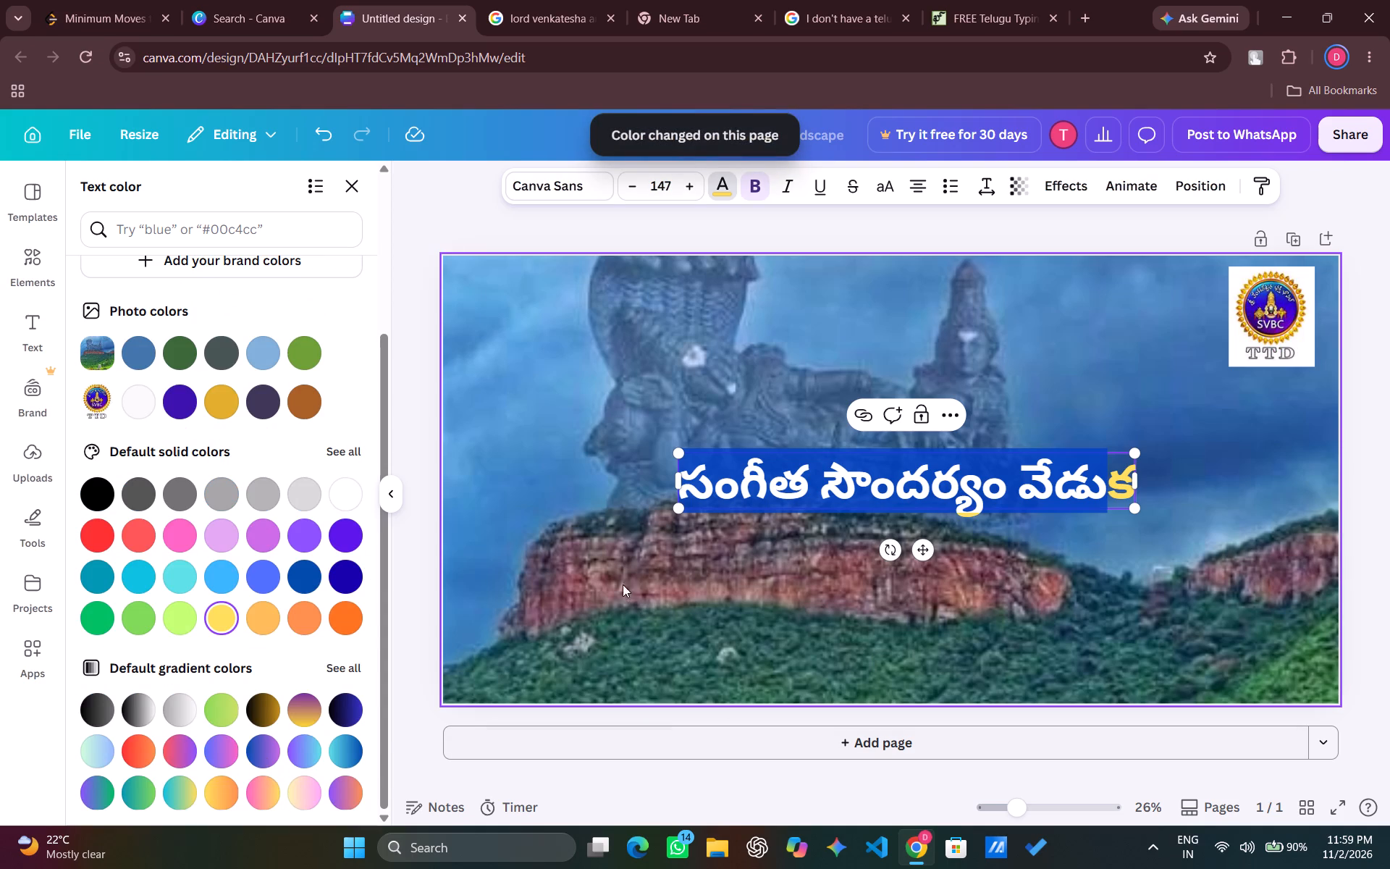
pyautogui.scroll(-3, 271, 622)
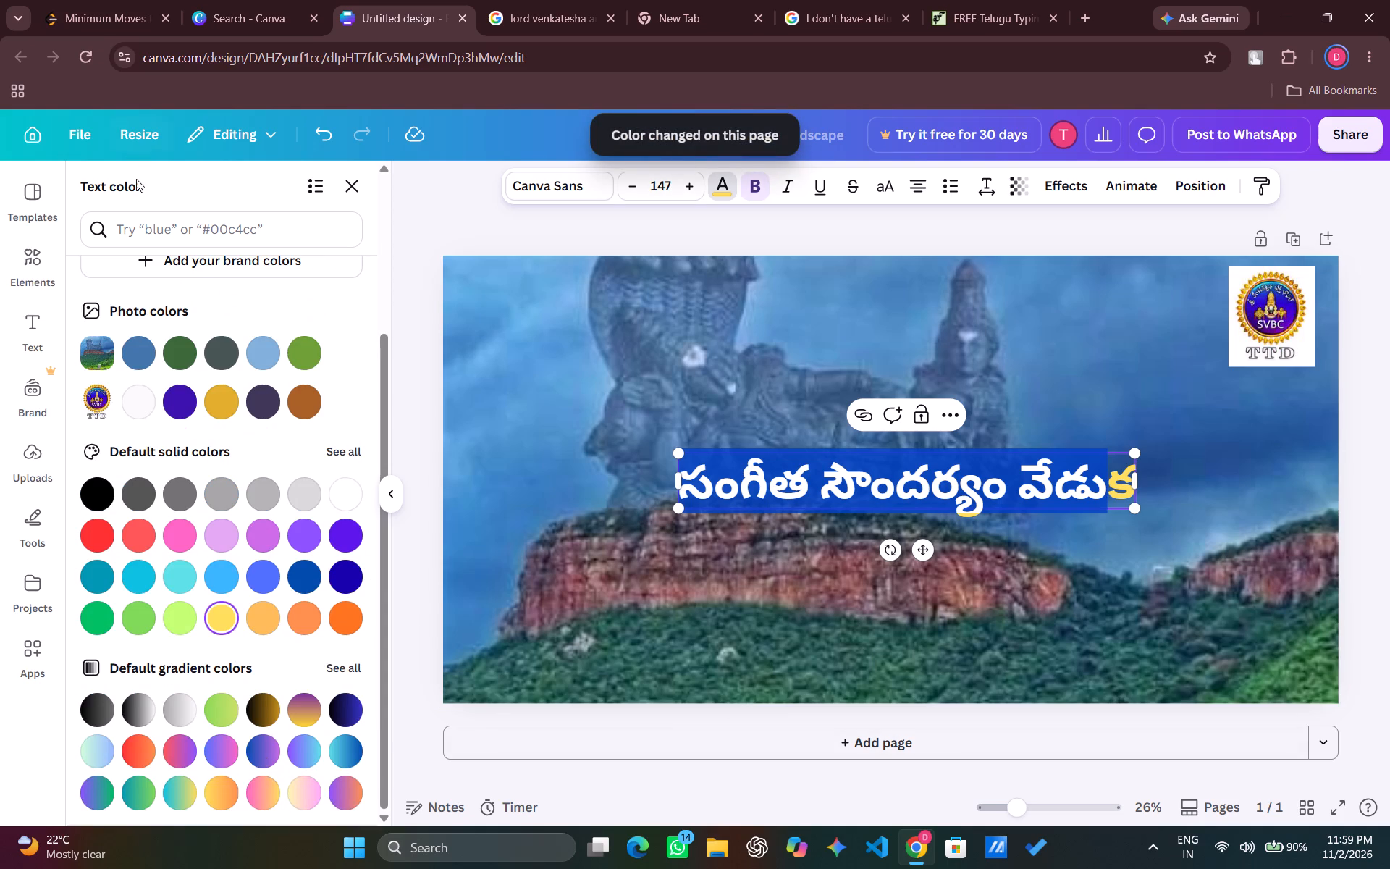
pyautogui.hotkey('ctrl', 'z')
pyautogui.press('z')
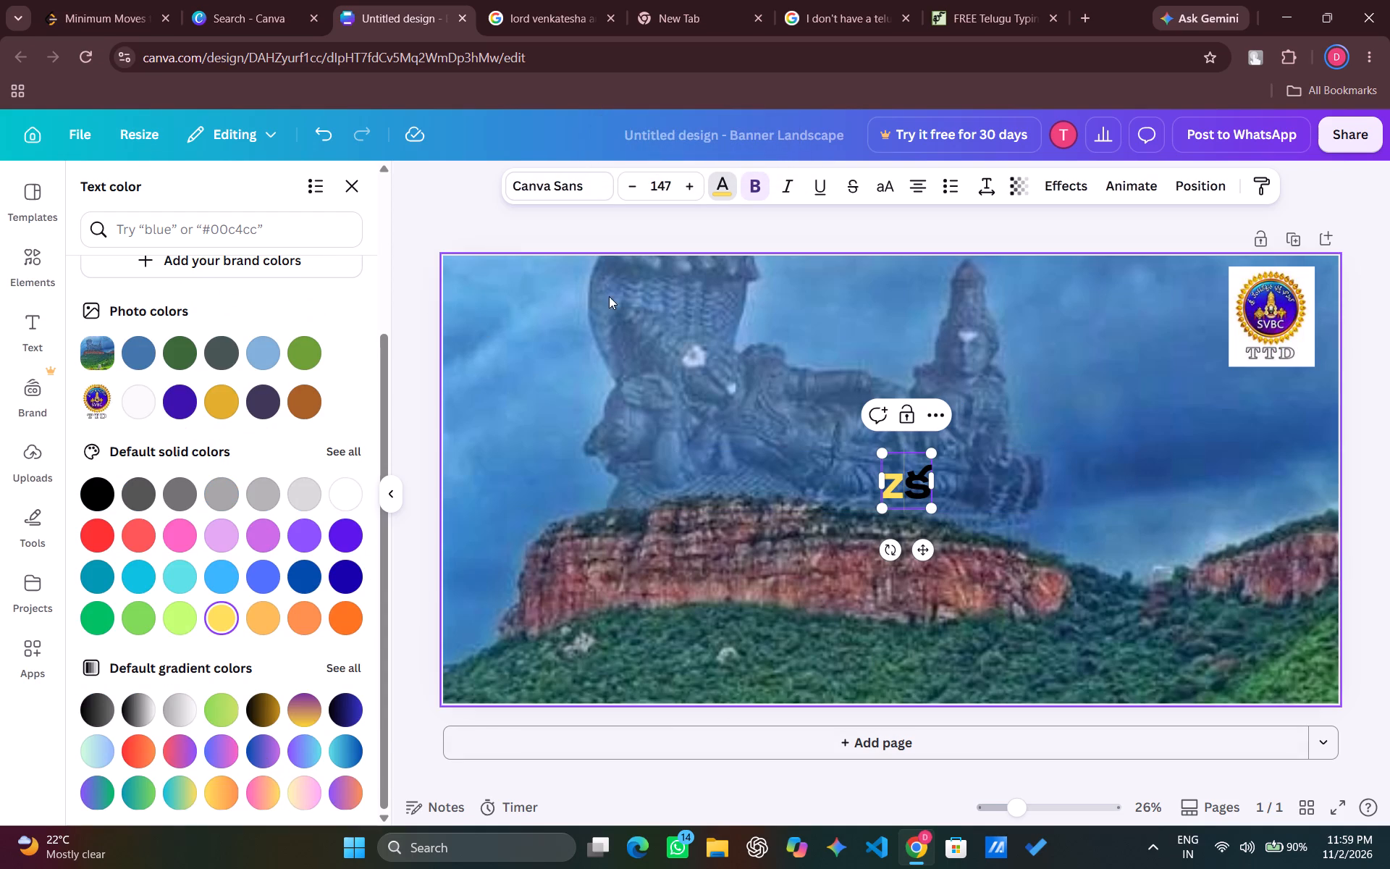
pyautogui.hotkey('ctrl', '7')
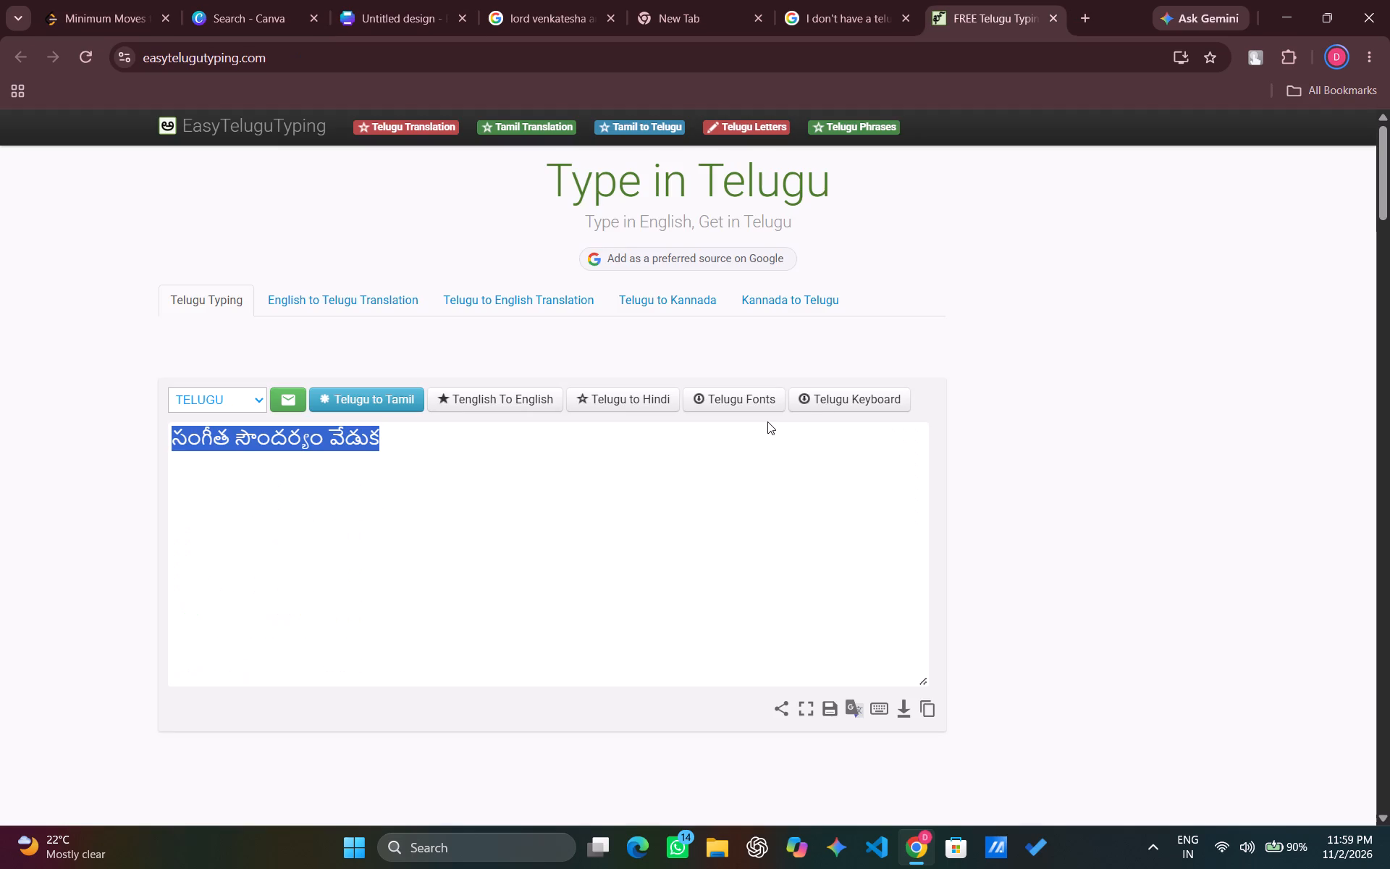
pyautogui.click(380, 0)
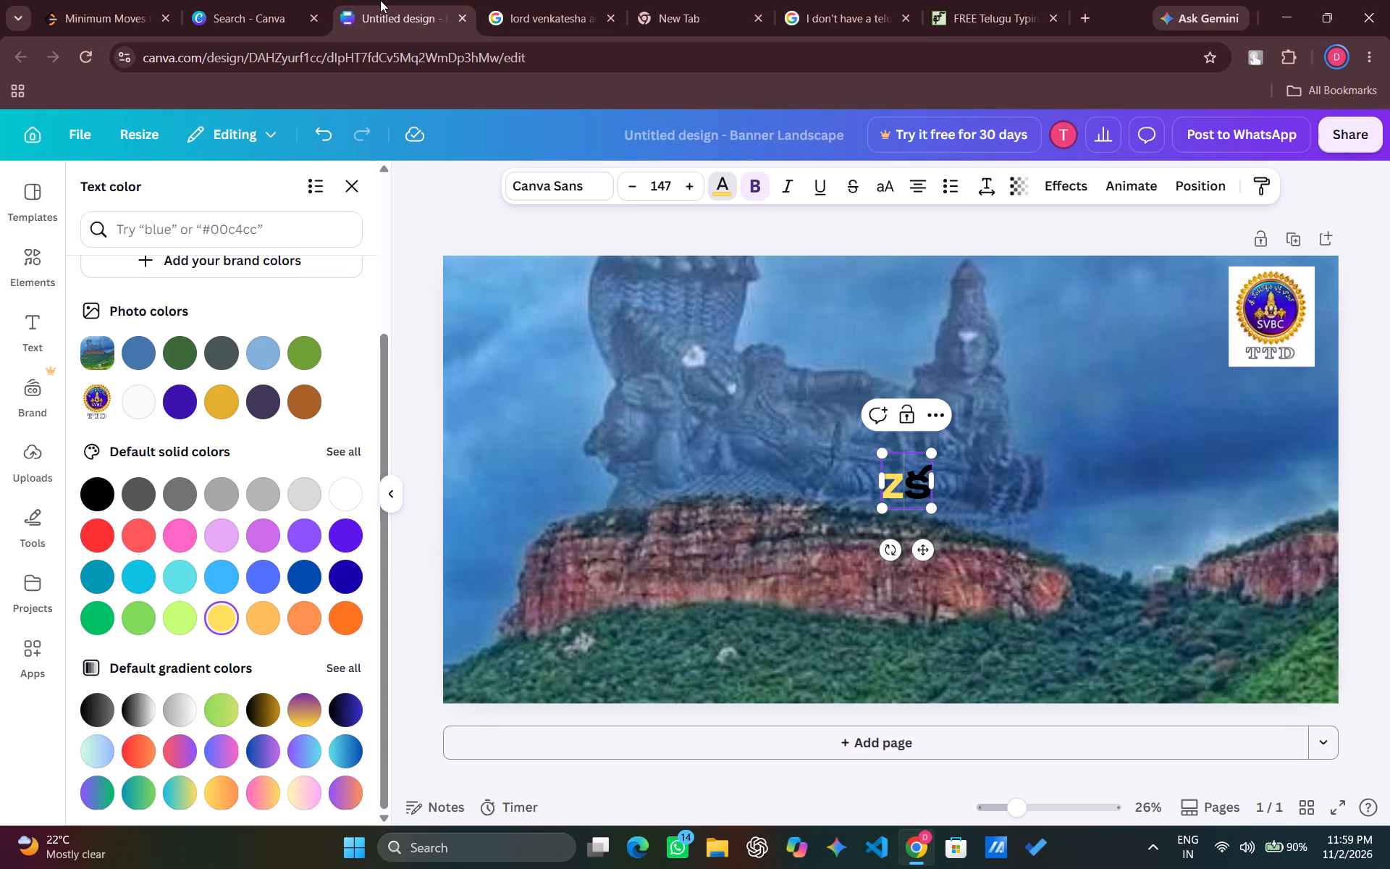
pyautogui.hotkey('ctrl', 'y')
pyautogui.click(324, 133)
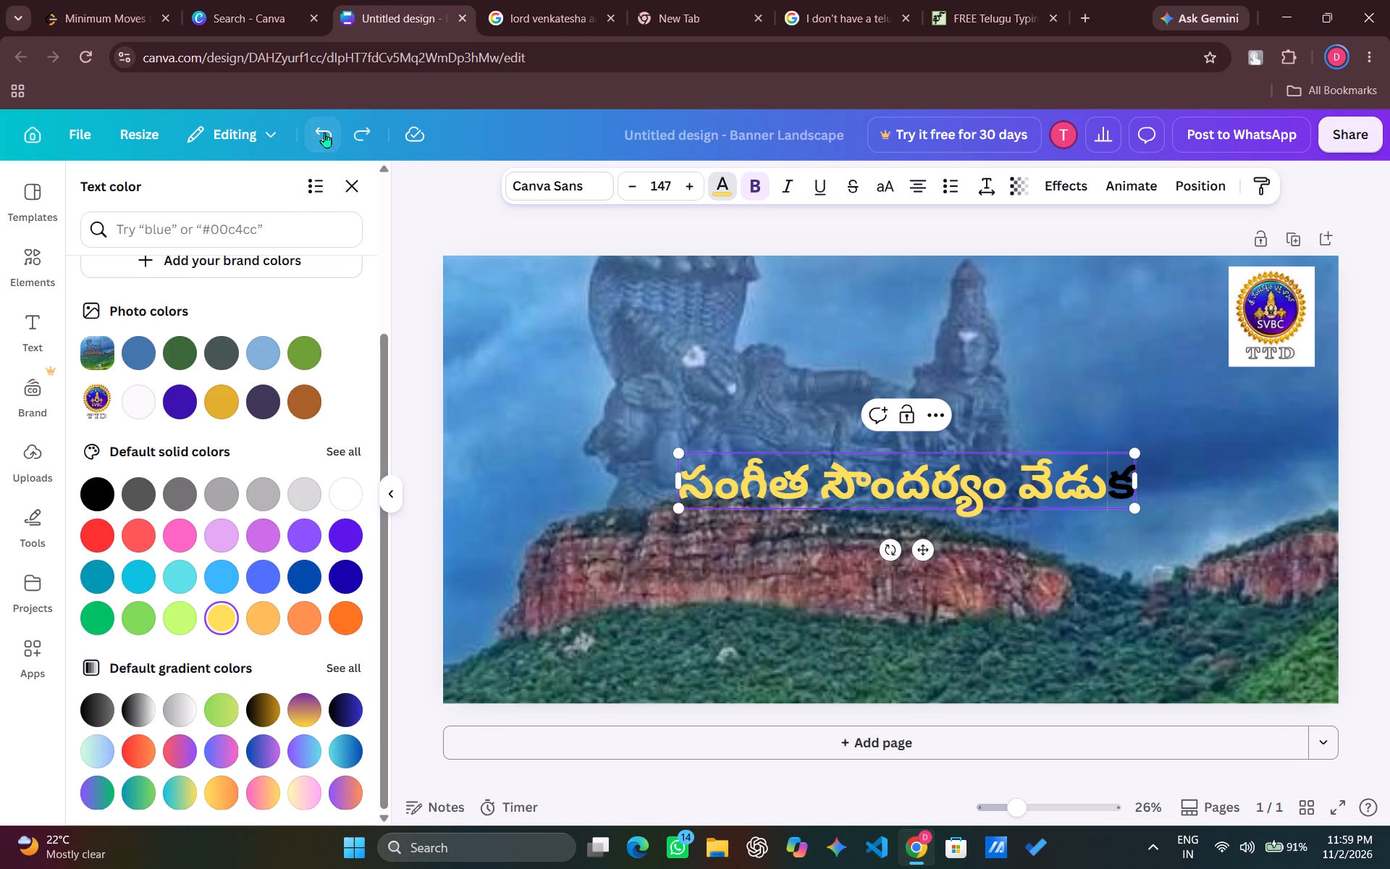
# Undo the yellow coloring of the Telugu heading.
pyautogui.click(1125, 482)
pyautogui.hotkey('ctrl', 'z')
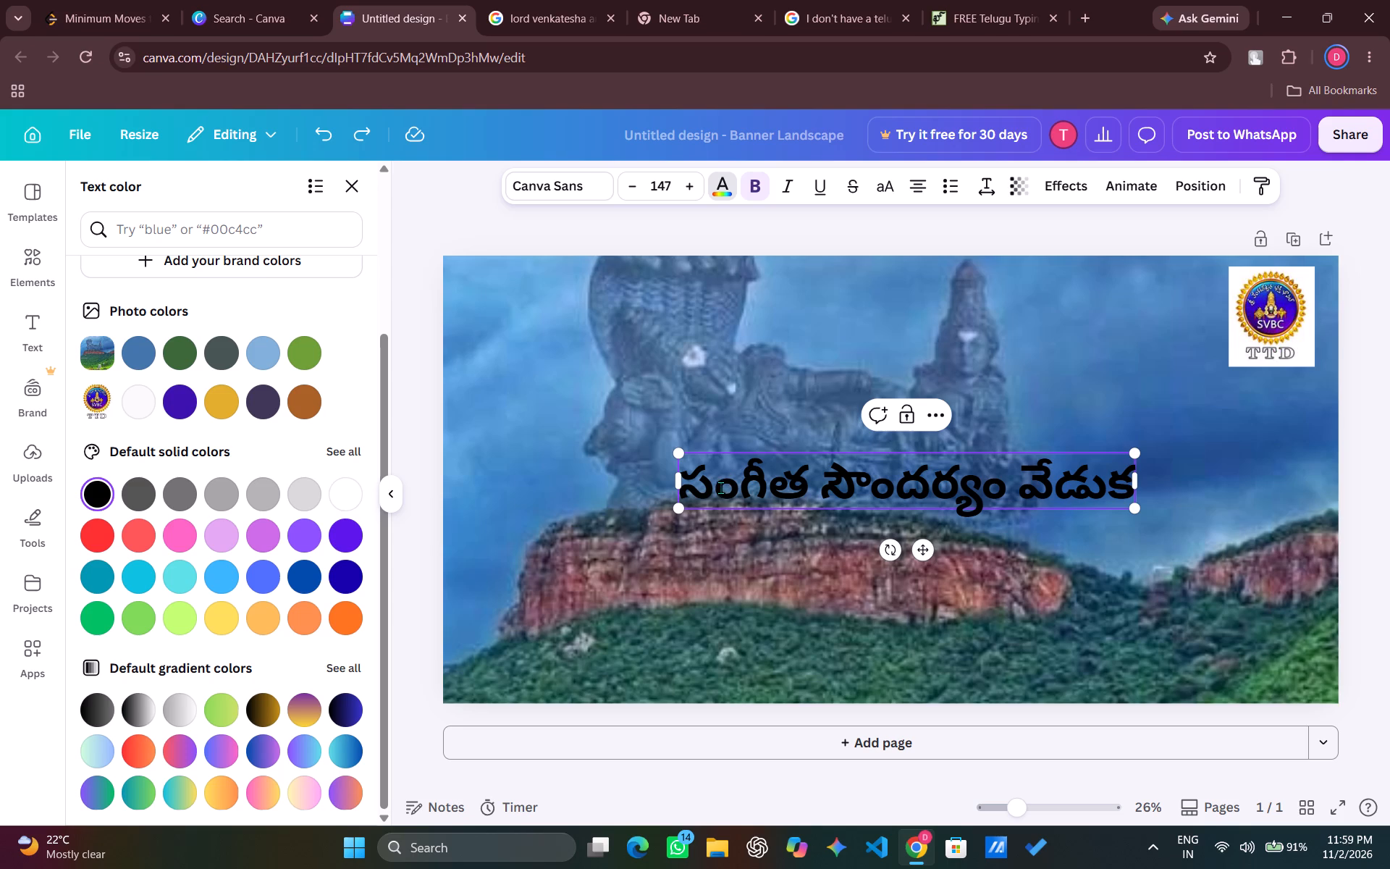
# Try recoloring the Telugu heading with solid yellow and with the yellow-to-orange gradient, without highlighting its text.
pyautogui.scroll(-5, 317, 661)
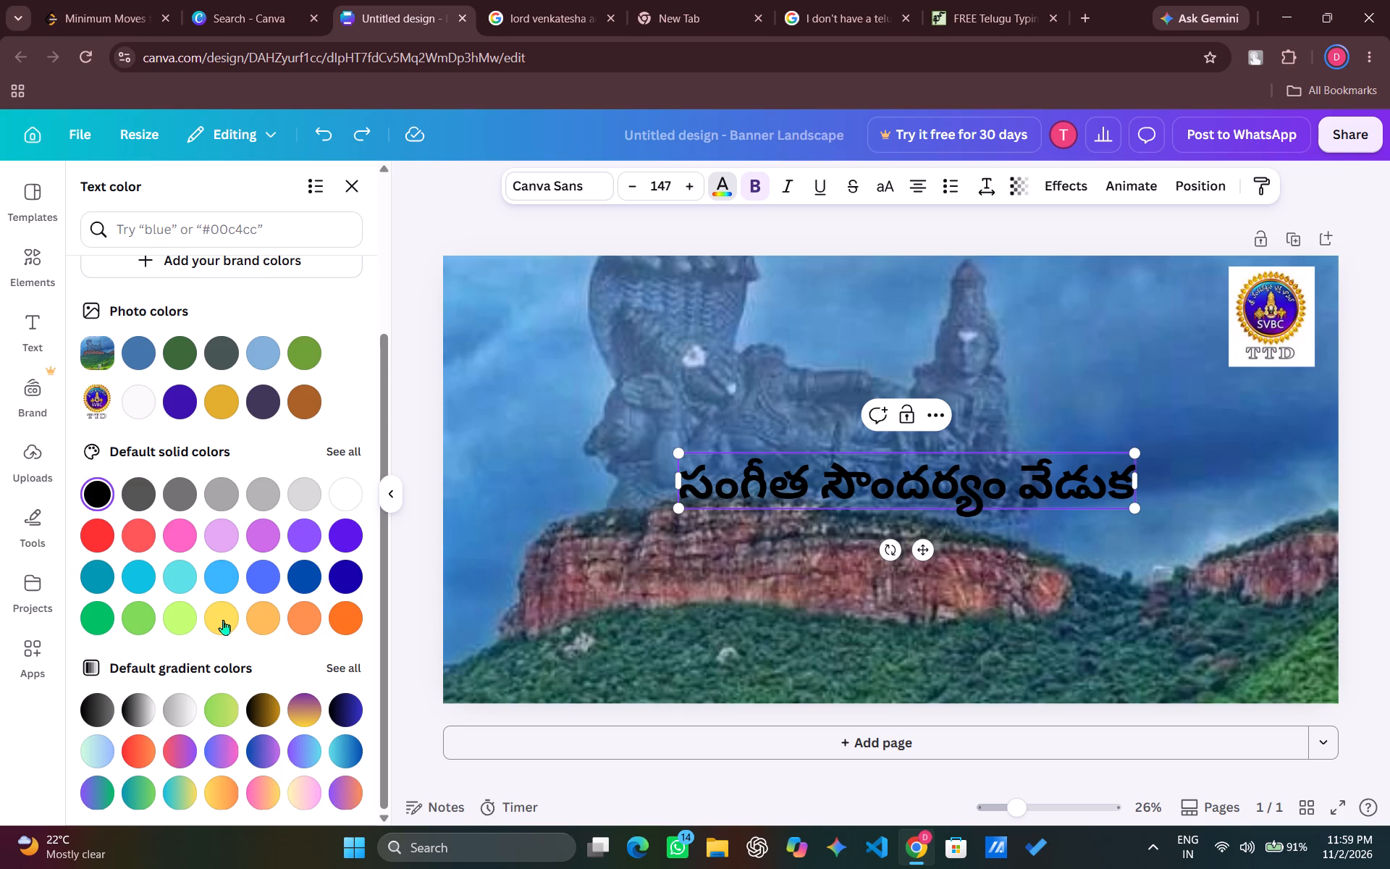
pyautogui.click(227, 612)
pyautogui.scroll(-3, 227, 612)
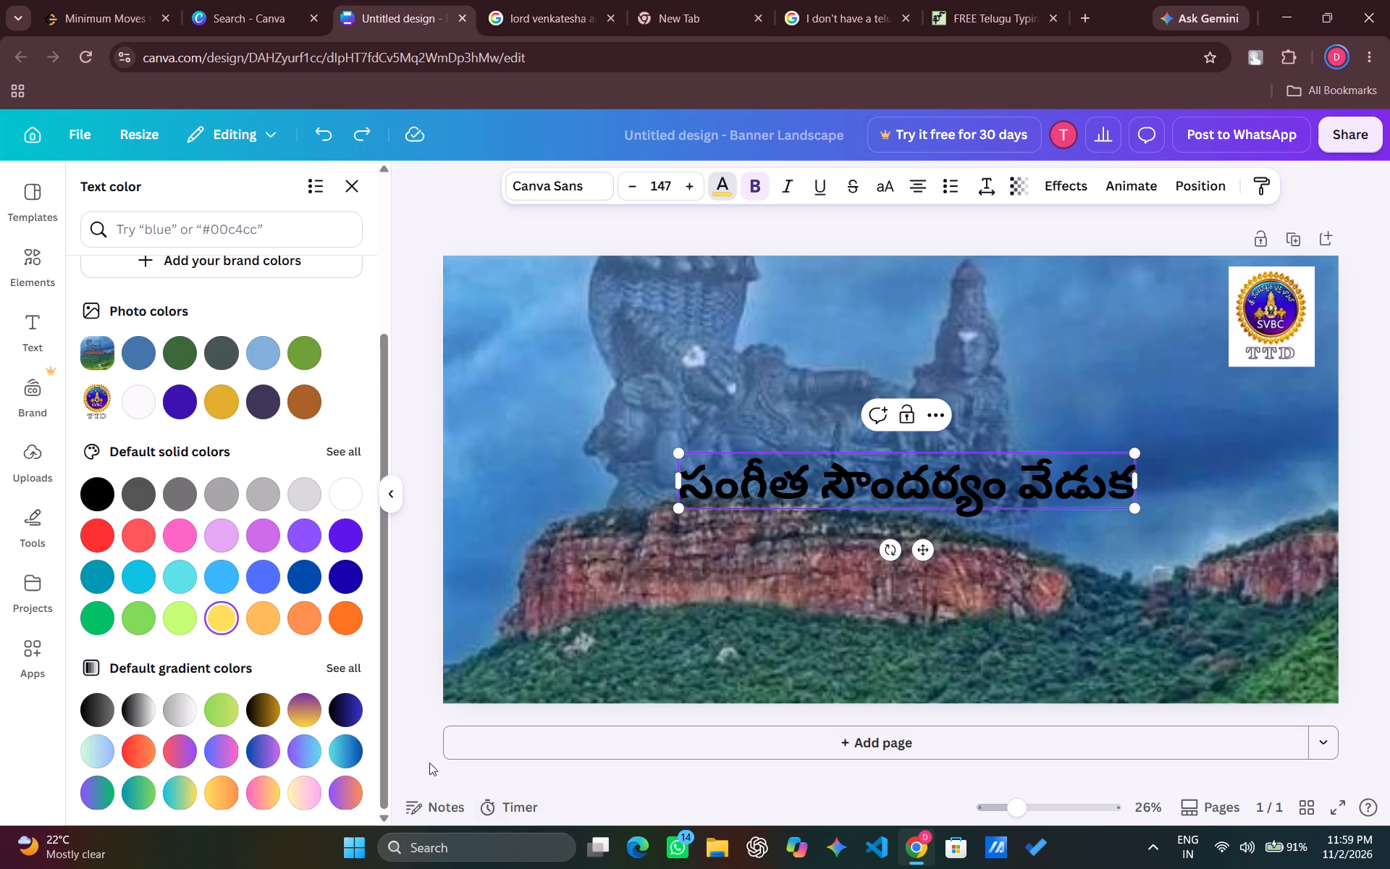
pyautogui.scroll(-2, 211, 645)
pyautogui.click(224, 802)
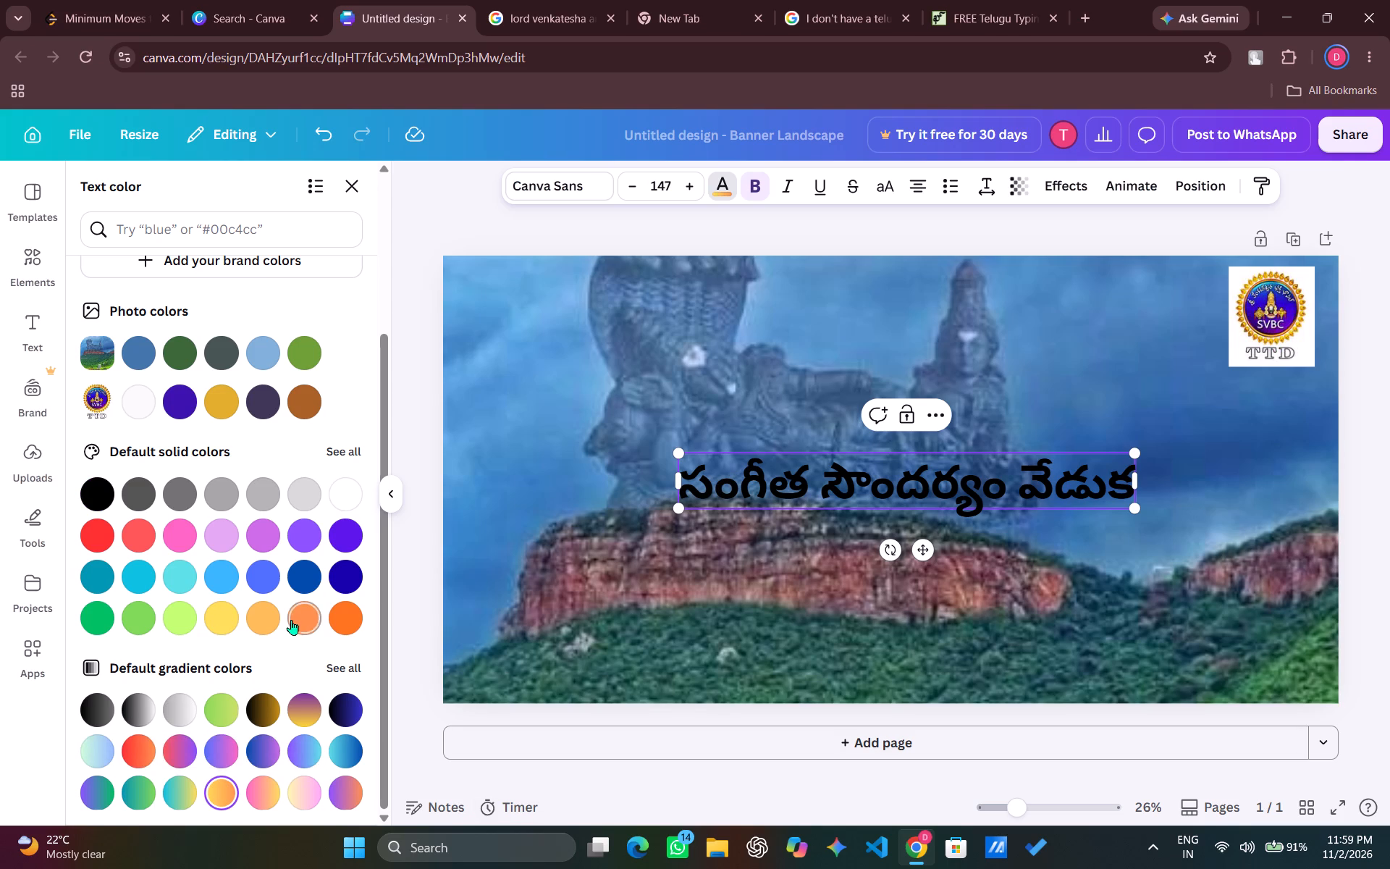
# Apply the default yellow-to-orange gradient to the entire Telugu heading, including its last letter, and finish editing the text.
pyautogui.scroll(-2, 291, 620)
pyautogui.moveTo(688, 490); pyautogui.dragTo(1124, 487)
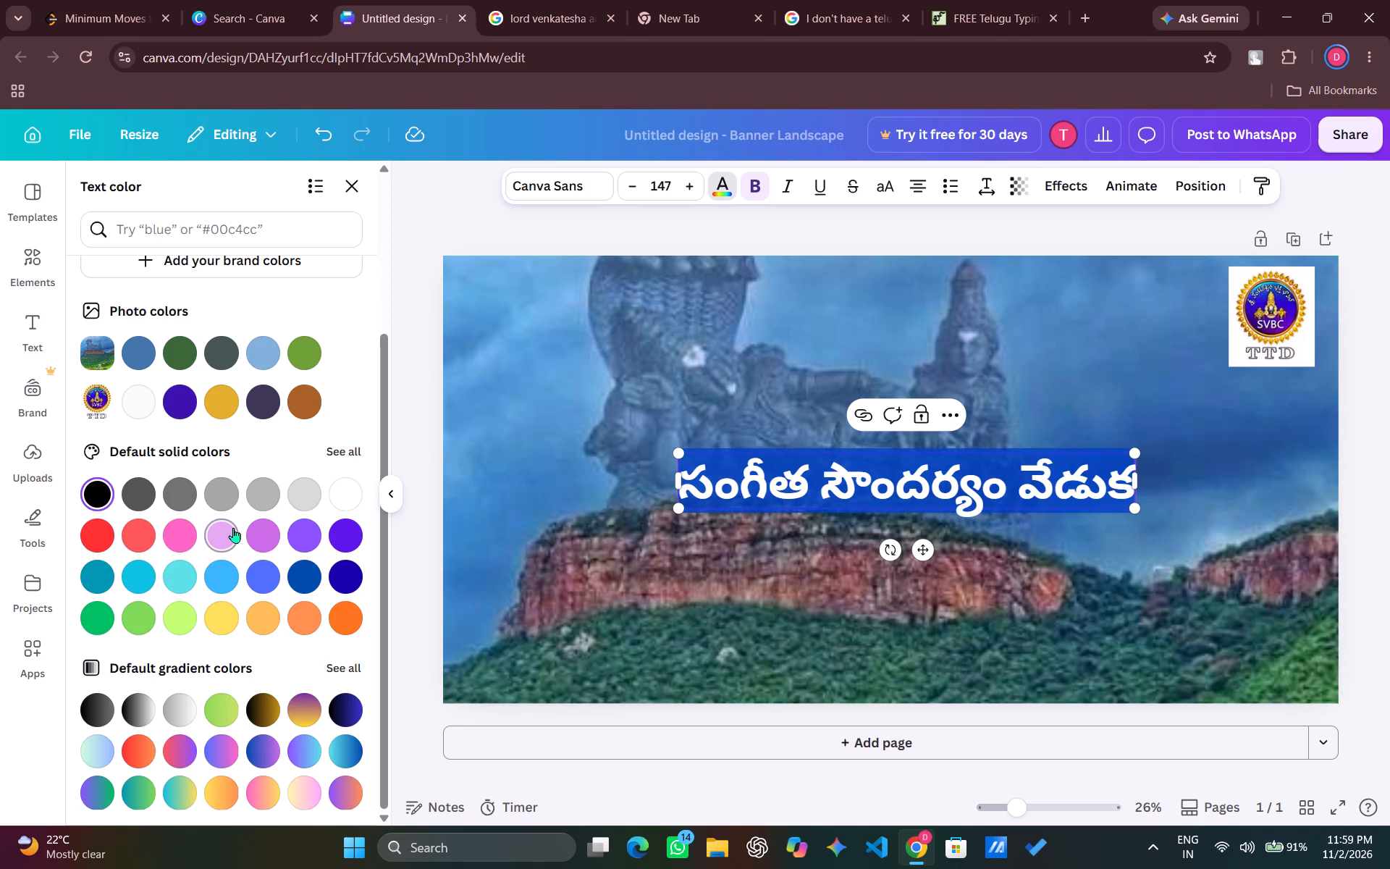
pyautogui.scroll(-4, 233, 528)
pyautogui.click(235, 794)
pyautogui.scroll(-1, 190, 450)
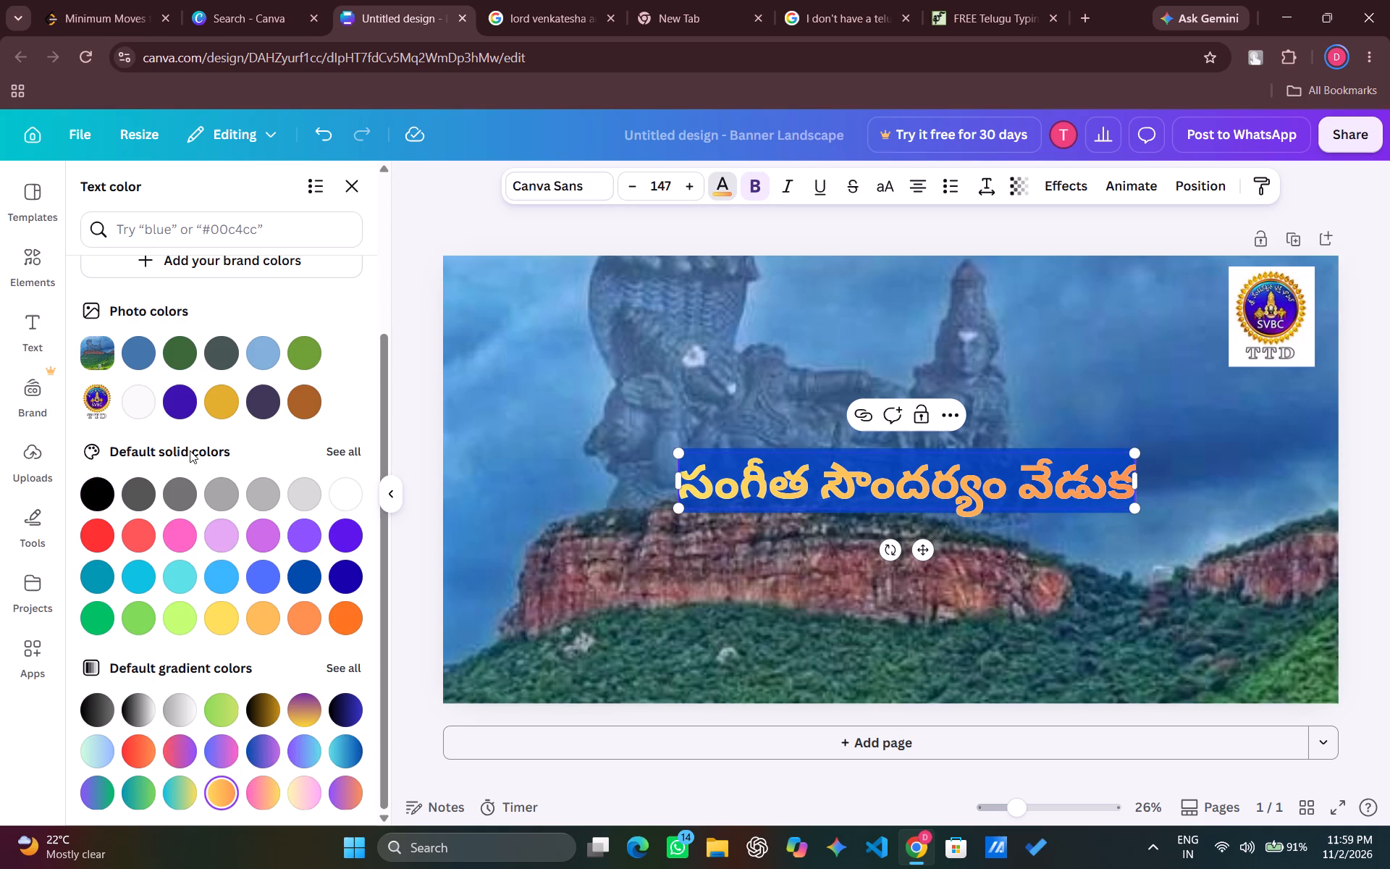
pyautogui.scroll(-1, 190, 450)
pyautogui.scroll(4, 155, 232)
pyautogui.click(177, 322)
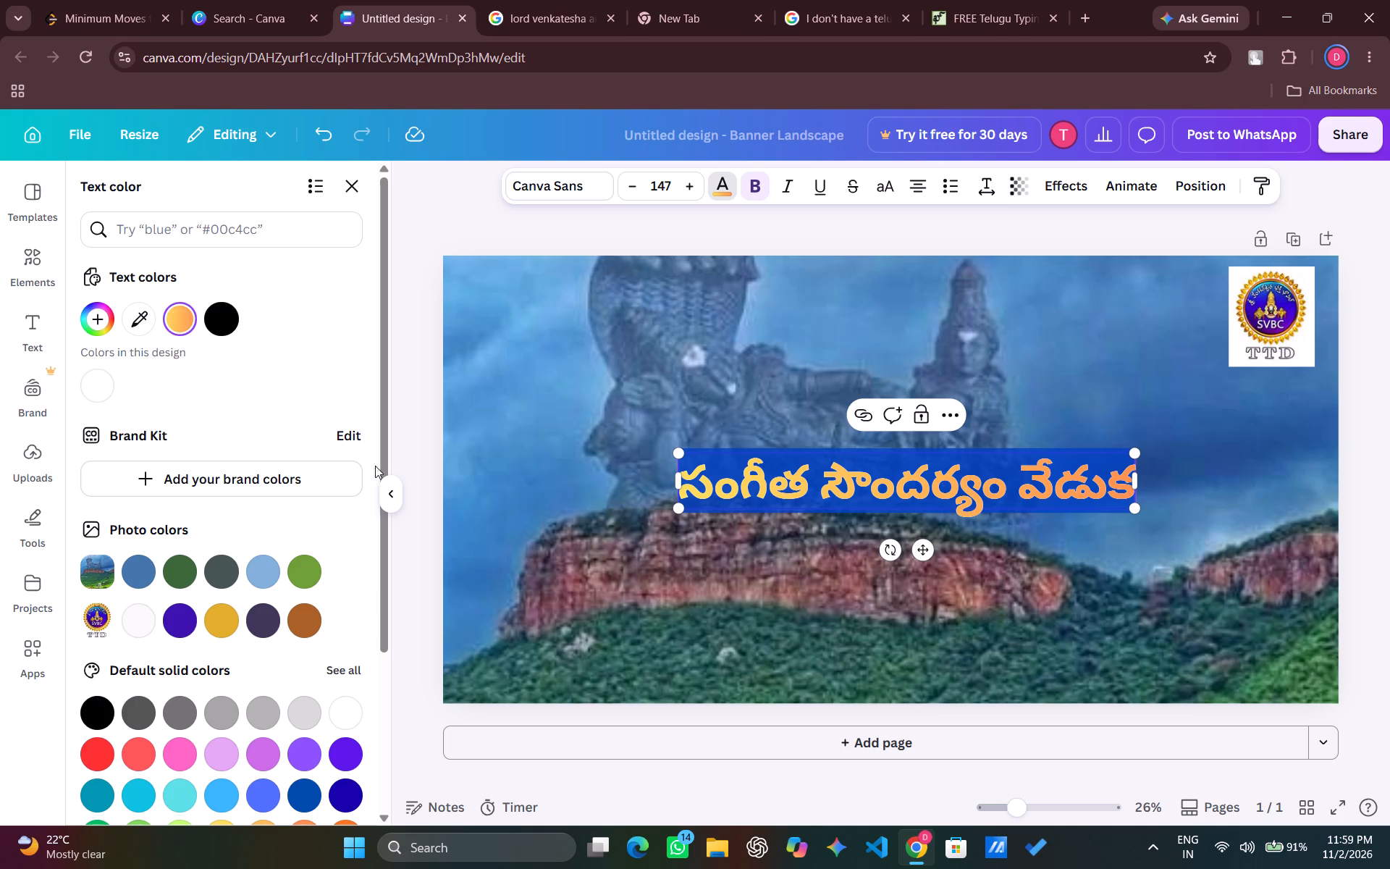
pyautogui.doubleClick(188, 329)
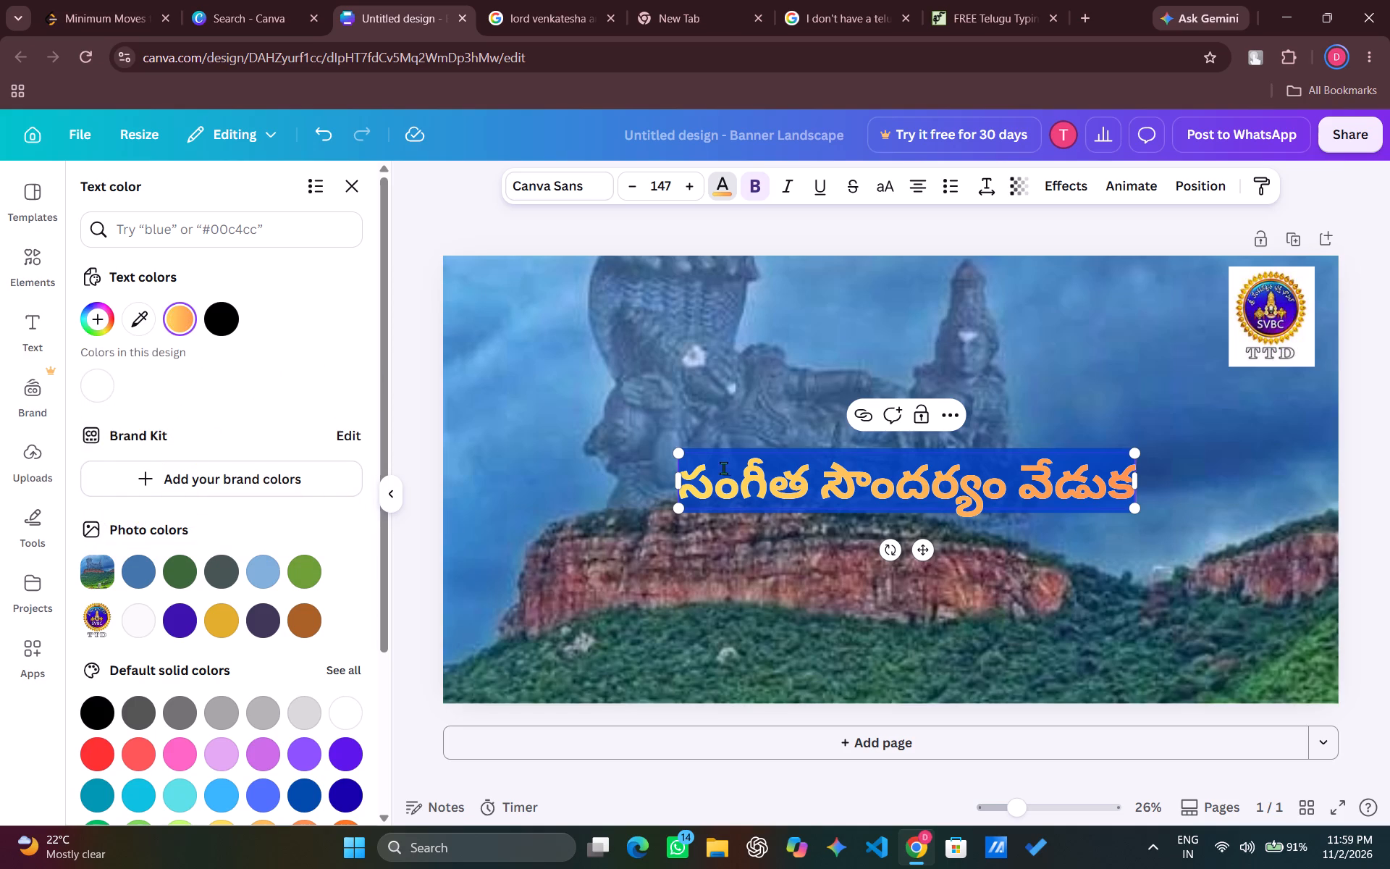
pyautogui.click(727, 469)
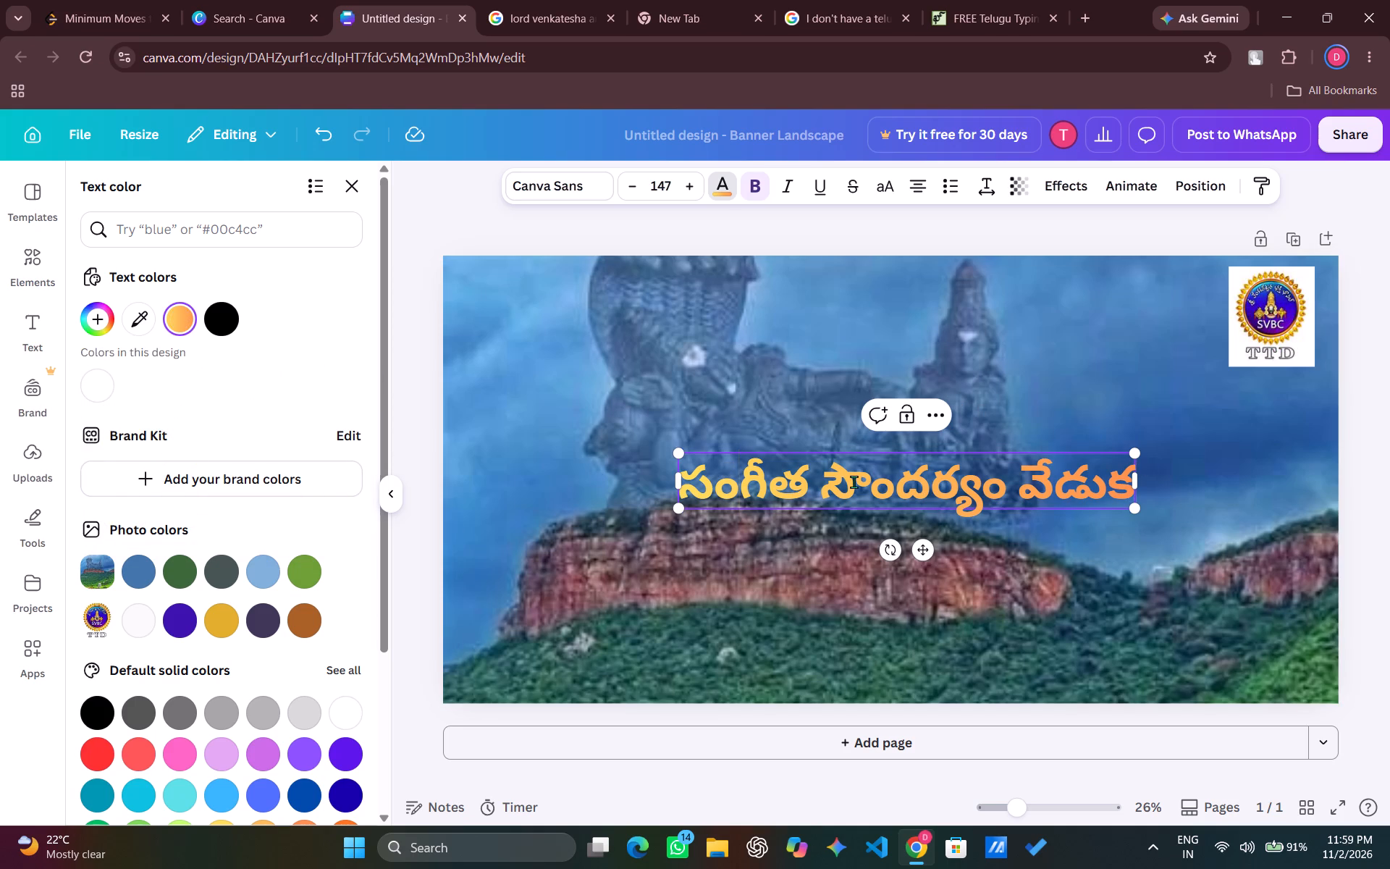
pyautogui.click(750, 347)
# Move the Telugu heading to the upper left of the banner, roughly level with the SVBC logo.
pyautogui.click(829, 482)
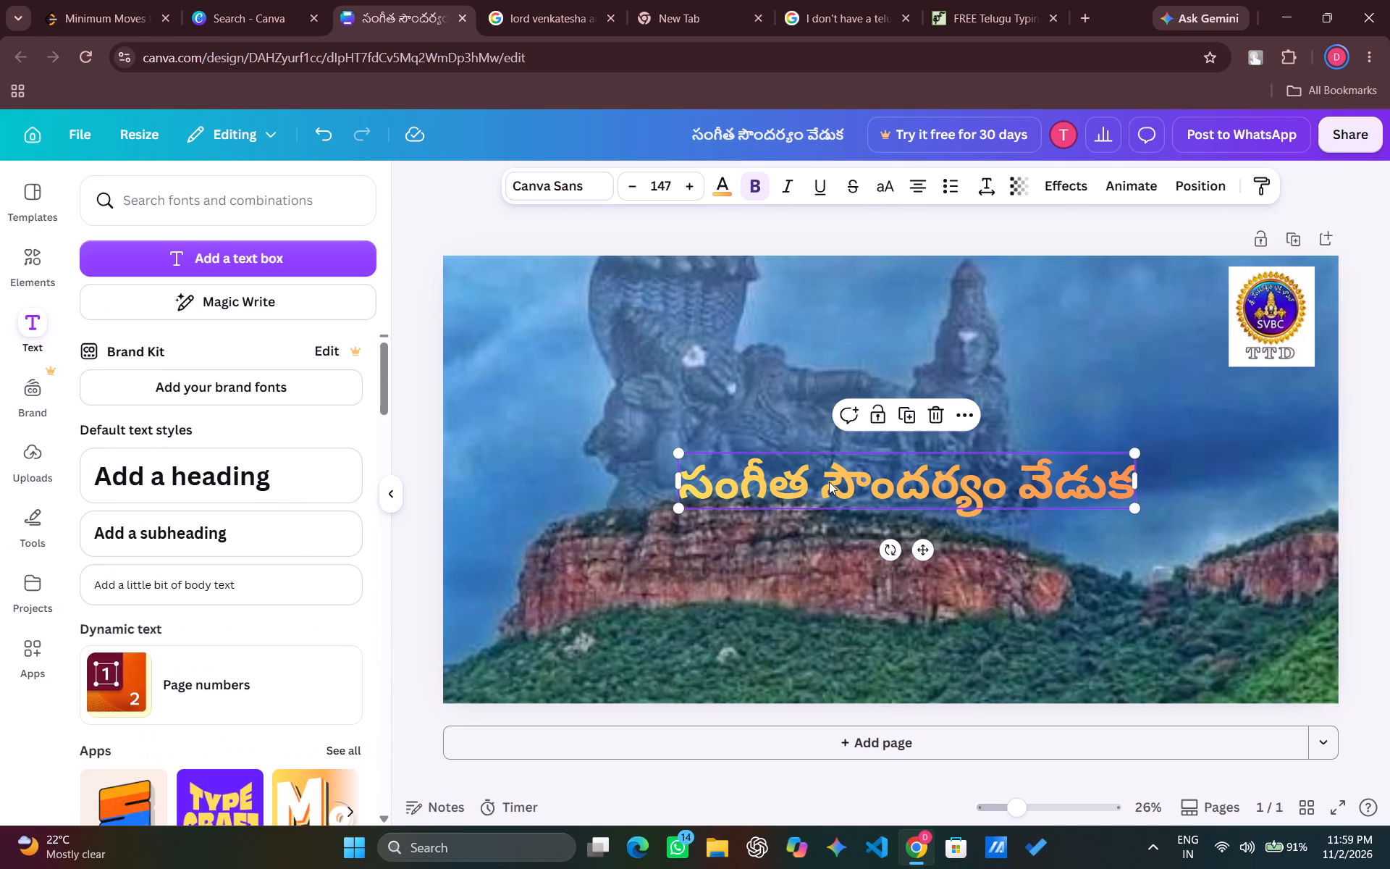
pyautogui.moveTo(829, 482); pyautogui.dragTo(657, 361)
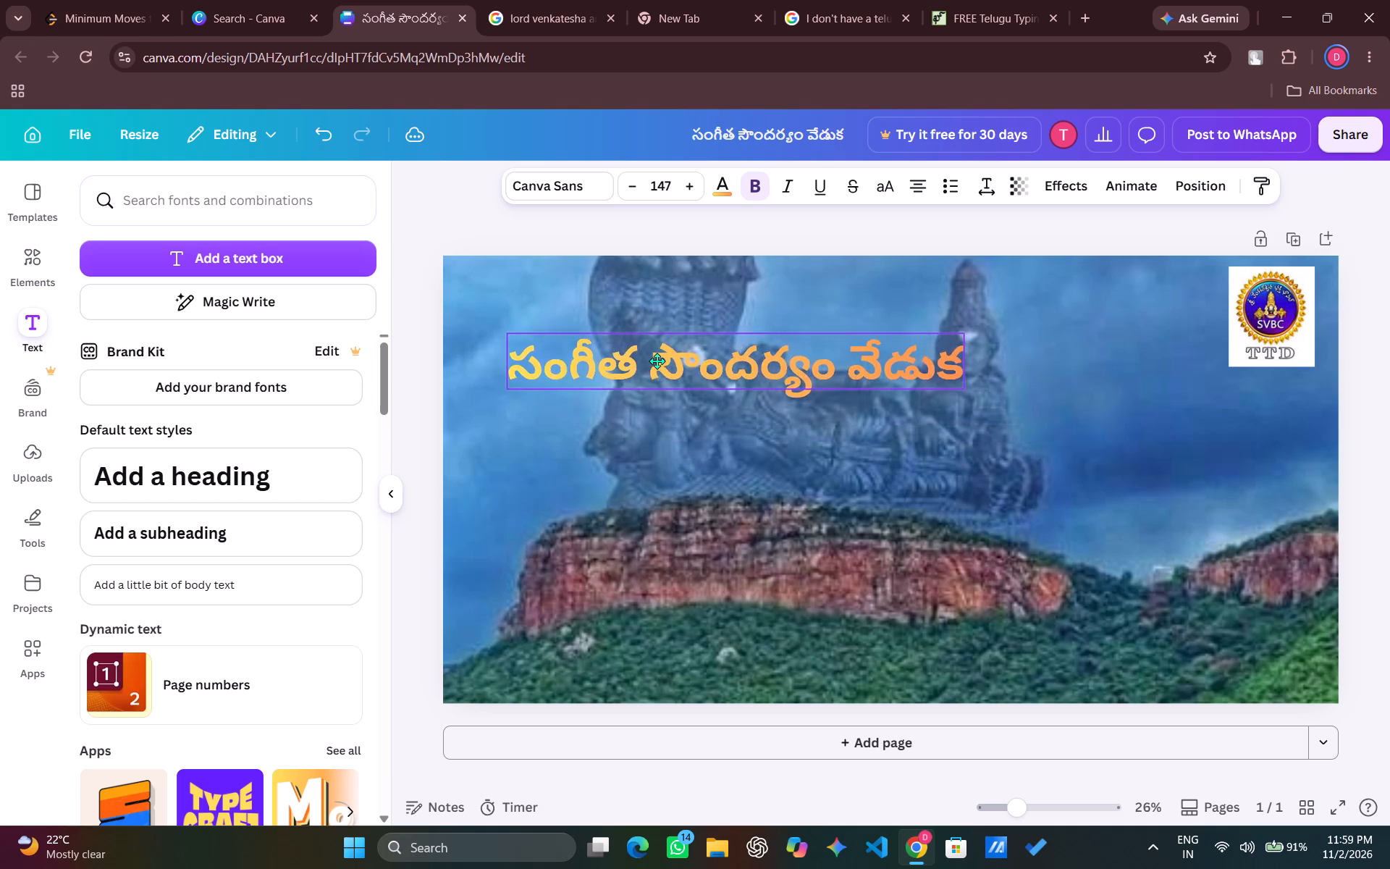
pyautogui.moveTo(657, 361); pyautogui.dragTo(817, 325)
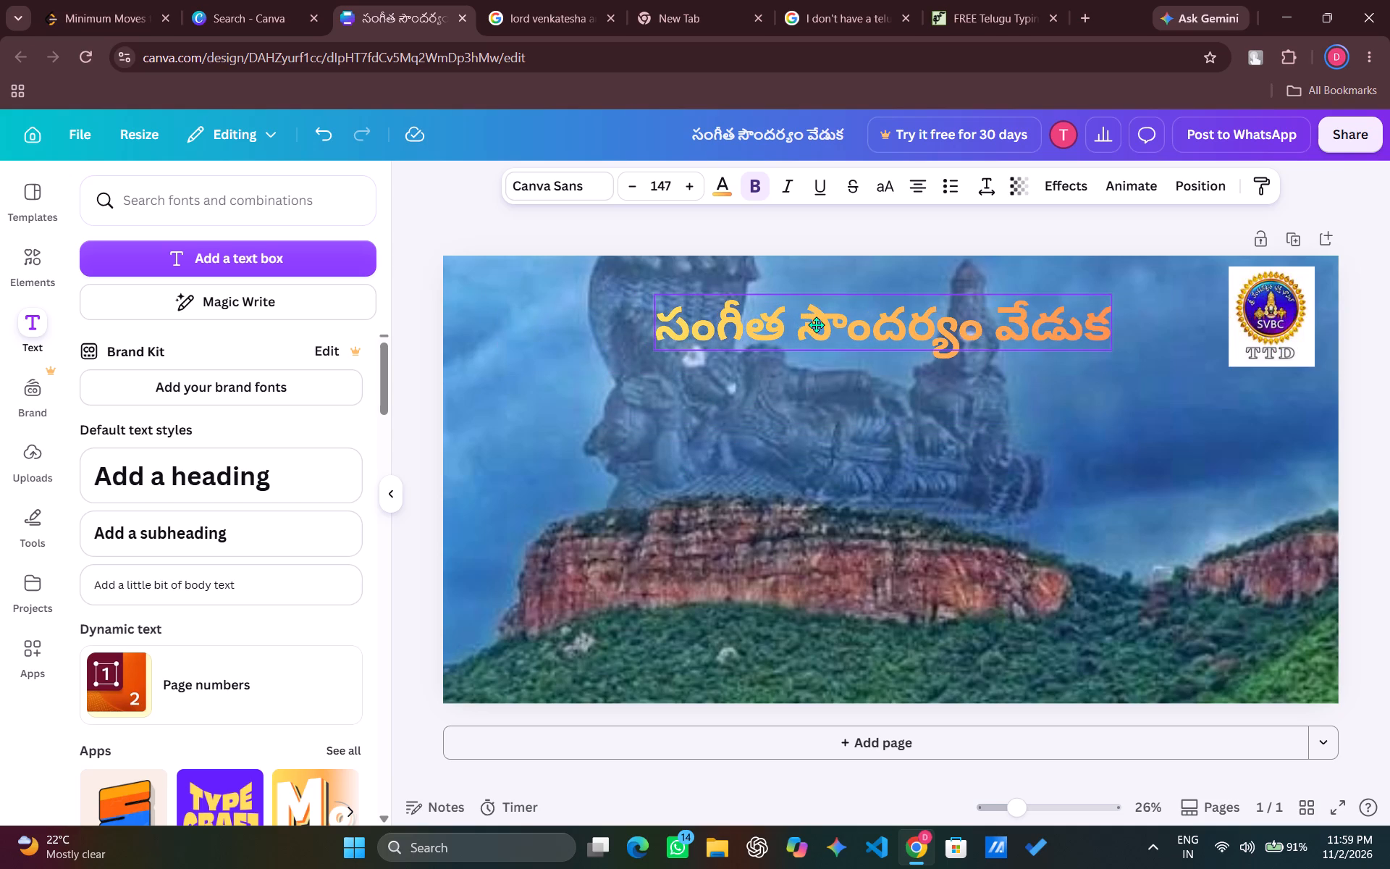
pyautogui.moveTo(817, 325); pyautogui.dragTo(672, 318)
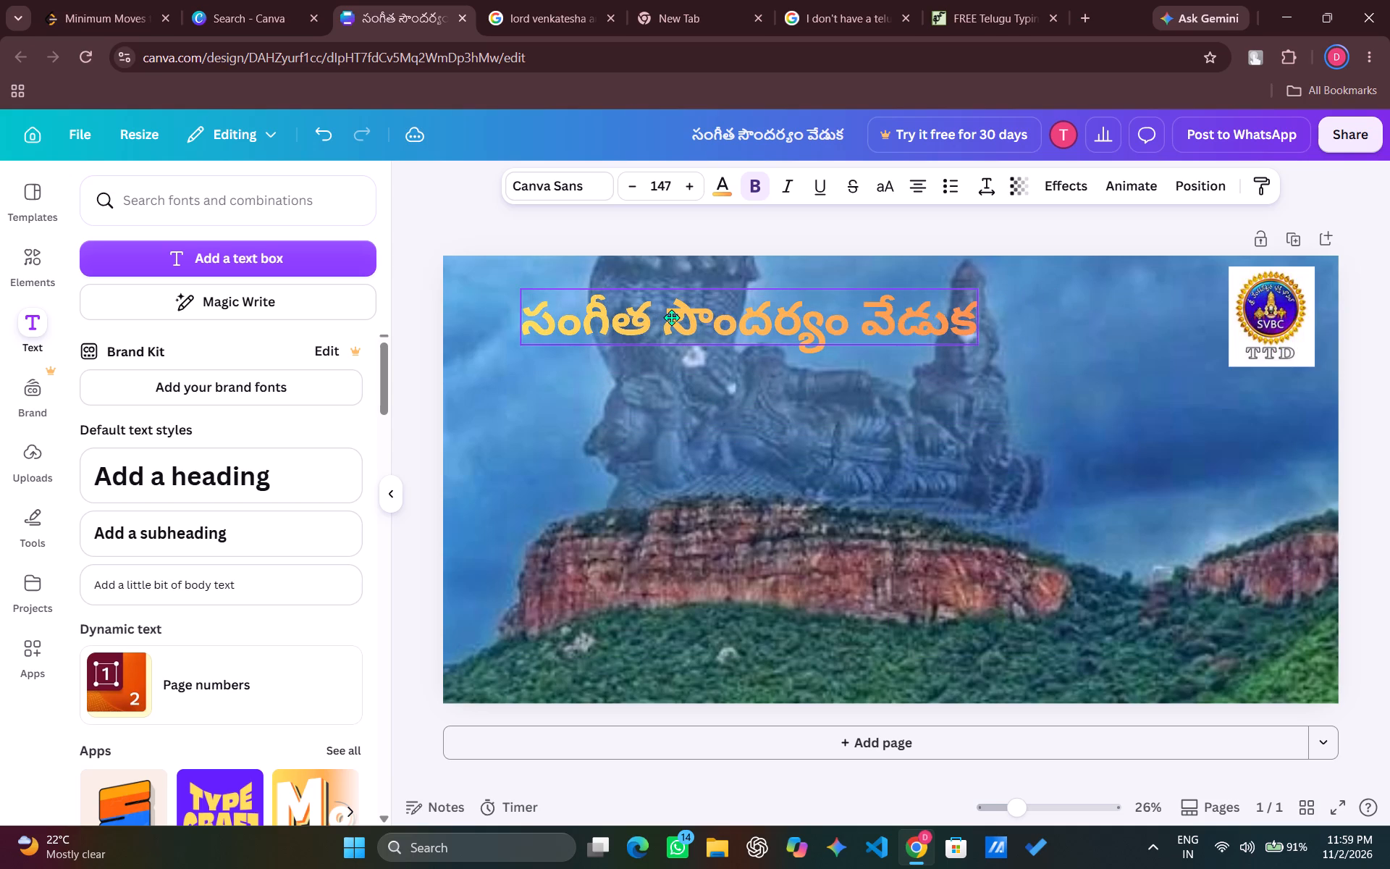
pyautogui.moveTo(672, 318); pyautogui.dragTo(648, 350)
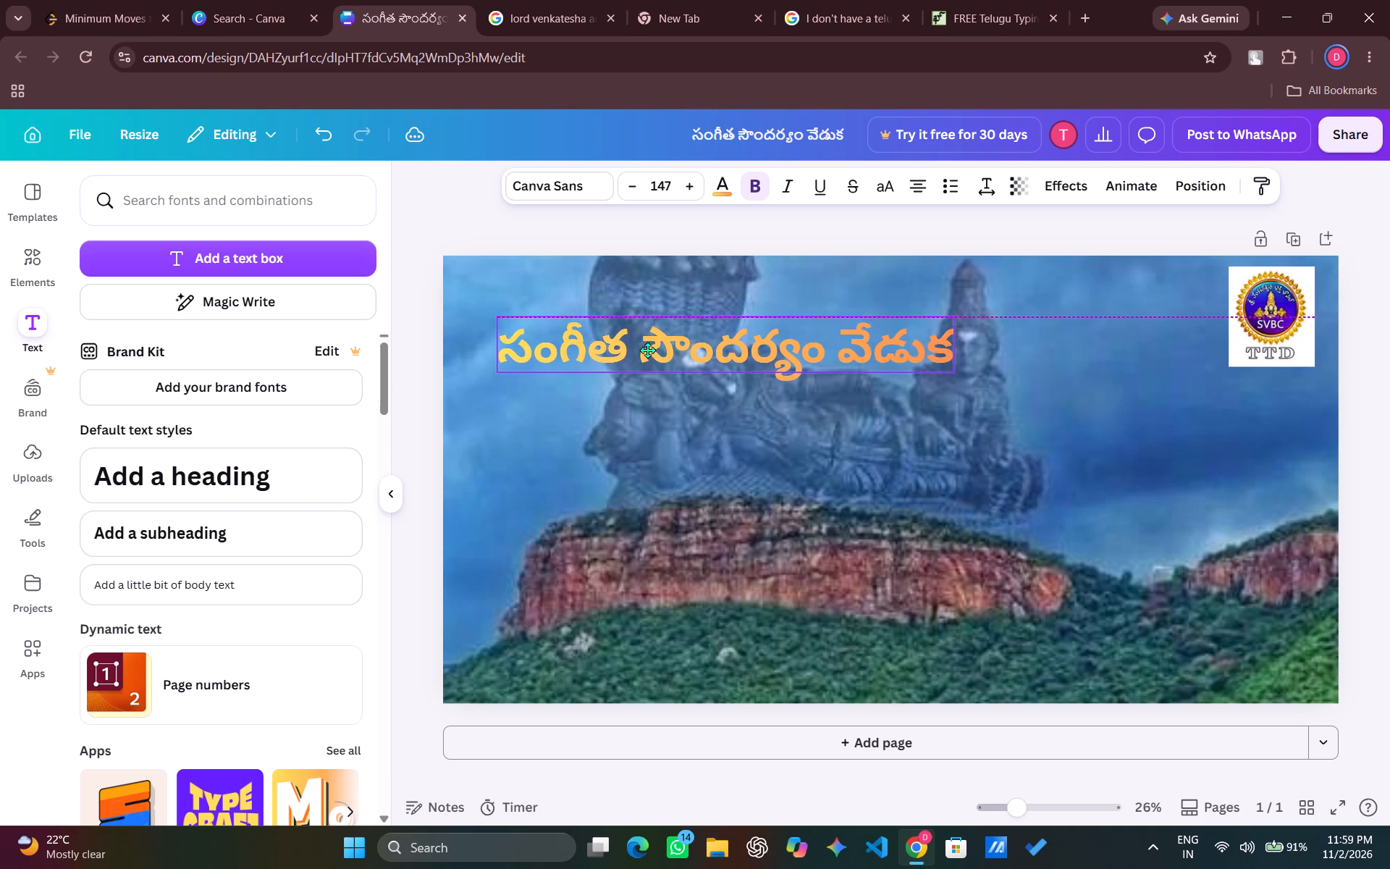
pyautogui.moveTo(648, 350); pyautogui.dragTo(647, 349)
pyautogui.click(943, 447)
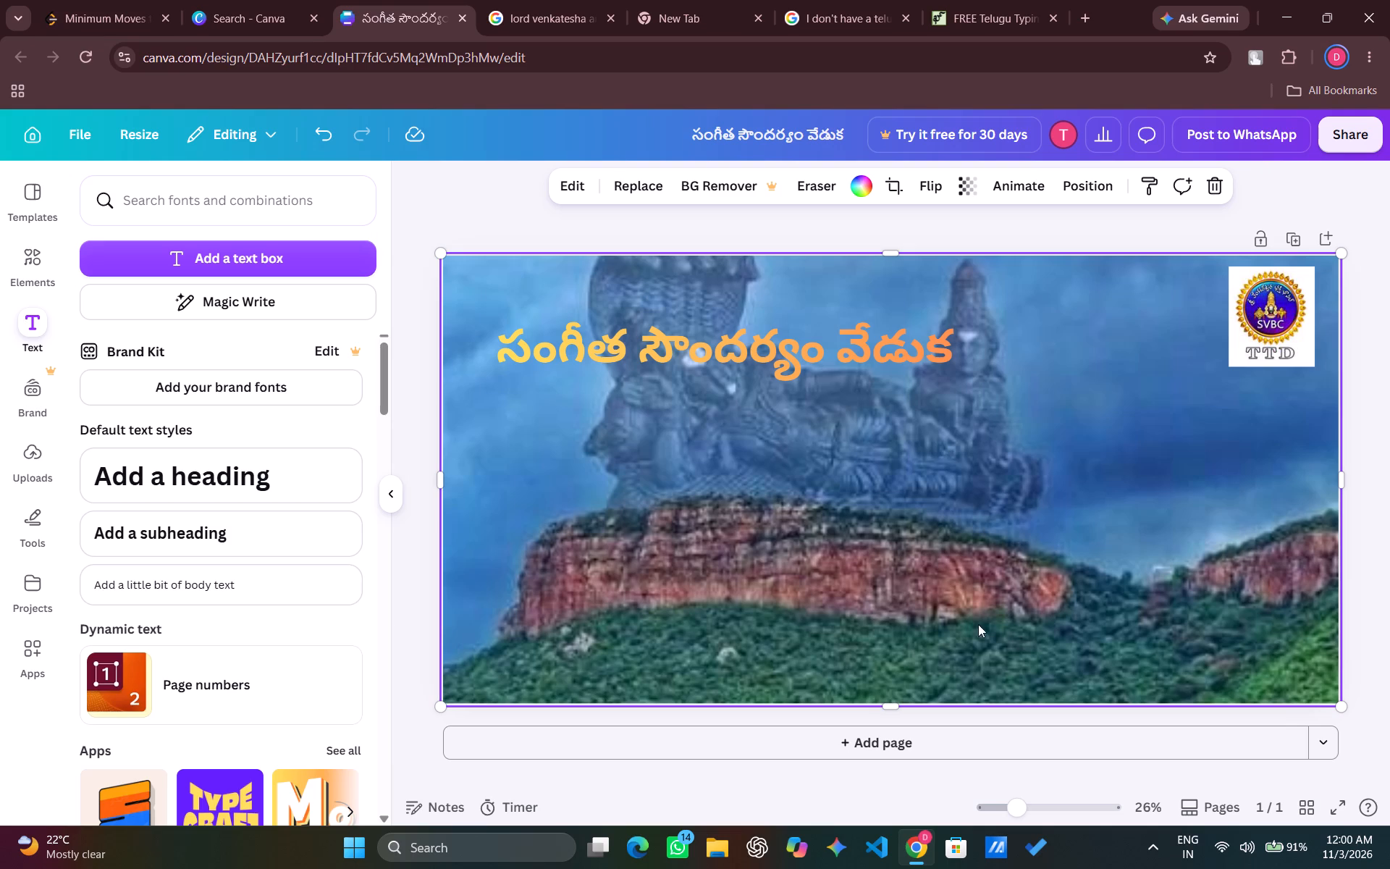
pyautogui.moveTo(754, 348); pyautogui.dragTo(731, 306)
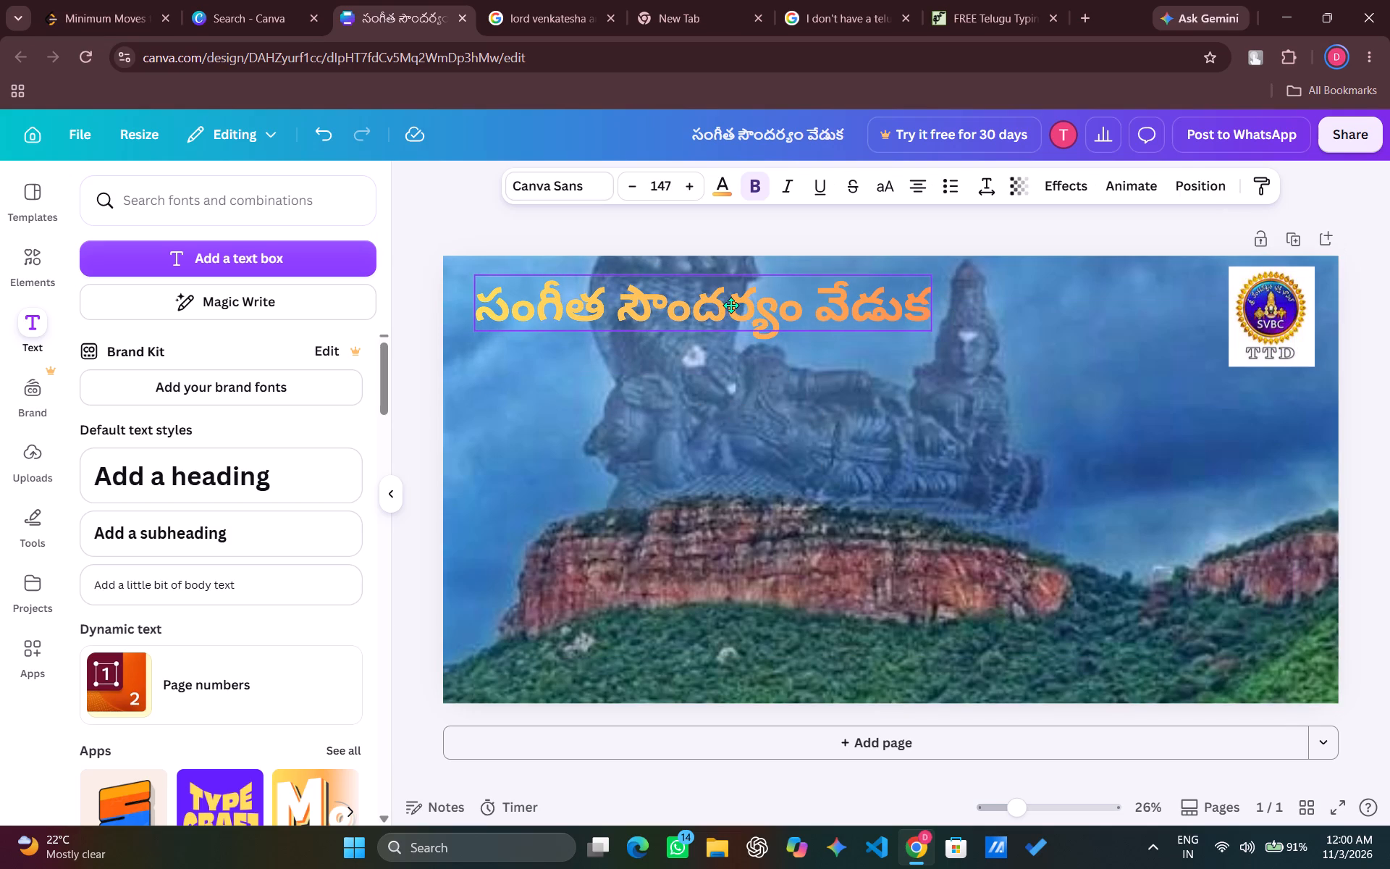
pyautogui.moveTo(731, 306); pyautogui.dragTo(731, 322)
pyautogui.click(1067, 486)
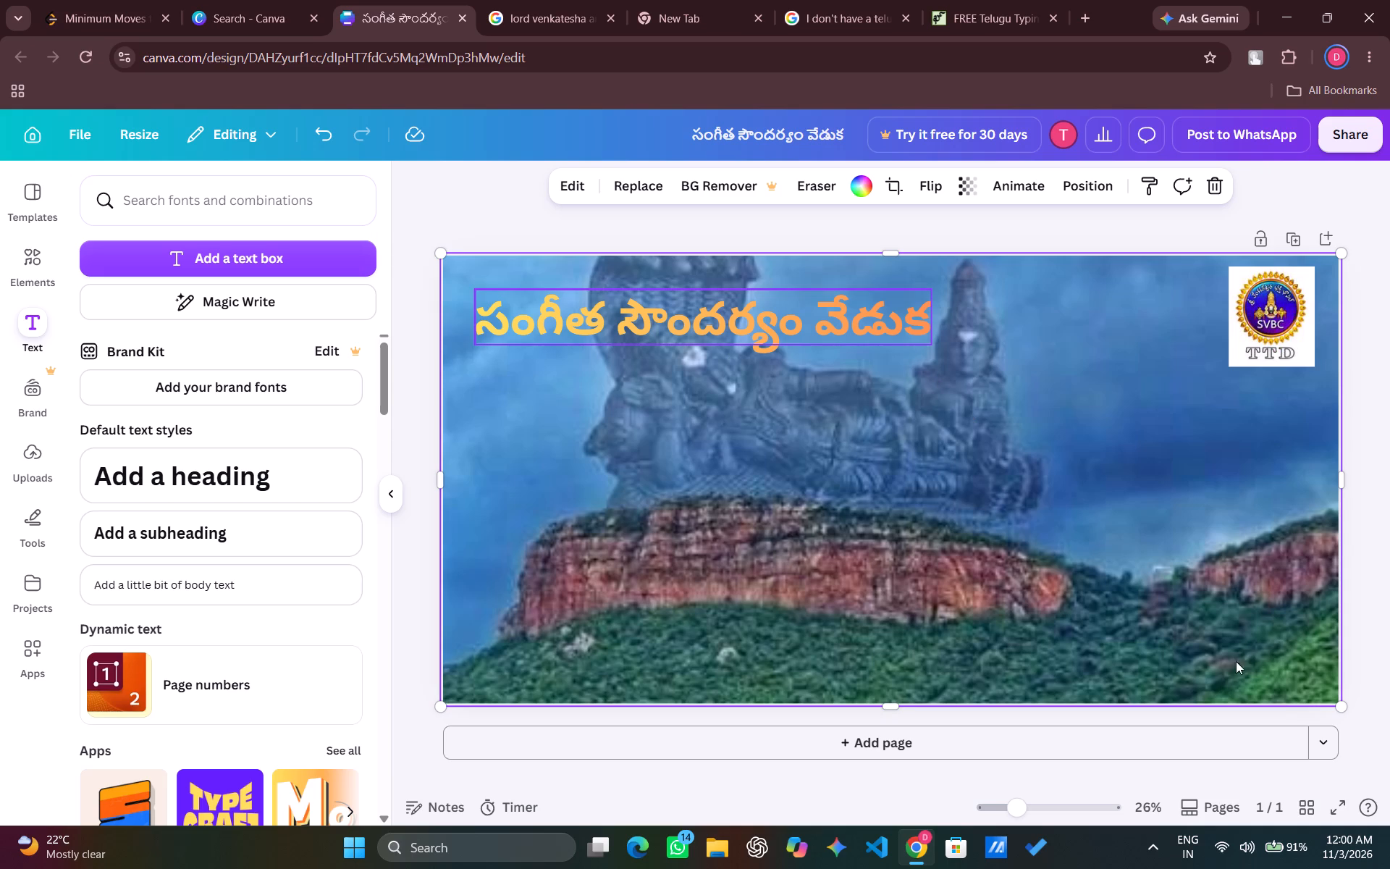
# Crop the bottom edge of the SVBC logo to cut off the TTD lettering under the round emblem.
pyautogui.click(1264, 336)
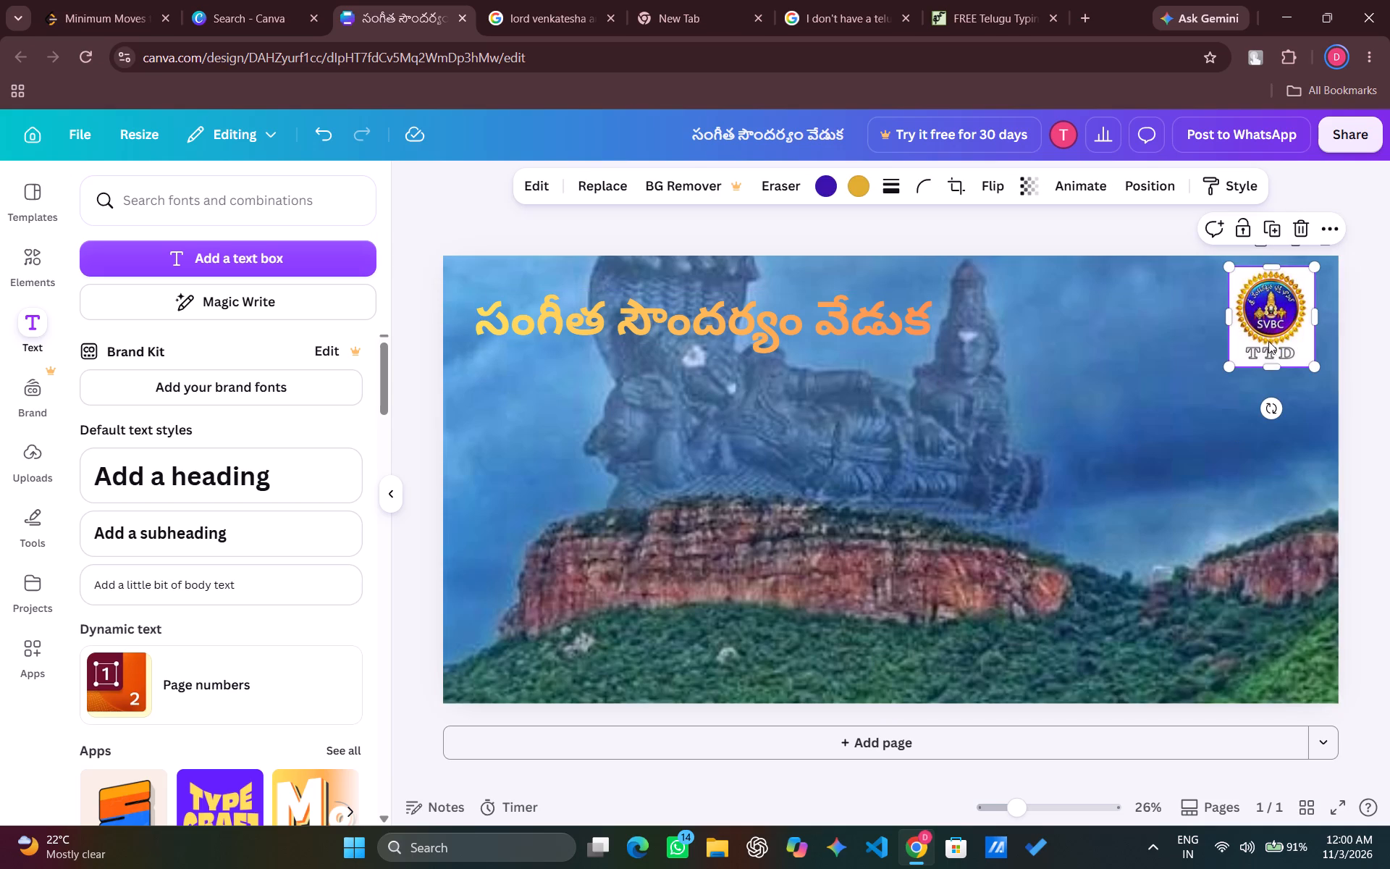
pyautogui.moveTo(1269, 369); pyautogui.dragTo(1271, 361)
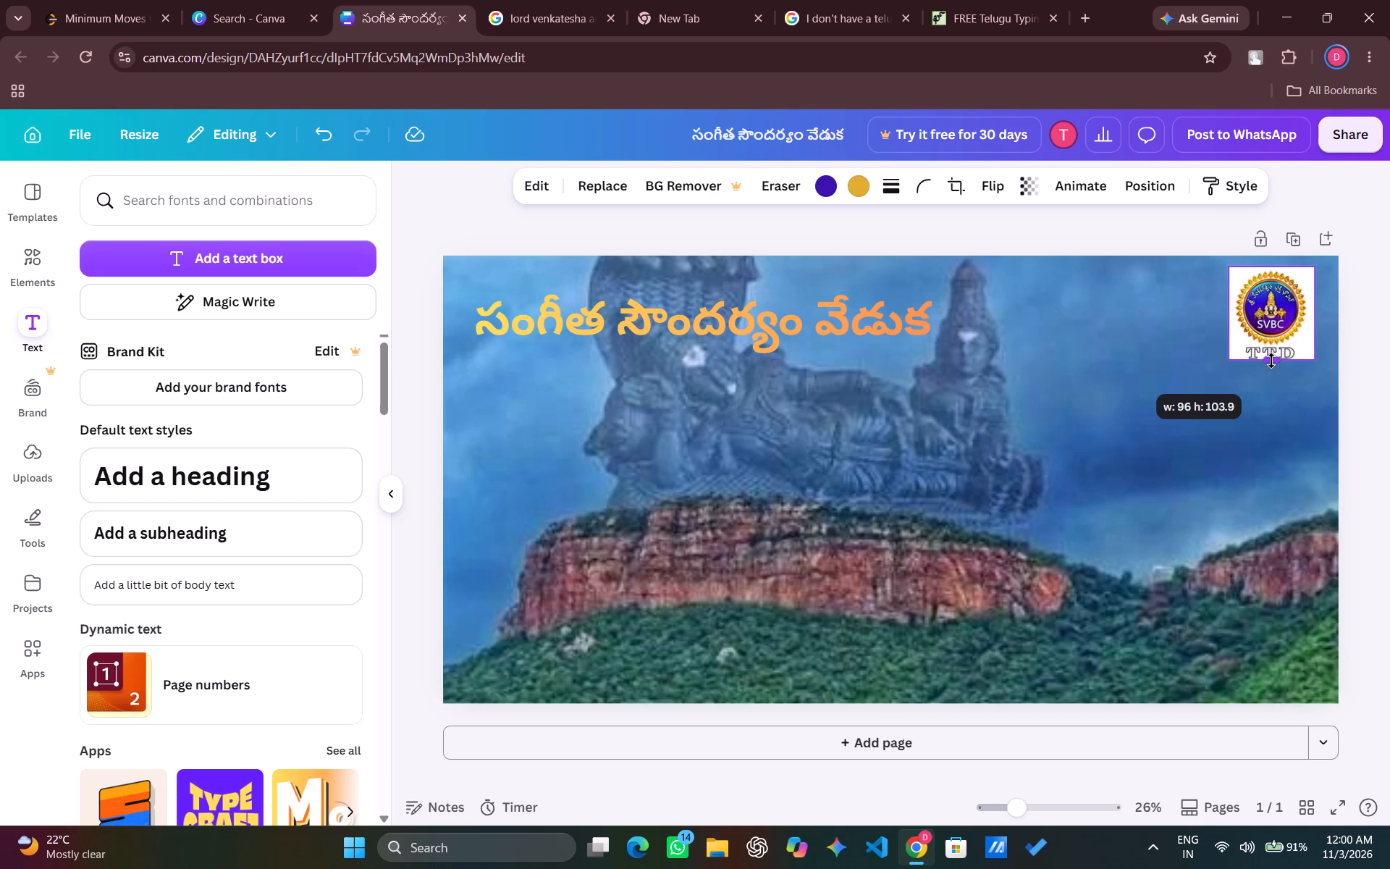
pyautogui.moveTo(1271, 361); pyautogui.dragTo(1274, 348)
pyautogui.click(1119, 384)
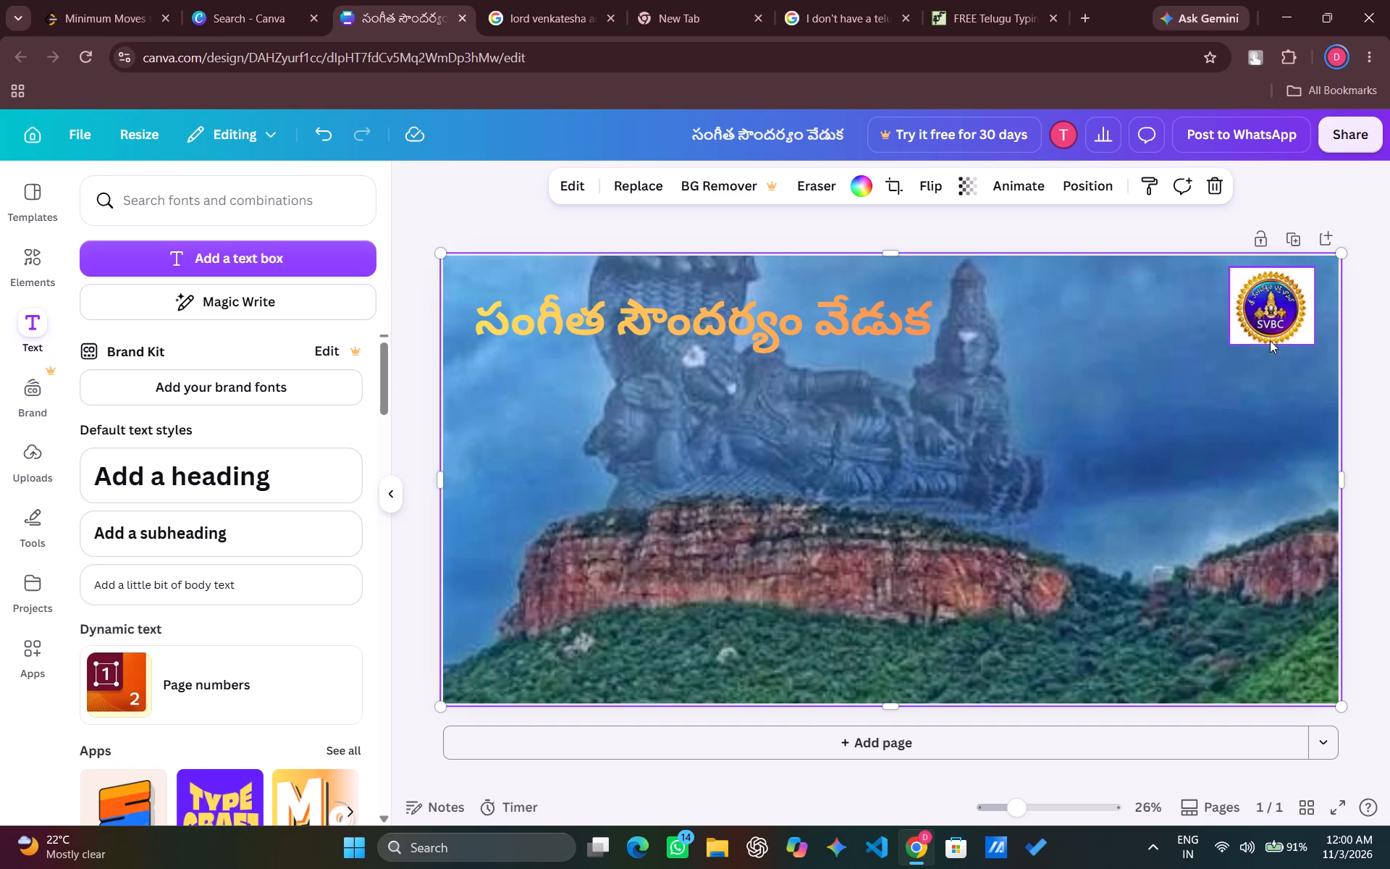
pyautogui.click(1262, 304)
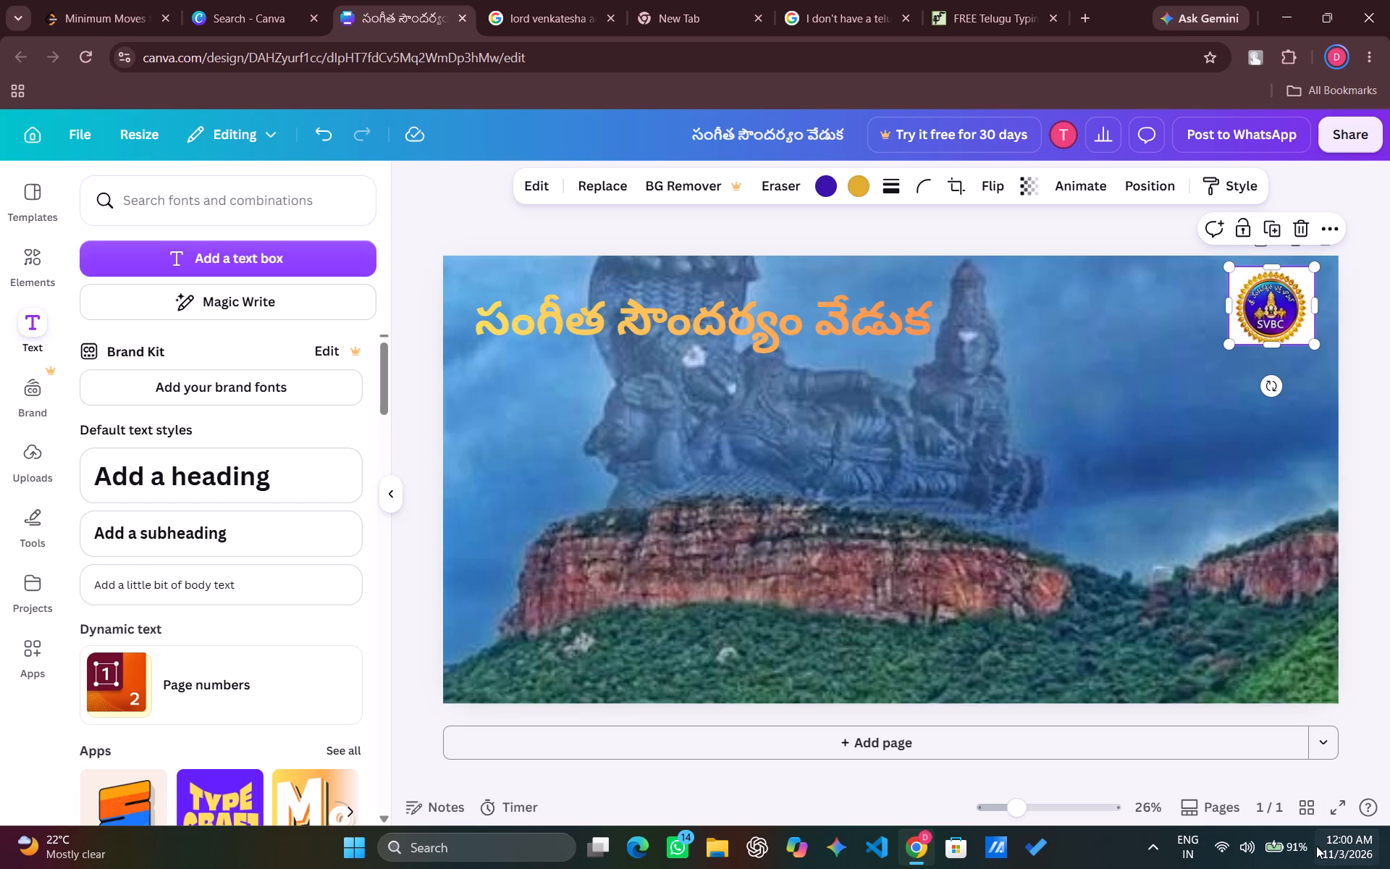
# Connect the CMF Buds 2 earbuds to the computer over Bluetooth.
pyautogui.click(1294, 862)
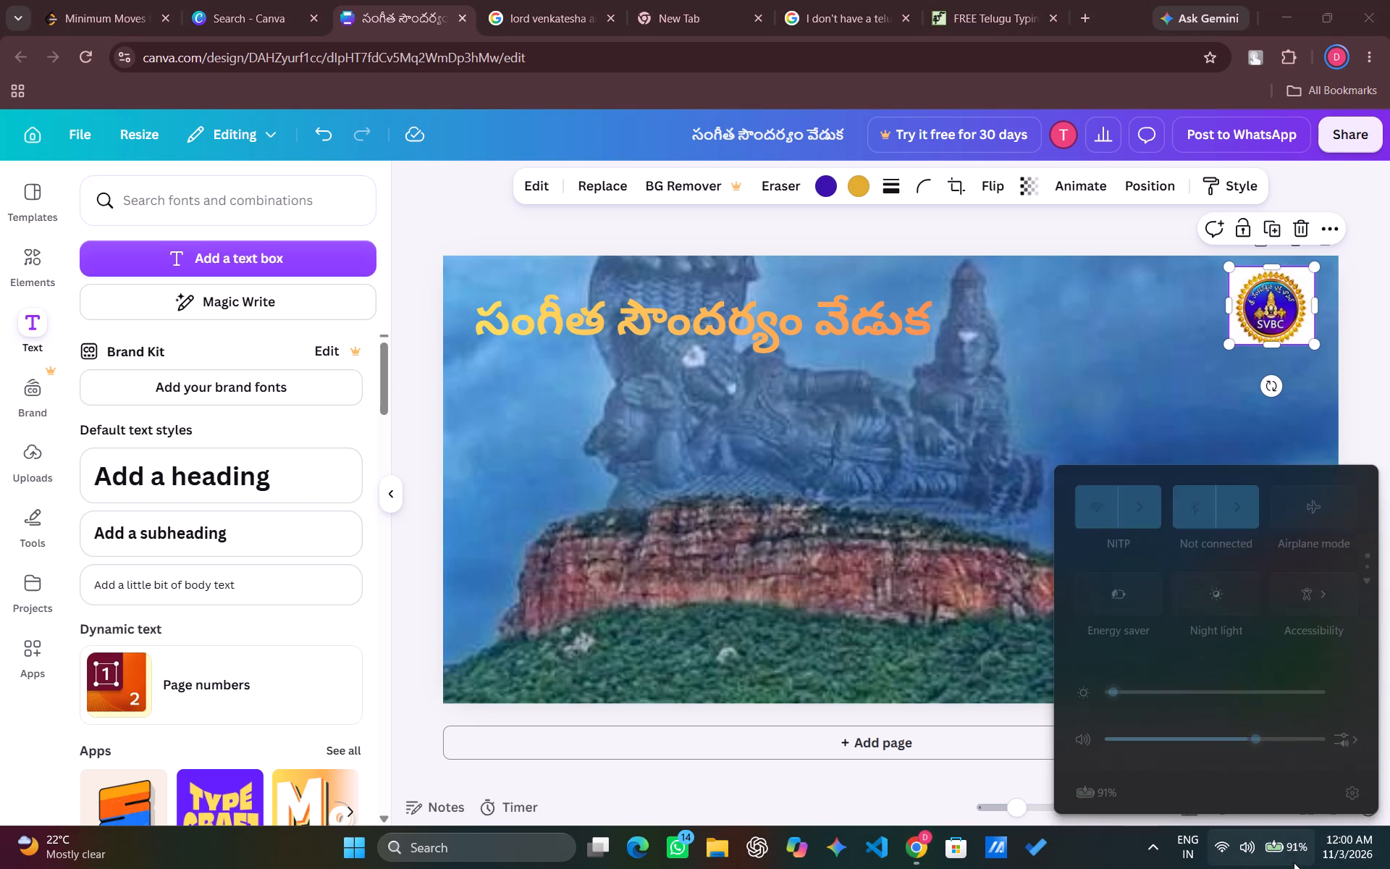
pyautogui.click(1228, 511)
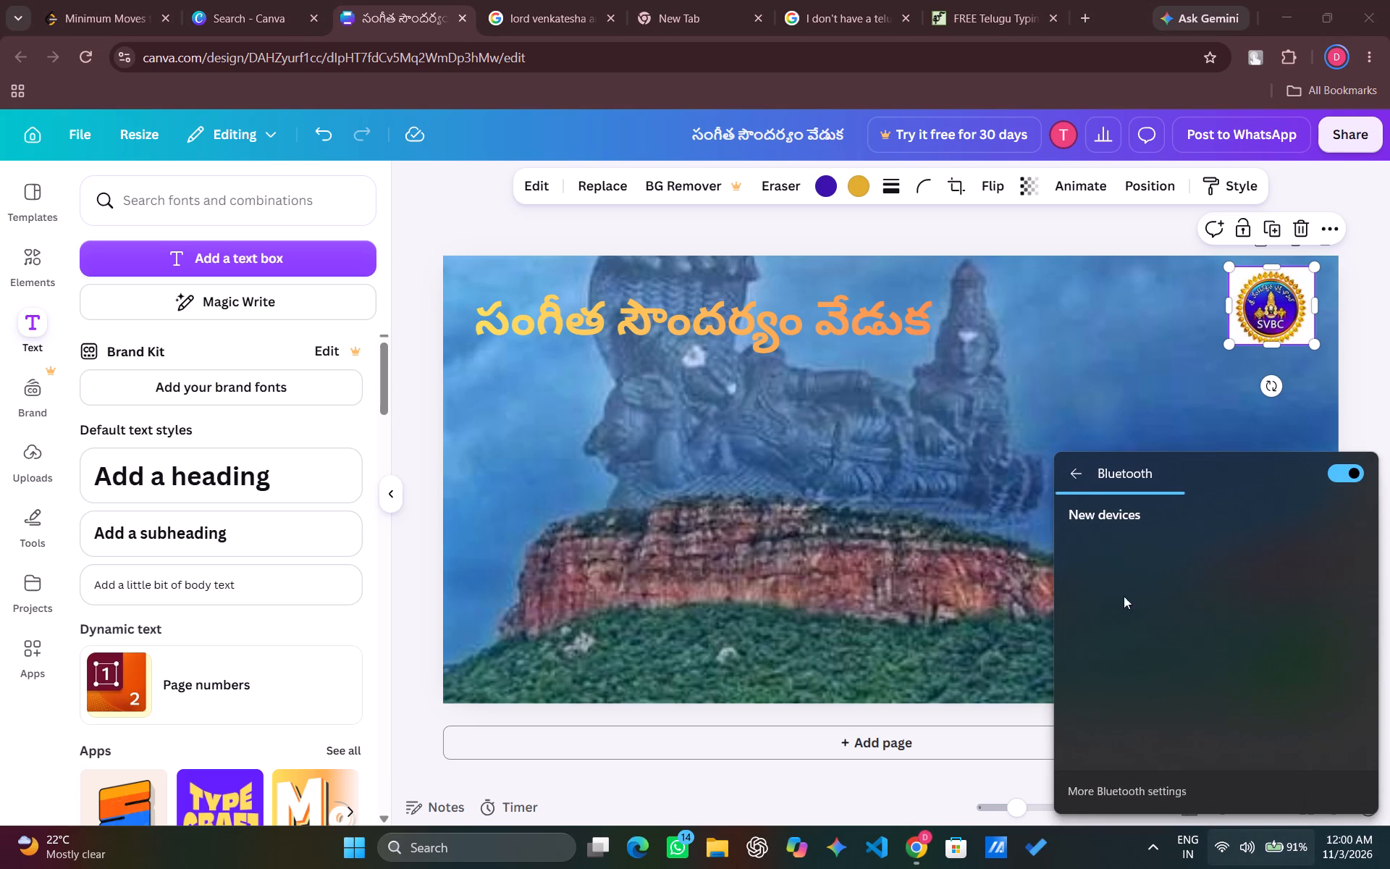
pyautogui.doubleClick(1092, 603)
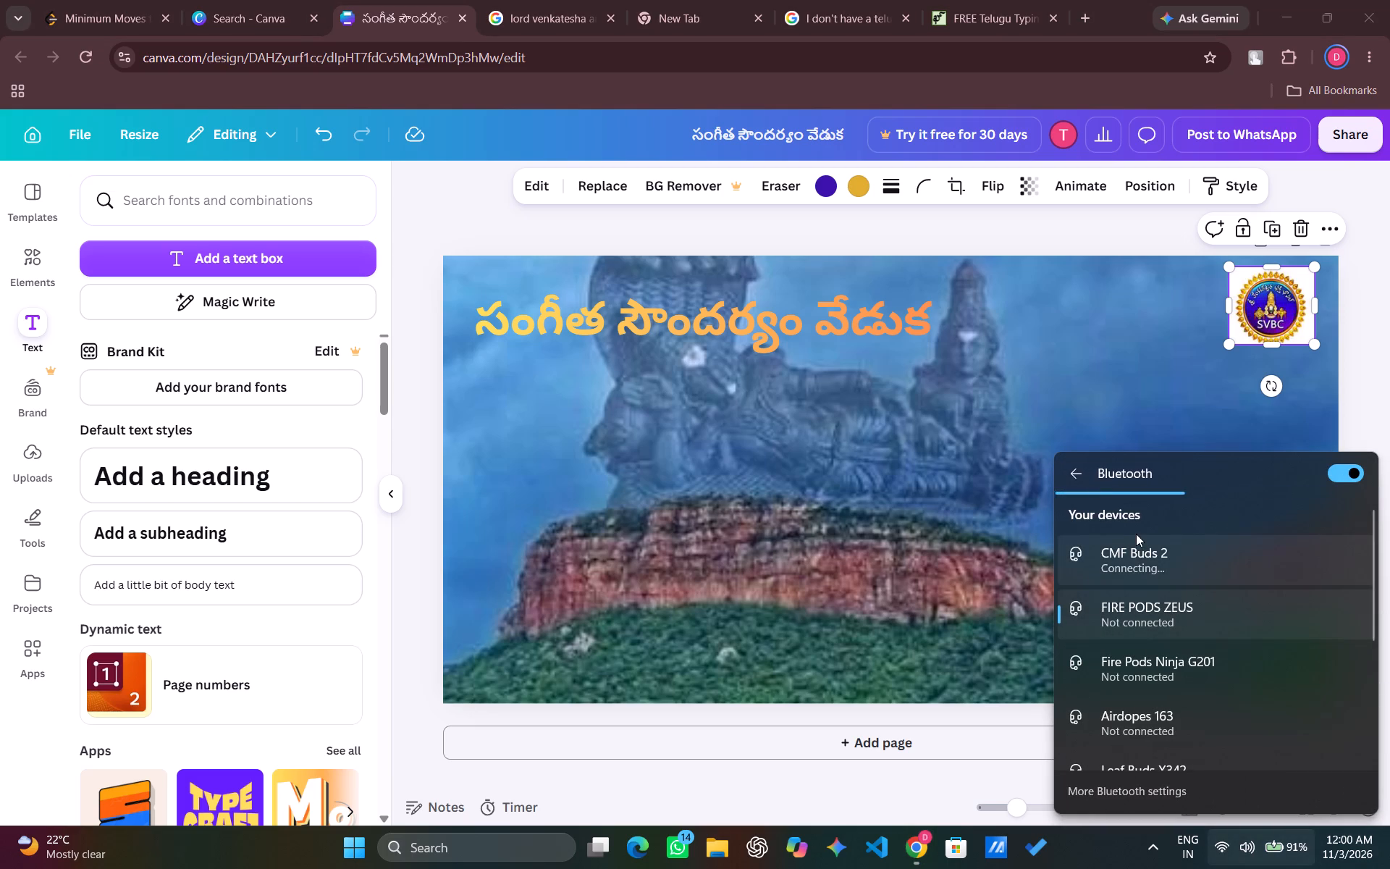
pyautogui.doubleClick(1119, 559)
pyautogui.doubleClick(1137, 560)
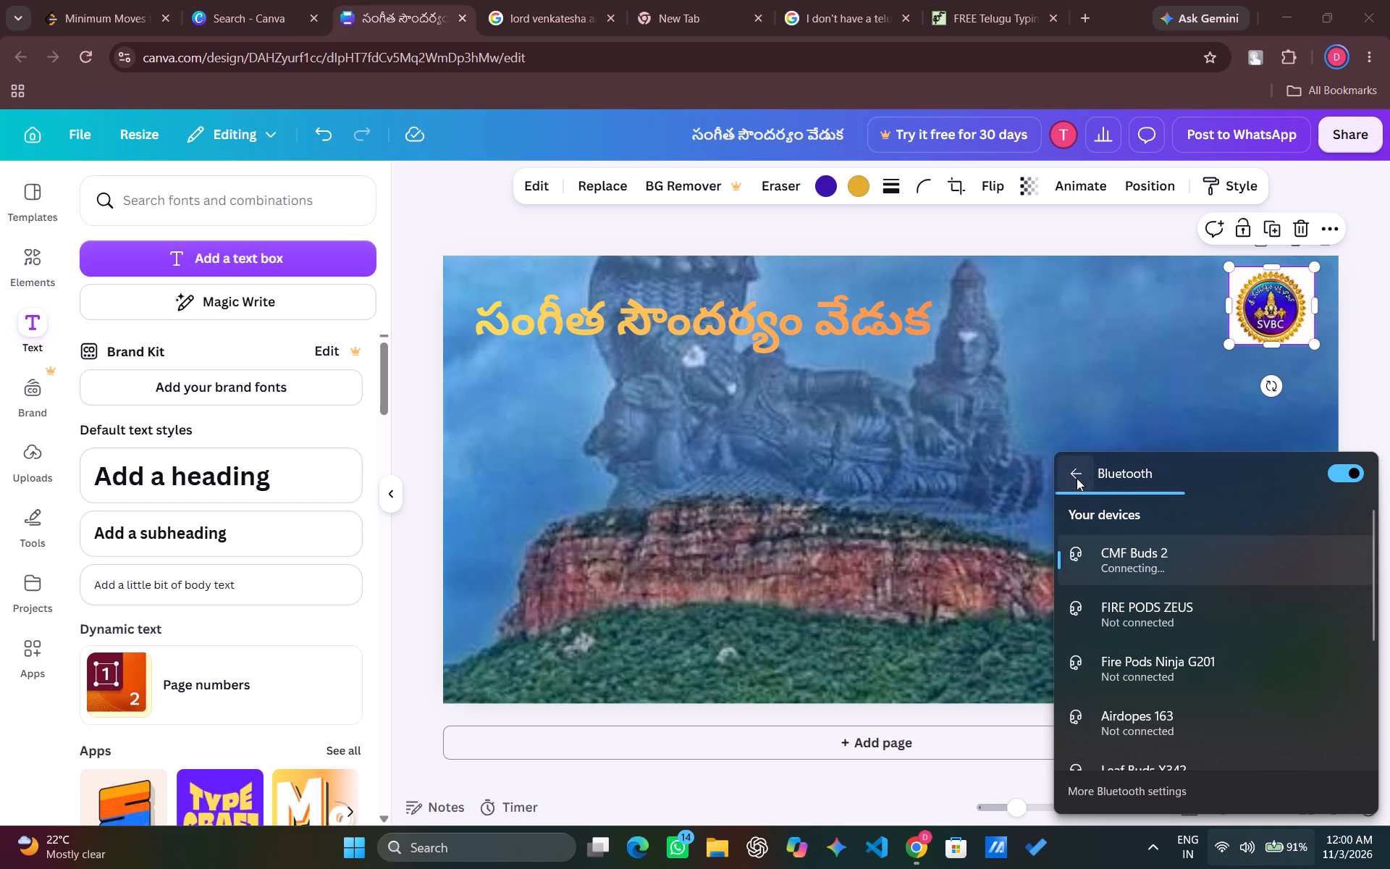
pyautogui.click(1075, 477)
pyautogui.click(1229, 508)
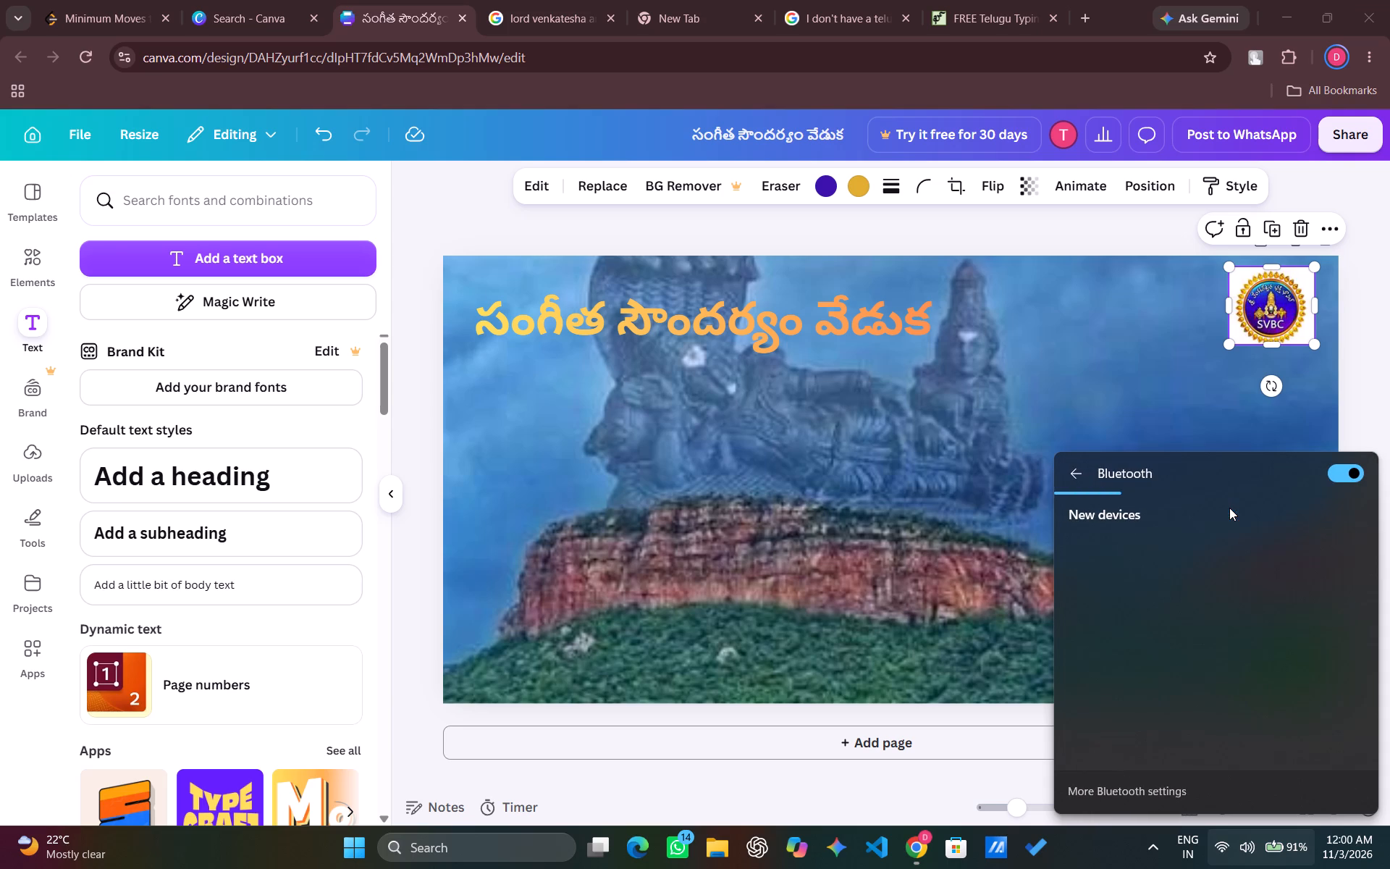
pyautogui.doubleClick(1099, 610)
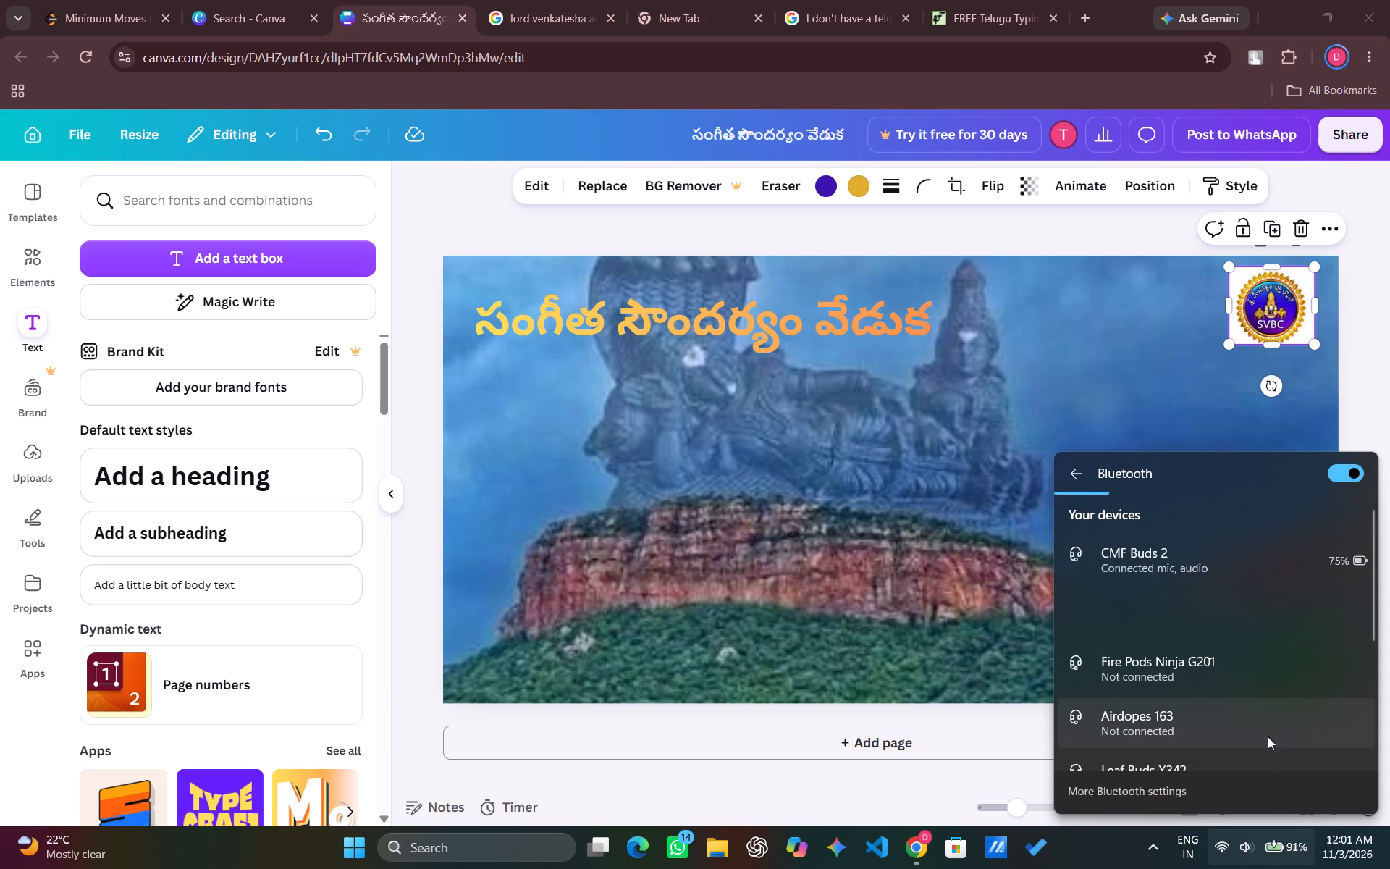
pyautogui.click(1258, 868)
pyautogui.click(1258, 868)
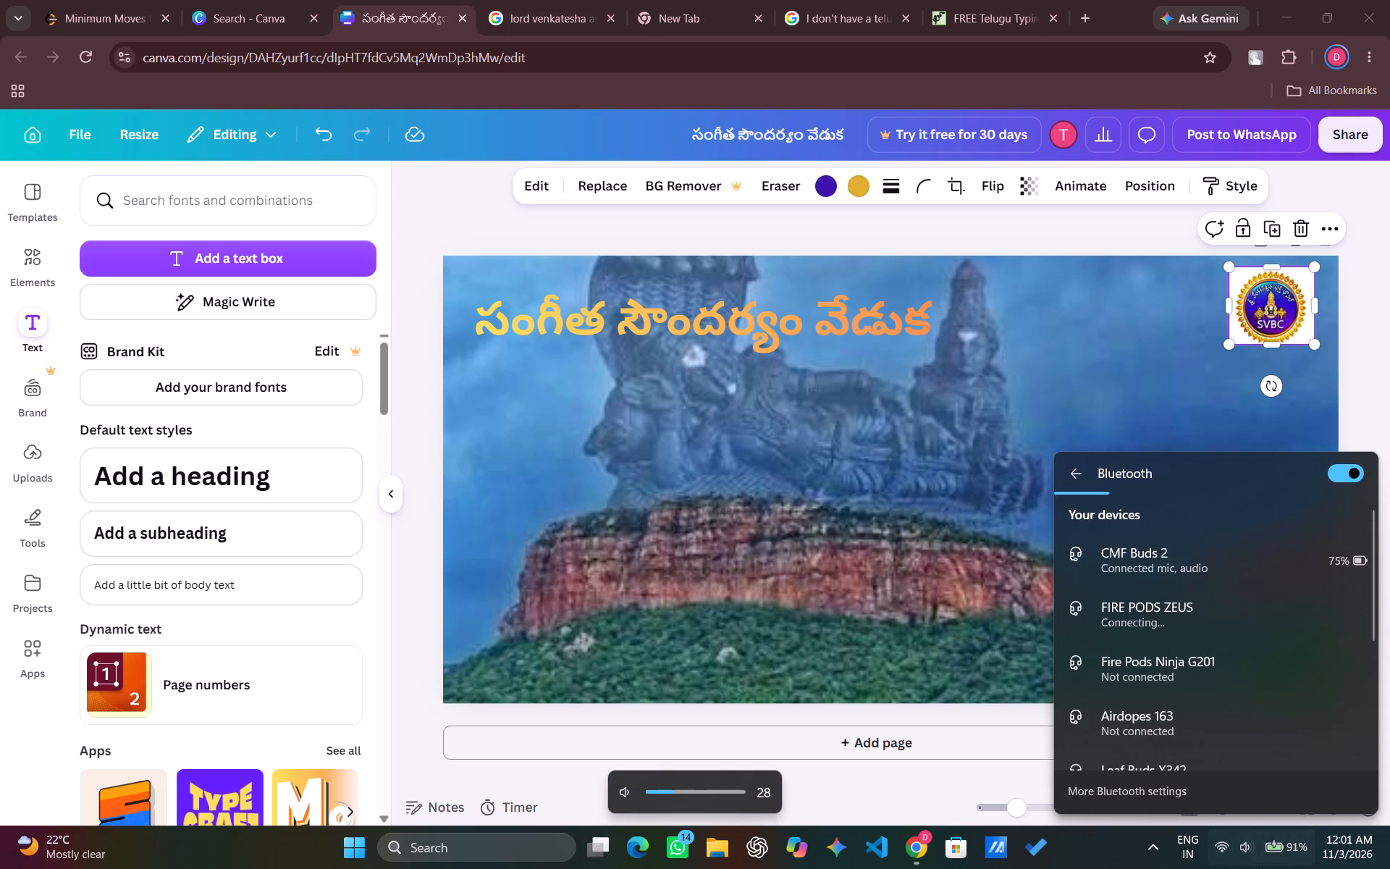
pyautogui.click(1244, 865)
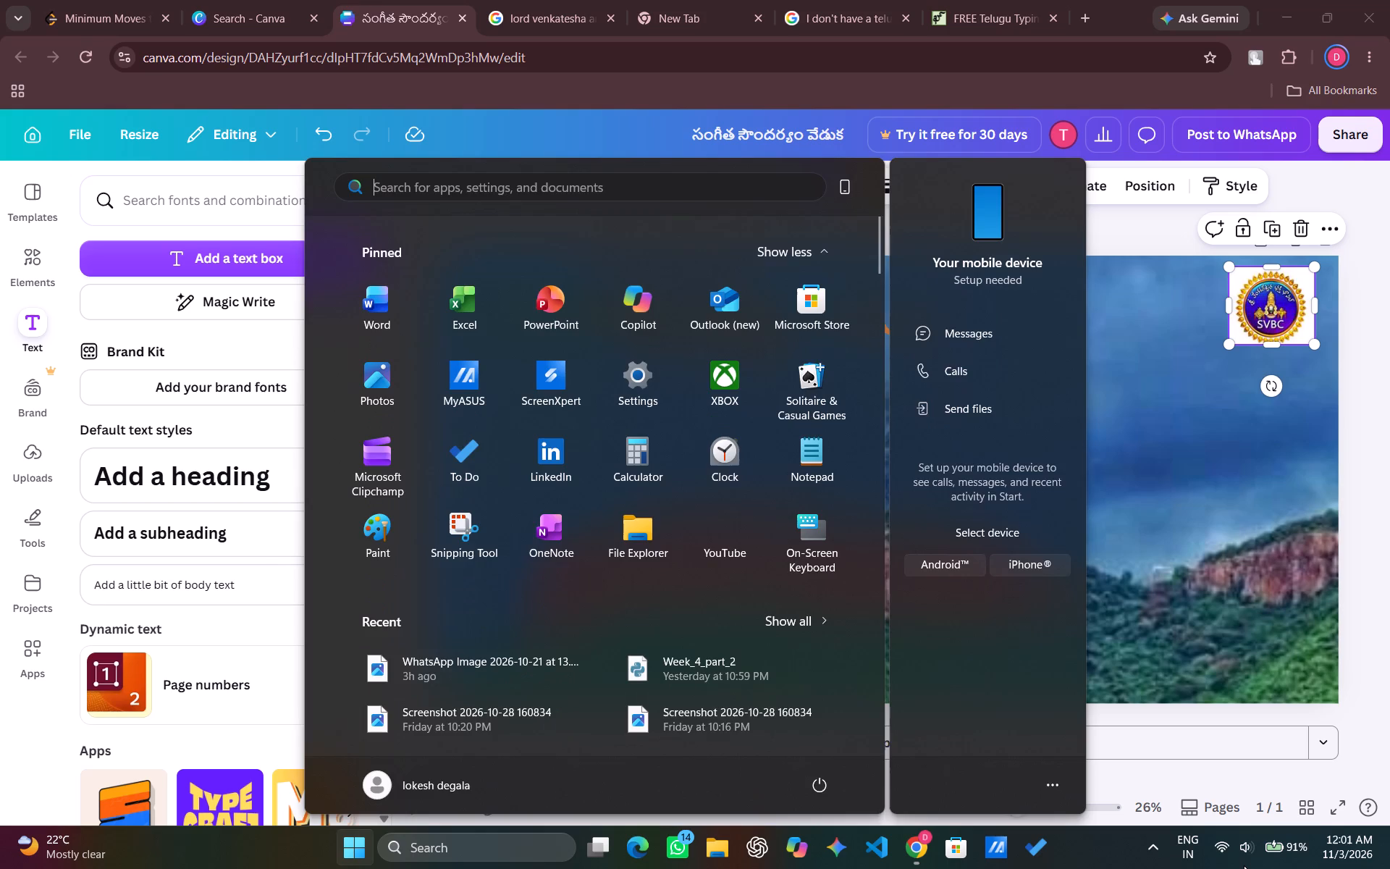
# Search the installed apps for "sp" and launch Spotify.
pyautogui.write('sp')
pyautogui.press('Return')
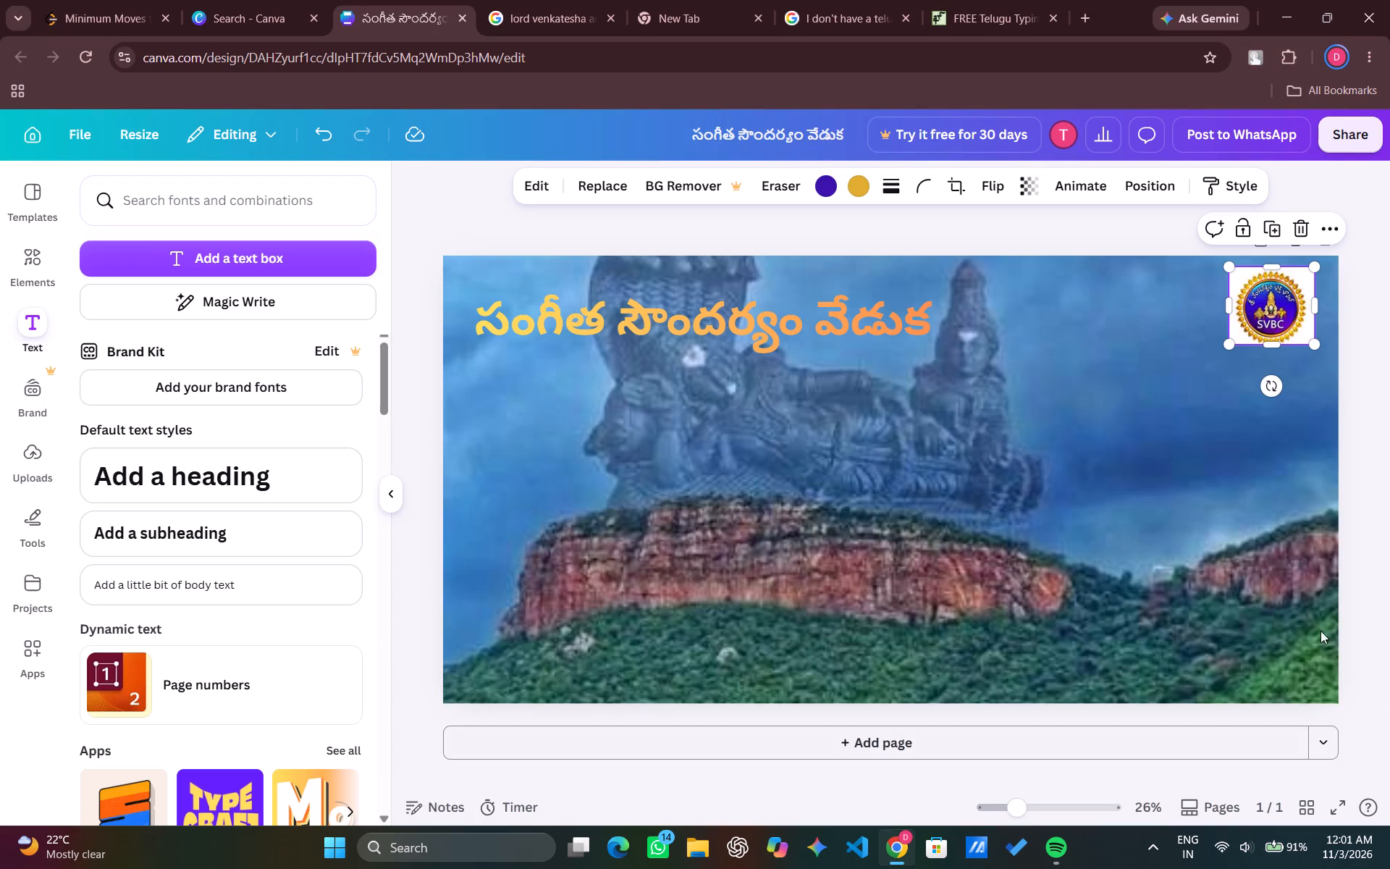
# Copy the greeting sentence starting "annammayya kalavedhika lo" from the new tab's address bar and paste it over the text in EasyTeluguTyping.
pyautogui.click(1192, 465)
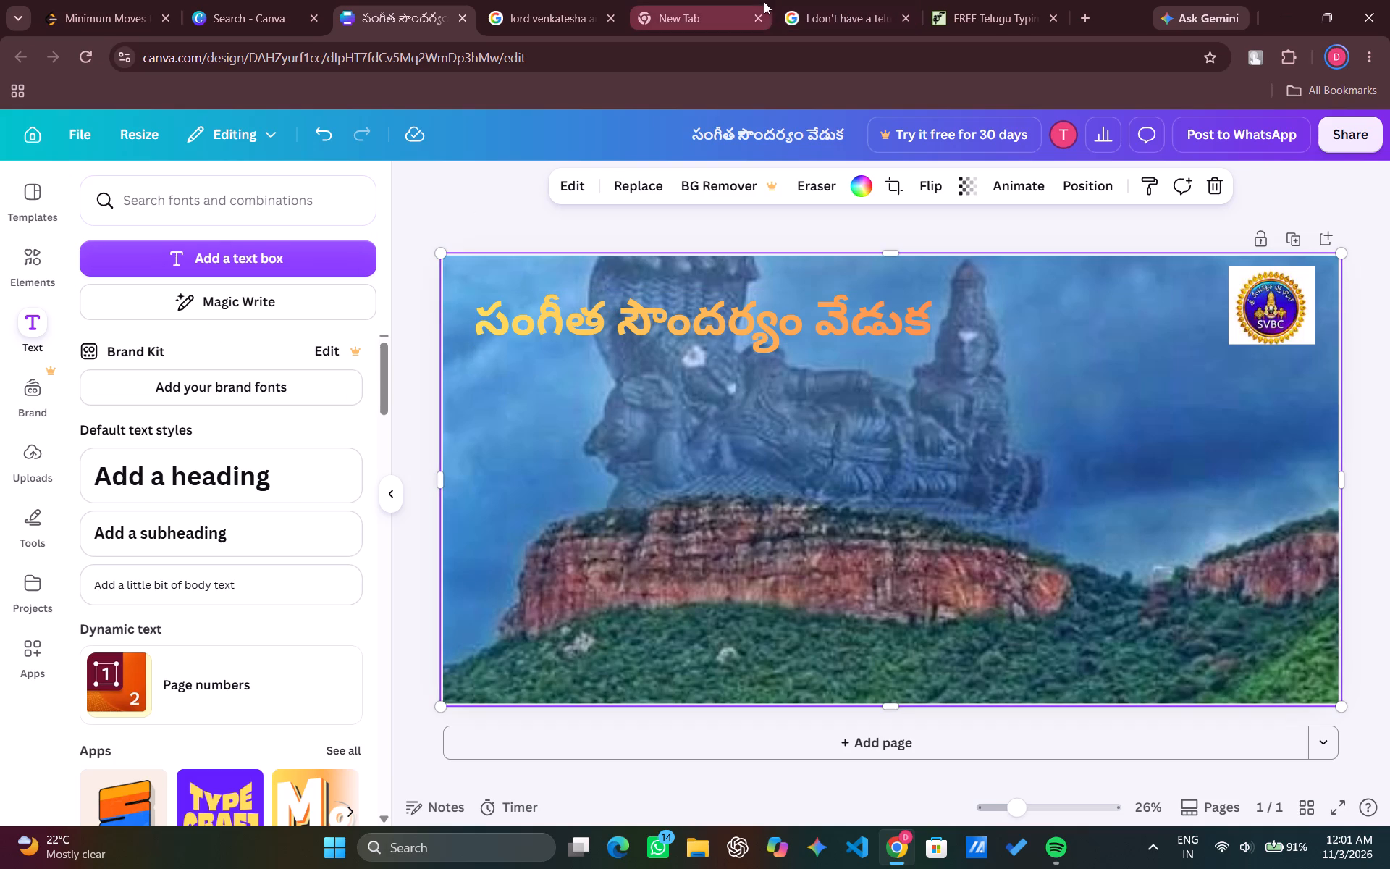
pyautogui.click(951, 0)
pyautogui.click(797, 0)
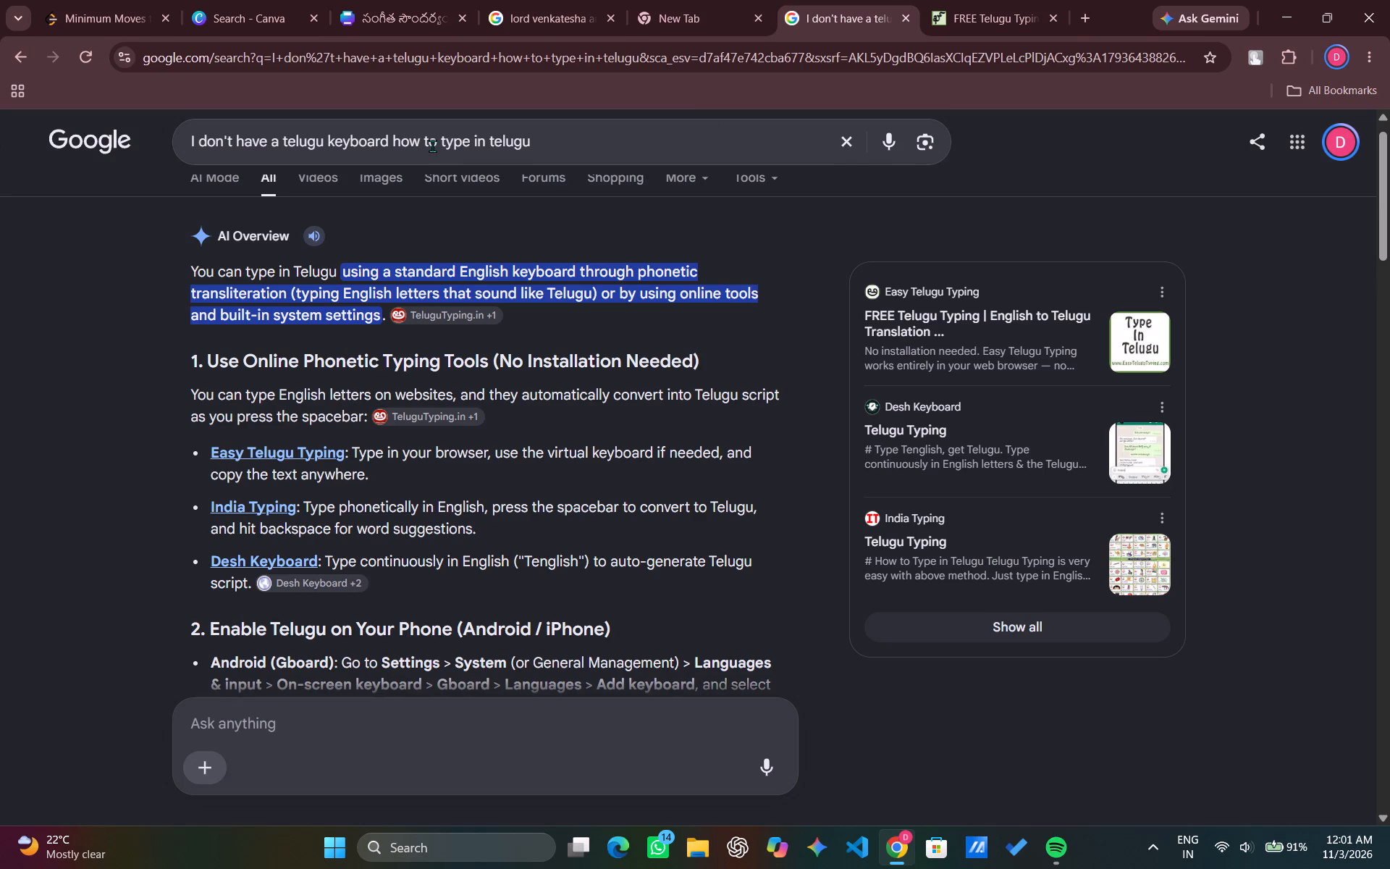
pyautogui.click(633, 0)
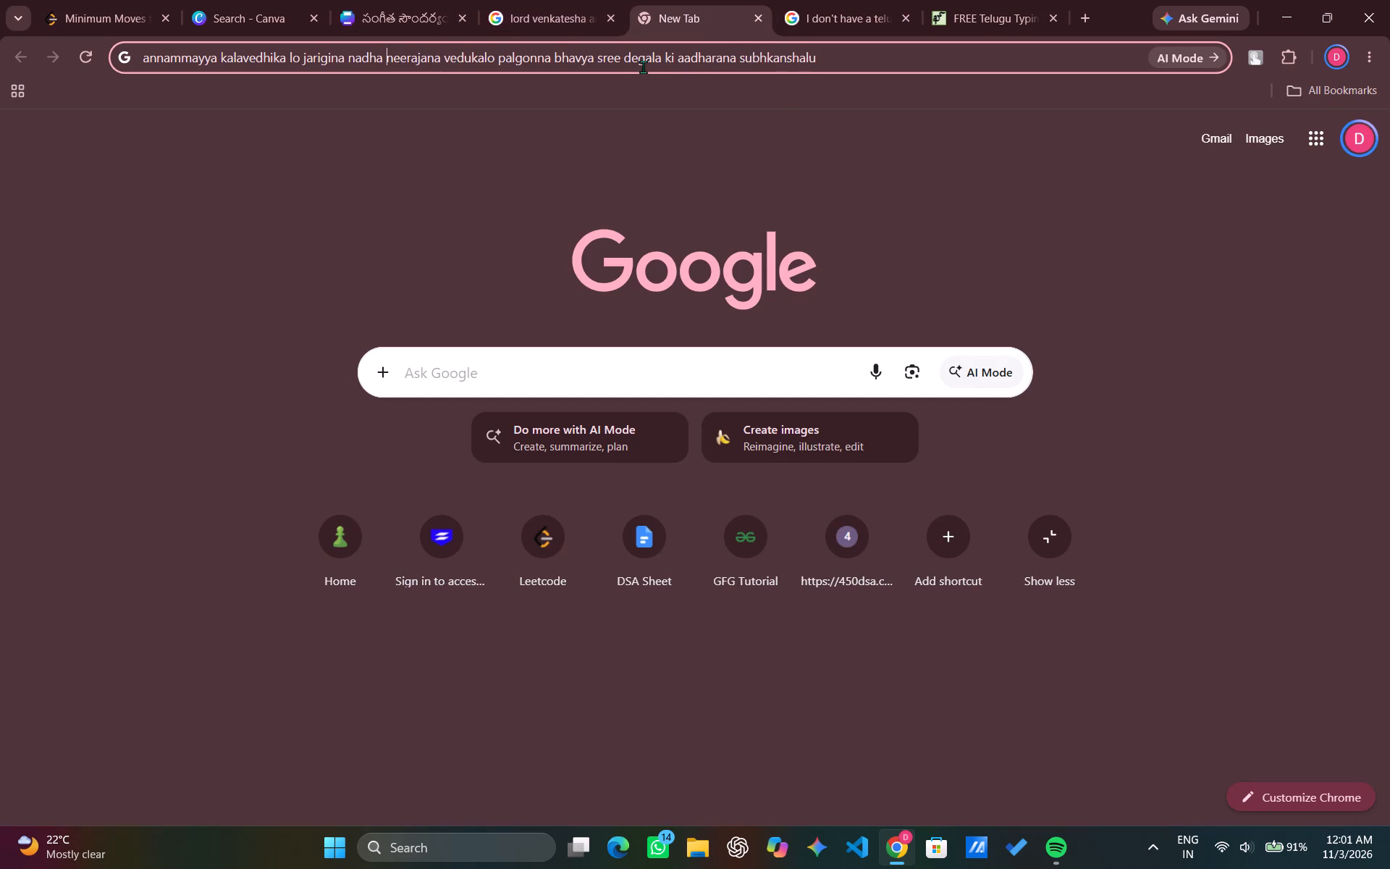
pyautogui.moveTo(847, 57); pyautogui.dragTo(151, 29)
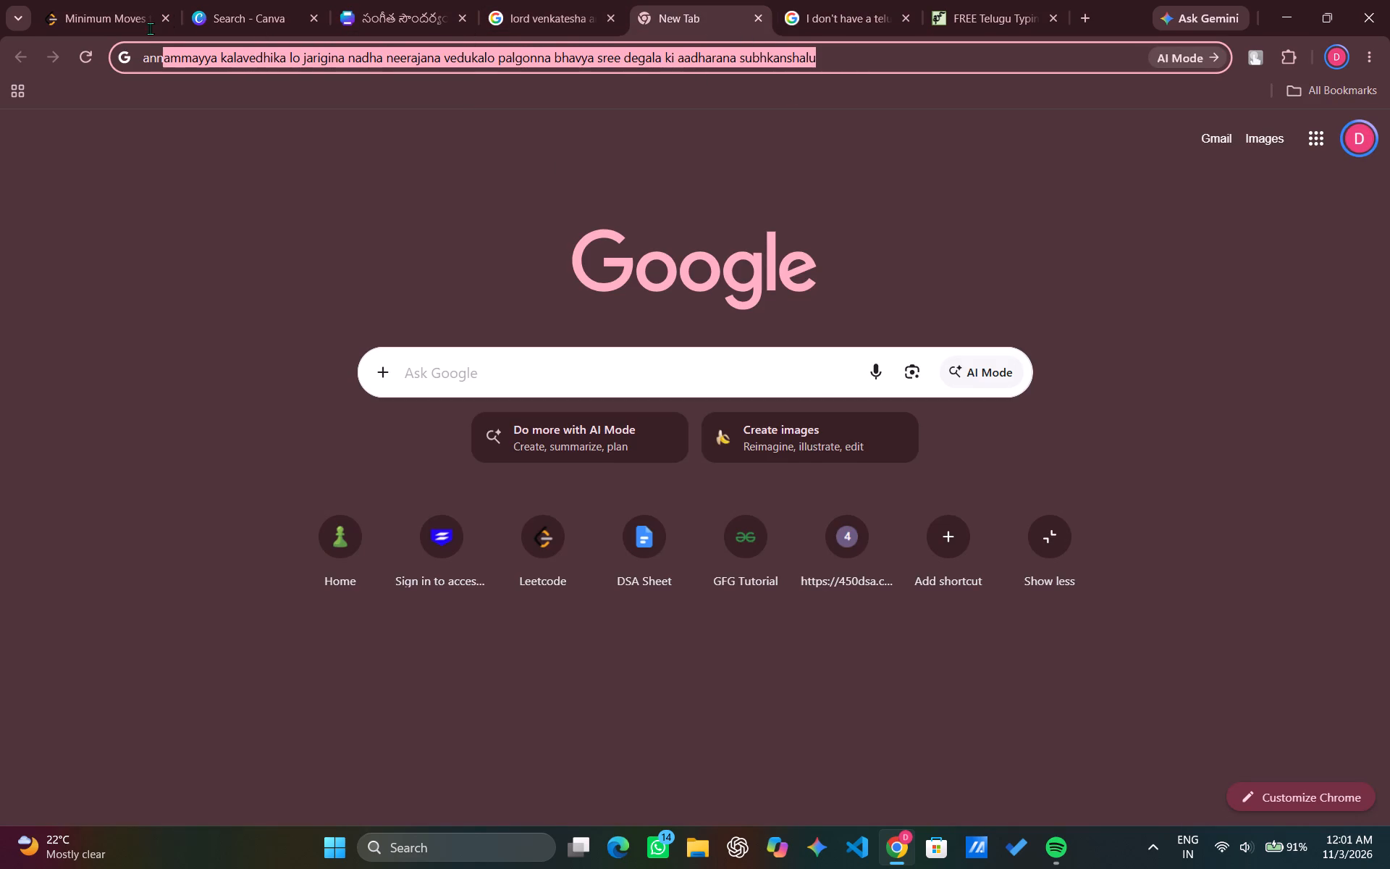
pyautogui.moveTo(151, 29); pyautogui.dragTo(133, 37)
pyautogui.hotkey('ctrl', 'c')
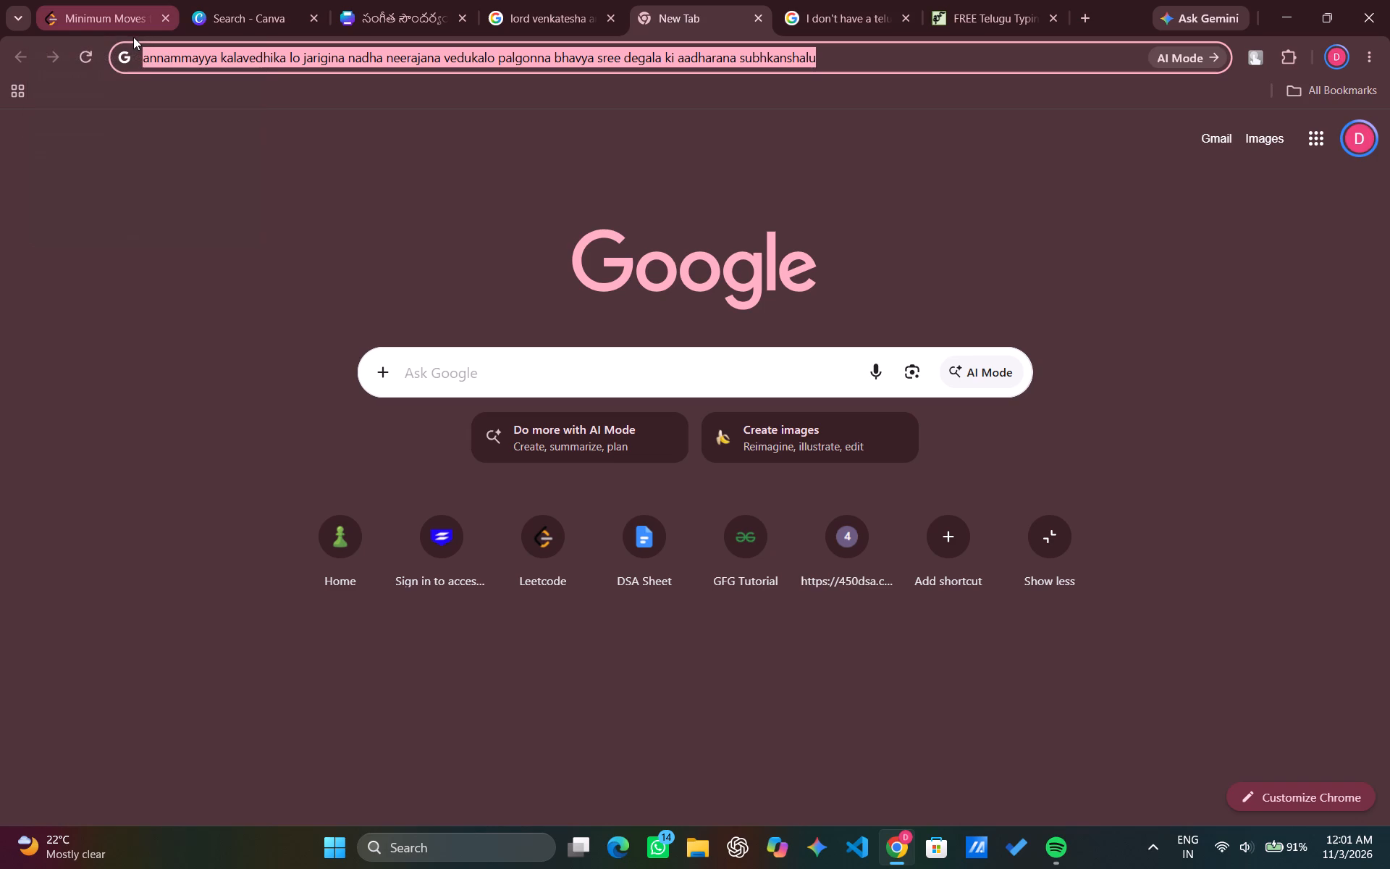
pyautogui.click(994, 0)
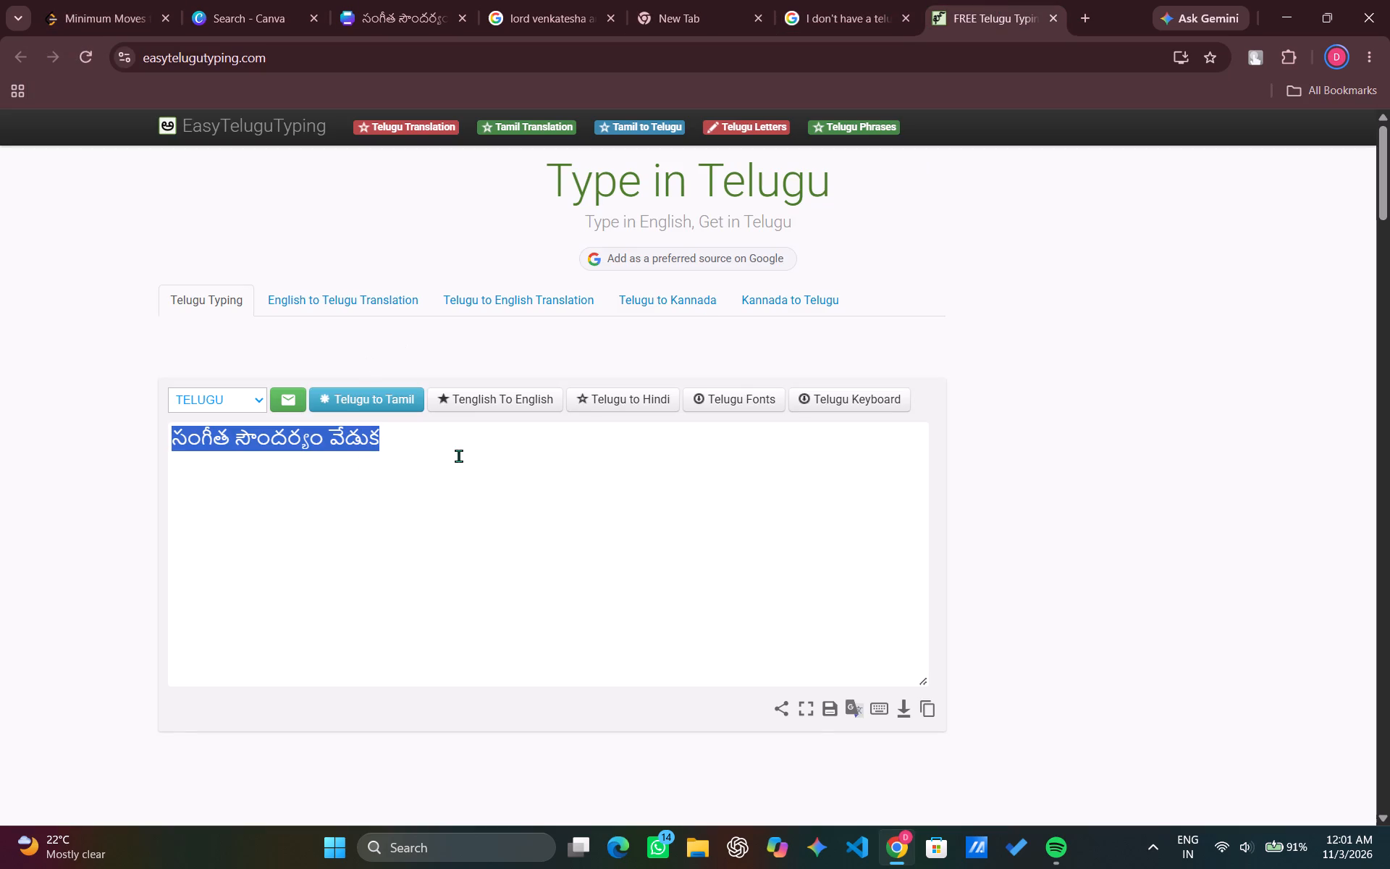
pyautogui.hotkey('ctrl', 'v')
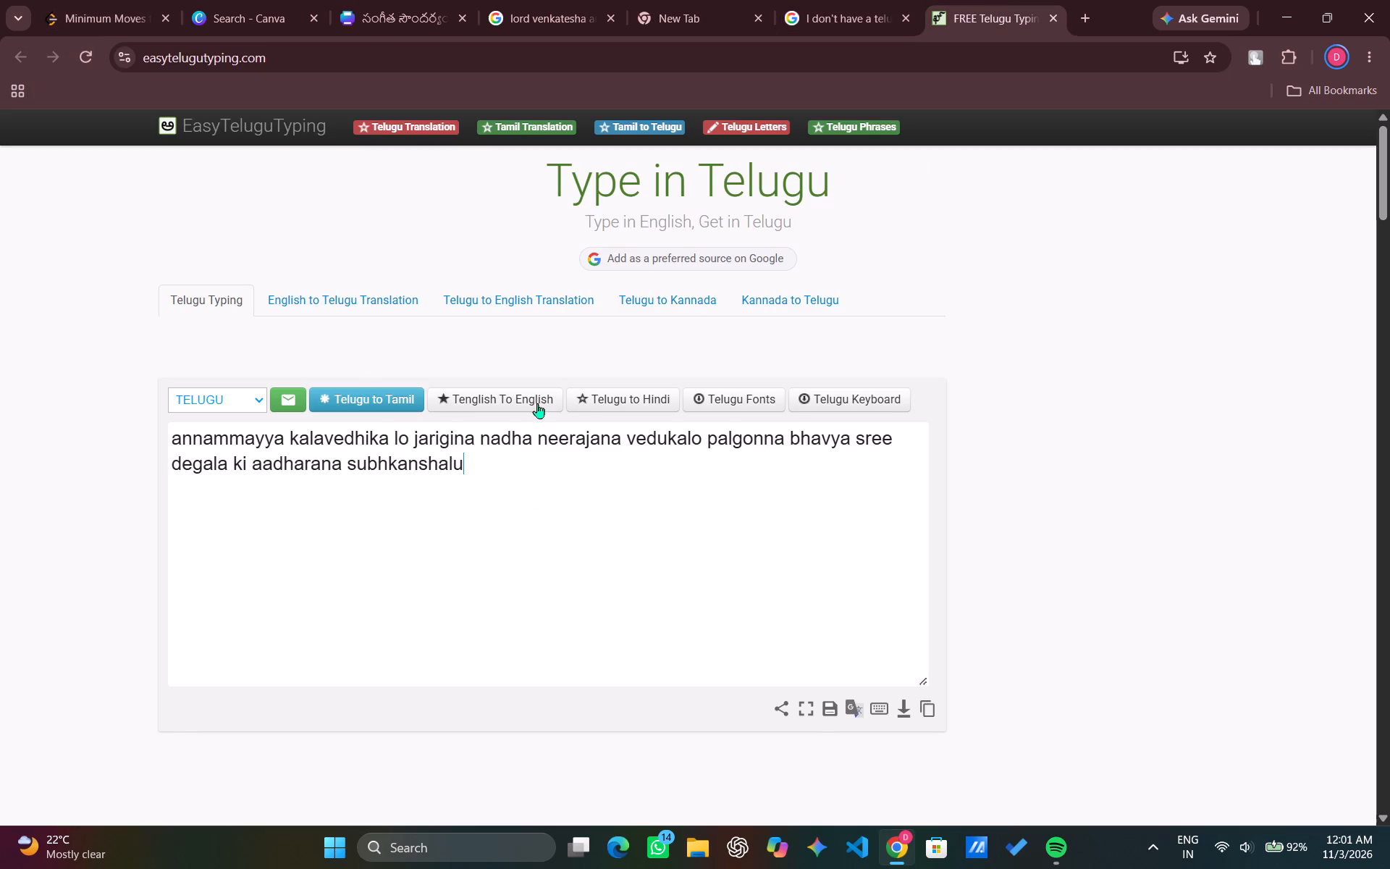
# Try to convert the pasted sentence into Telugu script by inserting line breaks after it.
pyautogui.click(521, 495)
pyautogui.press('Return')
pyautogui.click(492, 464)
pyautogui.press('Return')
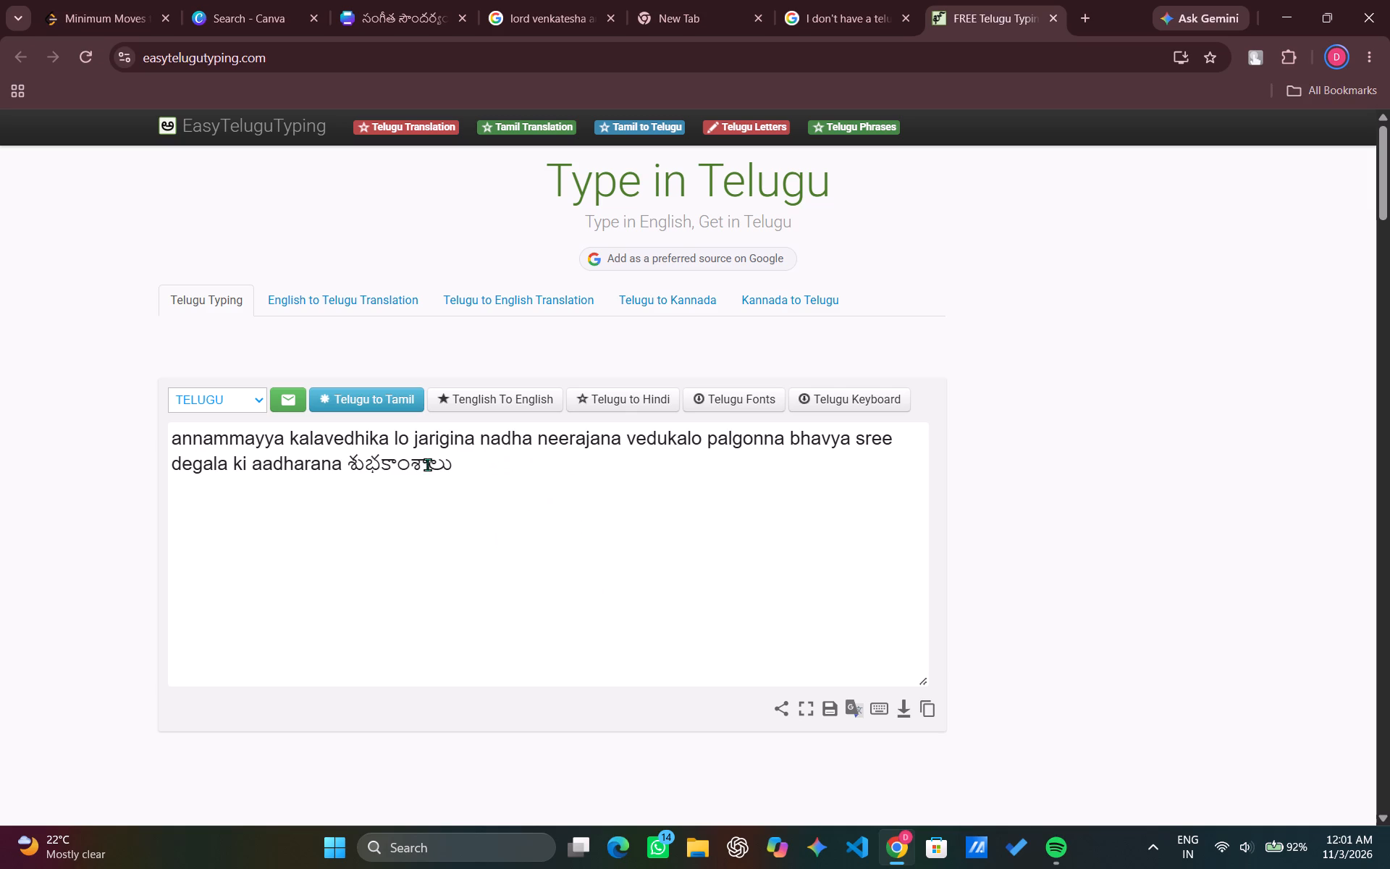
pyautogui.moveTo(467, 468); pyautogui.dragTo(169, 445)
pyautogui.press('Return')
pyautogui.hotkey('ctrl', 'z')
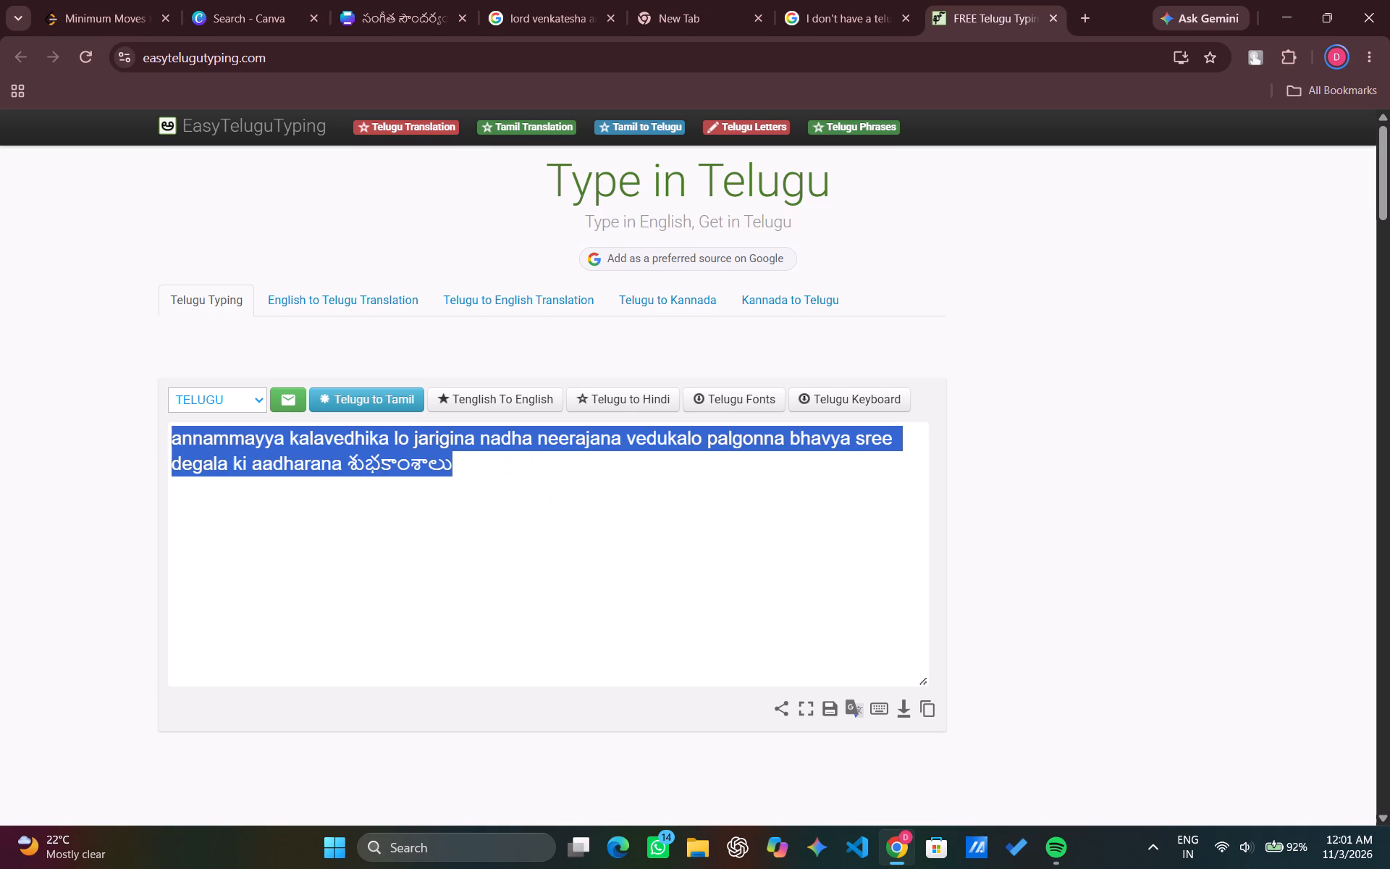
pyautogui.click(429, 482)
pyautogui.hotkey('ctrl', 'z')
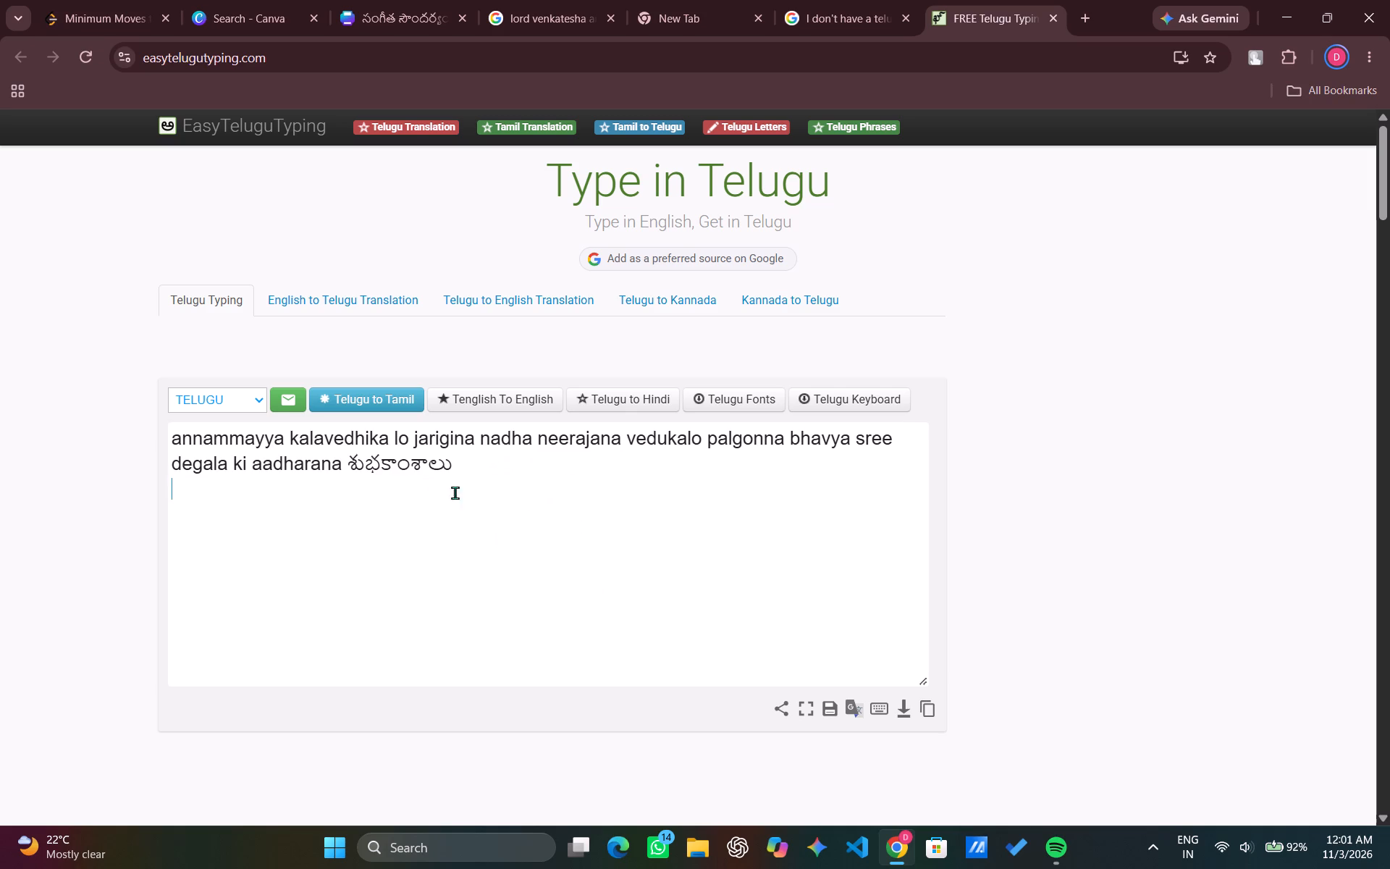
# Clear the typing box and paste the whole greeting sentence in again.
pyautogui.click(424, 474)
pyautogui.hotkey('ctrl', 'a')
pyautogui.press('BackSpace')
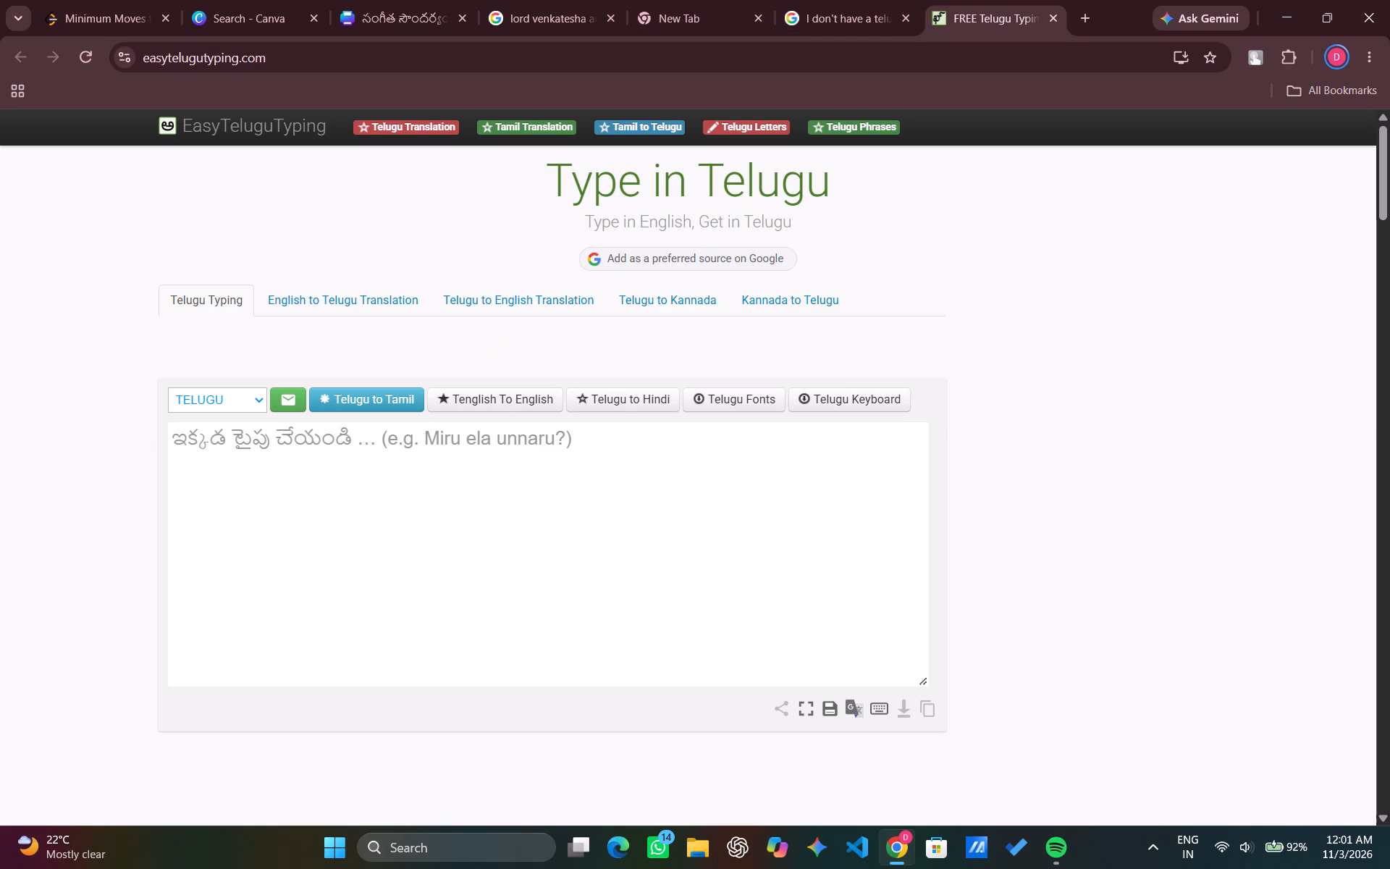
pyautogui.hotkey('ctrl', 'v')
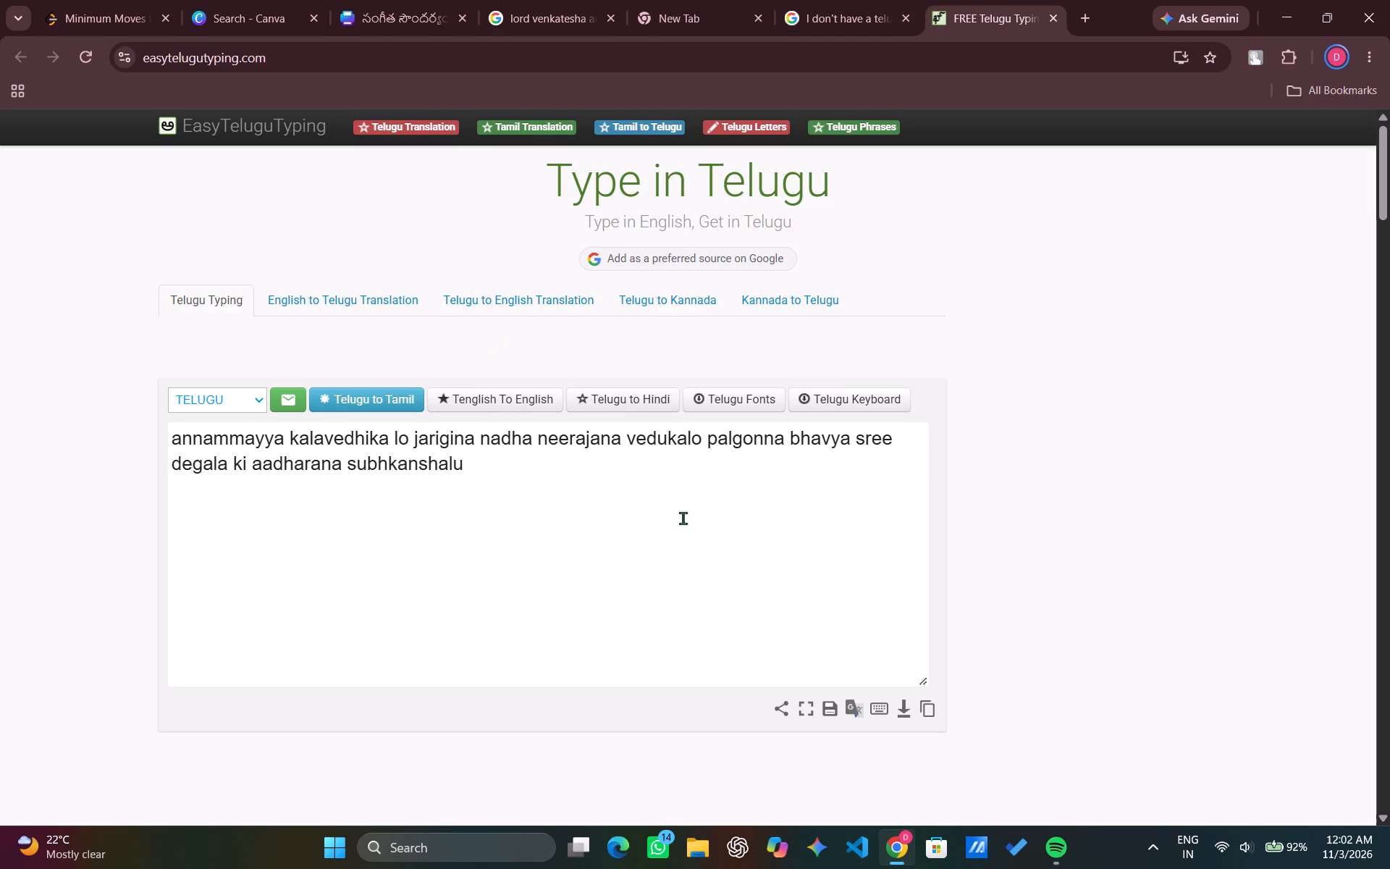
# Examine the site's translation pages, language list and on-screen Telugu keyboard for a way to convert the pasted sentence.
pyautogui.click(665, 311)
pyautogui.hscroll(3, 665, 311)
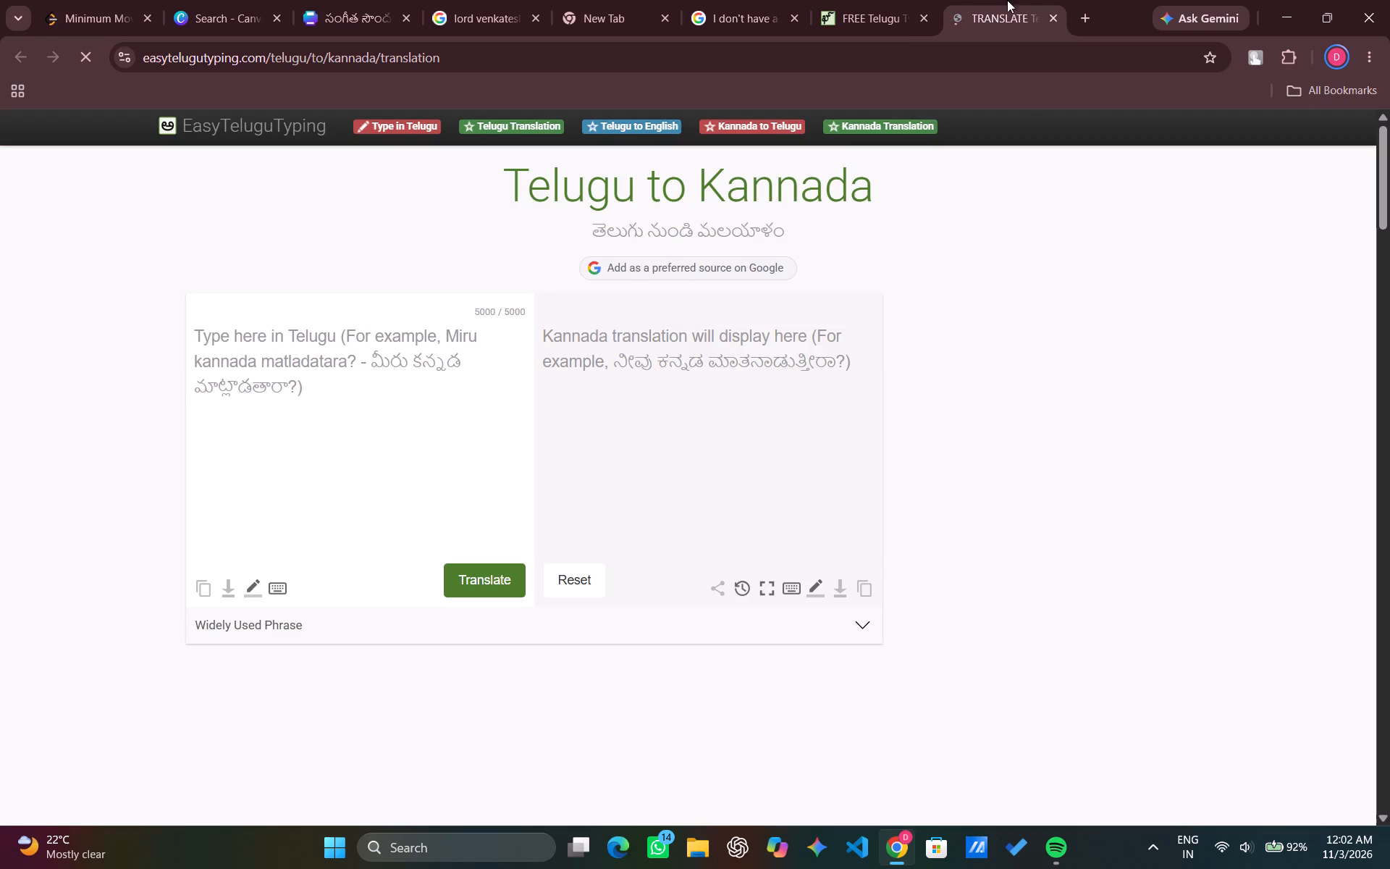
pyautogui.click(1056, 21)
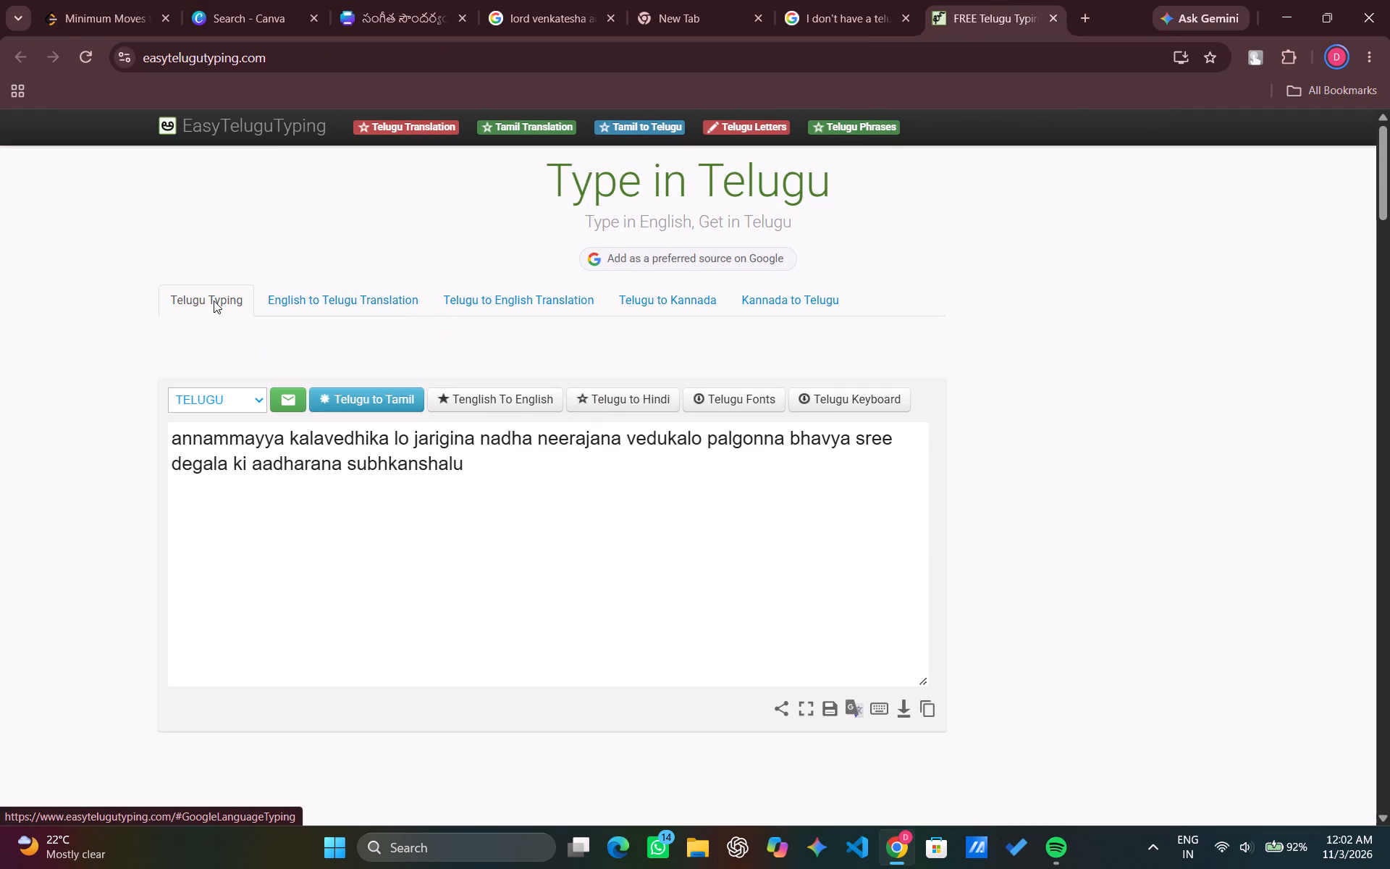
pyautogui.click(215, 397)
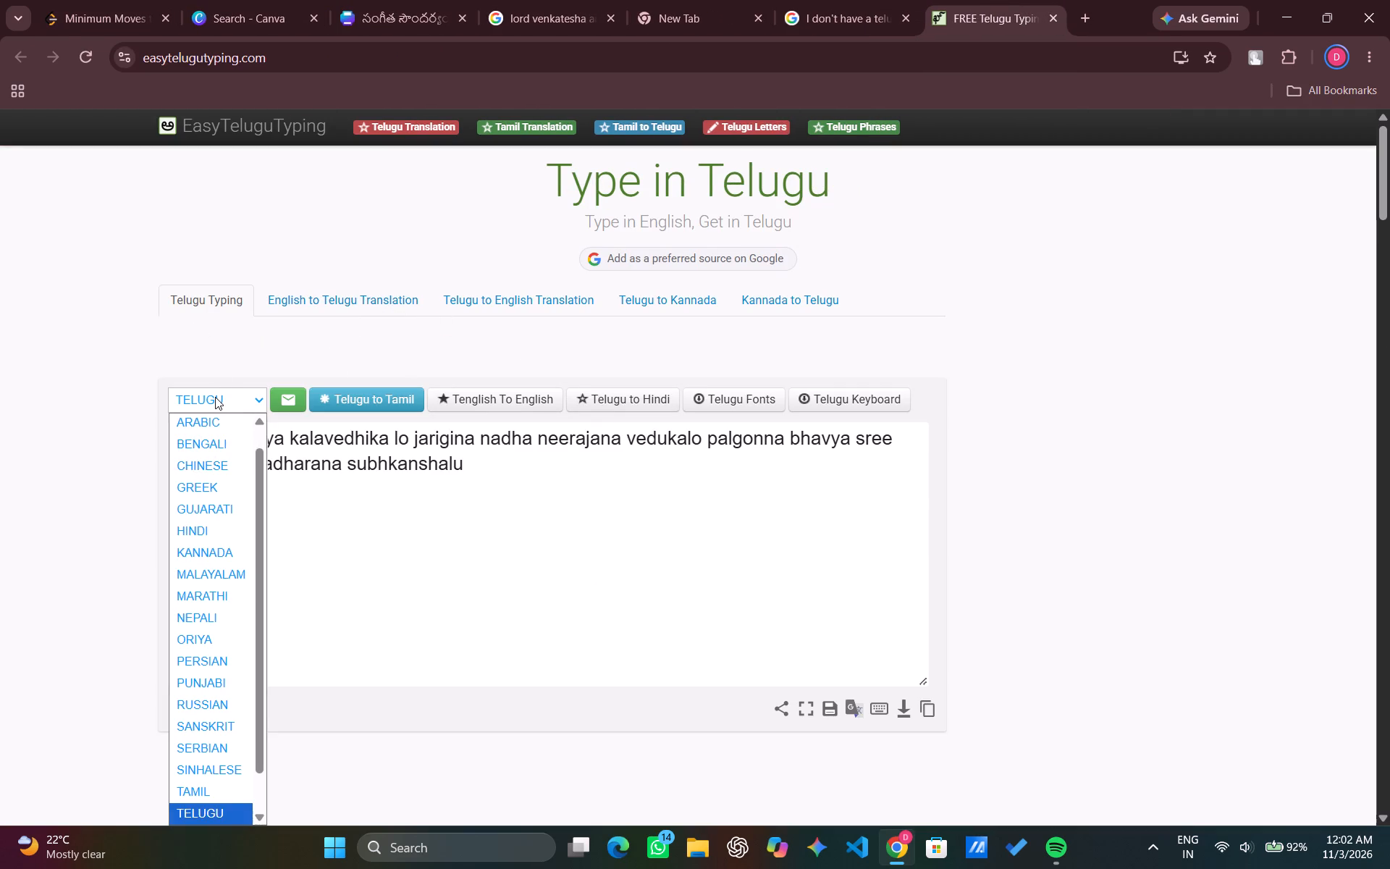
pyautogui.click(357, 304)
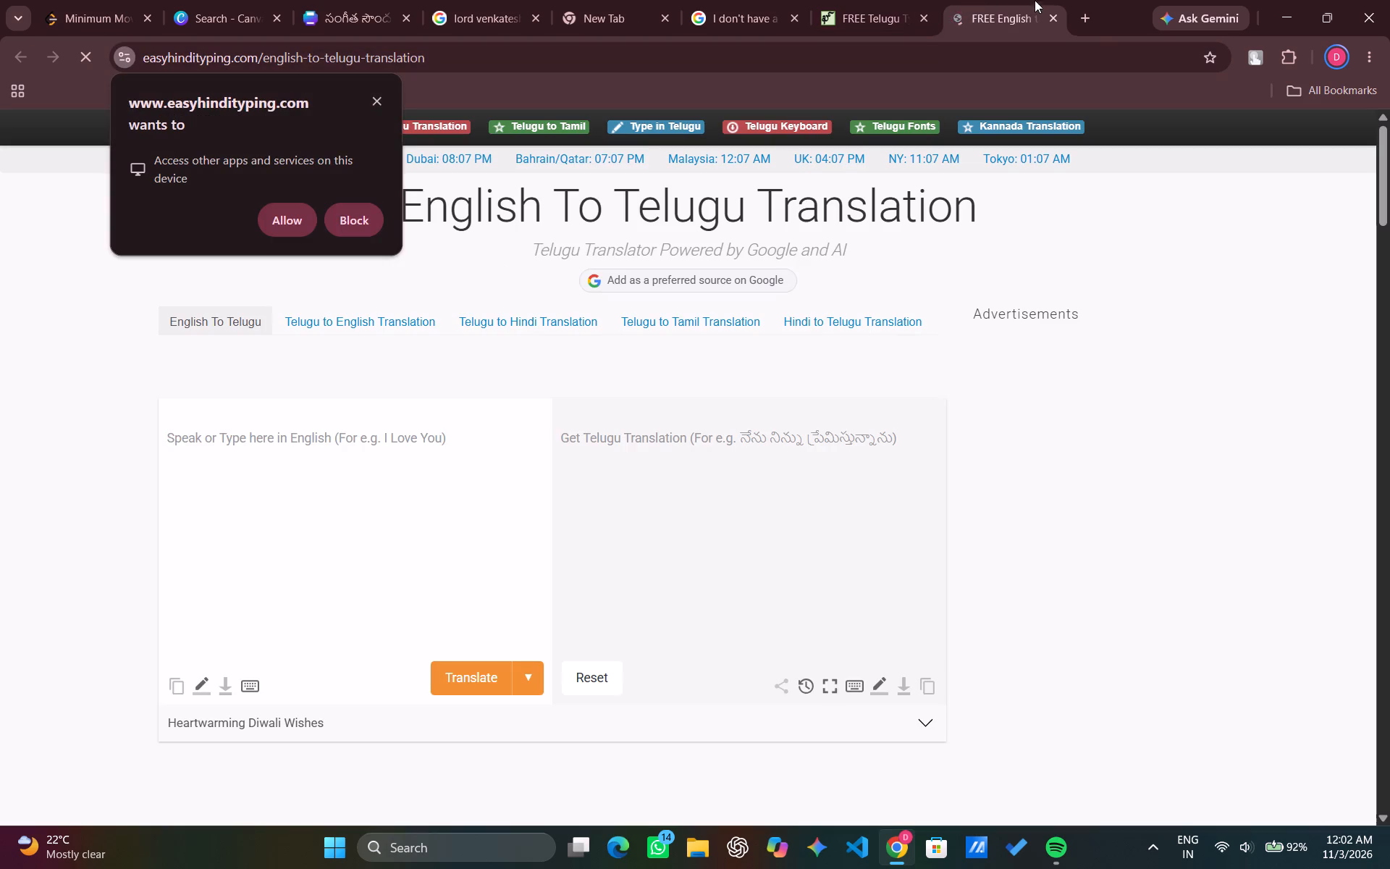
pyautogui.click(1053, 20)
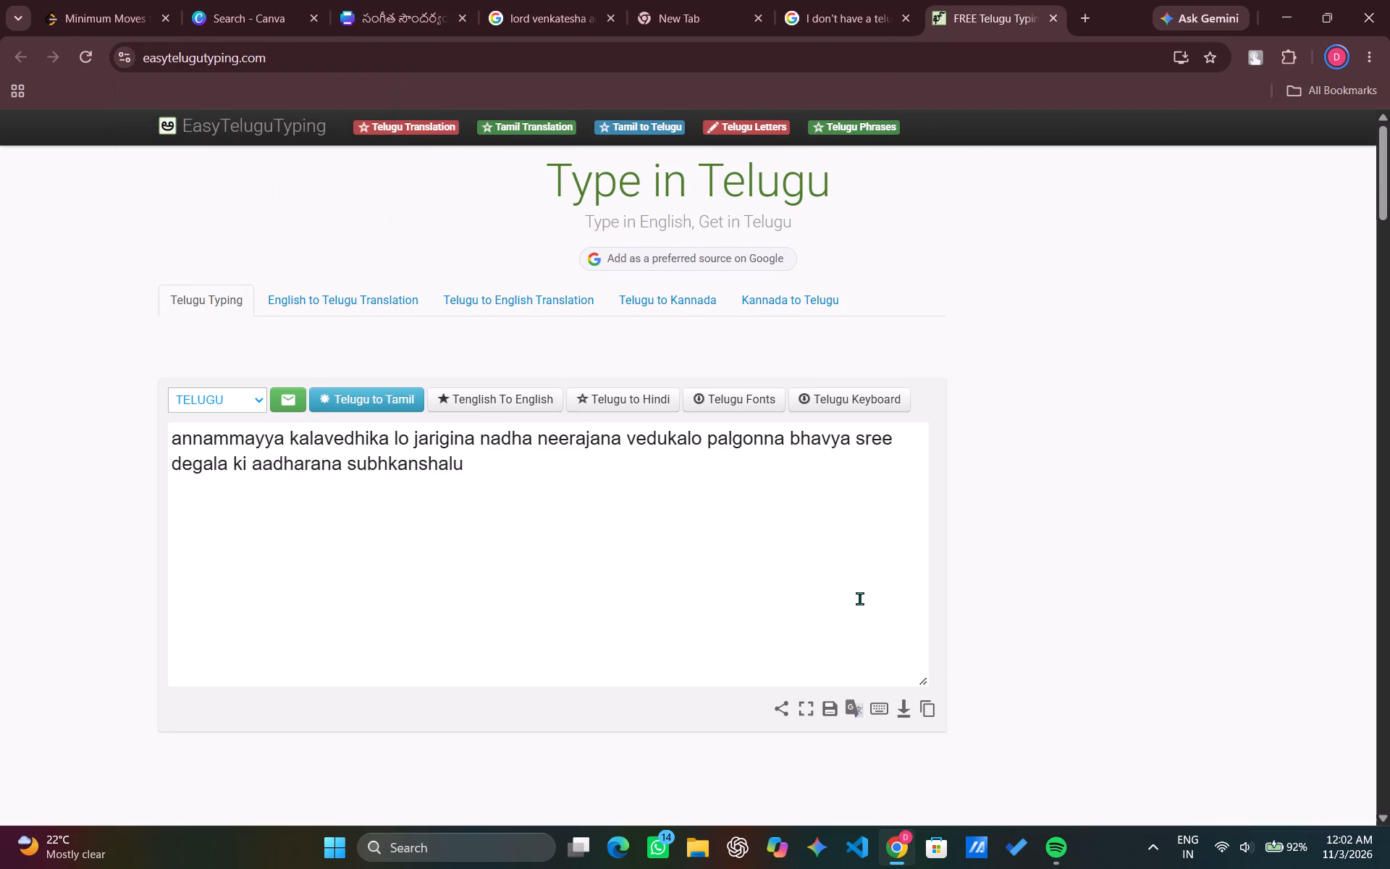
pyautogui.click(888, 705)
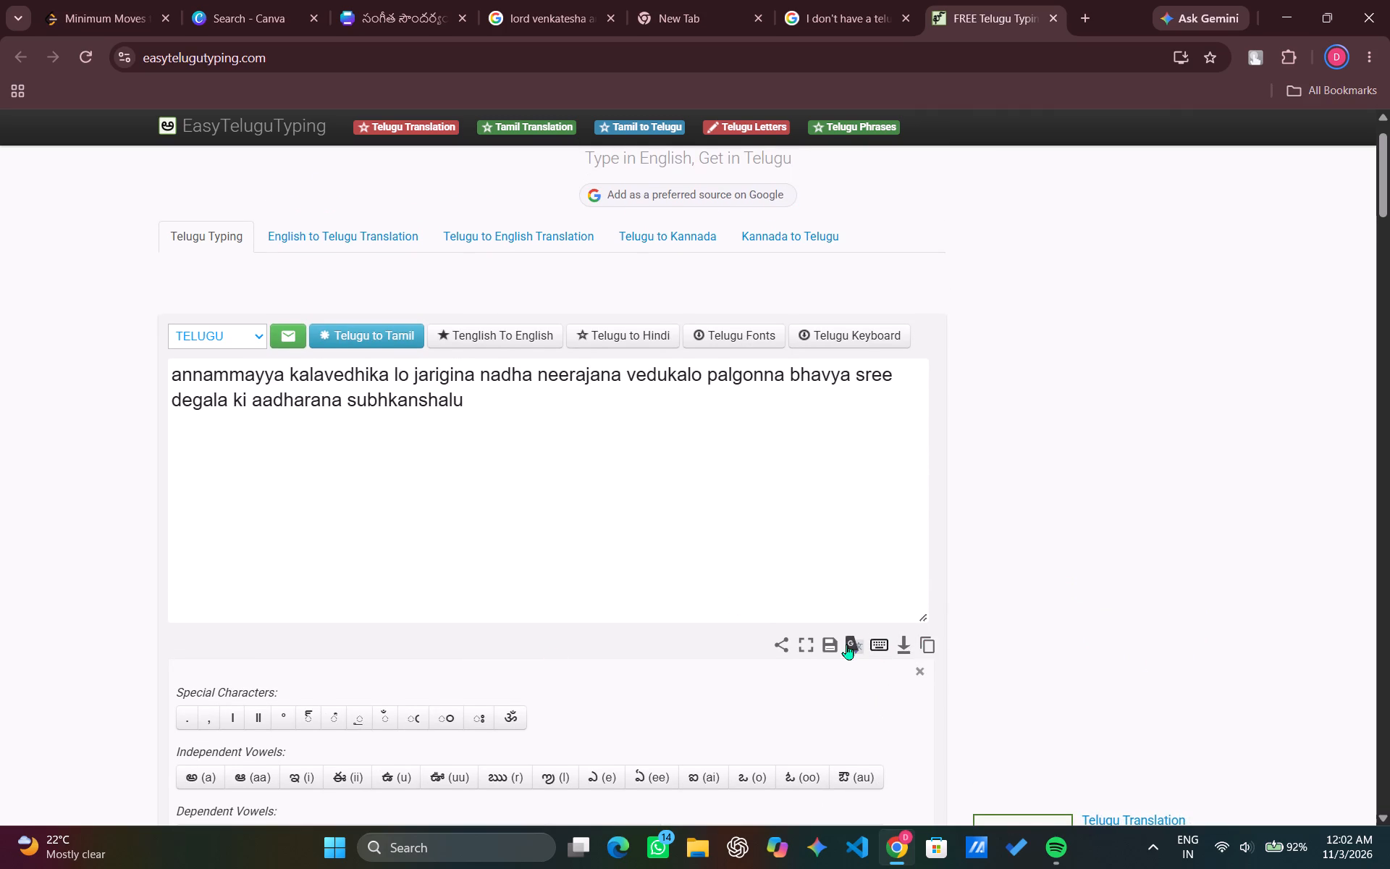
pyautogui.scroll(-1, 540, 639)
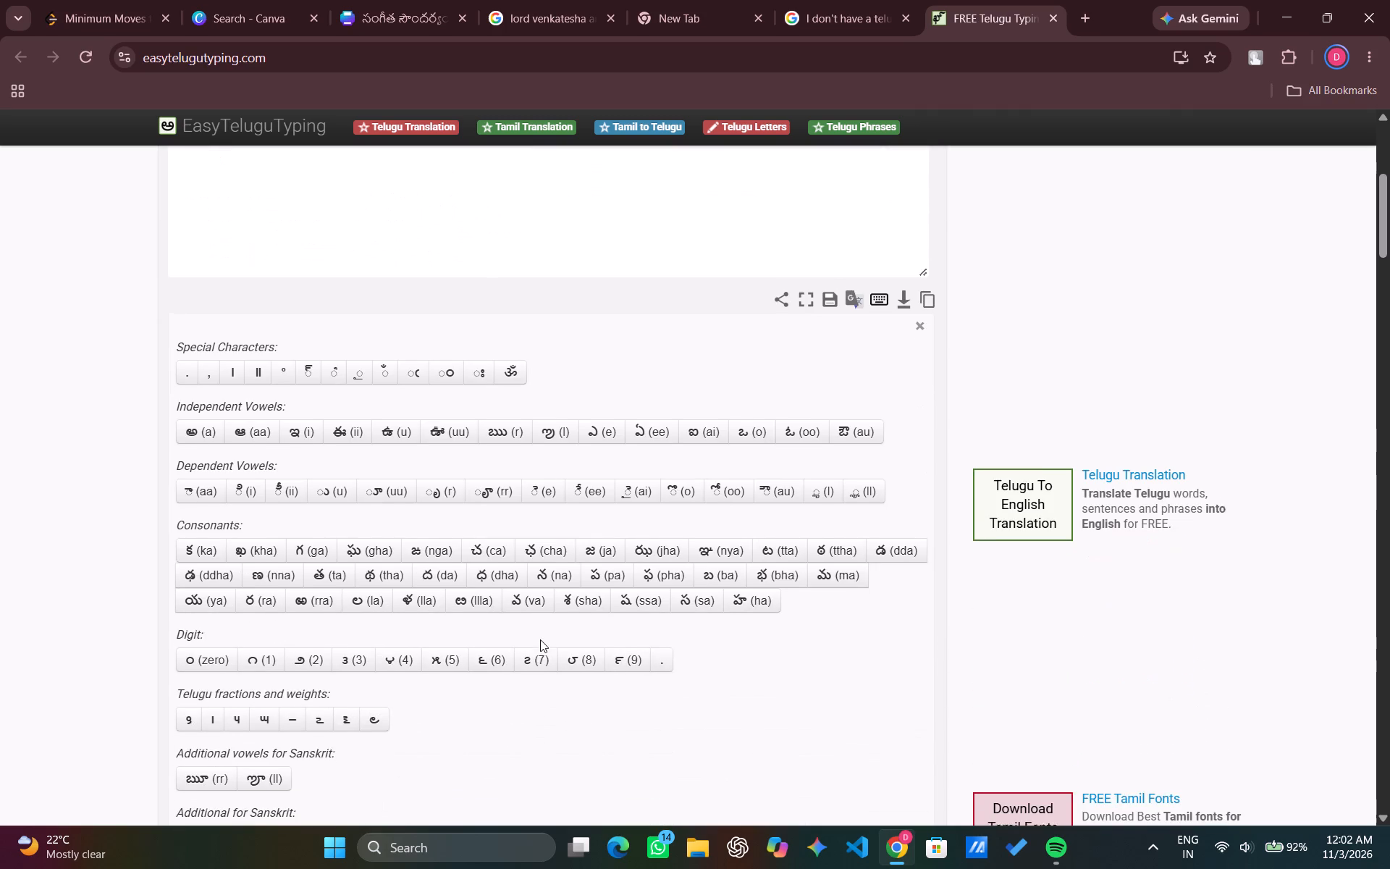
pyautogui.scroll(-1, 540, 639)
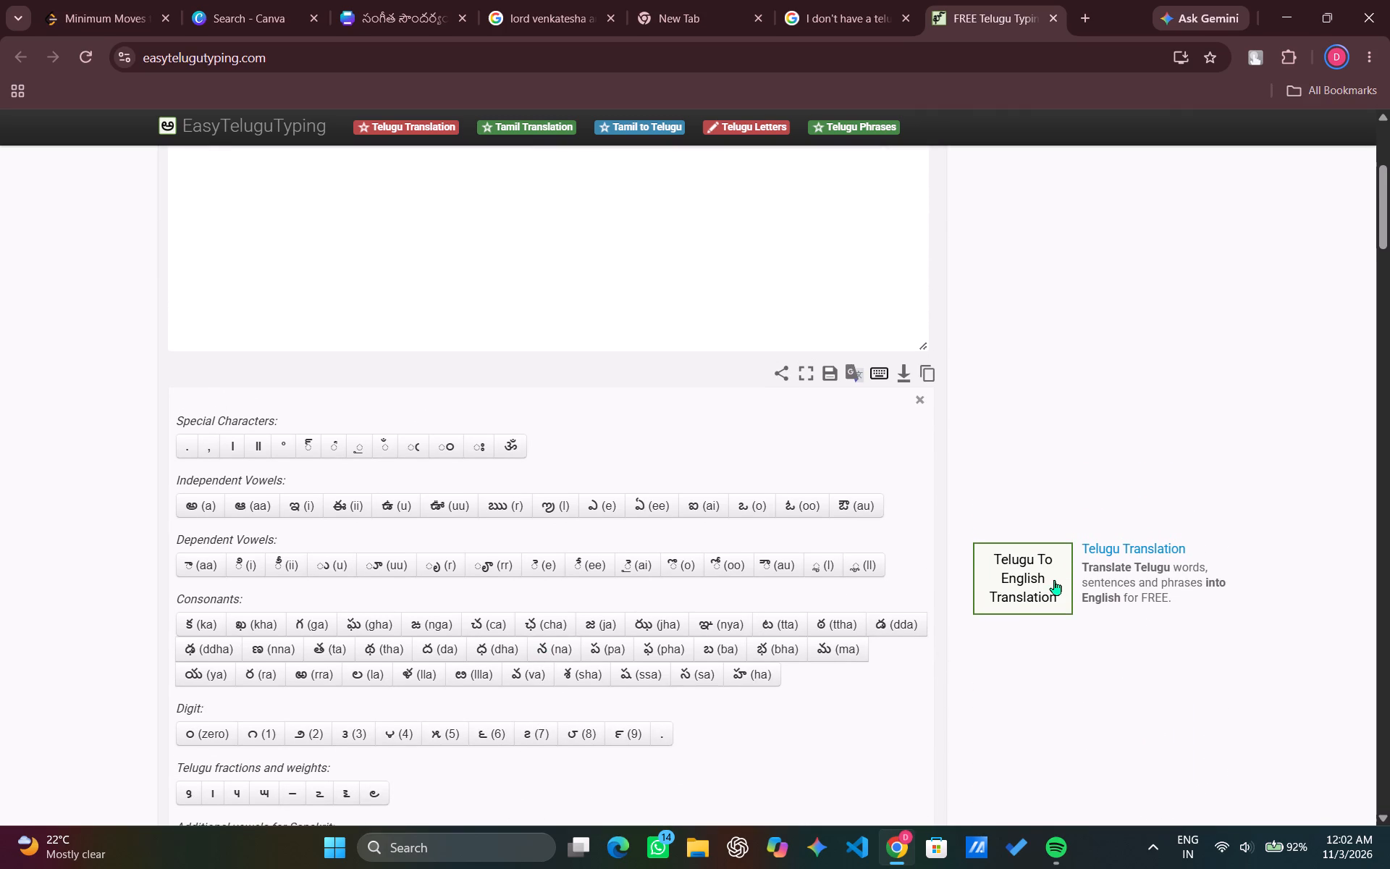
pyautogui.scroll(1, 611, 639)
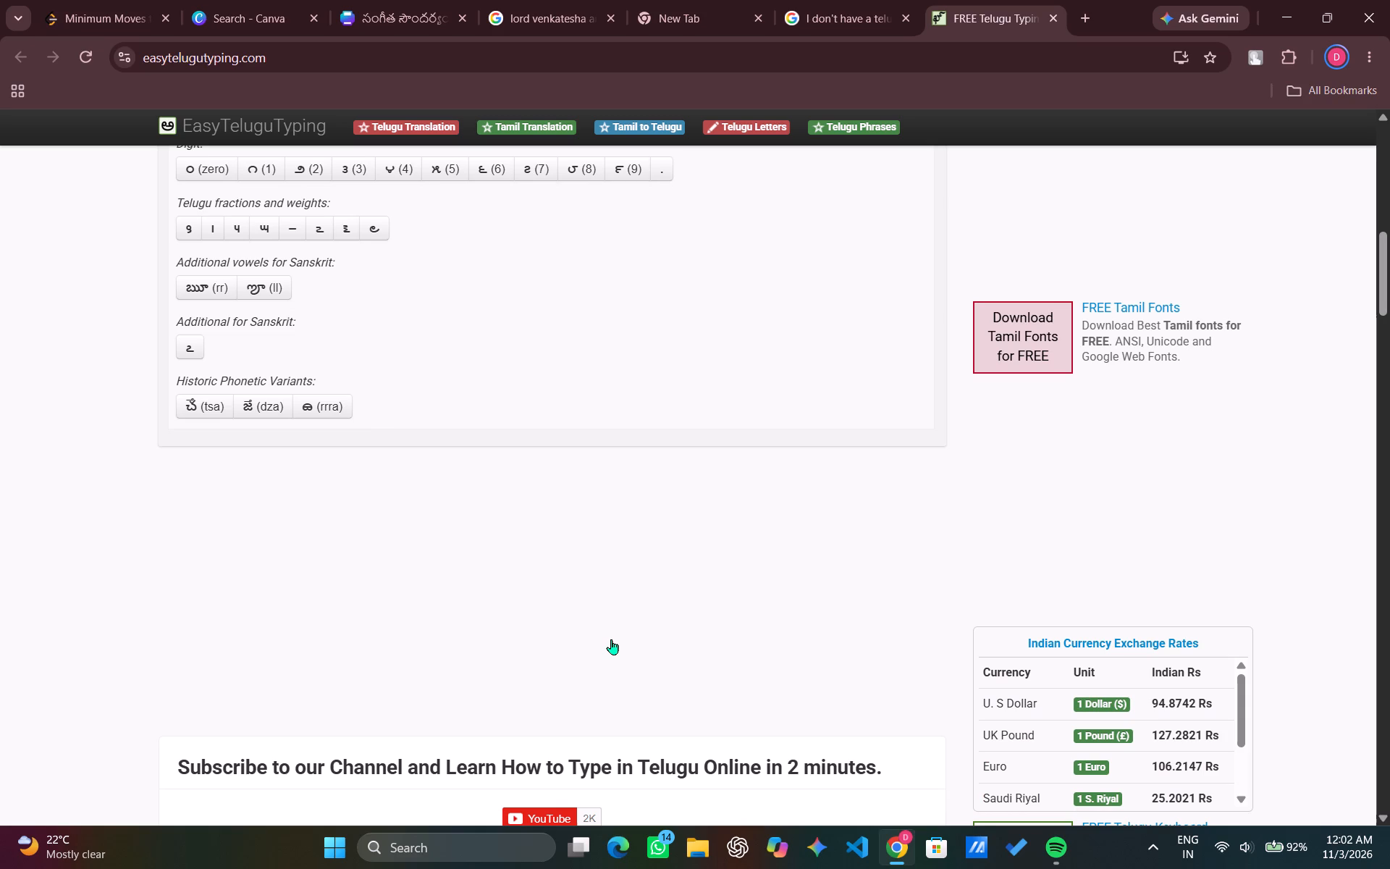
pyautogui.scroll(2, 611, 639)
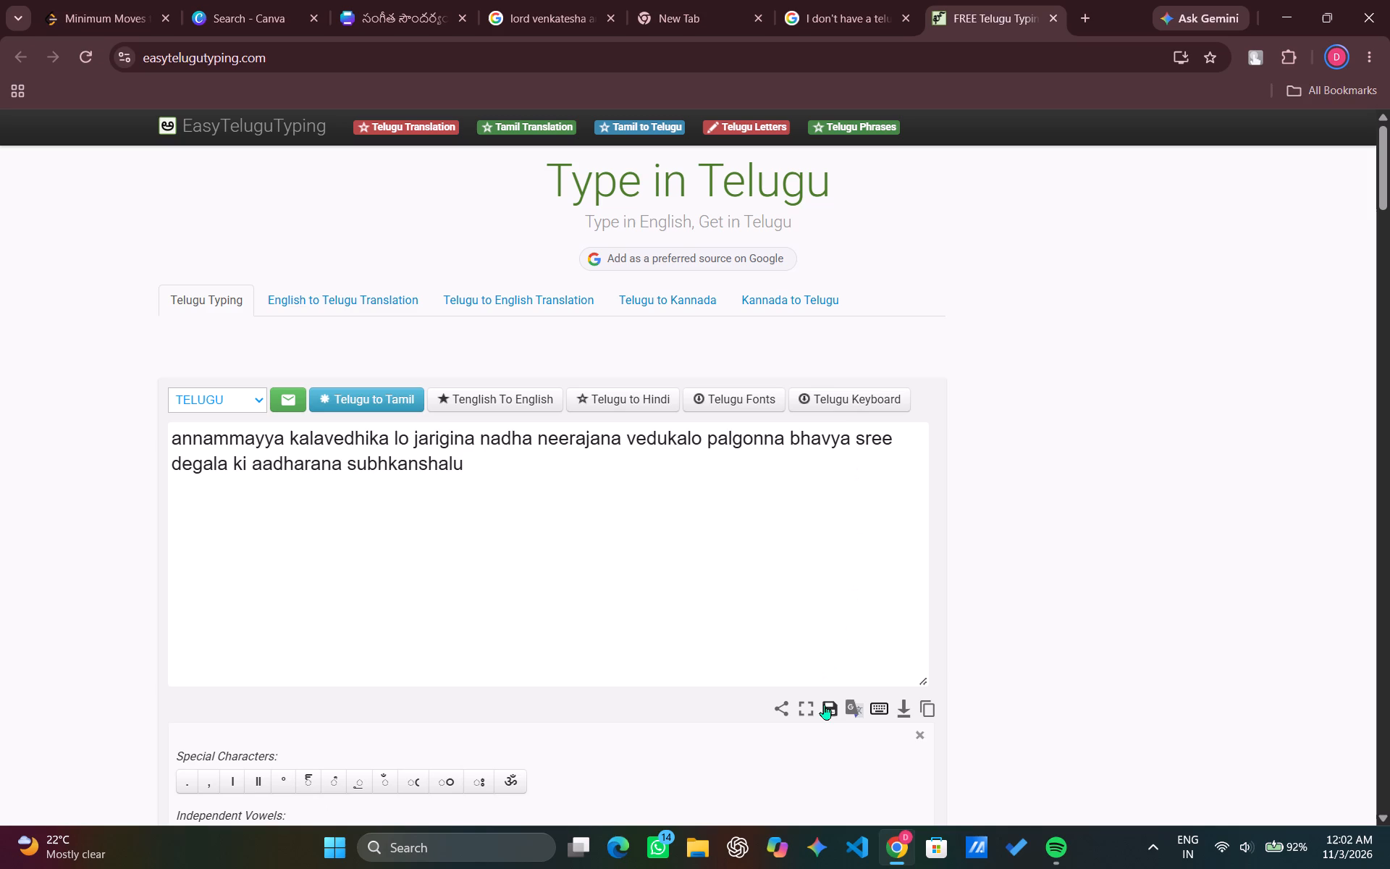
pyautogui.click(861, 707)
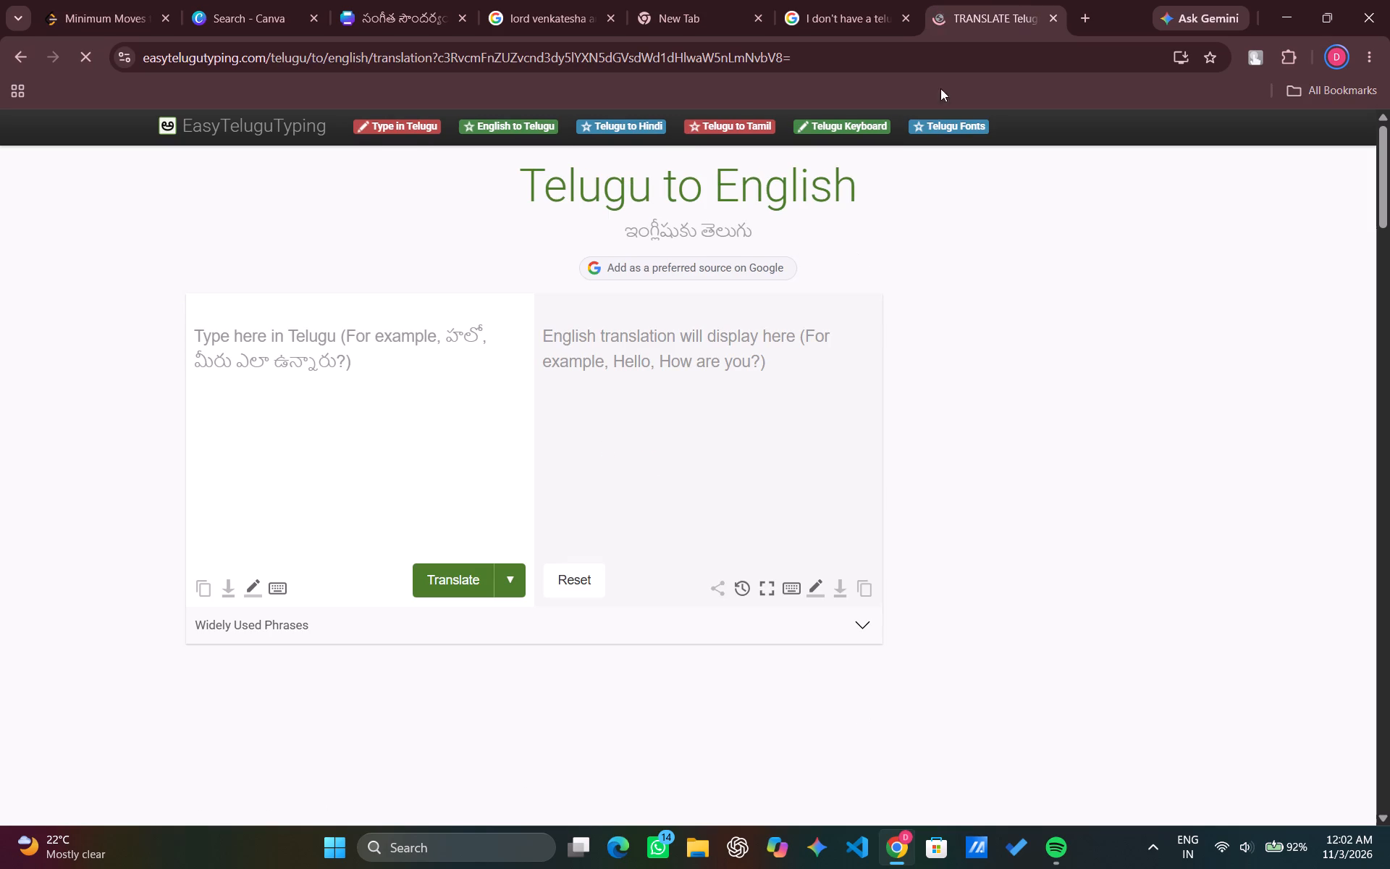
pyautogui.hscroll(4, 481, 324)
pyautogui.click(558, 468)
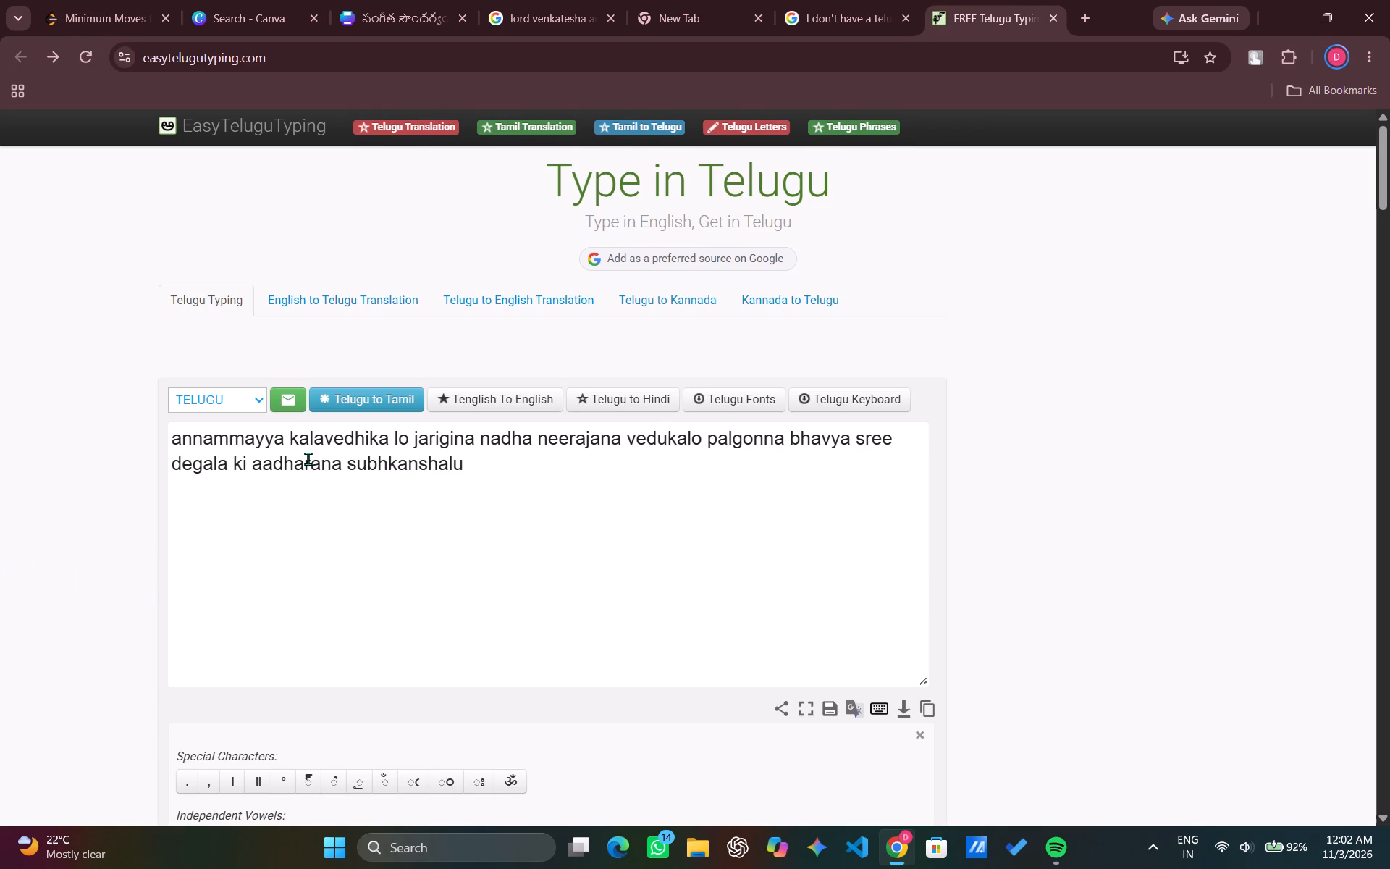
# Replace the pasted sentence with the phonetically entered word "annamayya" for conversion to Telugu script.
pyautogui.click(497, 464)
pyautogui.moveTo(497, 464); pyautogui.dragTo(198, 436)
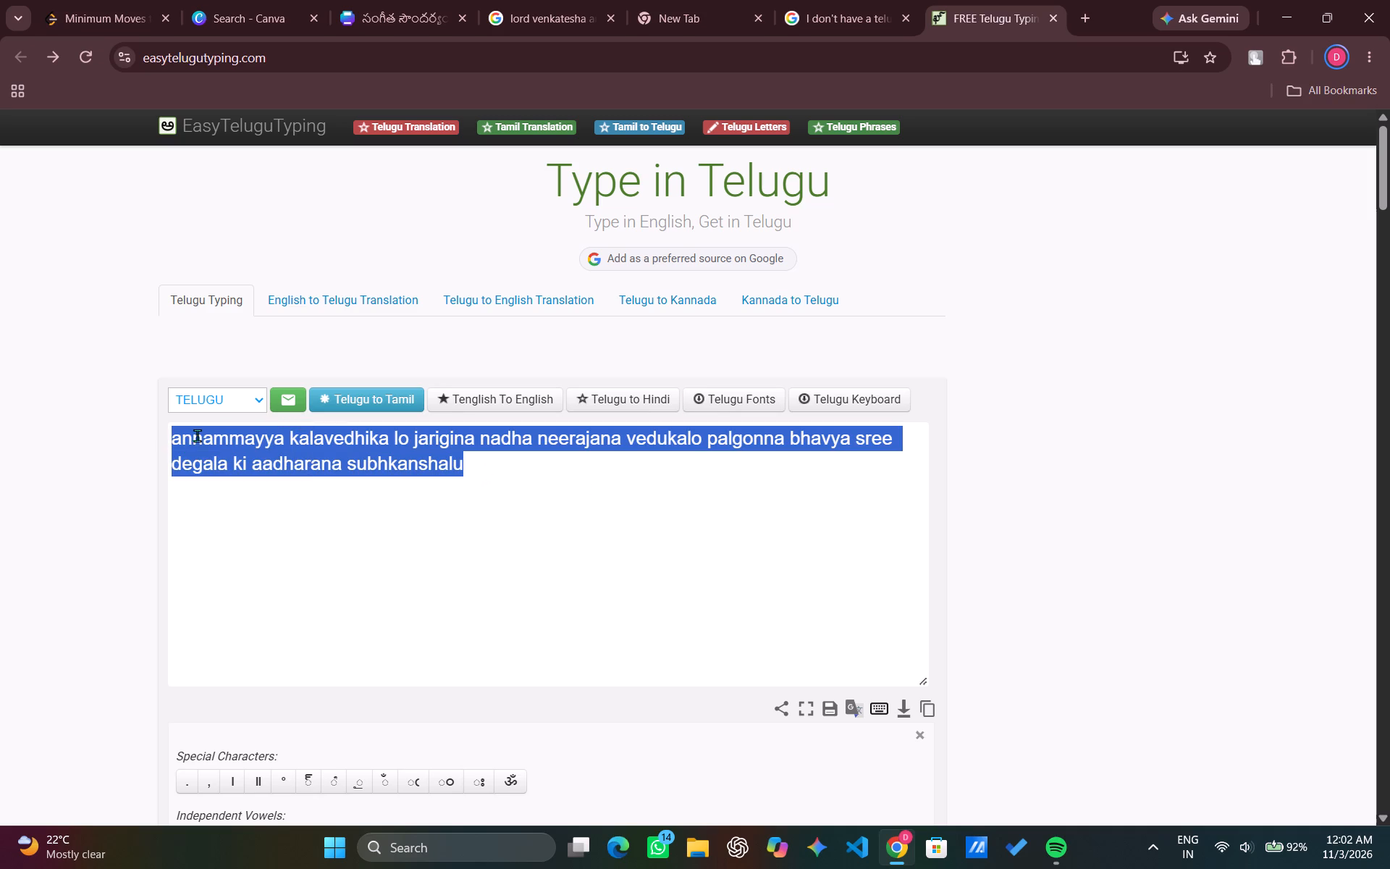
pyautogui.moveTo(198, 436); pyautogui.dragTo(193, 435)
pyautogui.write('anna,,a')
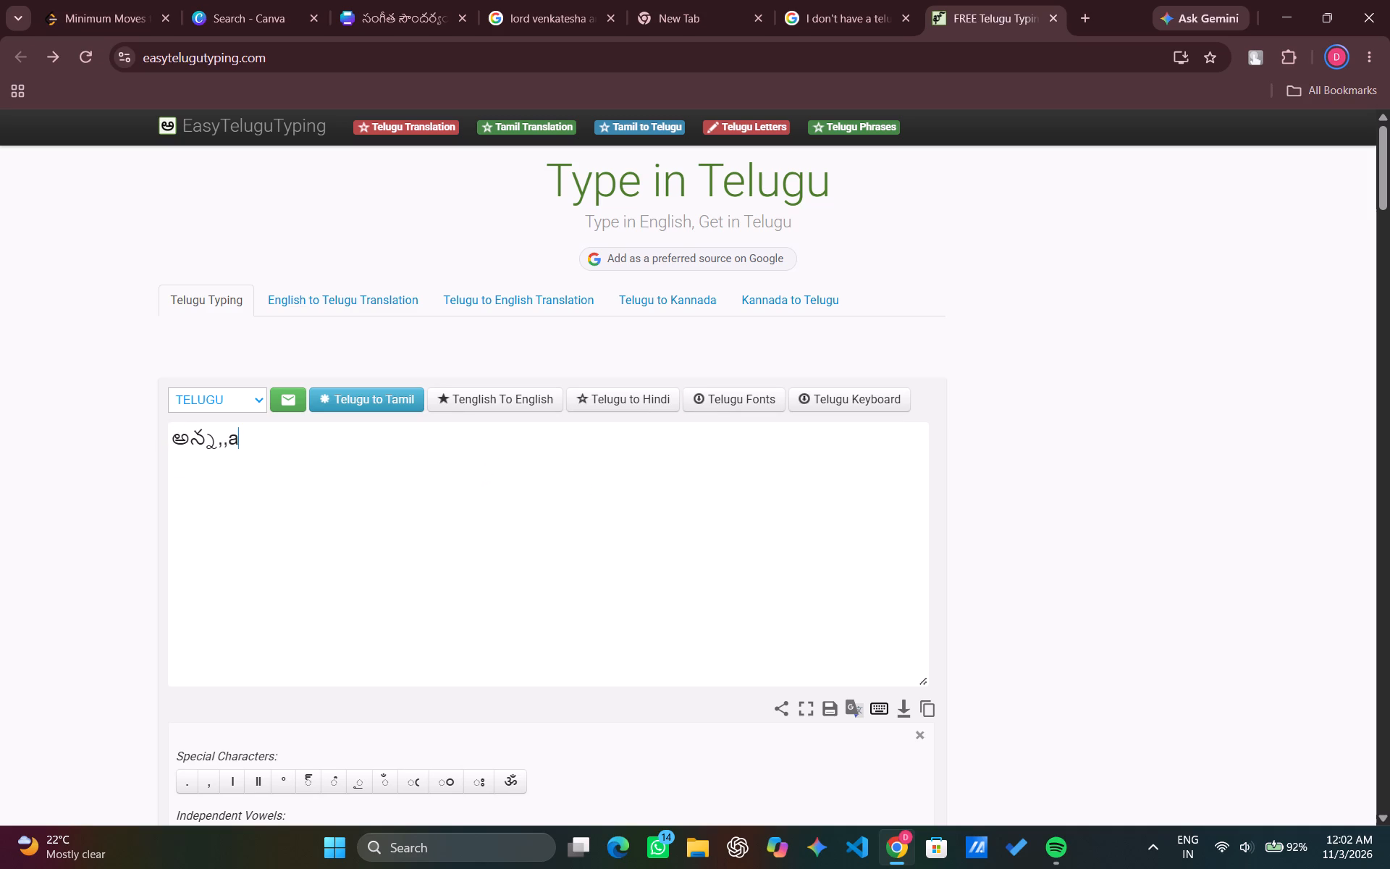
pyautogui.press('BackSpace')
pyautogui.press('BackSpace')
pyautogui.press('BackSpace')
pyautogui.press('BackSpace')
pyautogui.press('BackSpace')
pyautogui.press('BackSpace')
pyautogui.press('BackSpace')
pyautogui.write('anna')
pyautogui.press('BackSpace')
pyautogui.press('BackSpace')
pyautogui.press('BackSpace')
pyautogui.press('BackSpace')
pyautogui.write('namma')
pyautogui.press('BackSpace')
pyautogui.press('BackSpace')
pyautogui.write('ayya')
pyautogui.press('space')
# Continue the Telugu text with the phonetic words "kalavedika lo".
pyautogui.write('kava')
pyautogui.press('BackSpace')
pyautogui.press('BackSpace')
pyautogui.press('a')
pyautogui.press('BackSpace')
pyautogui.write('lavedika lo')
pyautogui.press('space')
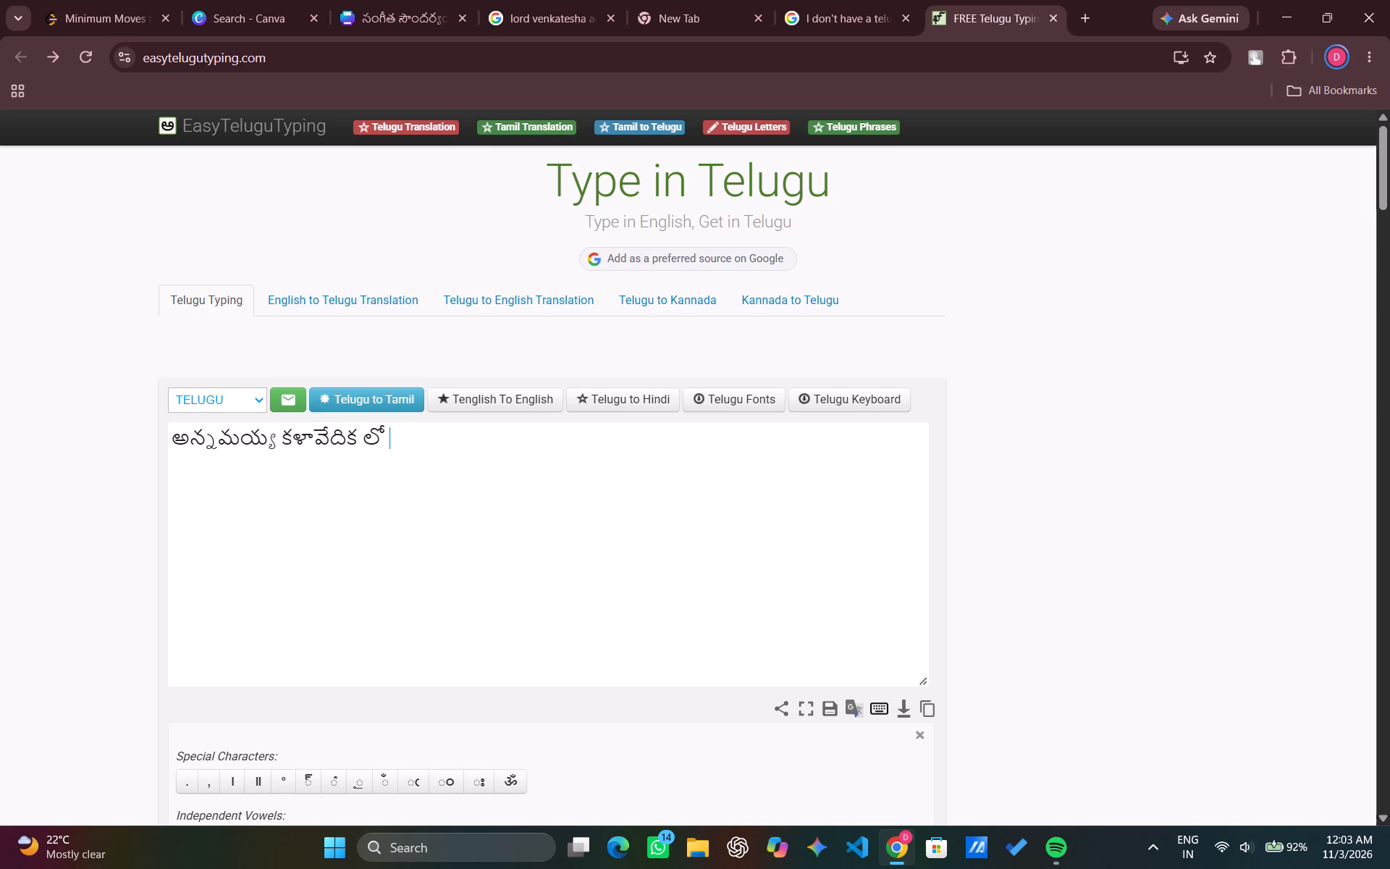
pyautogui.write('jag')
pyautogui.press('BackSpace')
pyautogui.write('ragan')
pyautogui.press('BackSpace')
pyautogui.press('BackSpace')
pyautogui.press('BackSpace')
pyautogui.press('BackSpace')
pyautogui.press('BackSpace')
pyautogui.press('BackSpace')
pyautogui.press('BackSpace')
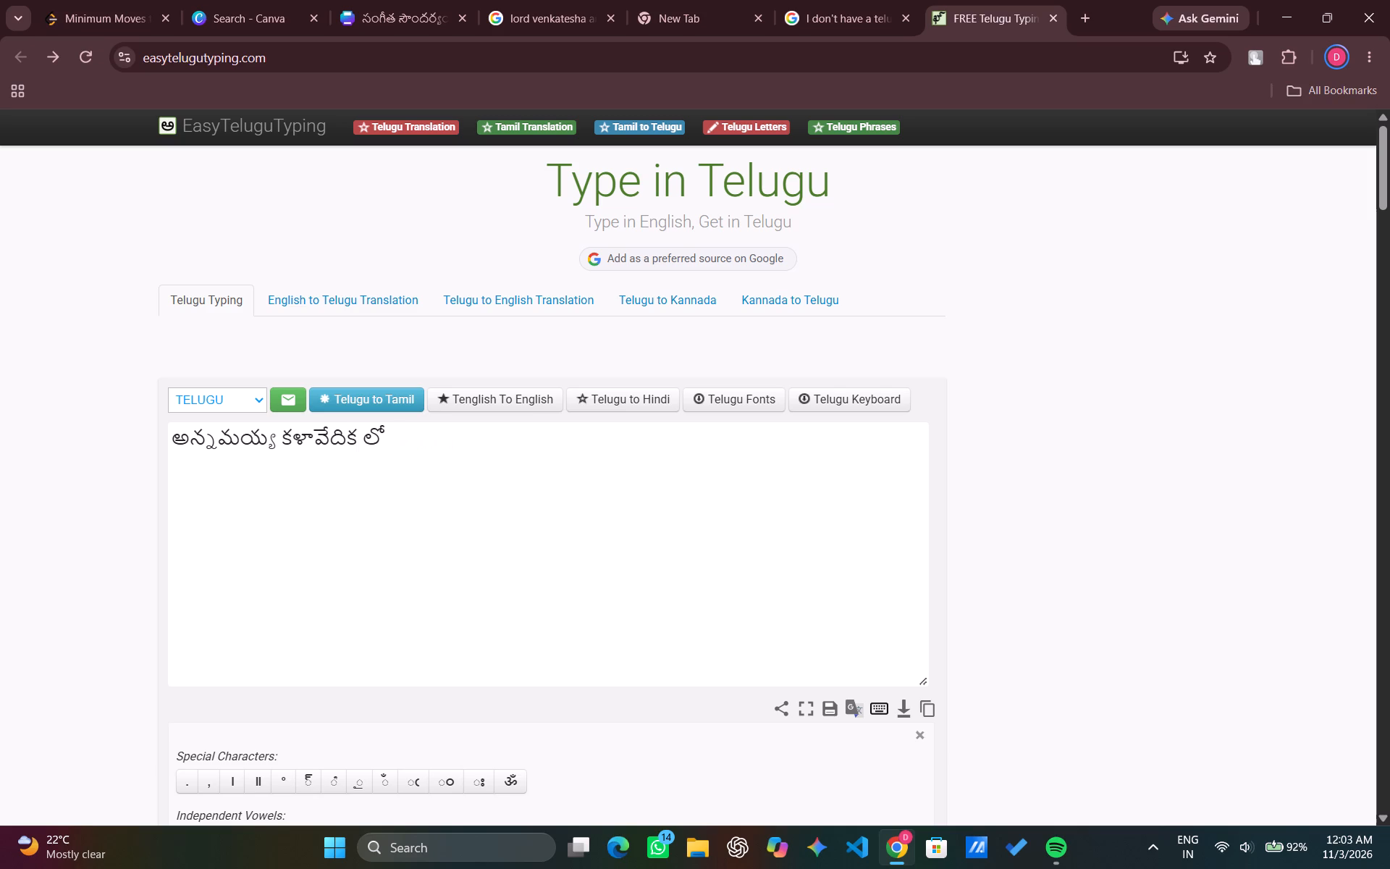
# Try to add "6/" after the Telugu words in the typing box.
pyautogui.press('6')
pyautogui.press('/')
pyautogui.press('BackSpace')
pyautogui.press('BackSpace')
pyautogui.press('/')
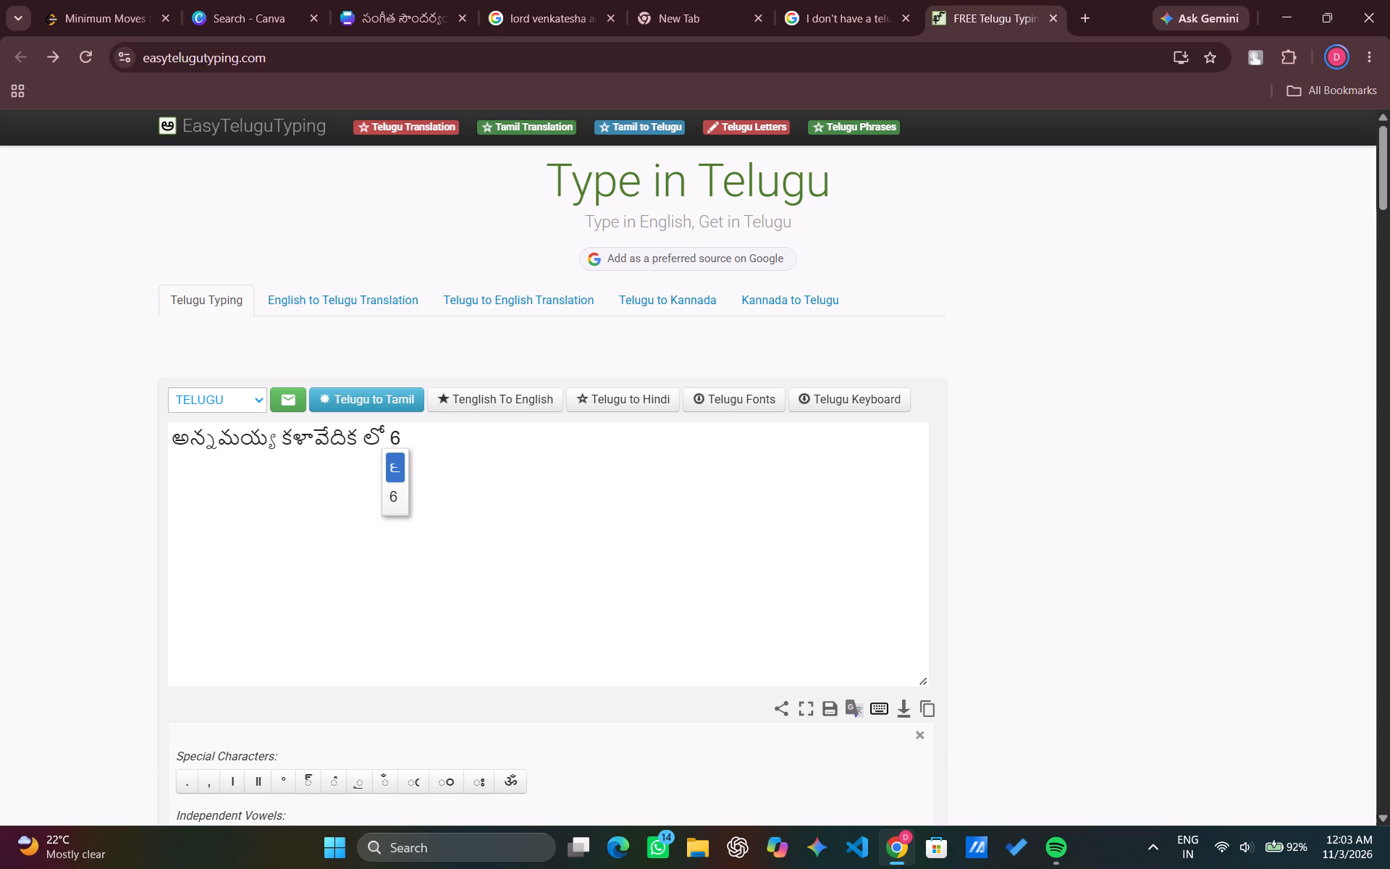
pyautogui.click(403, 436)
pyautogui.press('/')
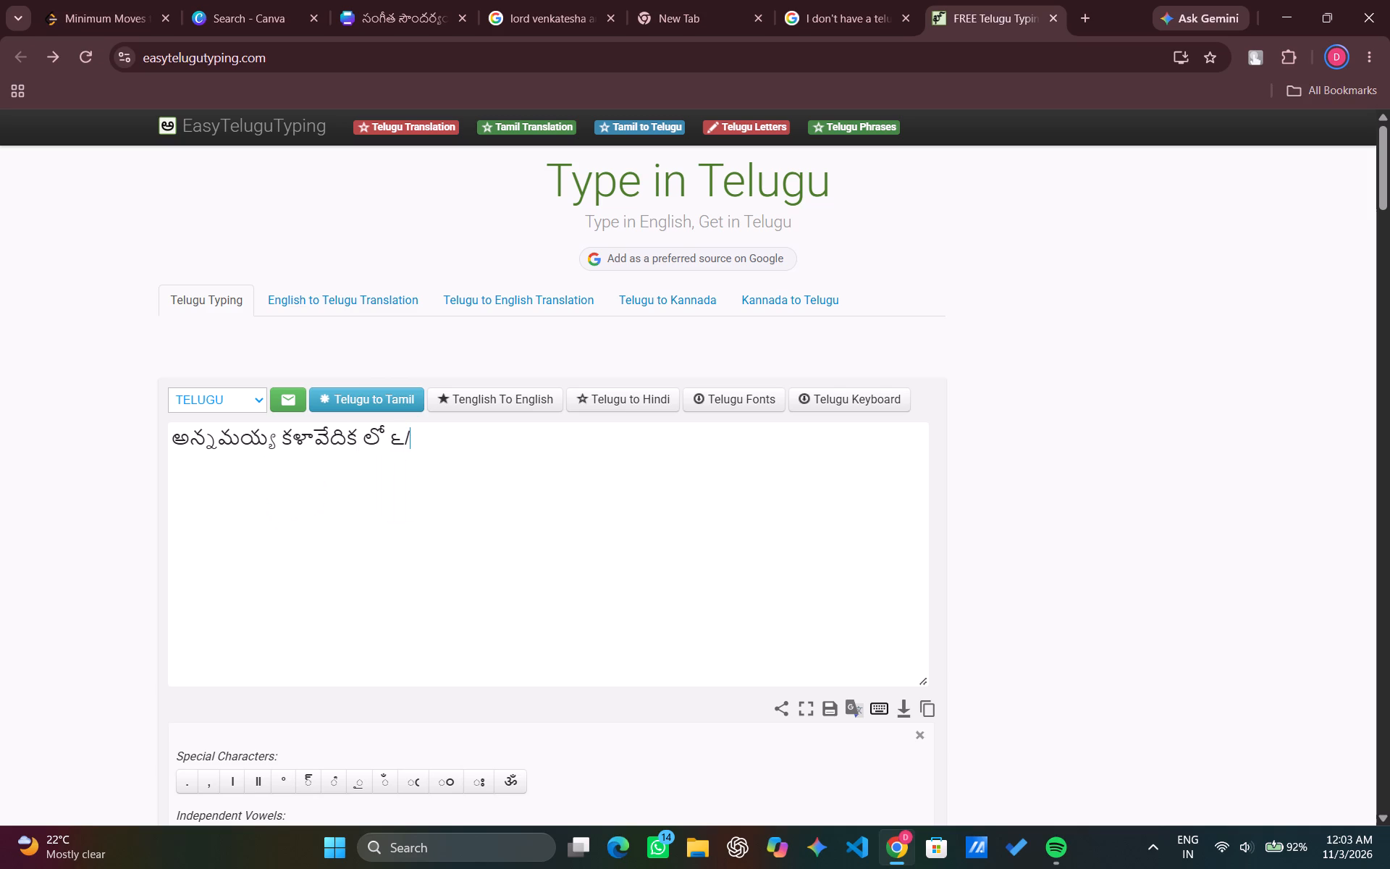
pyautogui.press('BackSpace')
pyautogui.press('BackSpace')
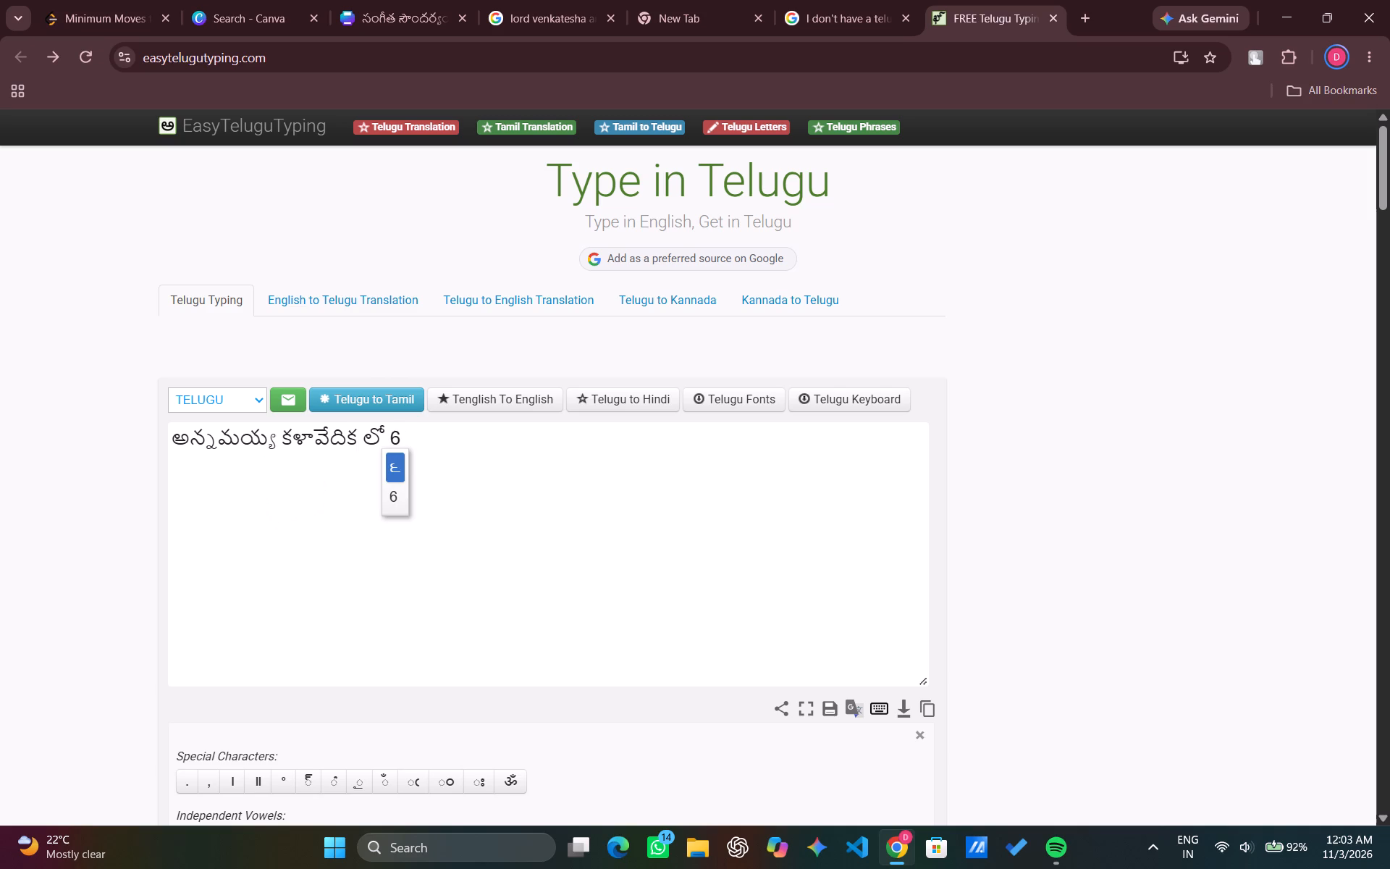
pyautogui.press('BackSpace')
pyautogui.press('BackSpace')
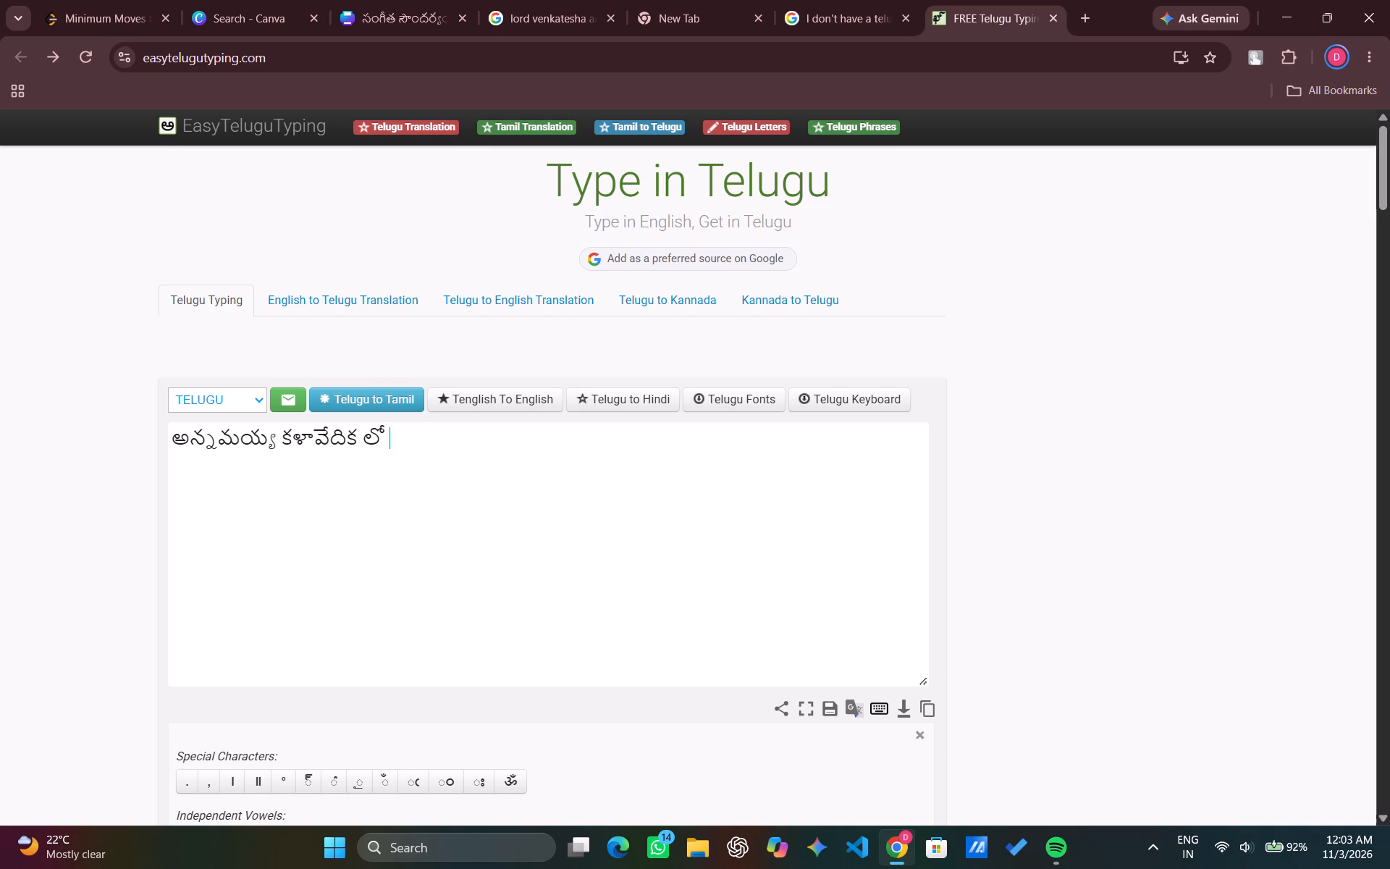
# Continue the Telugu sentence with the phonetic words "jaragananunna nadha neerajana vedukalo" and start the following word with "palo".
pyautogui.write('jaragana')
pyautogui.write('nunna')
pyautogui.press('space')
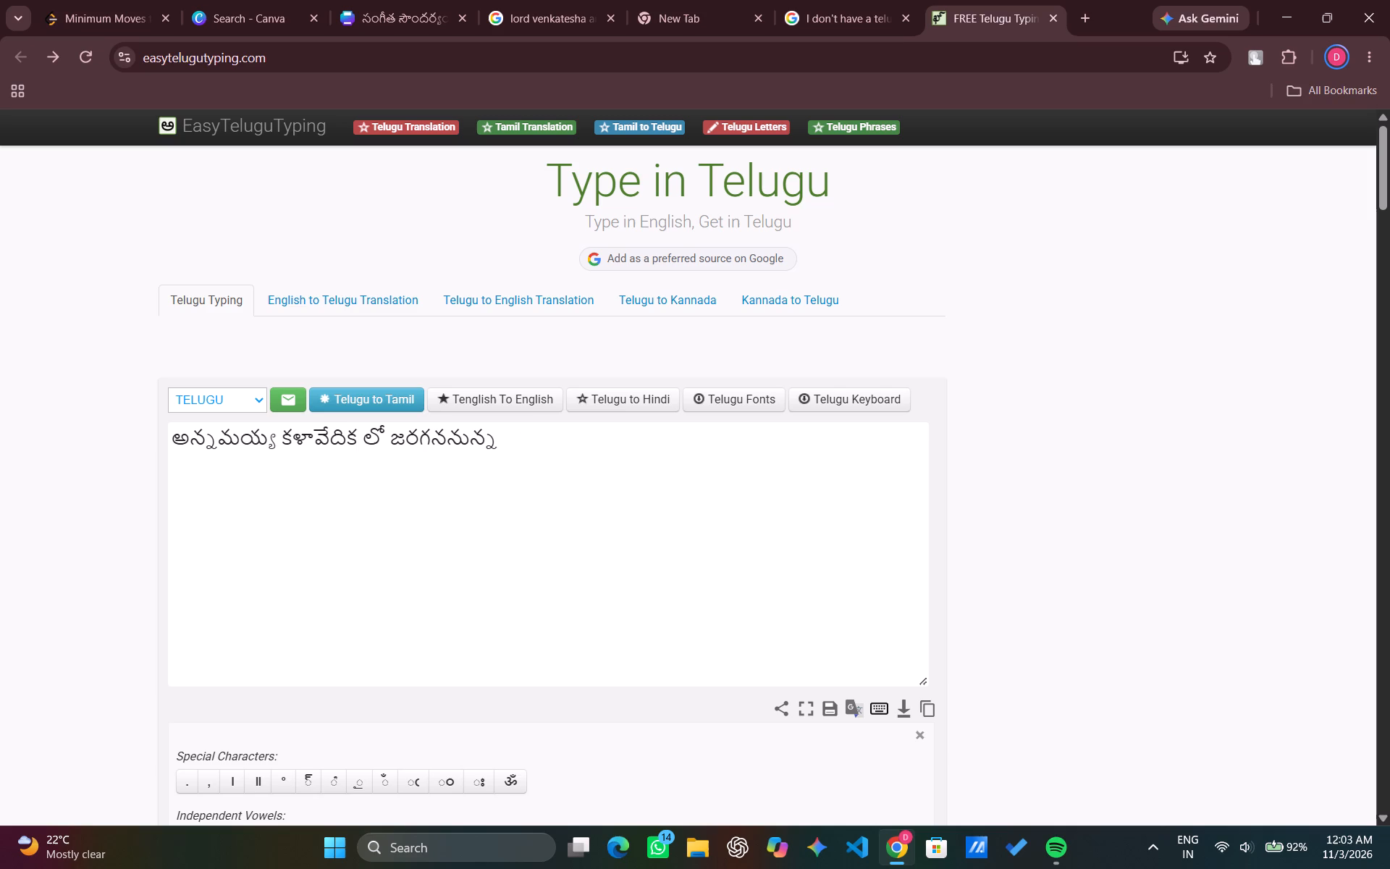
pyautogui.write('nadha neerajana')
pyautogui.press('space')
pyautogui.write('vedukalo')
pyautogui.press('space')
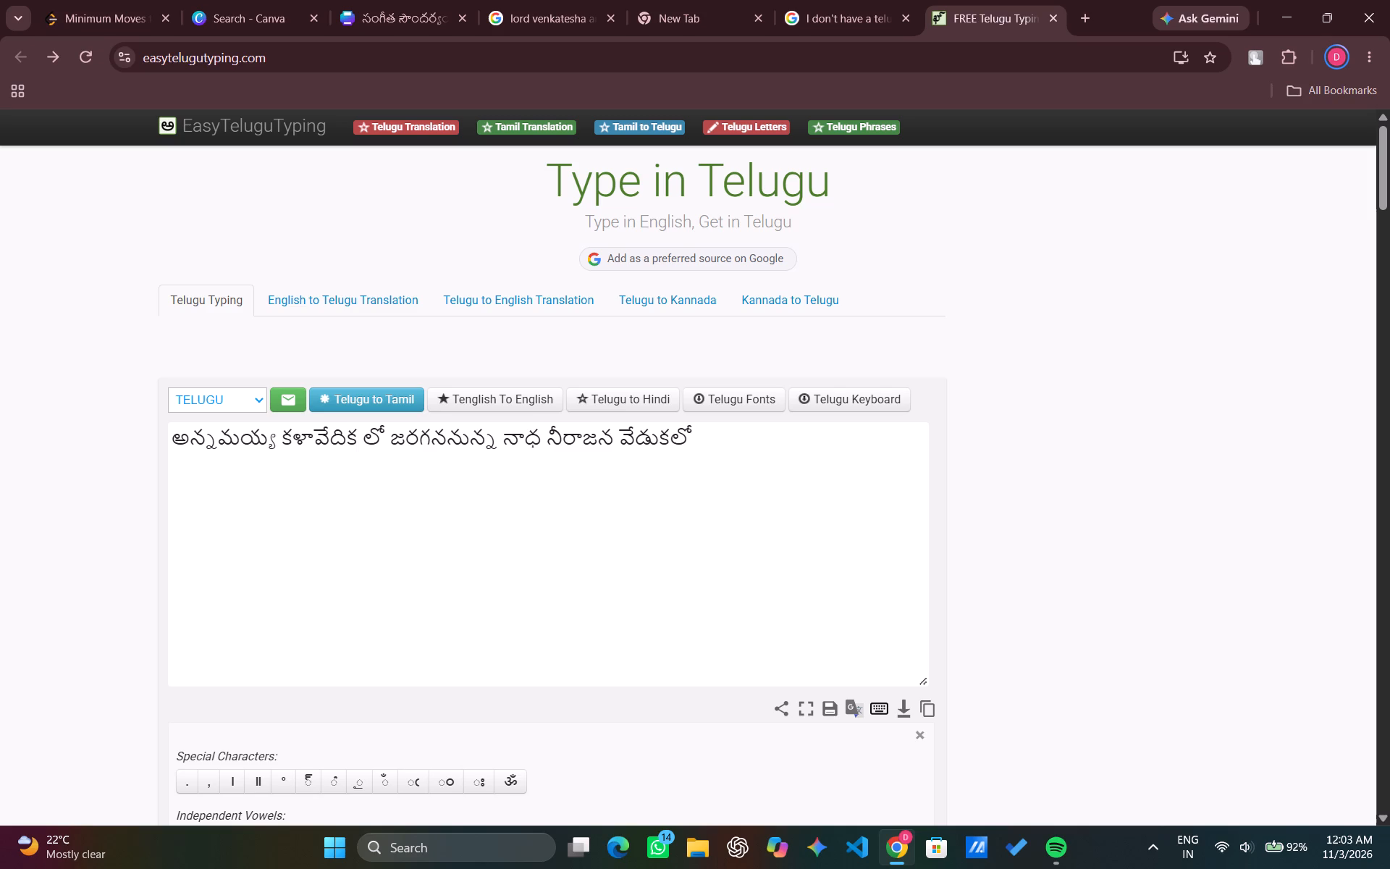
pyautogui.write('palo')
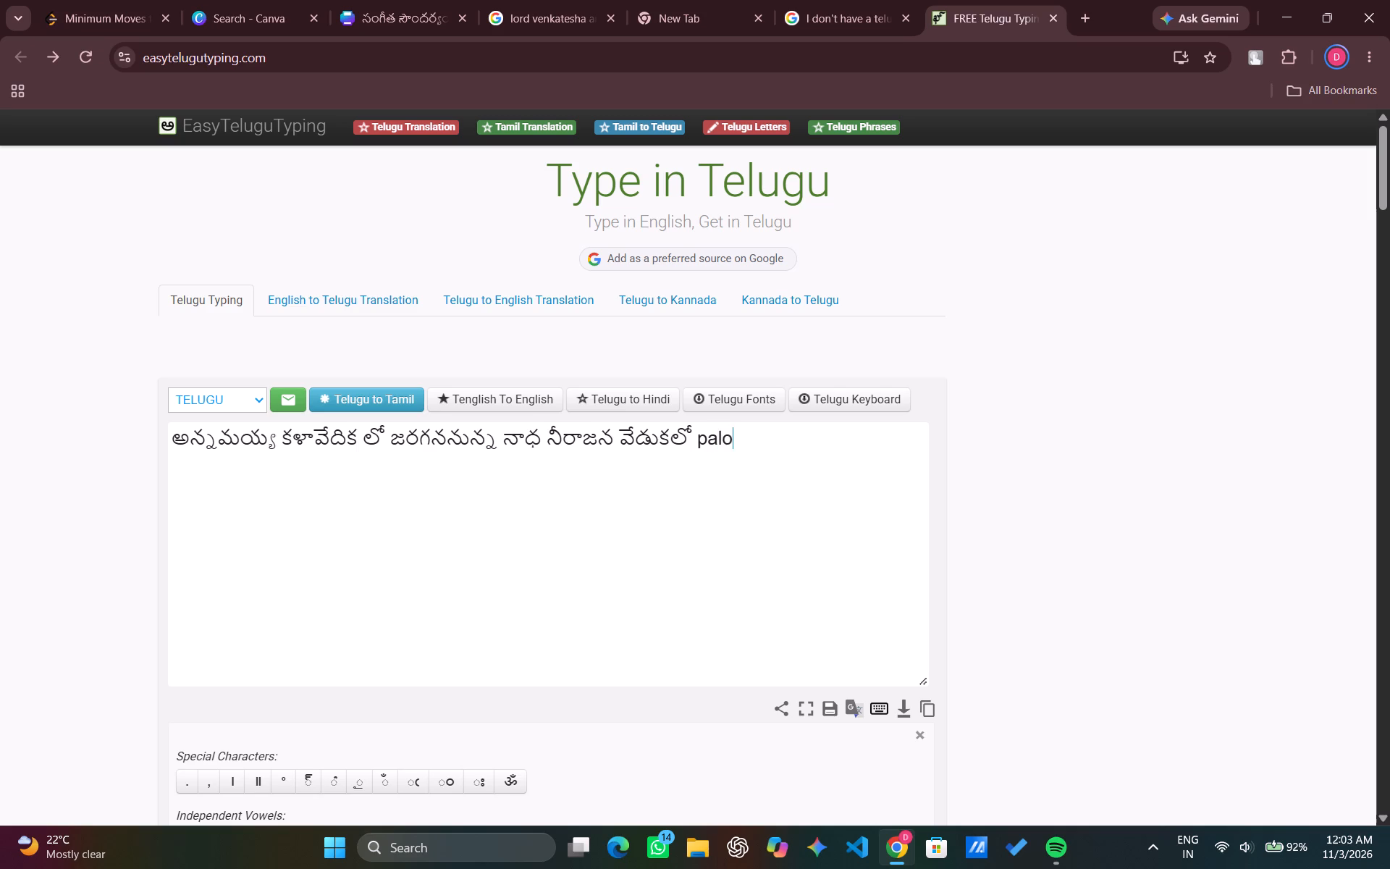
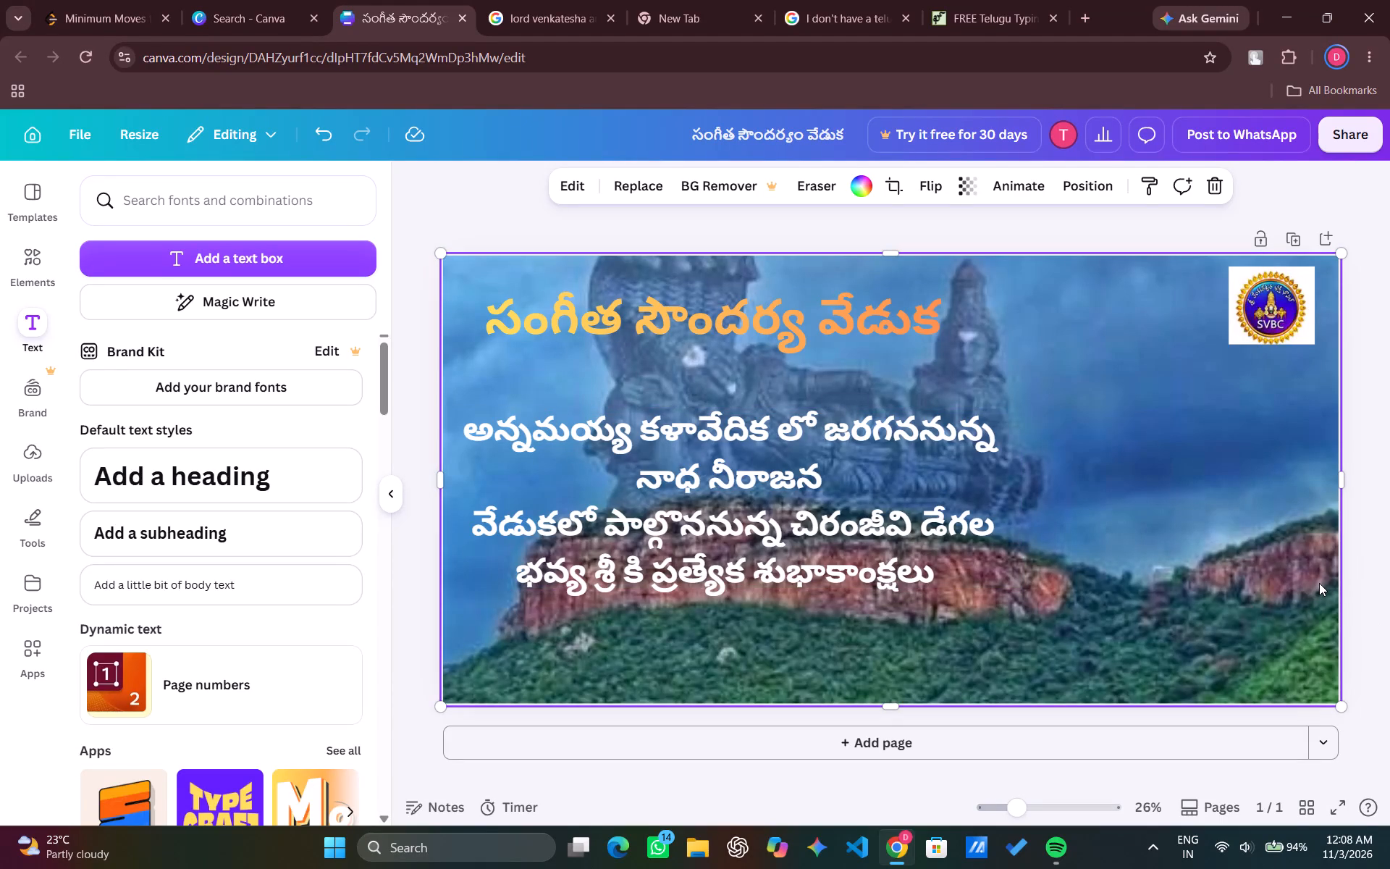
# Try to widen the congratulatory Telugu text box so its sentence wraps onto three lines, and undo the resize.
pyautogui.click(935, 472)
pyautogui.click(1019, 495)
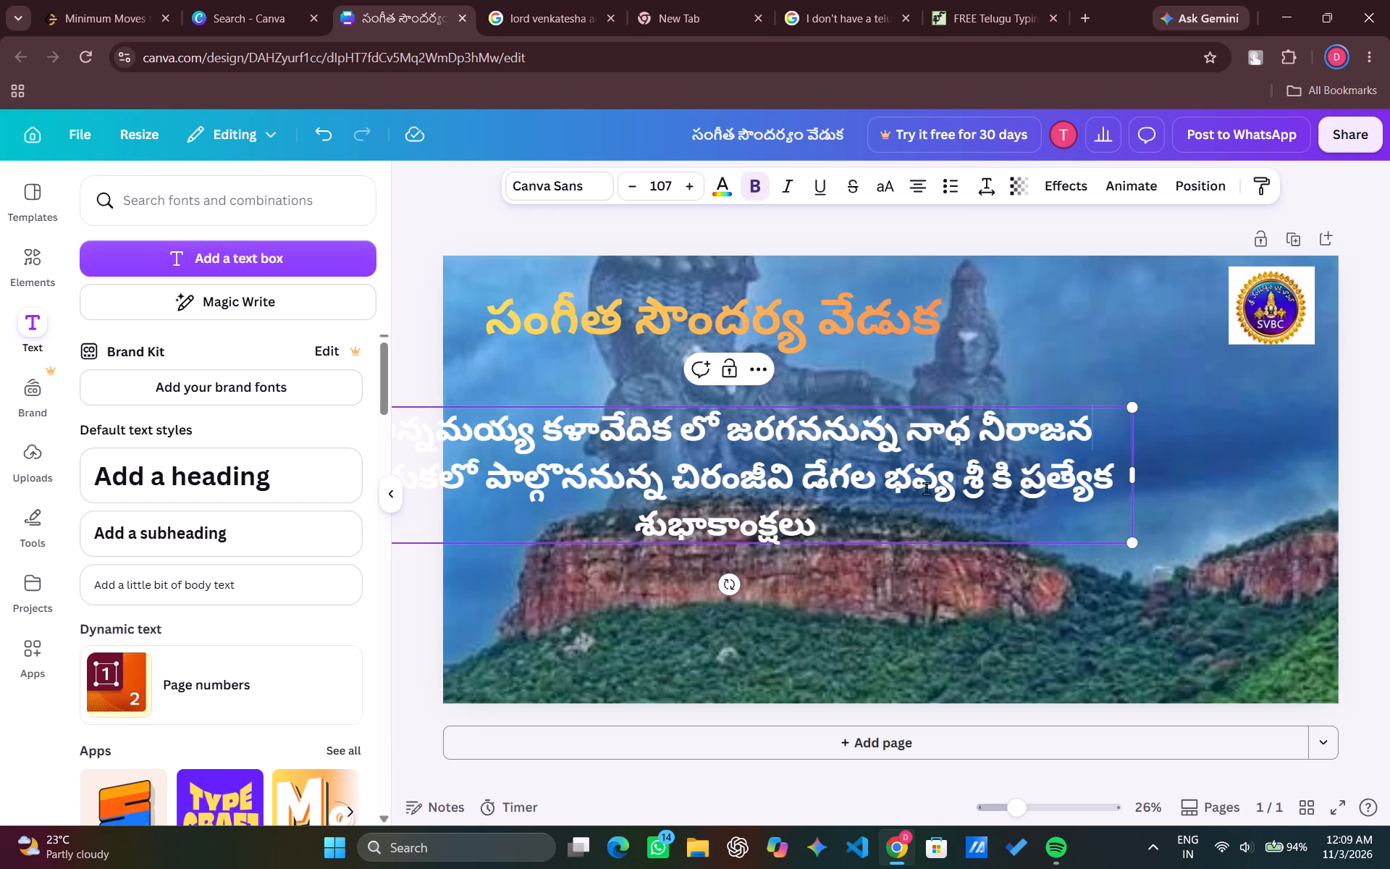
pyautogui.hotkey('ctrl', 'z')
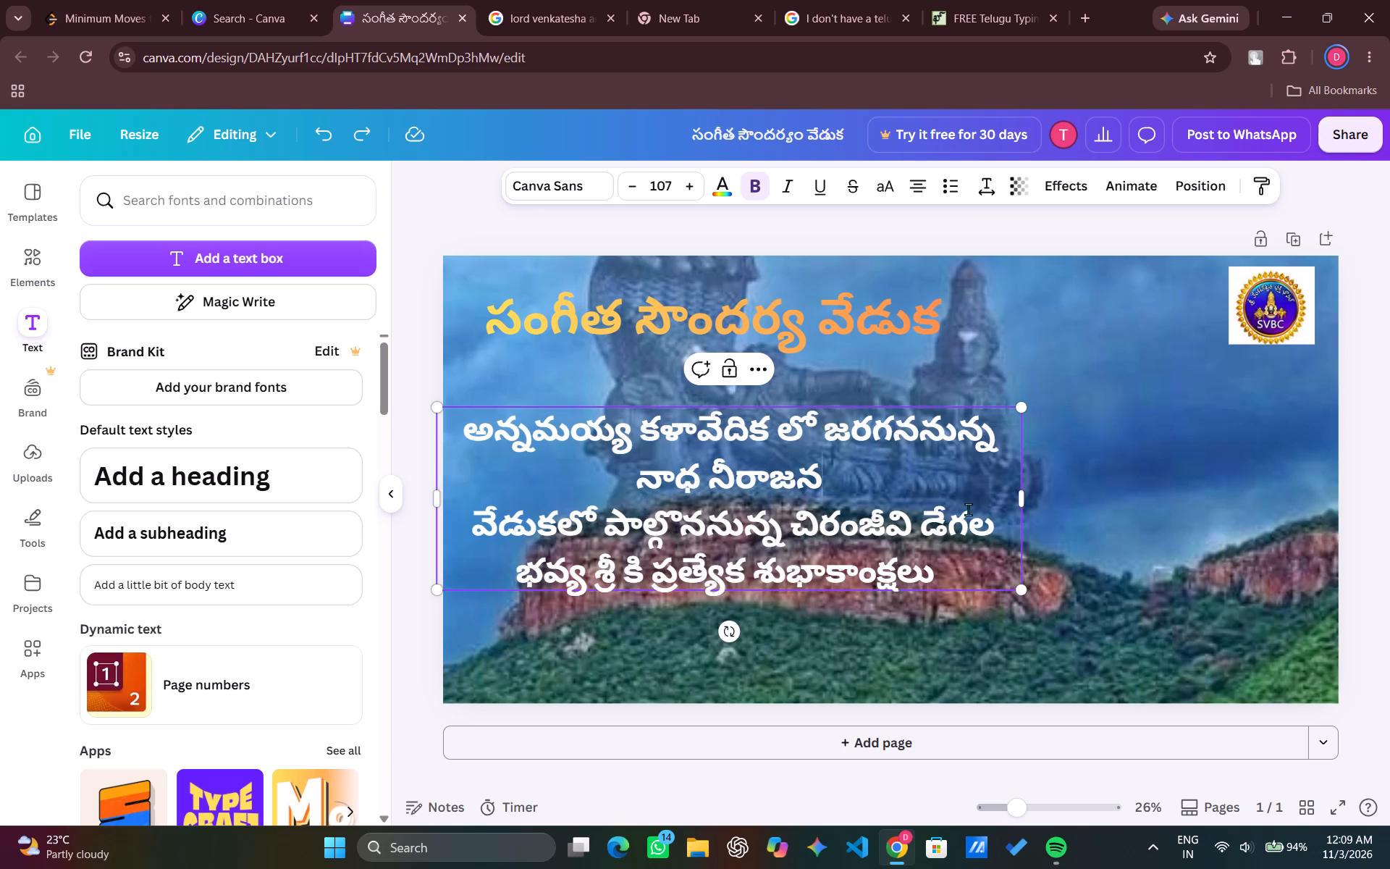
# Nudge the four-line congratulatory Telugu text slightly up and to the left beneath the heading, within the banner's left edge.
pyautogui.moveTo(1021, 500); pyautogui.dragTo(1019, 500)
pyautogui.moveTo(1019, 500); pyautogui.dragTo(1011, 492)
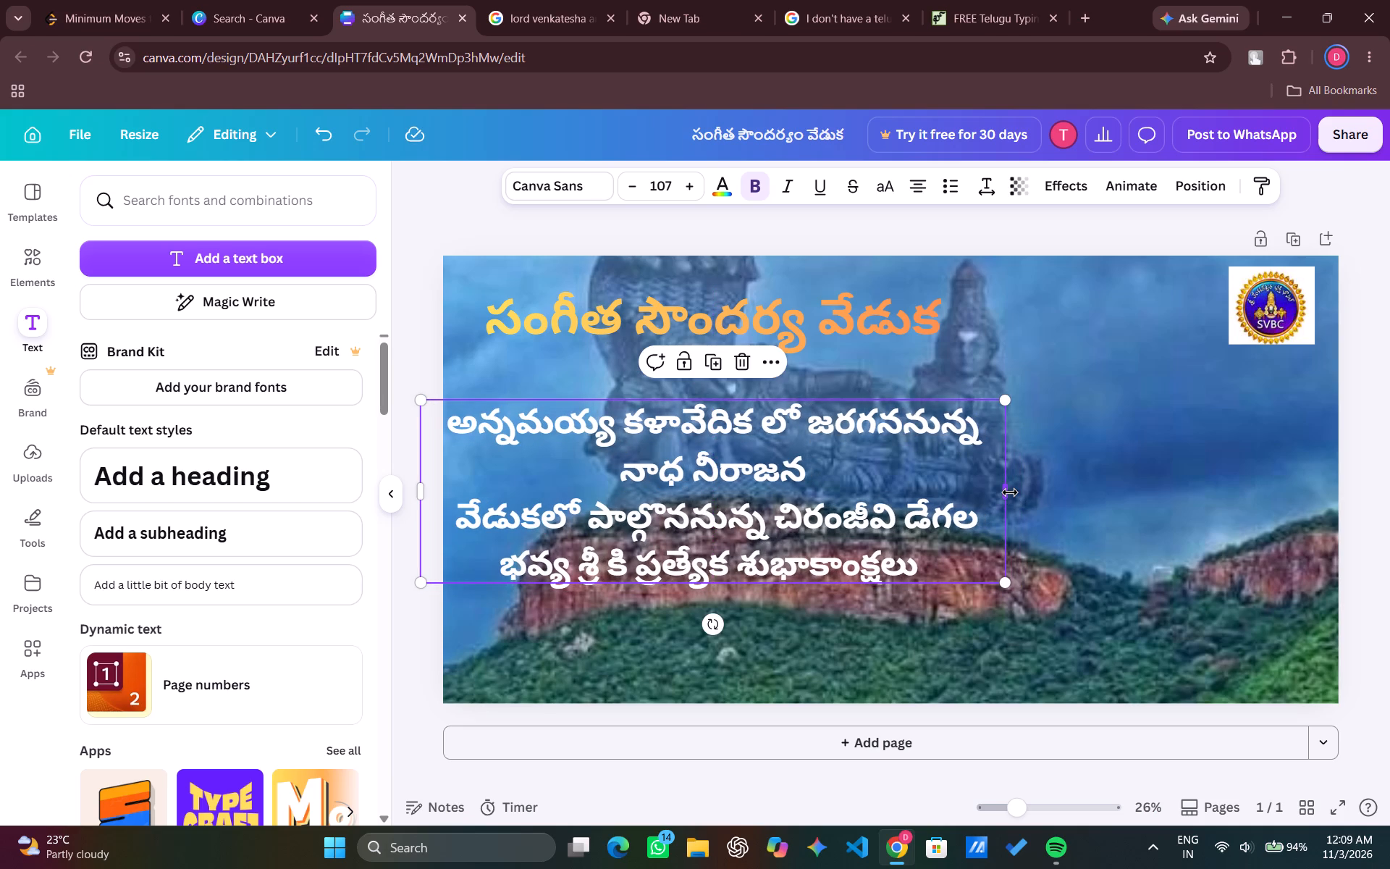
pyautogui.click(1005, 493)
pyautogui.hotkey('ctrl', 'z')
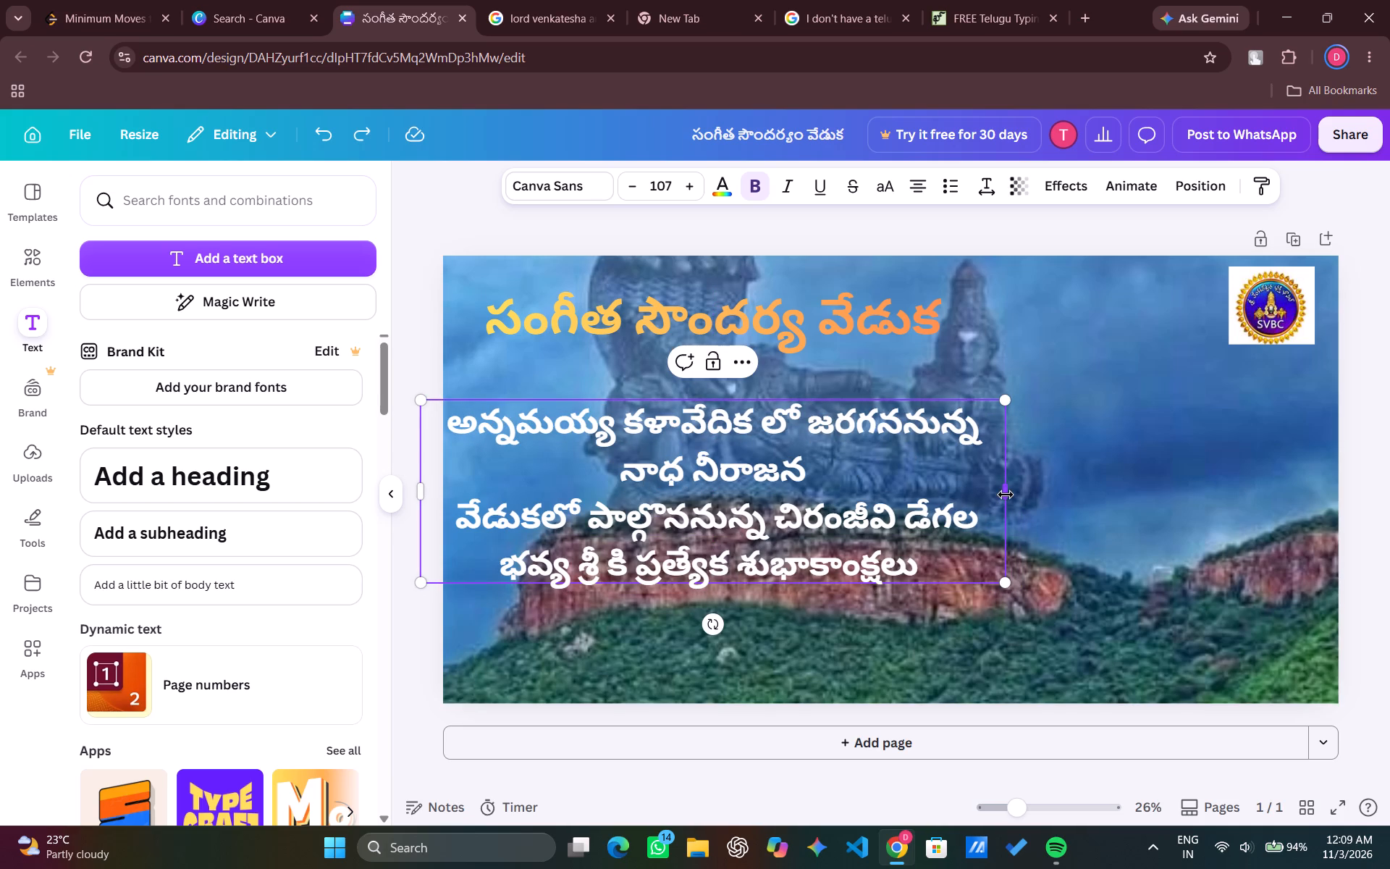
pyautogui.click(1006, 494)
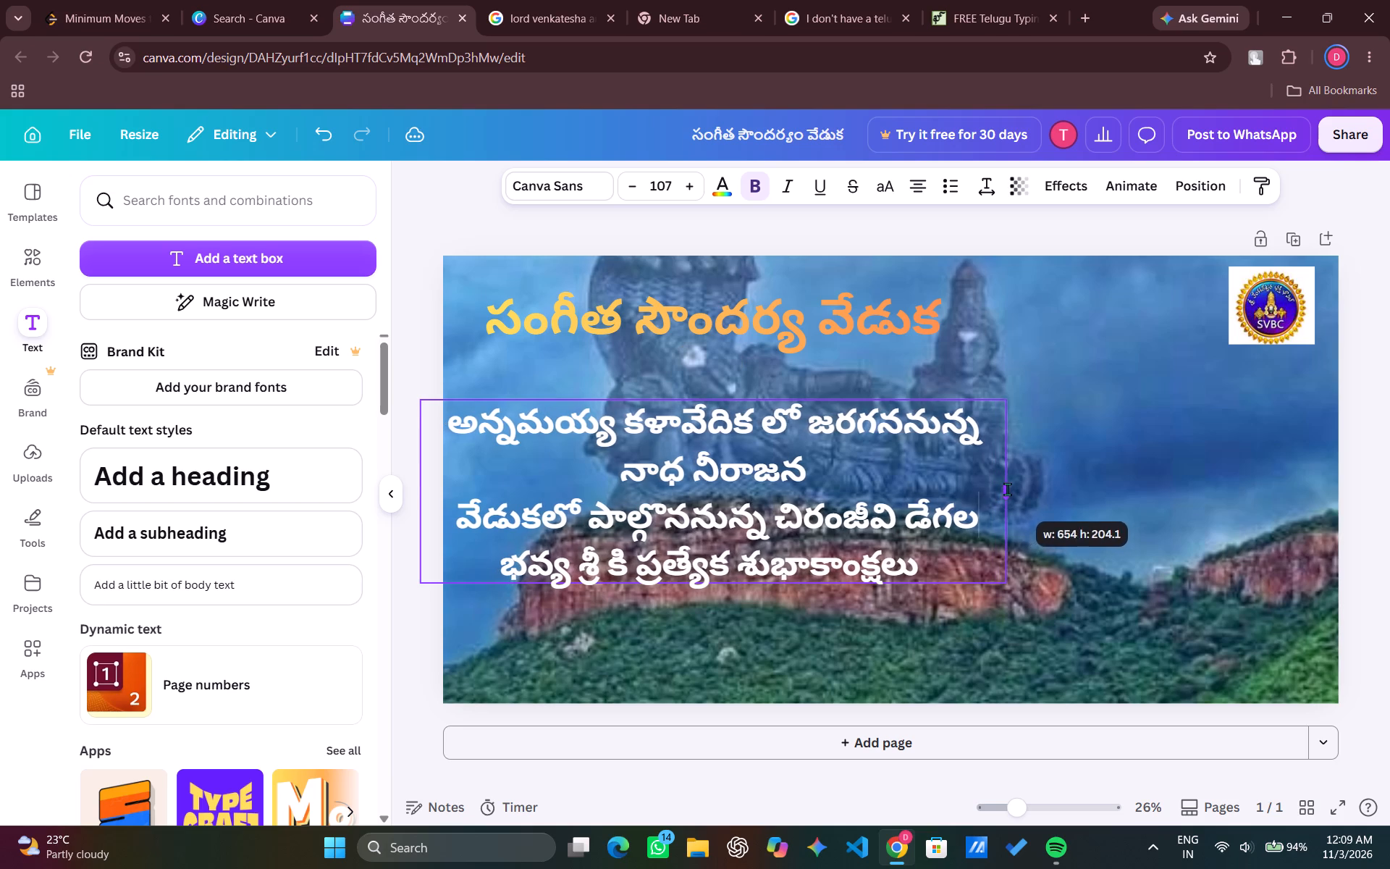
pyautogui.click(1111, 517)
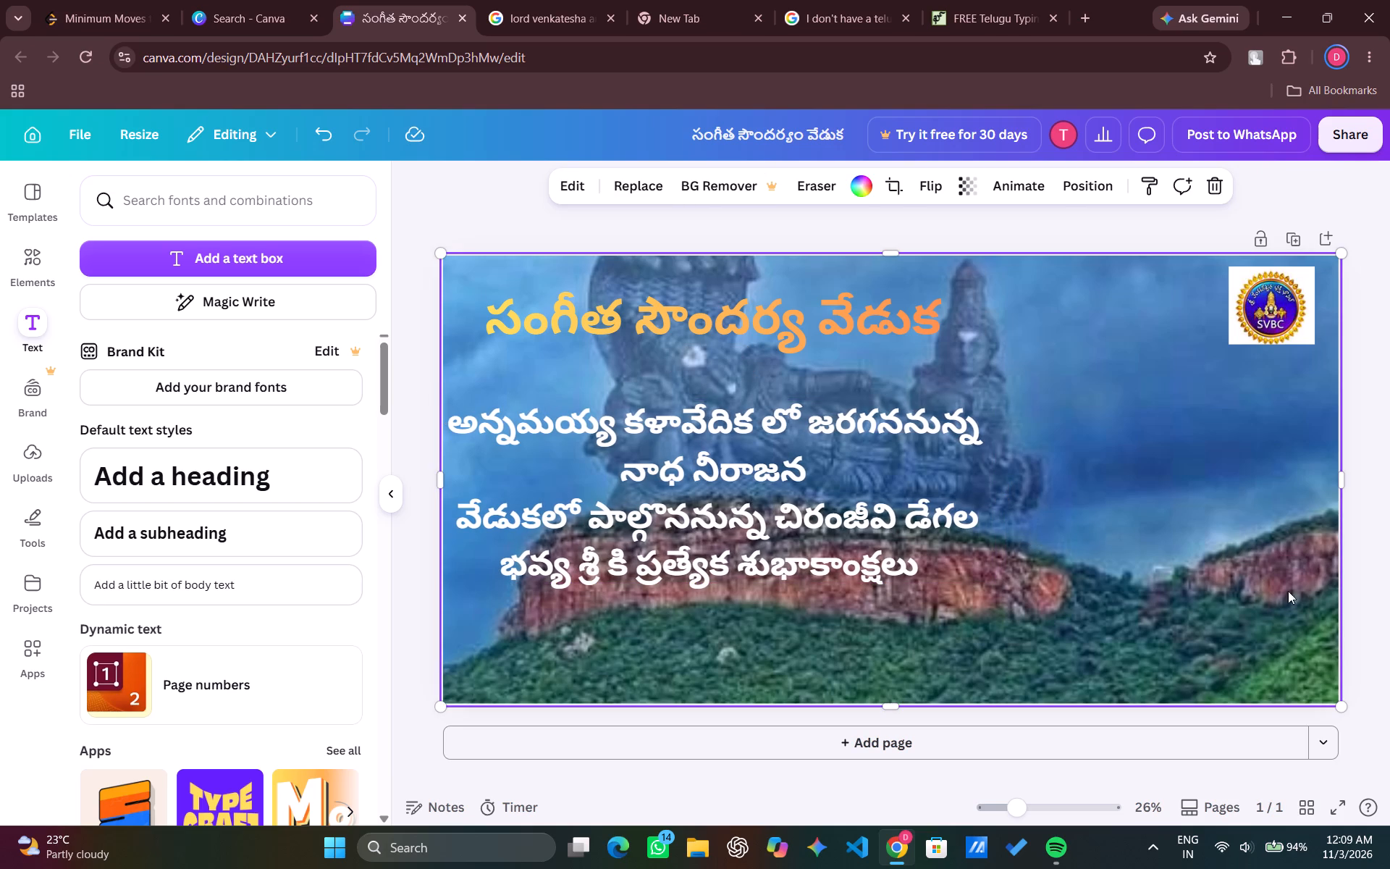
pyautogui.moveTo(801, 491); pyautogui.dragTo(819, 491)
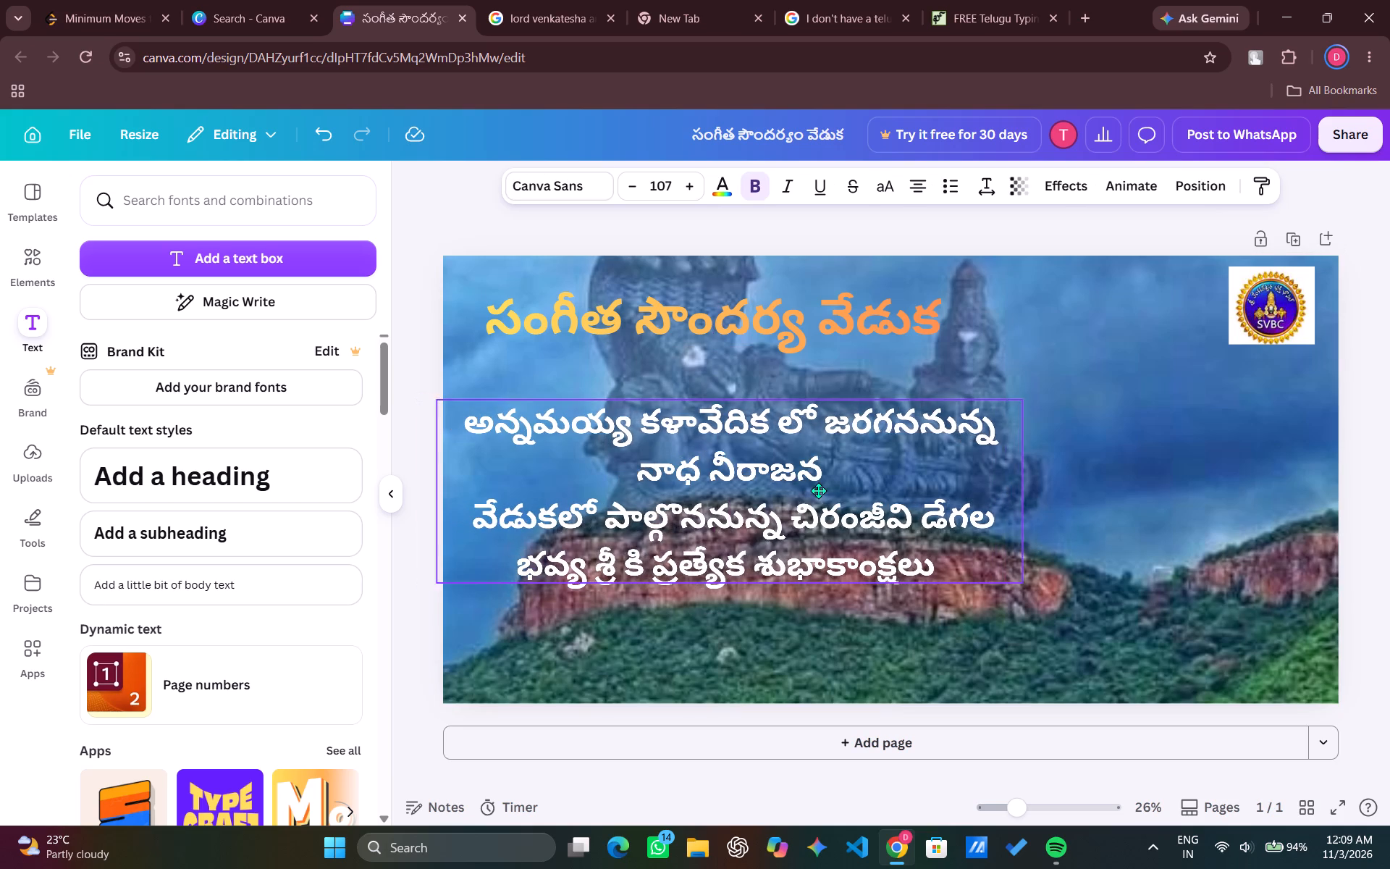
pyautogui.moveTo(819, 491); pyautogui.dragTo(812, 491)
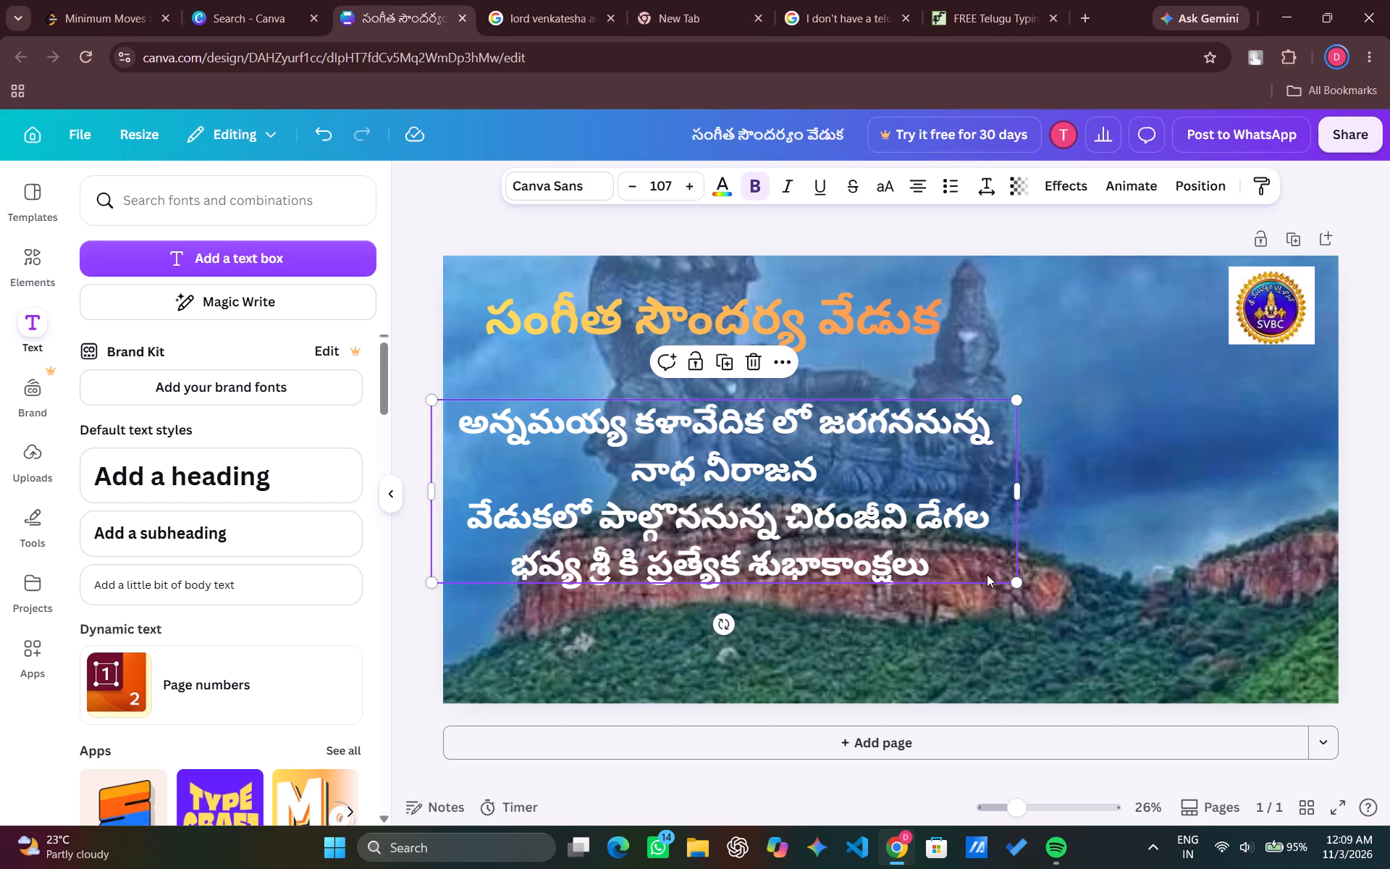
pyautogui.click(974, 647)
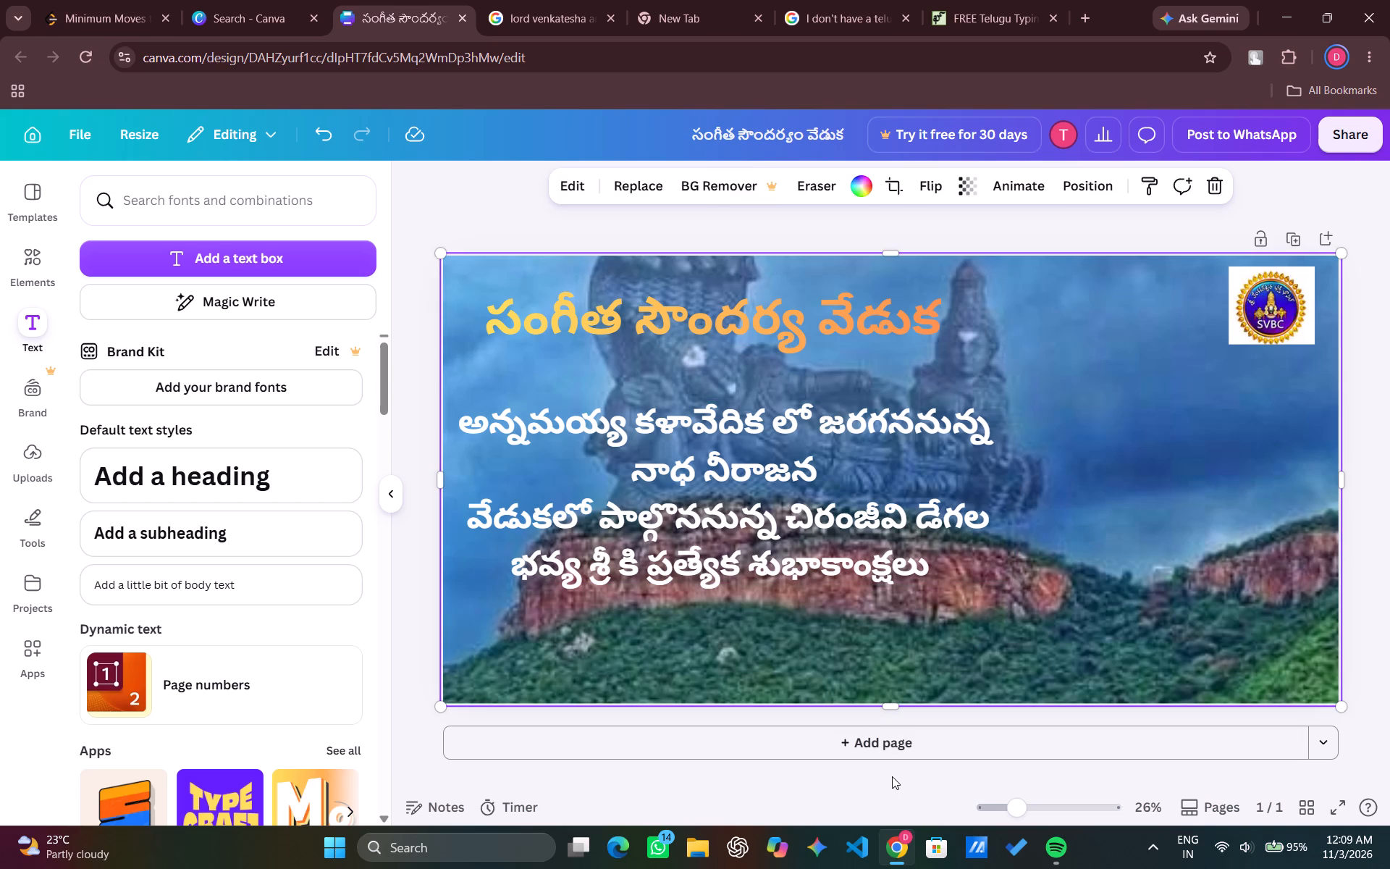
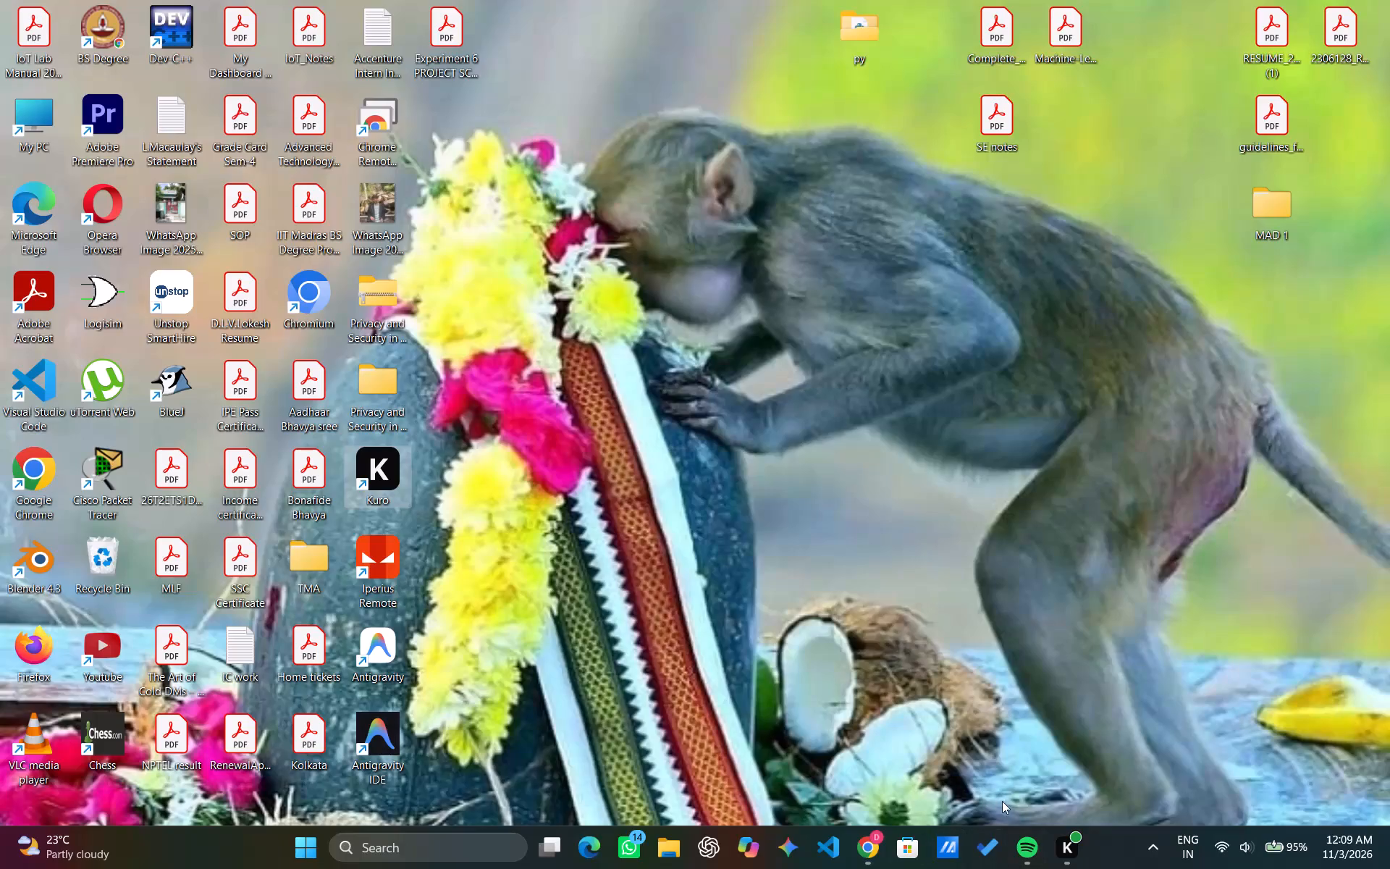
# Switch to Spotify and play "Sunflower" by Post Malone and Swae Lee from the English playlist.
pyautogui.click(1029, 855)
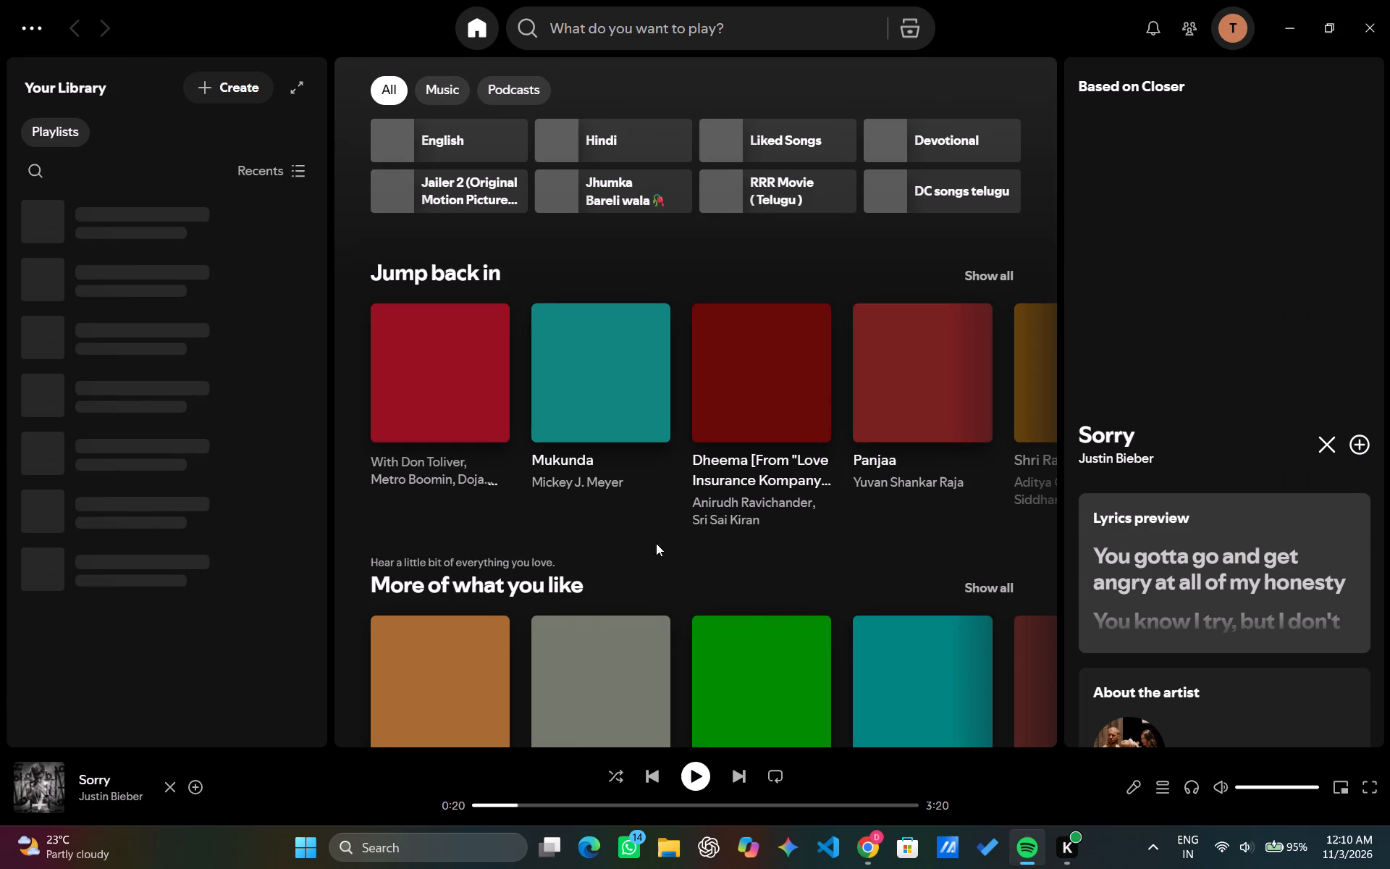
pyautogui.click(93, 327)
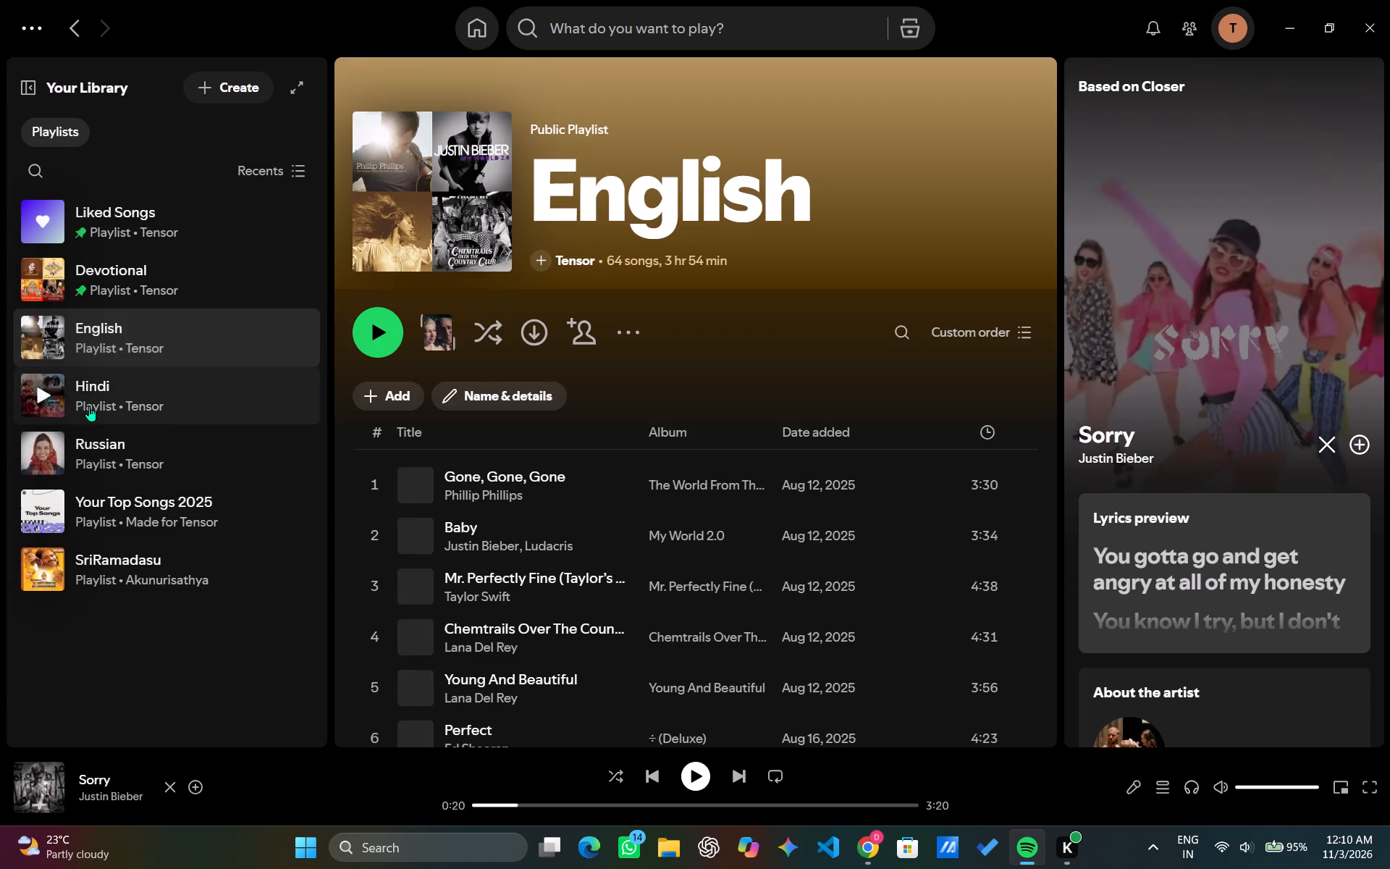
pyautogui.scroll(-7, 631, 538)
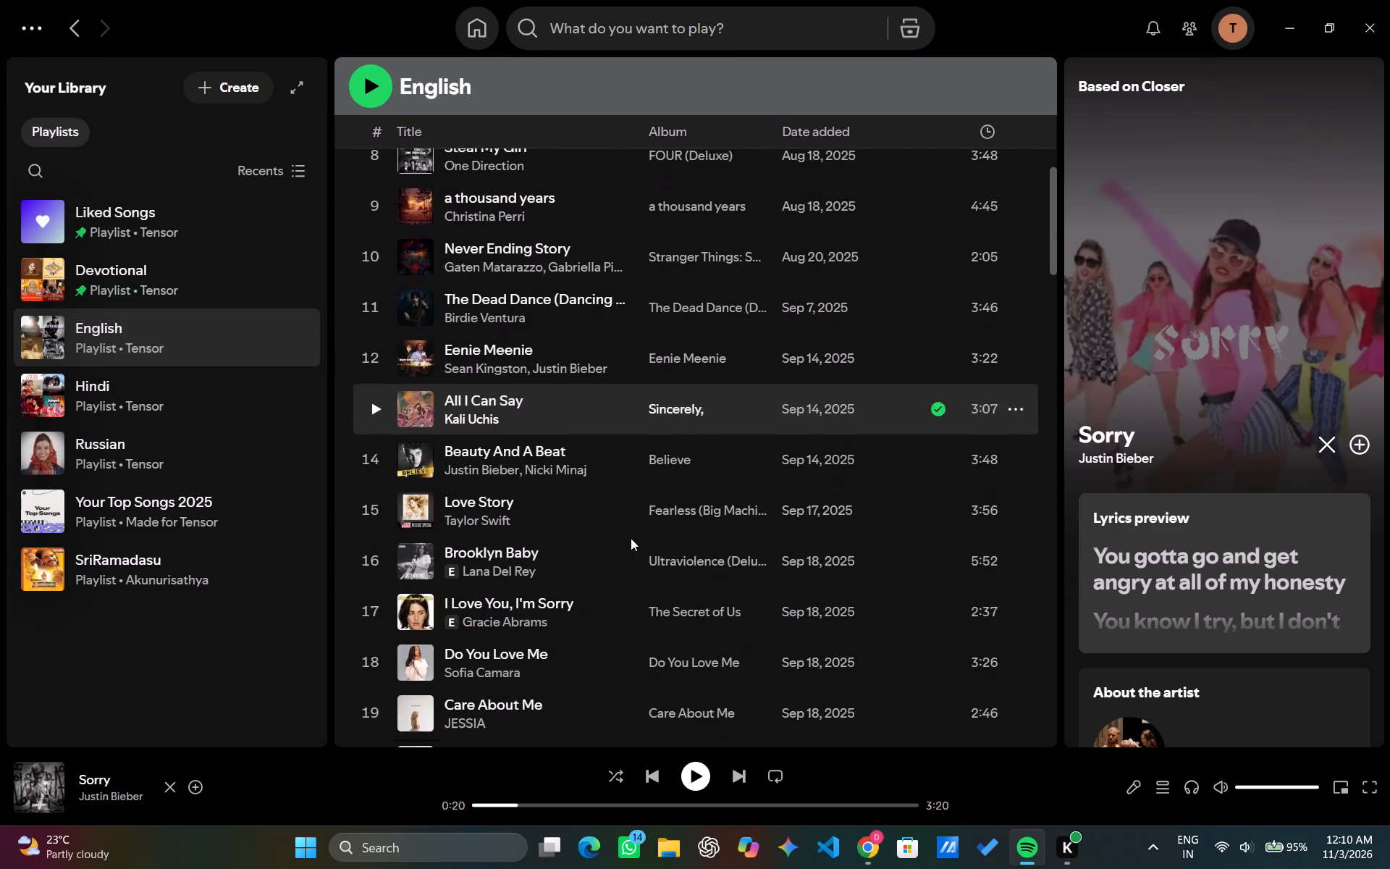
pyautogui.scroll(-7, 591, 466)
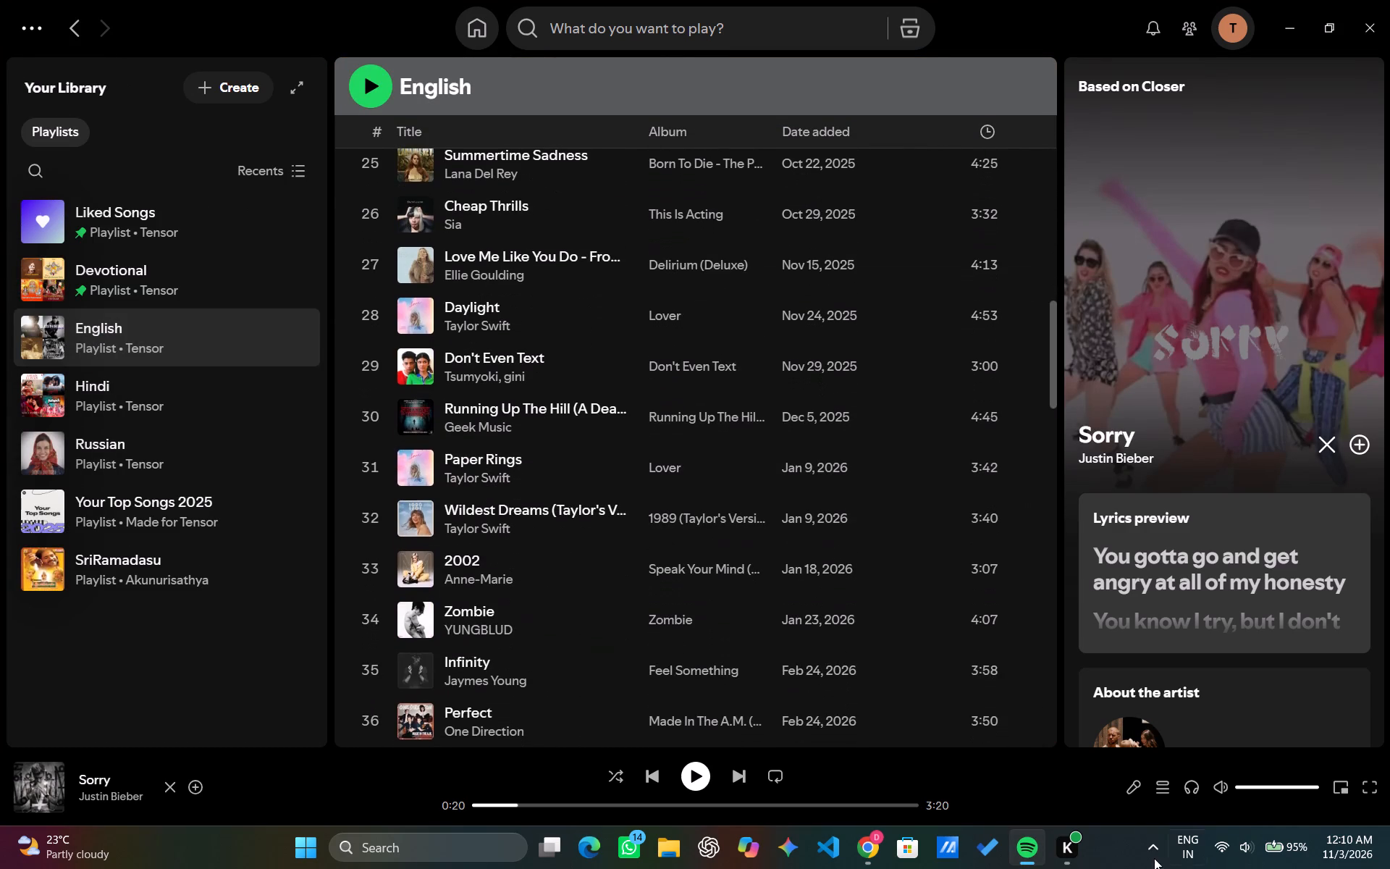
pyautogui.click(1240, 862)
pyautogui.click(1240, 862)
pyautogui.scroll(-1, 654, 532)
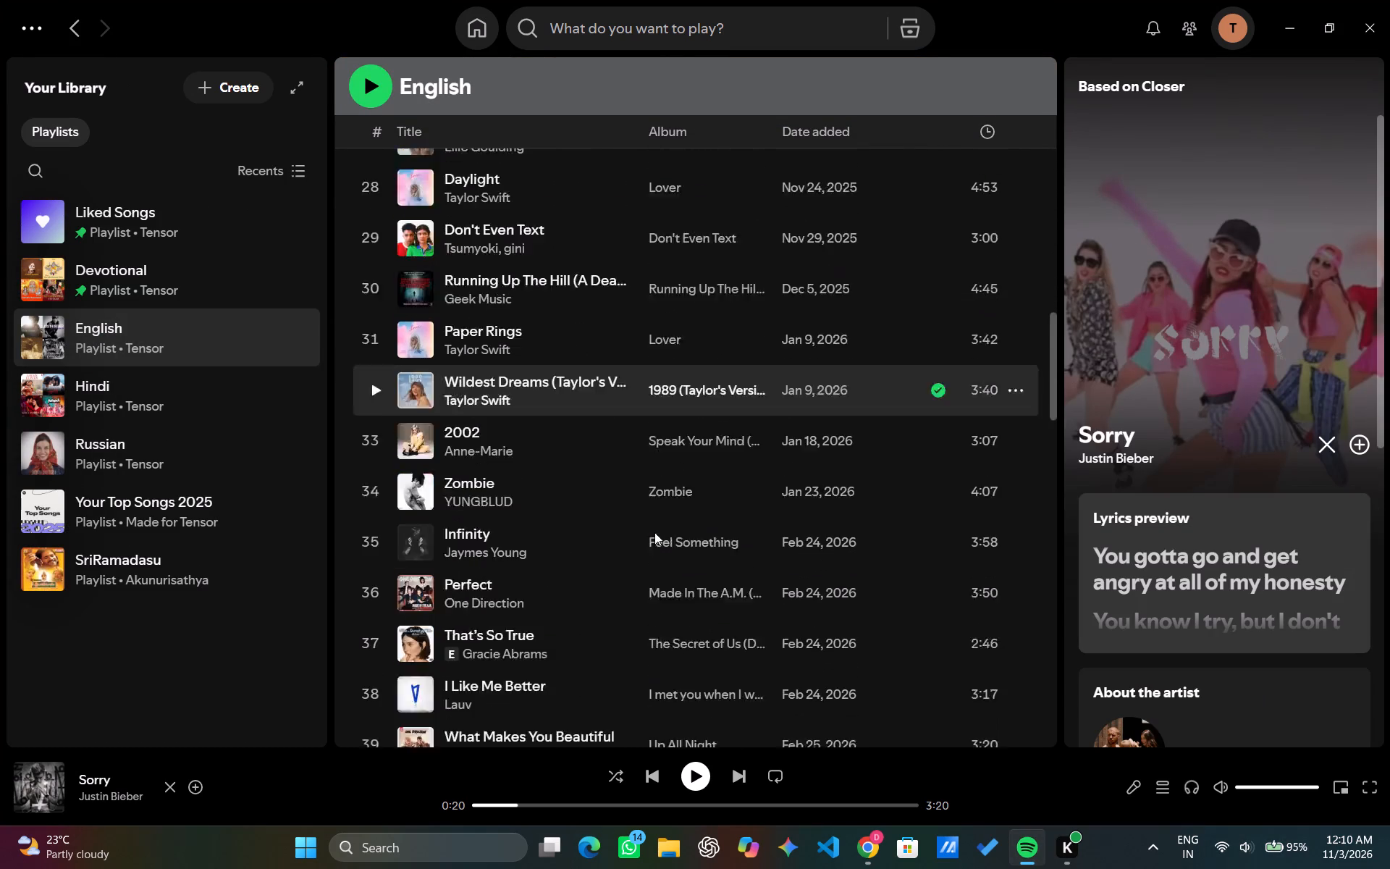
pyautogui.scroll(-5, 654, 532)
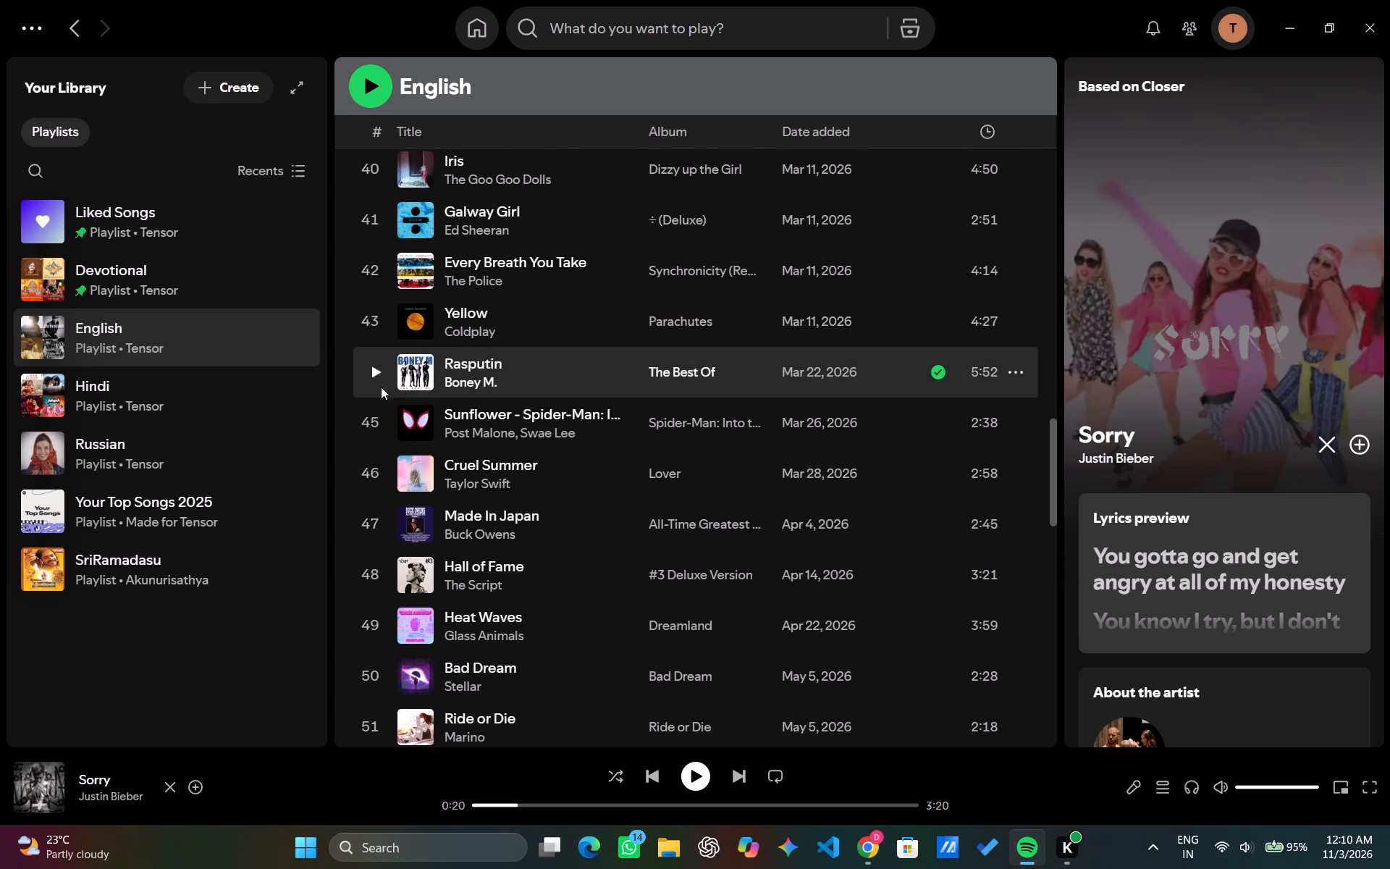
pyautogui.click(369, 421)
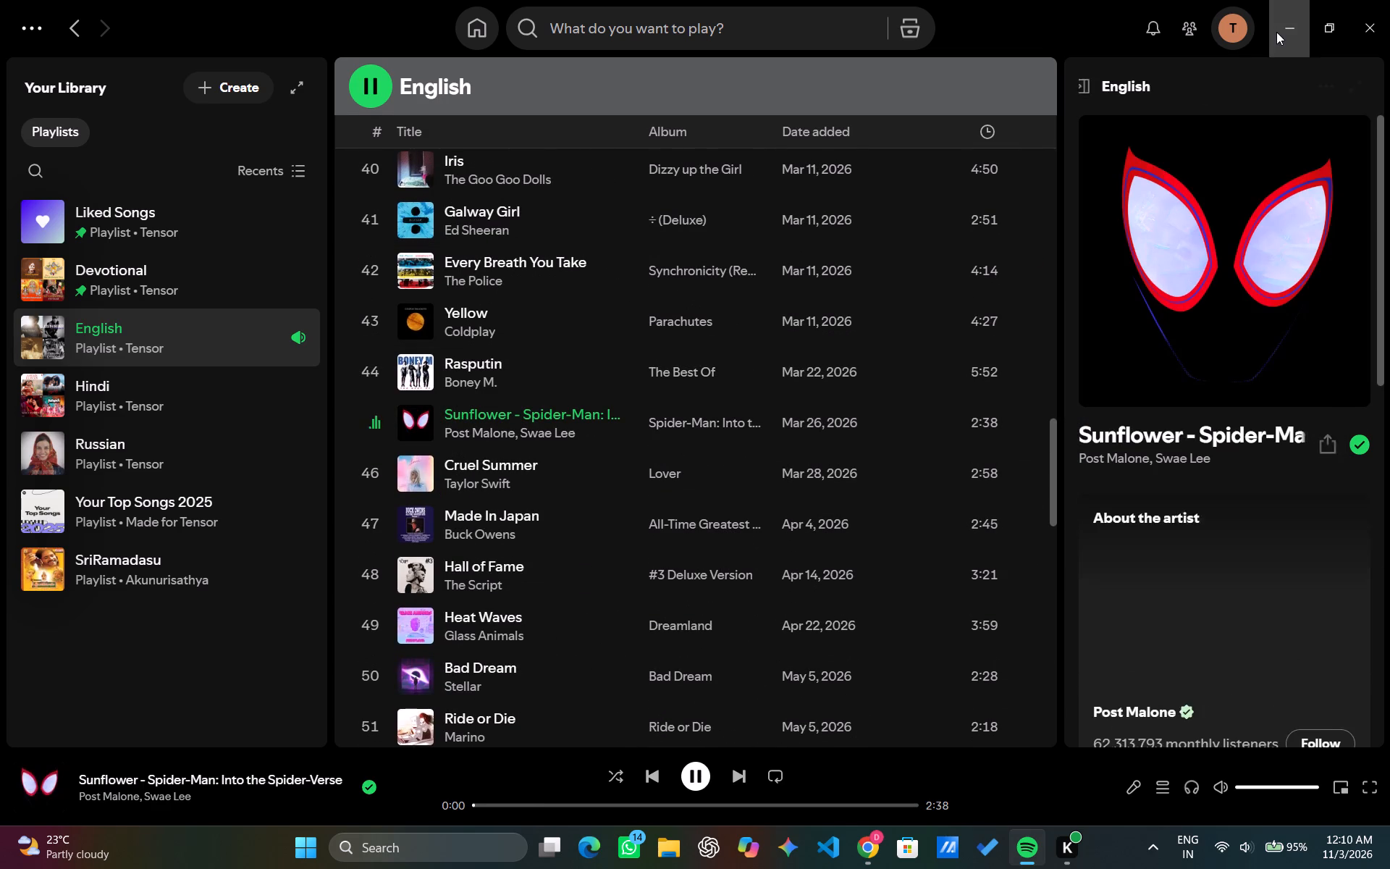
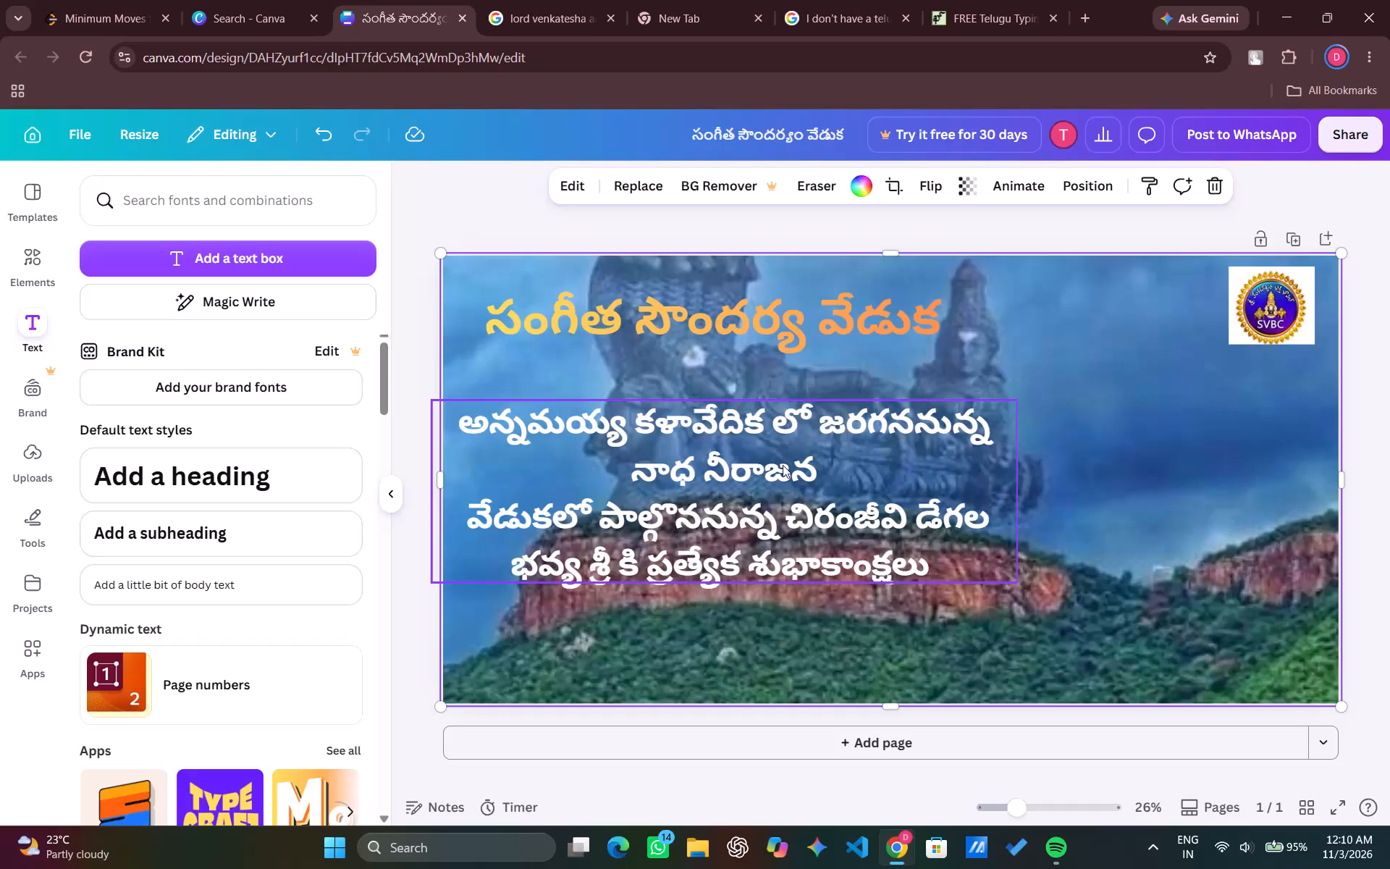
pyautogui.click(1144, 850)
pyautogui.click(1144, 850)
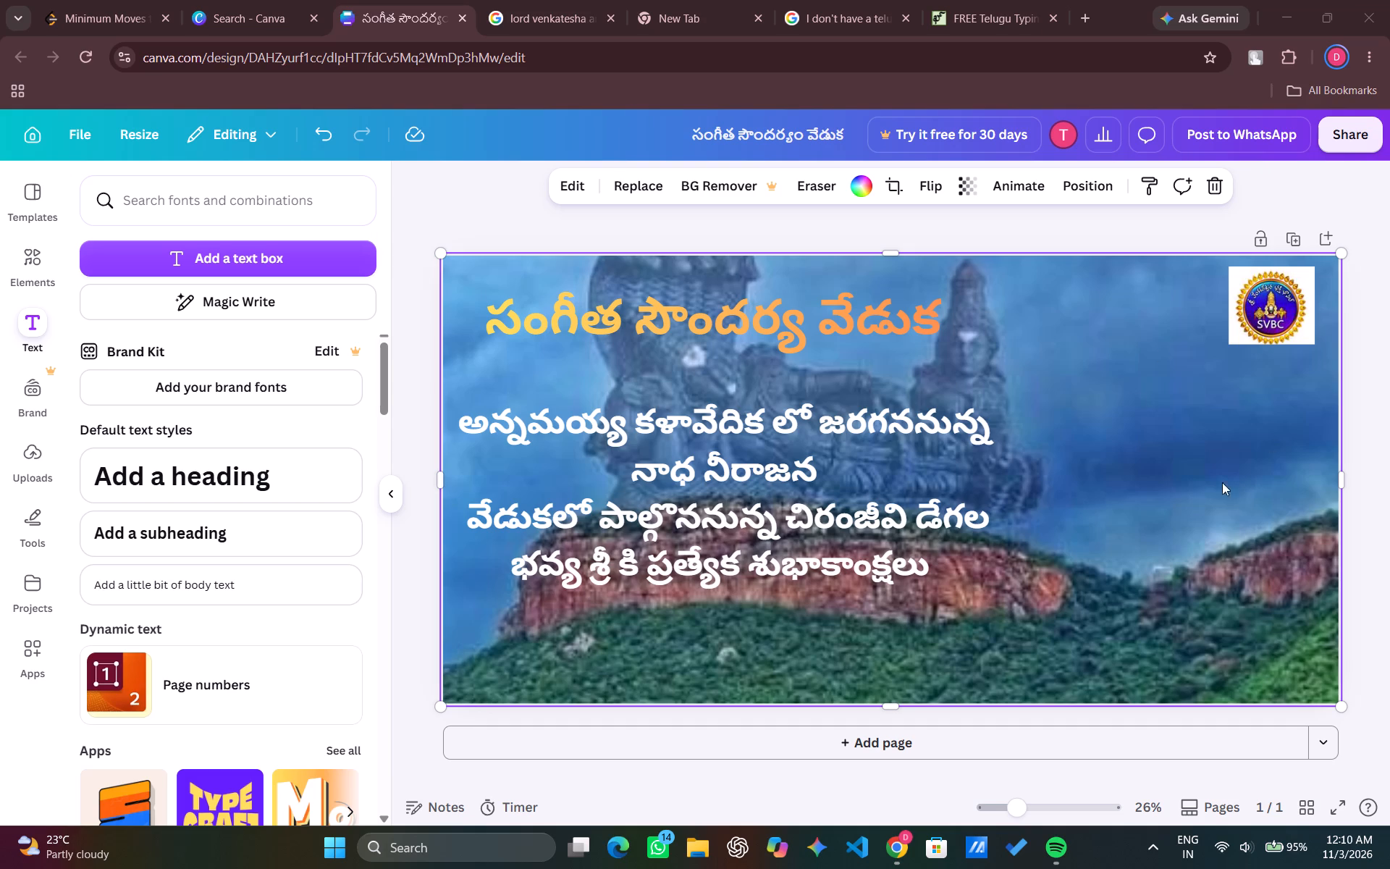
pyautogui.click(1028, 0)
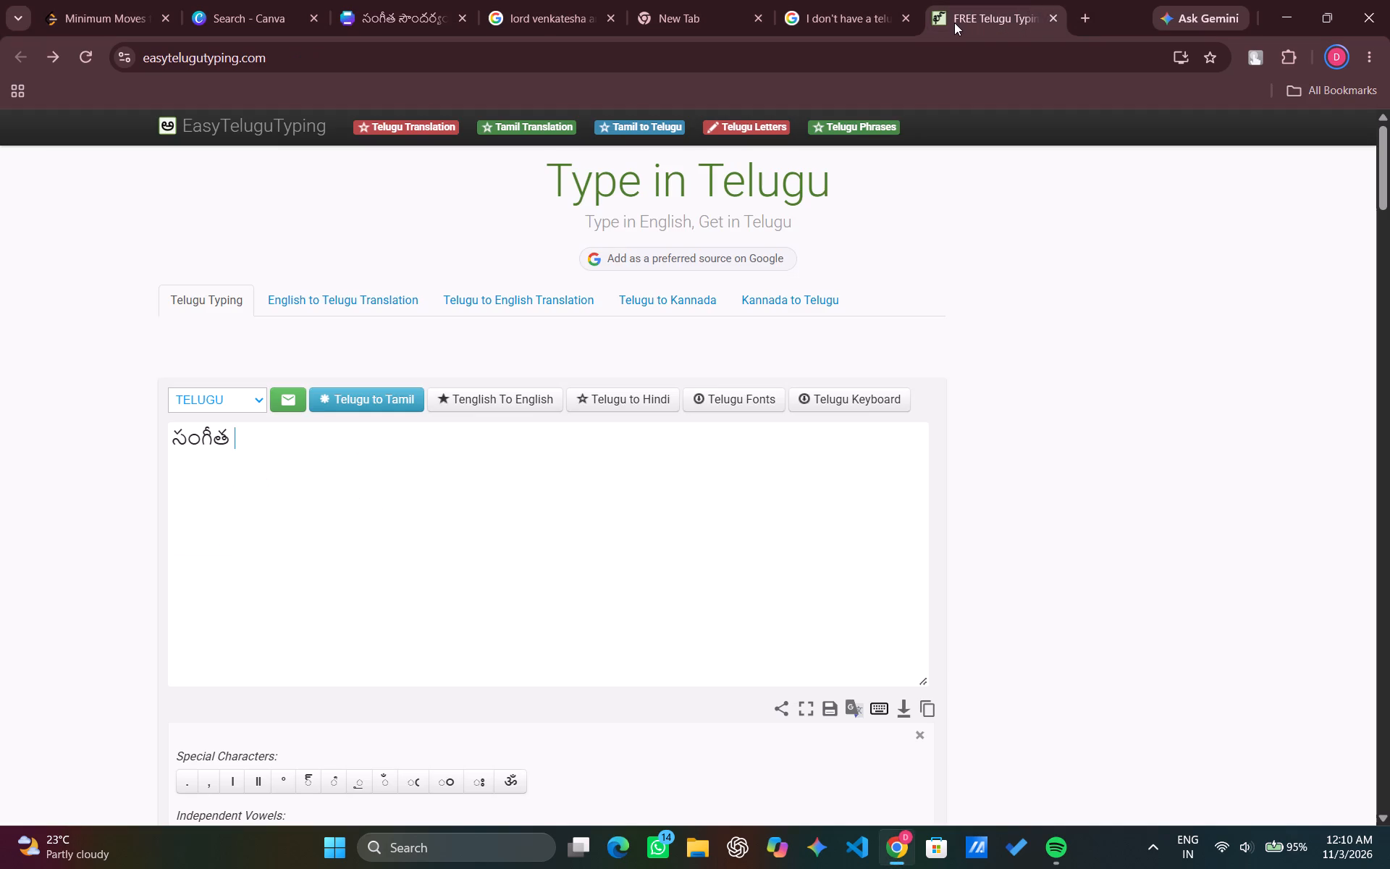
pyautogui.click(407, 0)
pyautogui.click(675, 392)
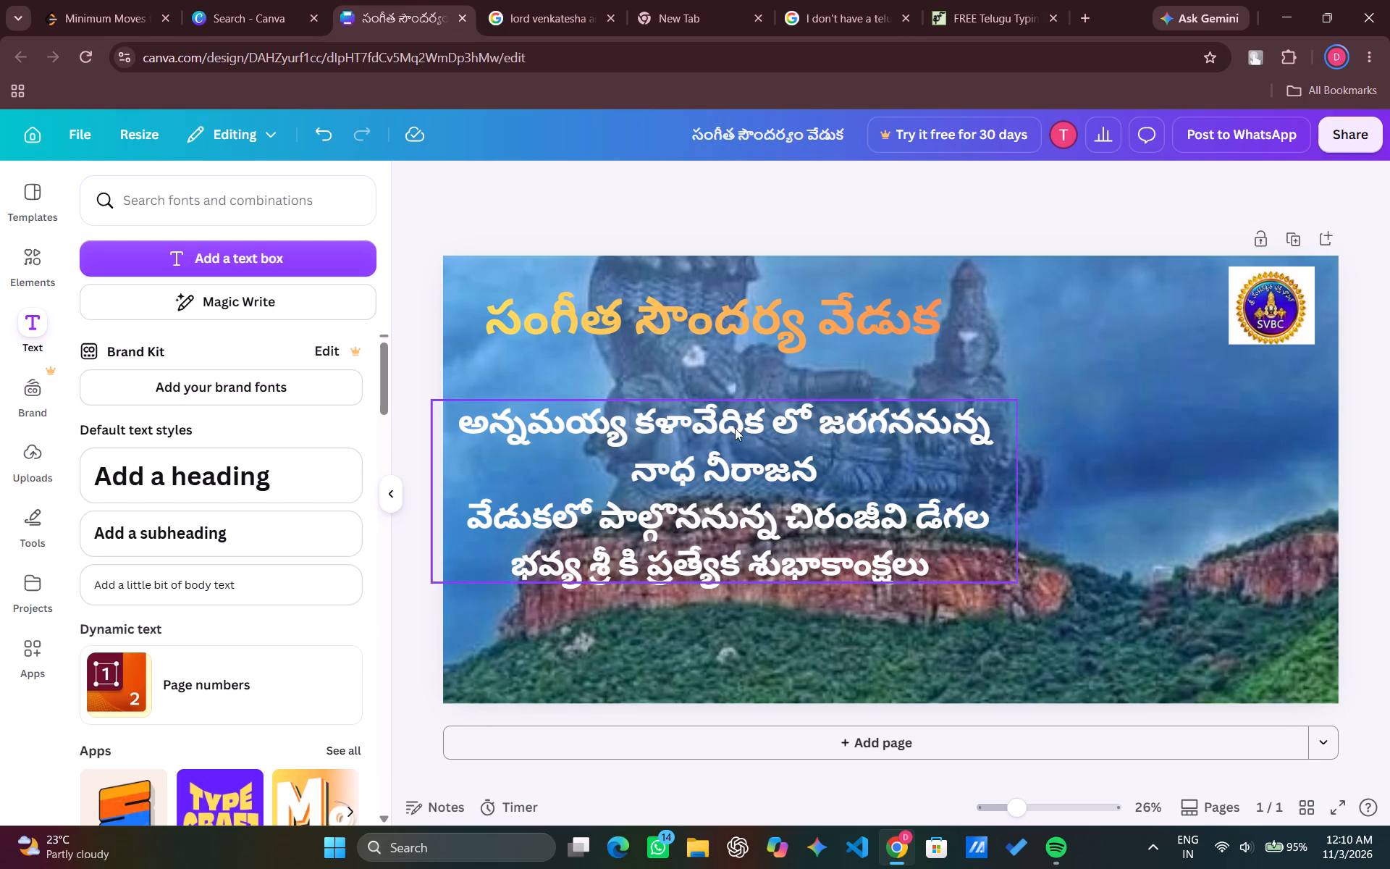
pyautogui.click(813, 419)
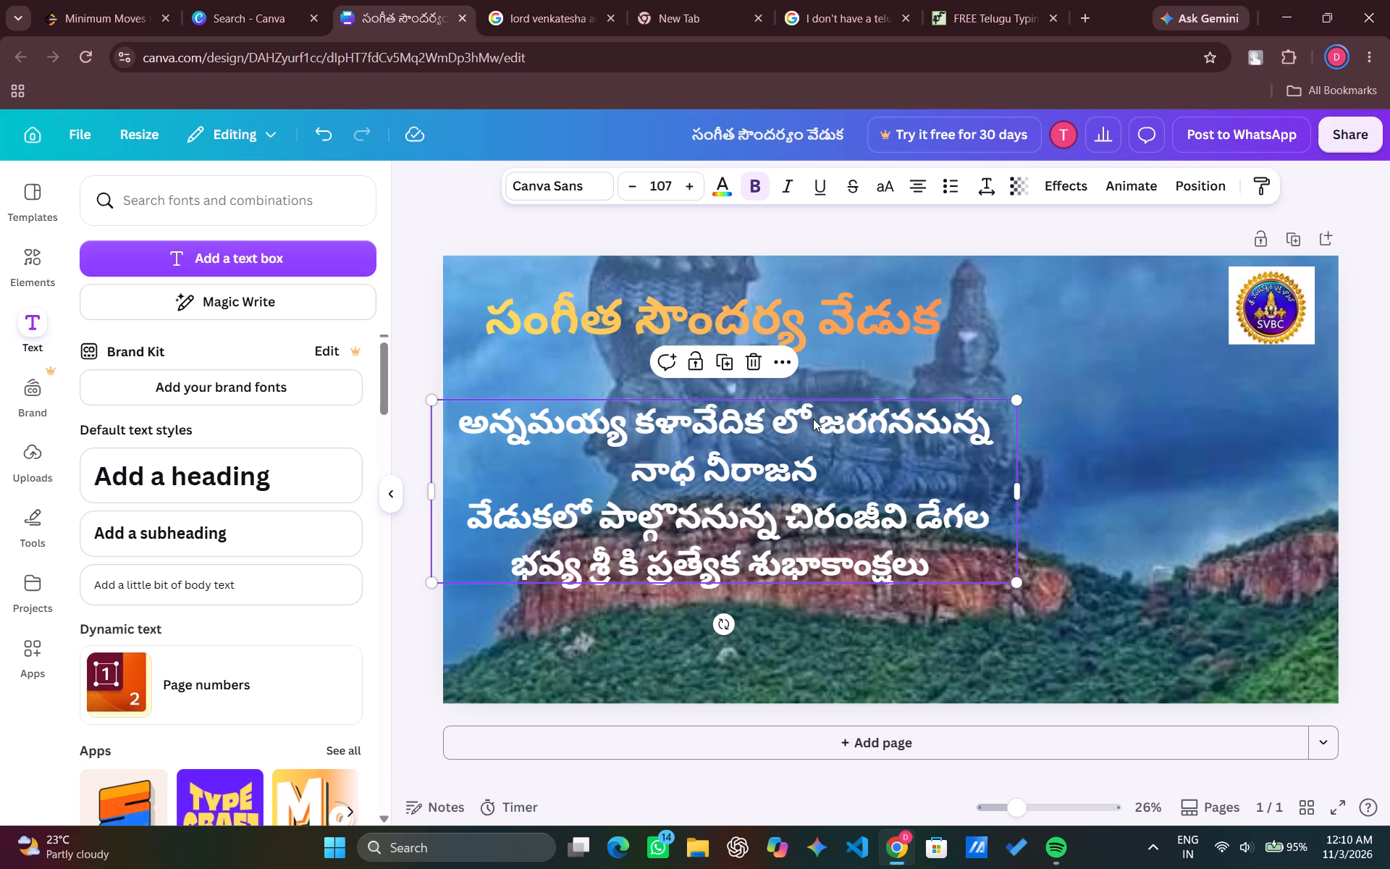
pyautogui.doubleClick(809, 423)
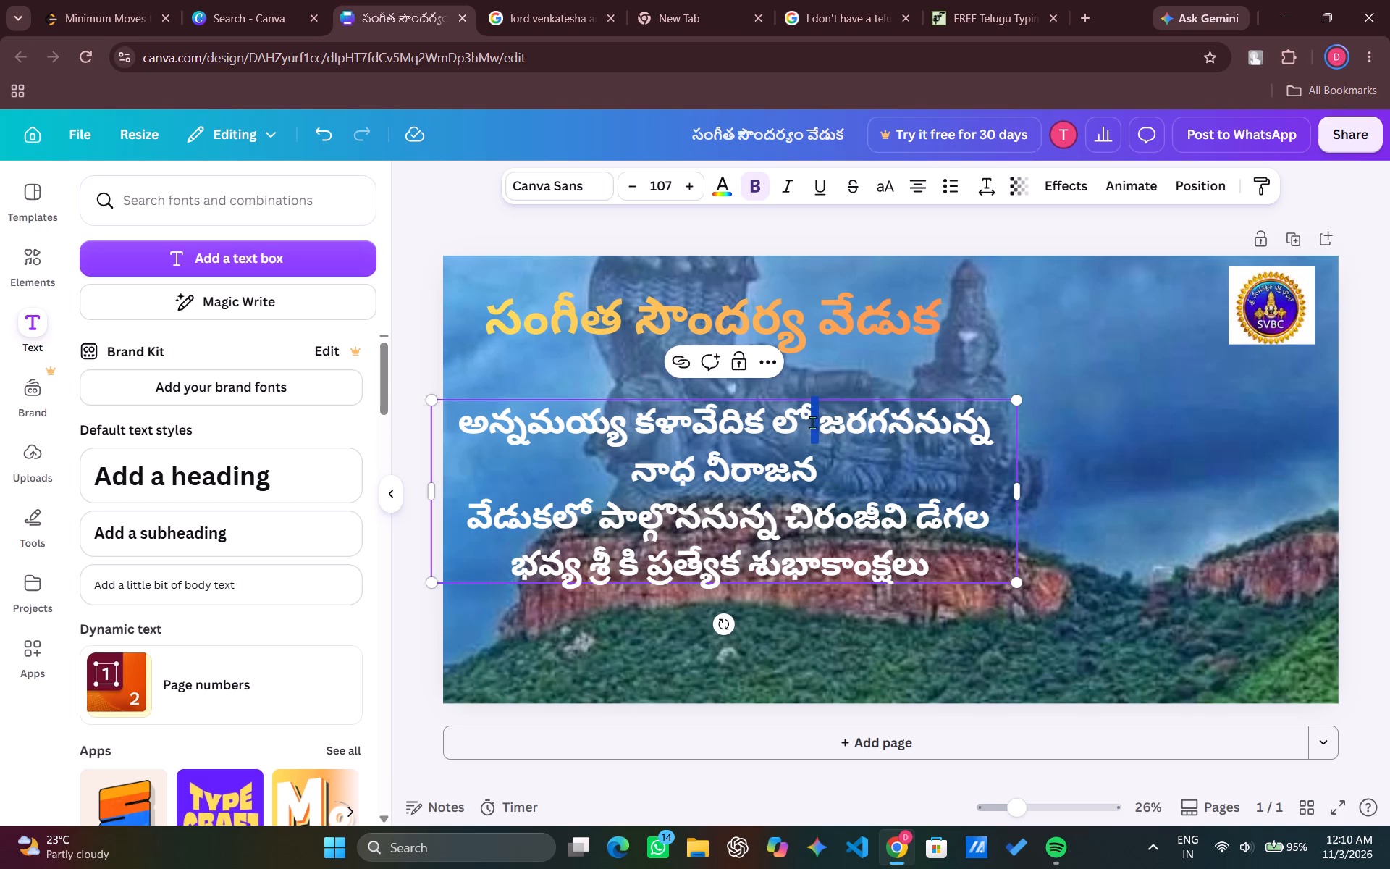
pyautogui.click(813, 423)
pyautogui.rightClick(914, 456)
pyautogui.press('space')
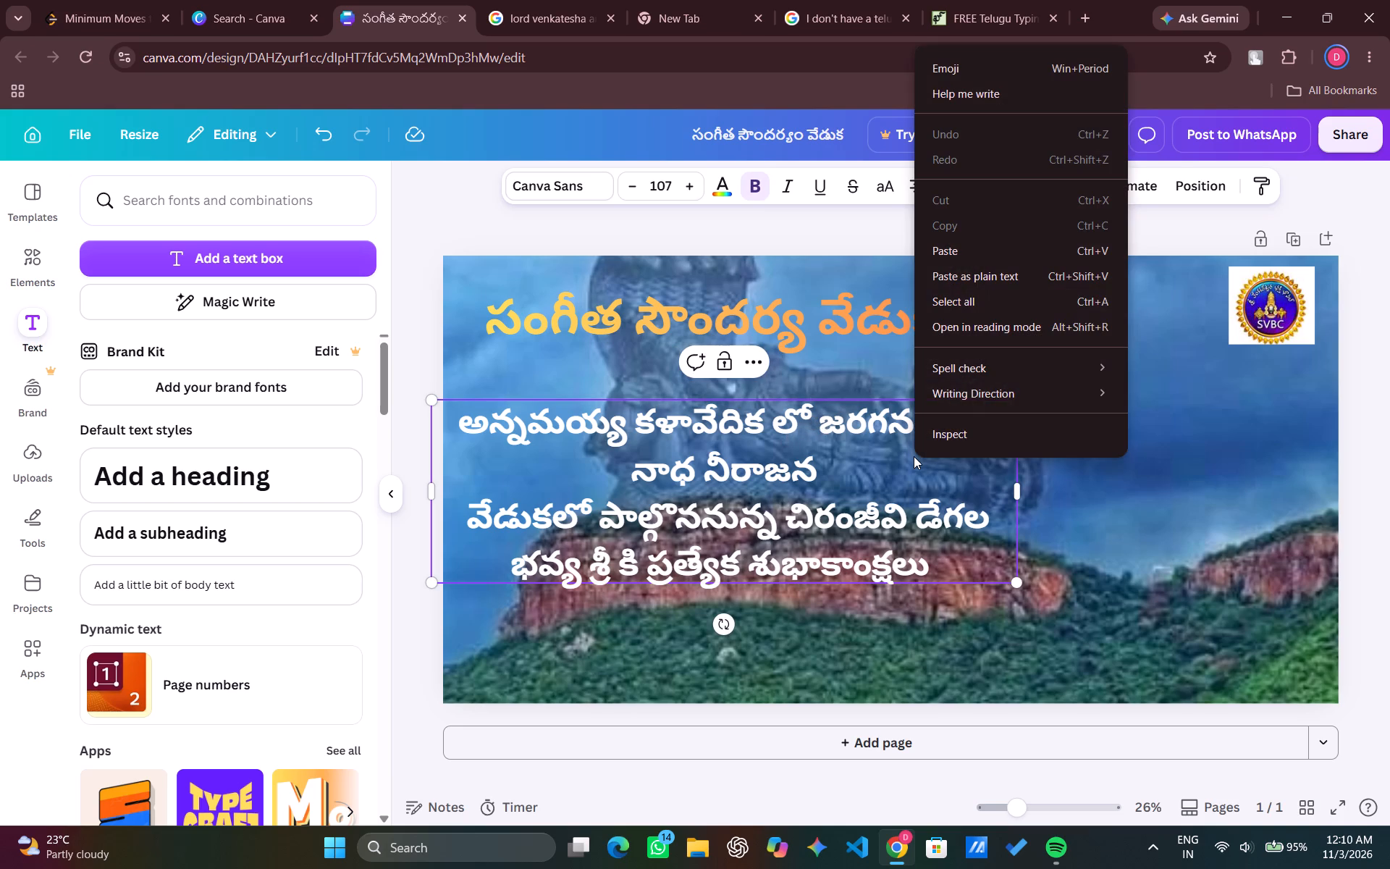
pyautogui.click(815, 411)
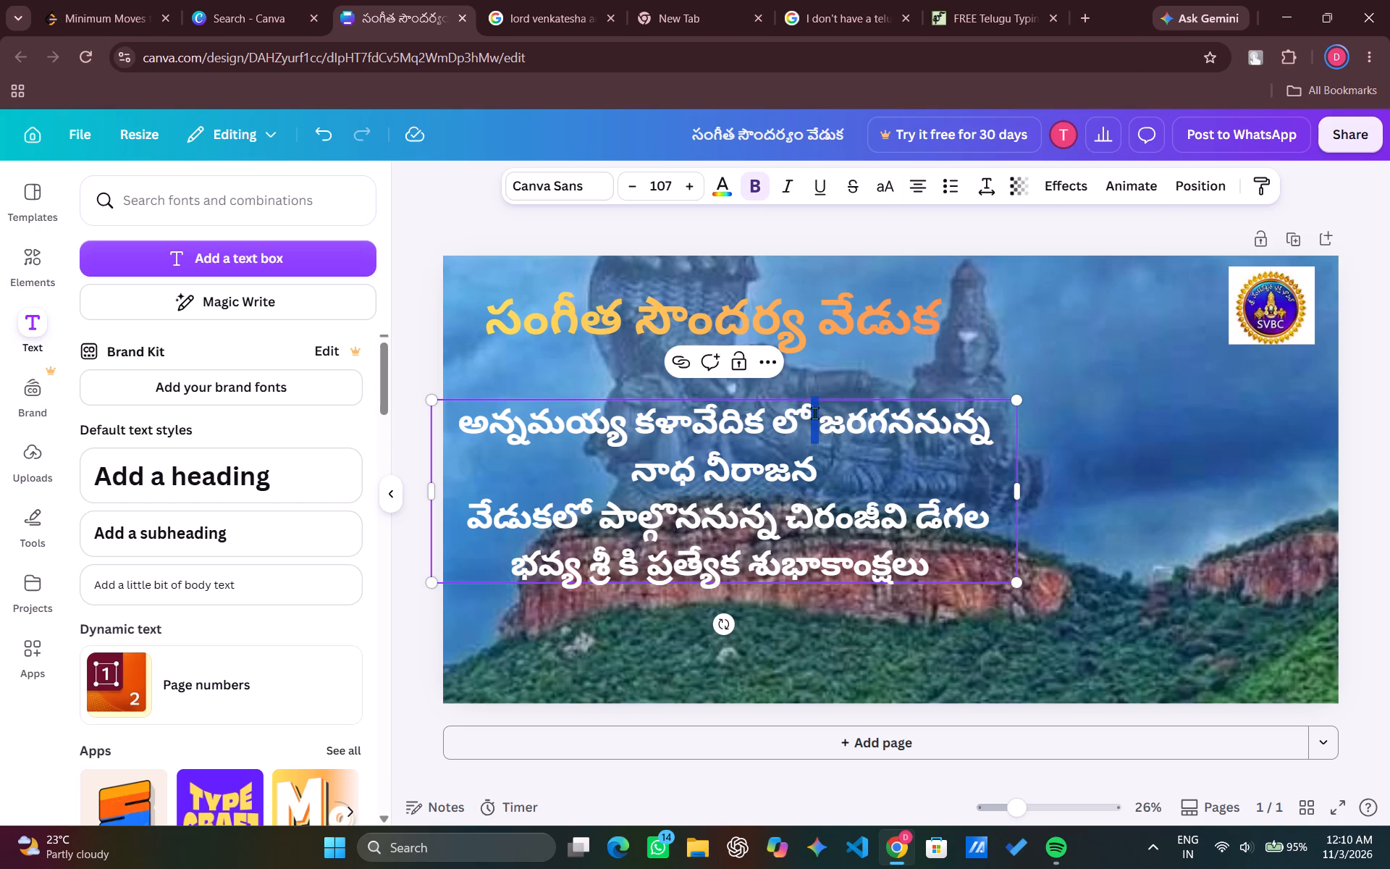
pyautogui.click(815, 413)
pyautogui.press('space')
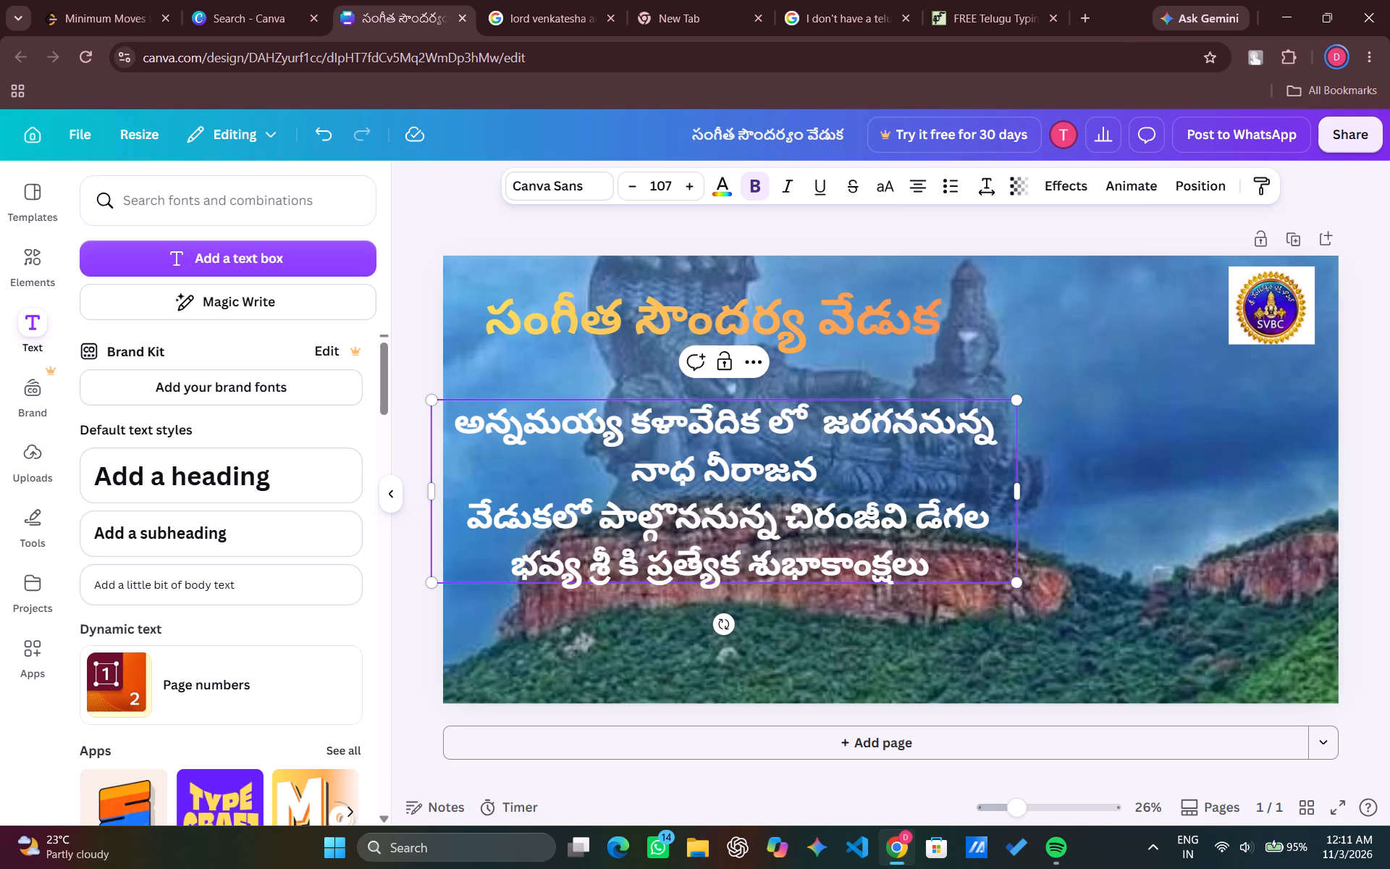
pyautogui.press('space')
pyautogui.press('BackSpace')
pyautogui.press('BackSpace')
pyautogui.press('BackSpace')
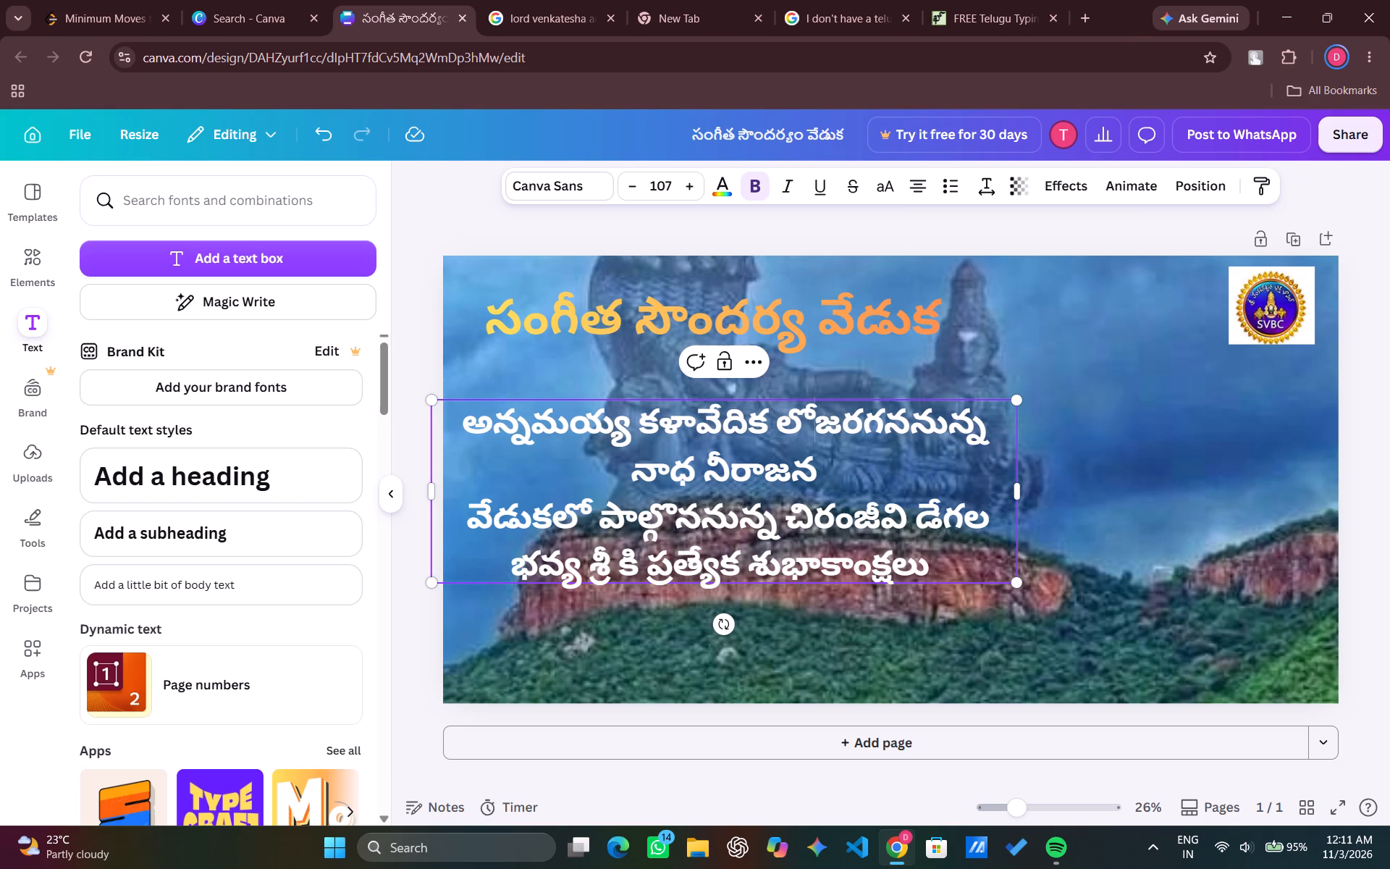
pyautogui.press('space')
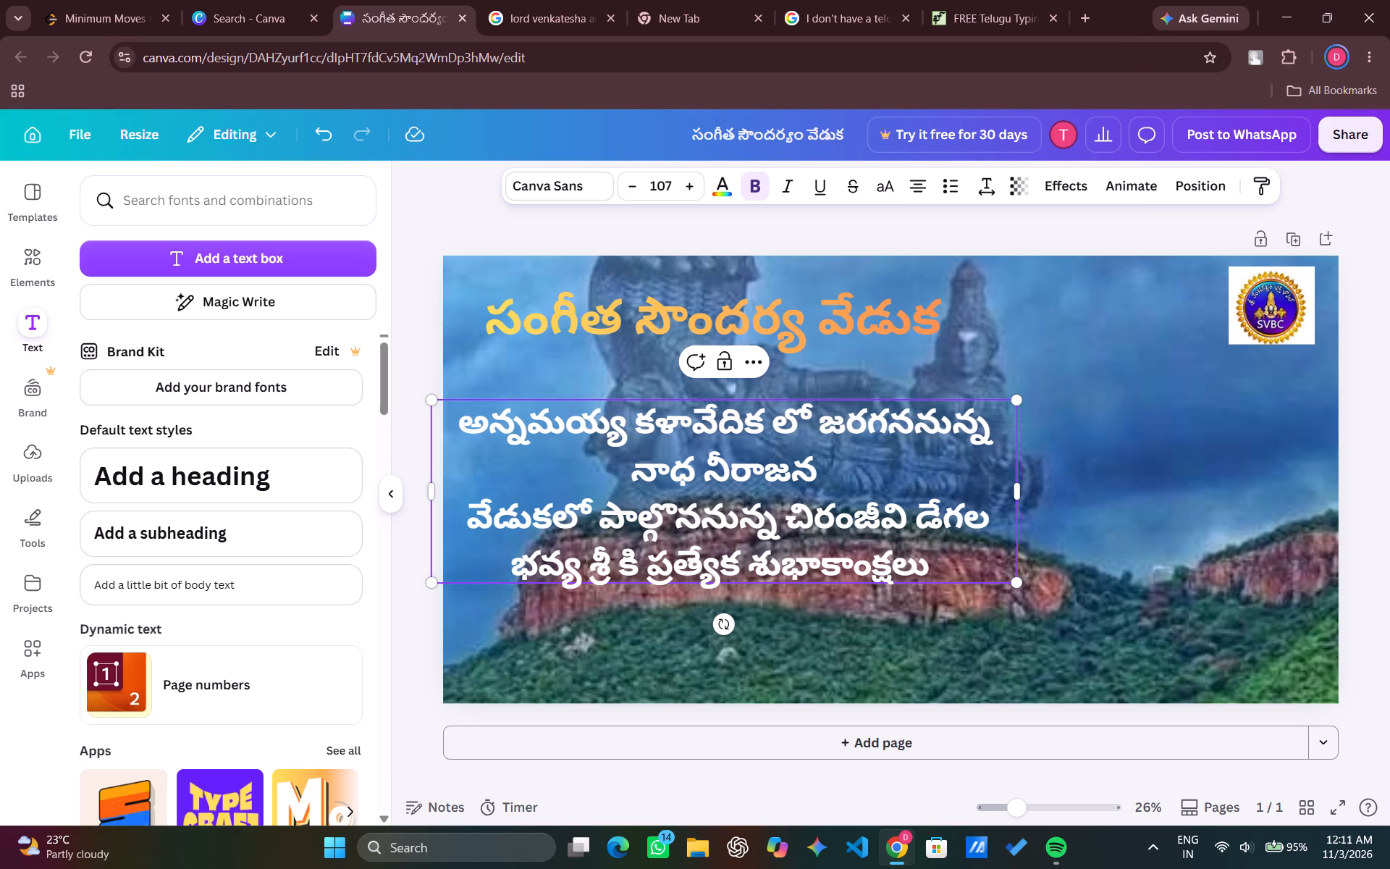
# Insert the date 6/11/26 after "లో" in the first line of the Telugu congratulatory sentence.
pyautogui.click(76, 843)
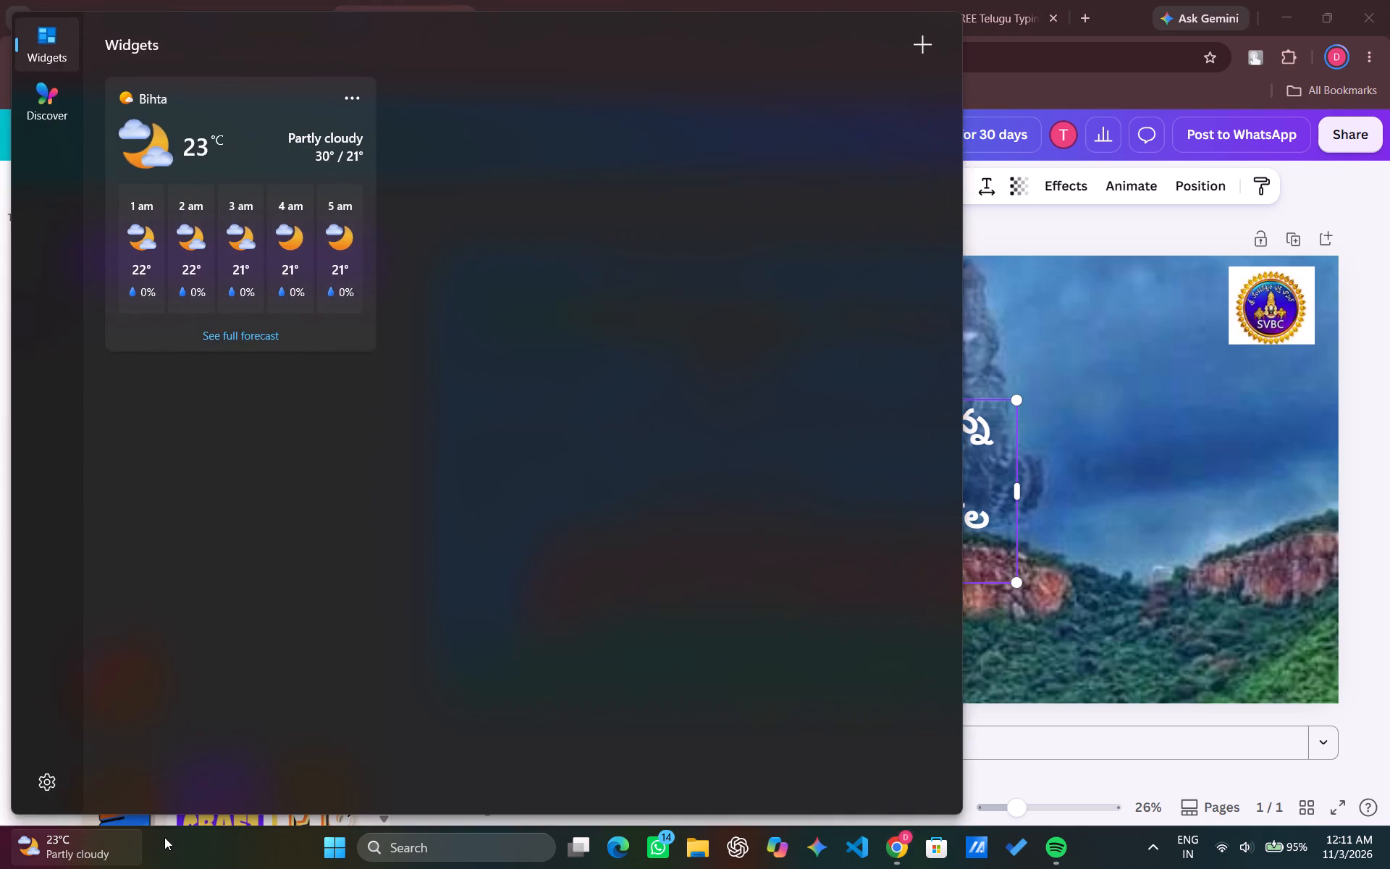
pyautogui.click(164, 837)
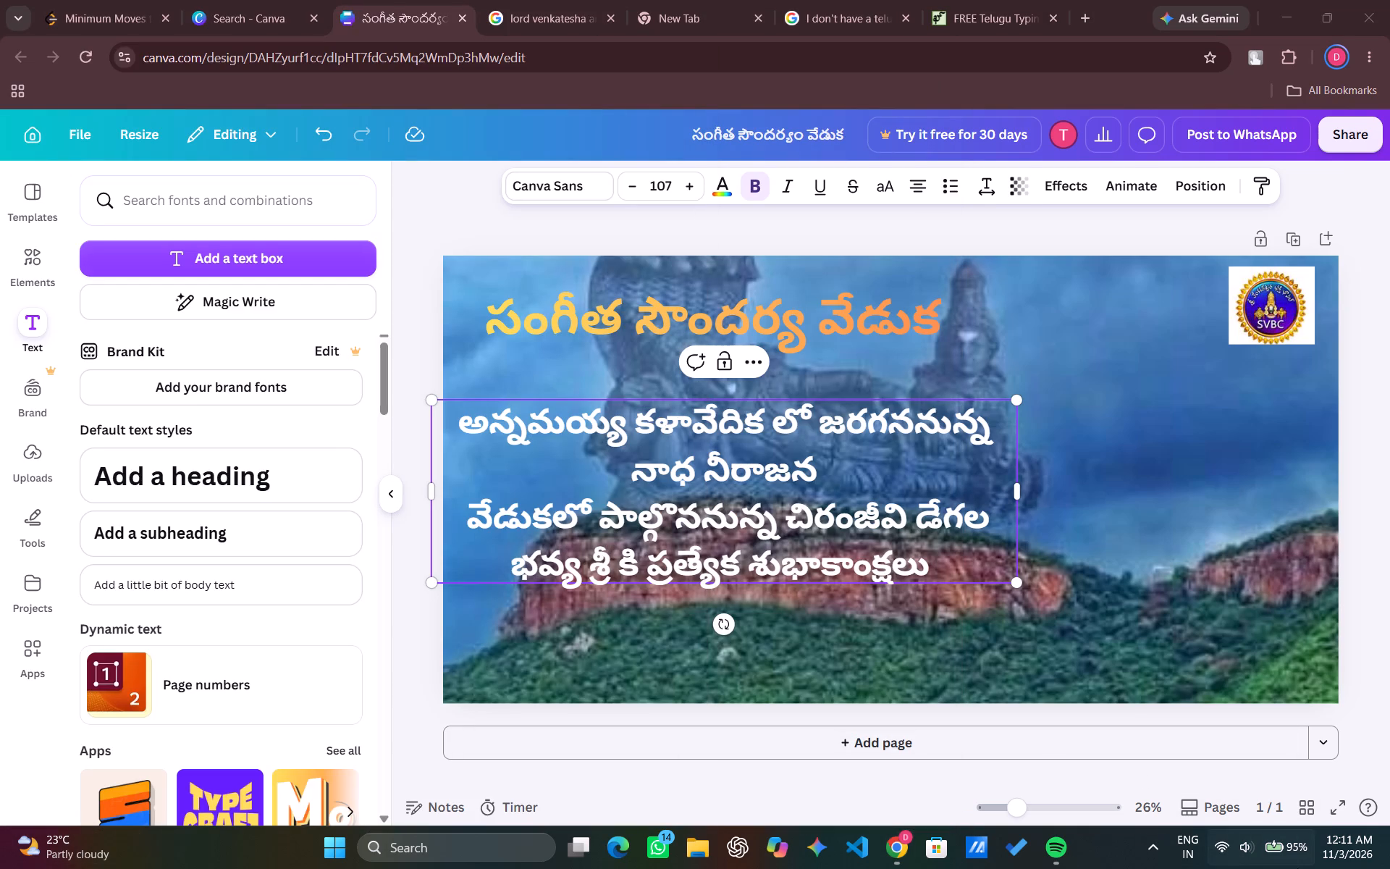
pyautogui.click(1353, 863)
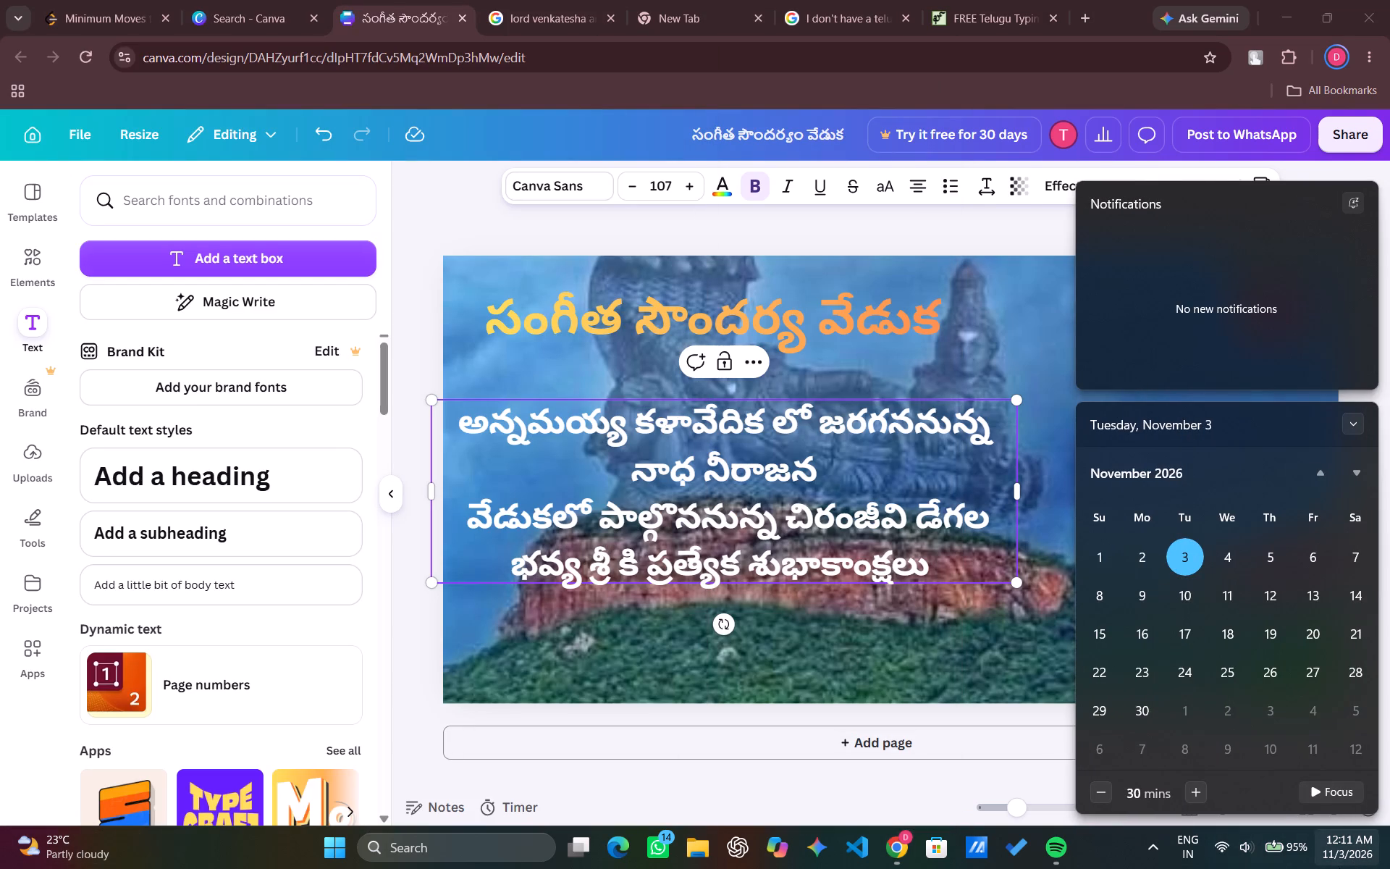
pyautogui.click(1339, 868)
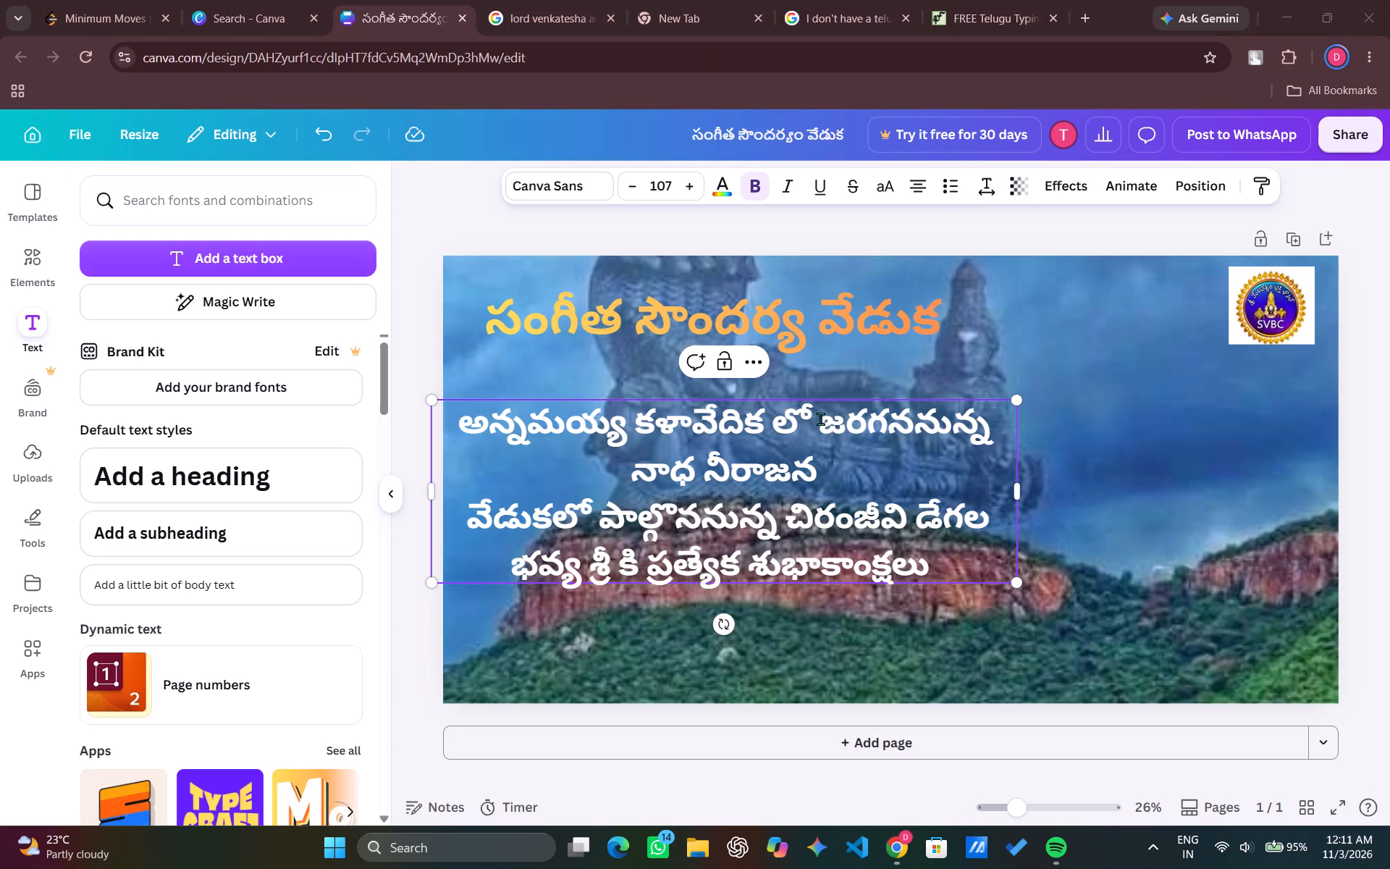
pyautogui.click(815, 419)
pyautogui.press('BackSpace')
pyautogui.press('space')
pyautogui.press('6')
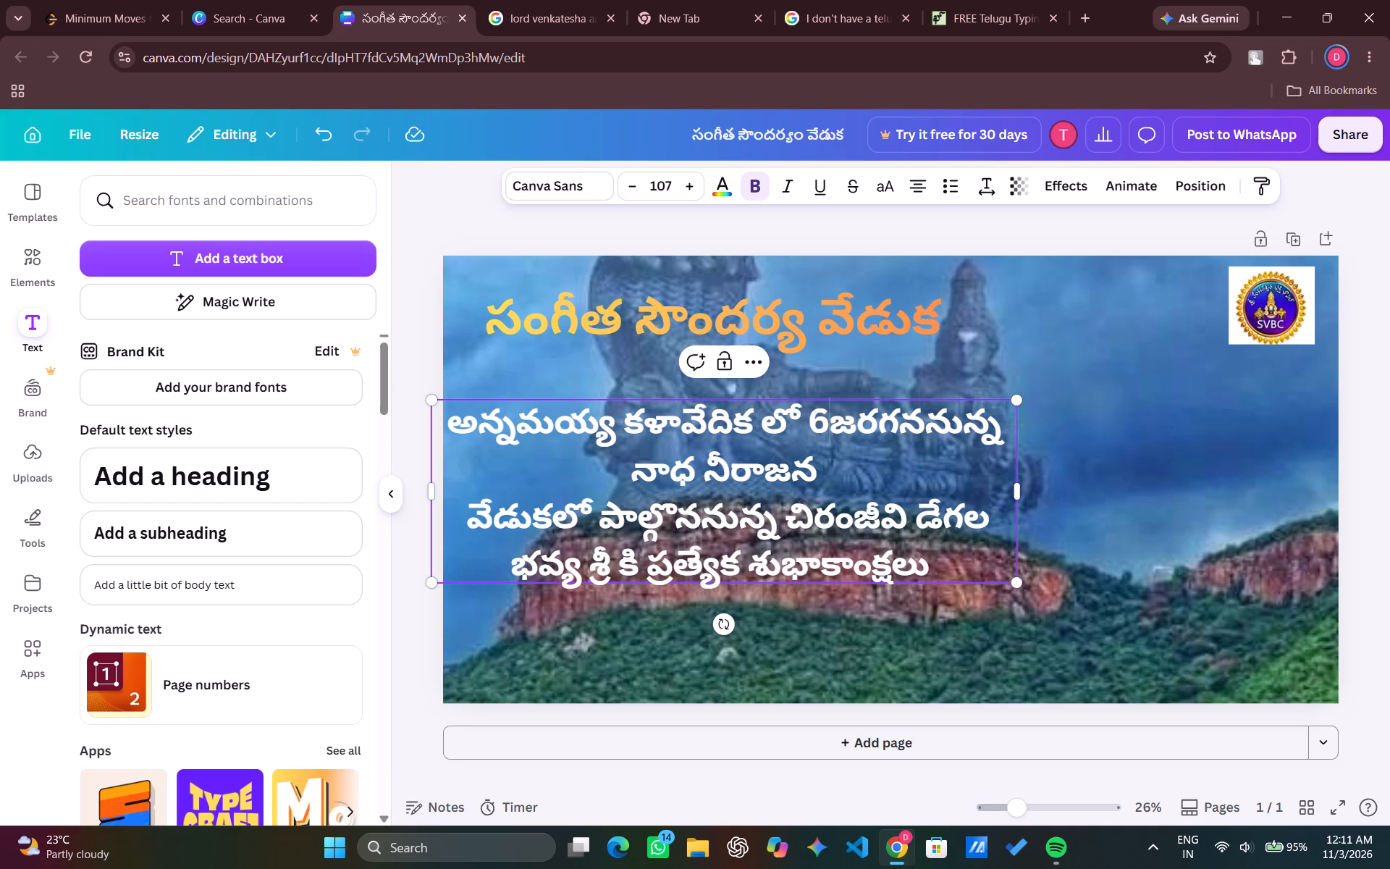
pyautogui.press('/')
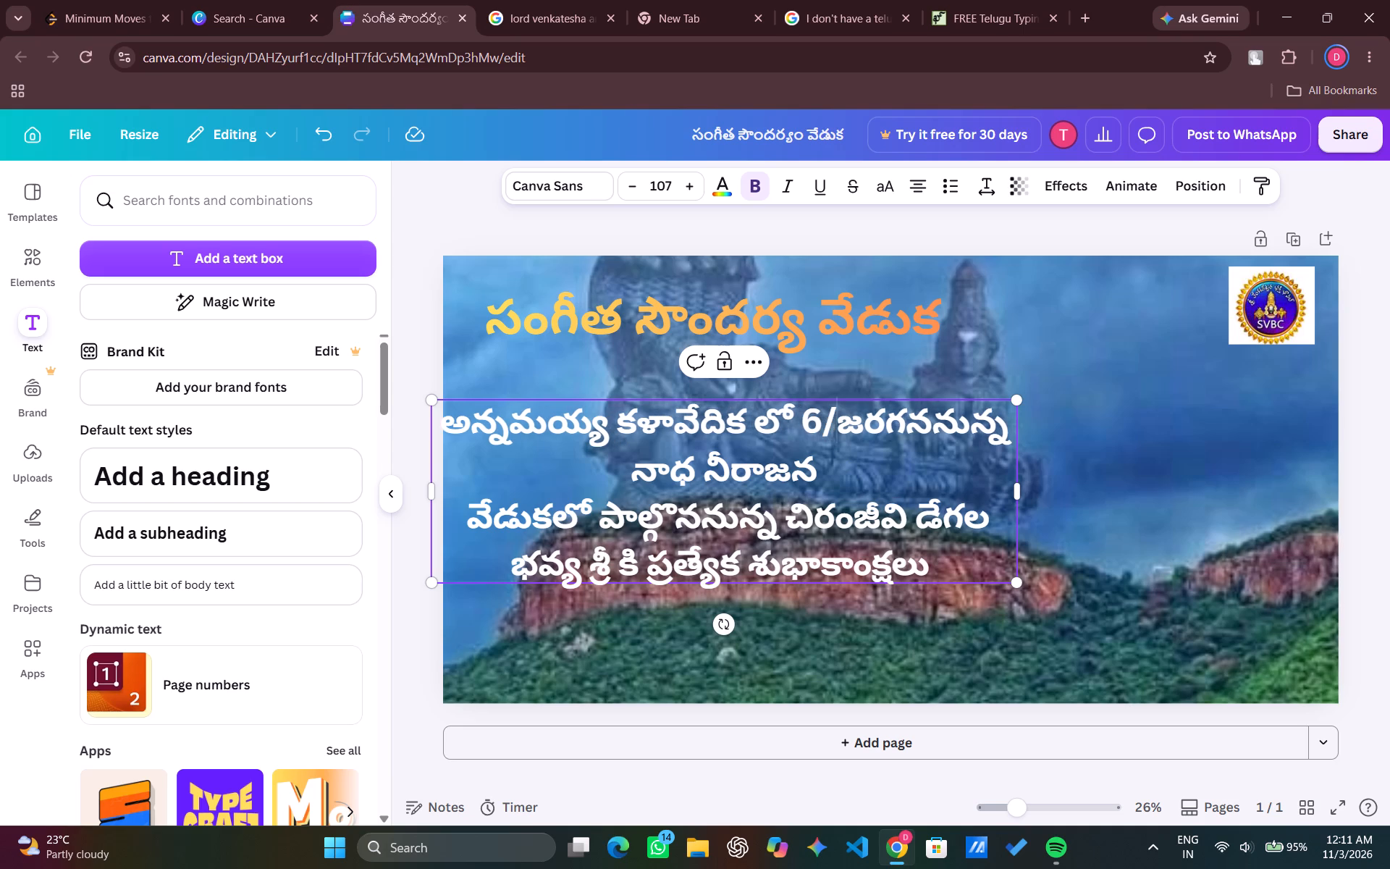
pyautogui.write('11')
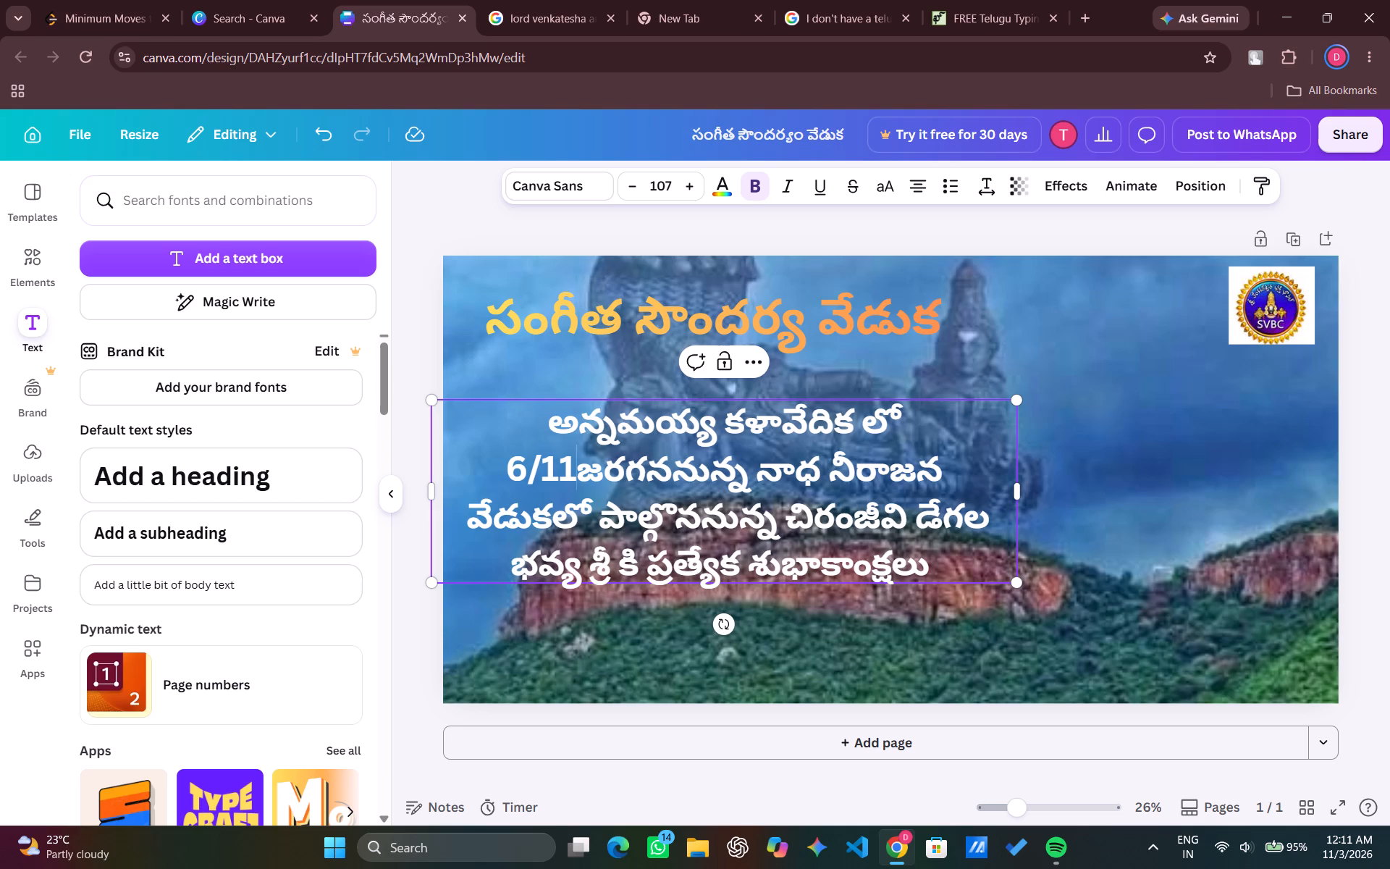
pyautogui.press('/')
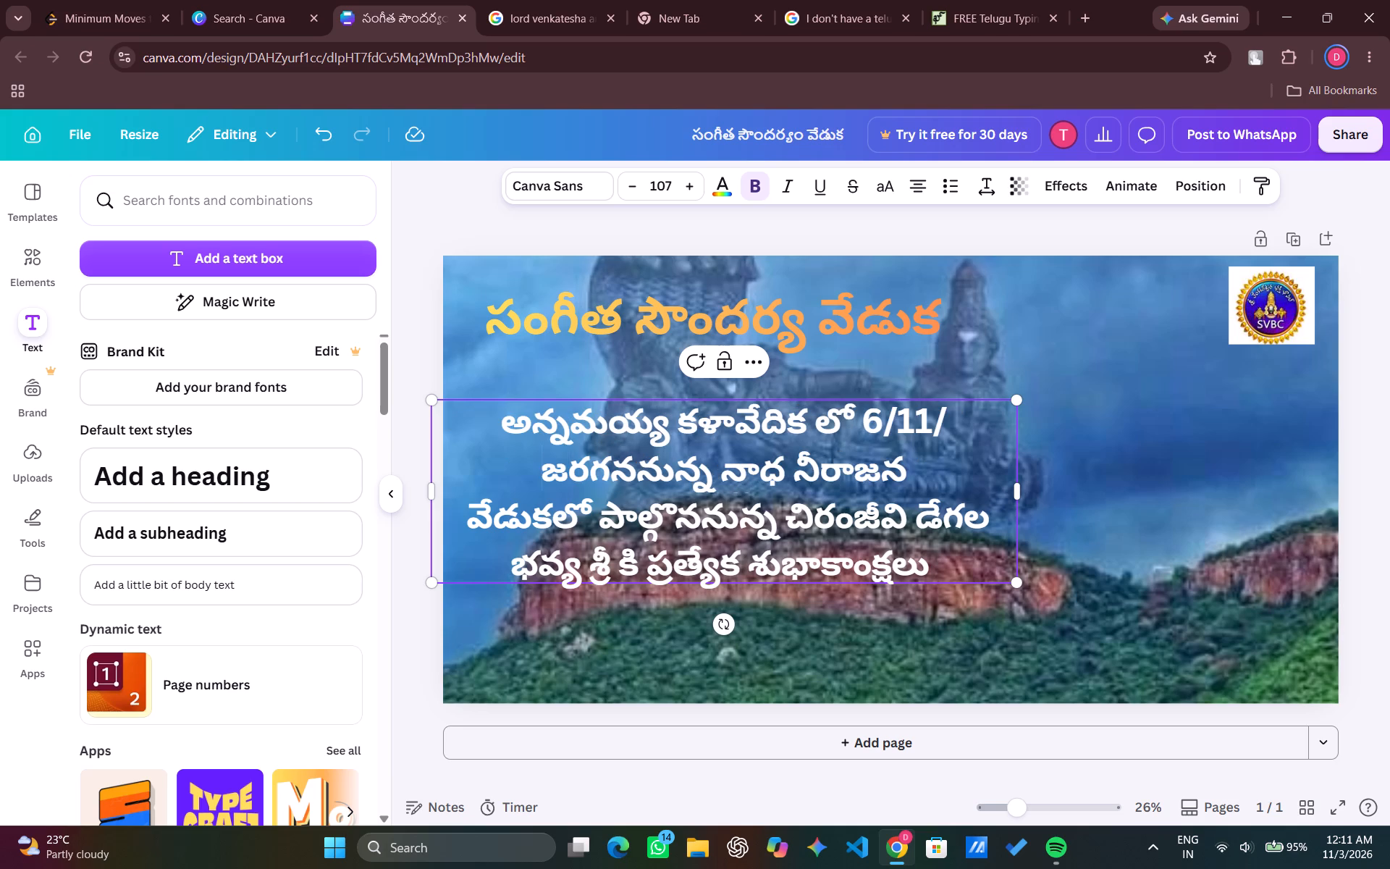
pyautogui.write('26')
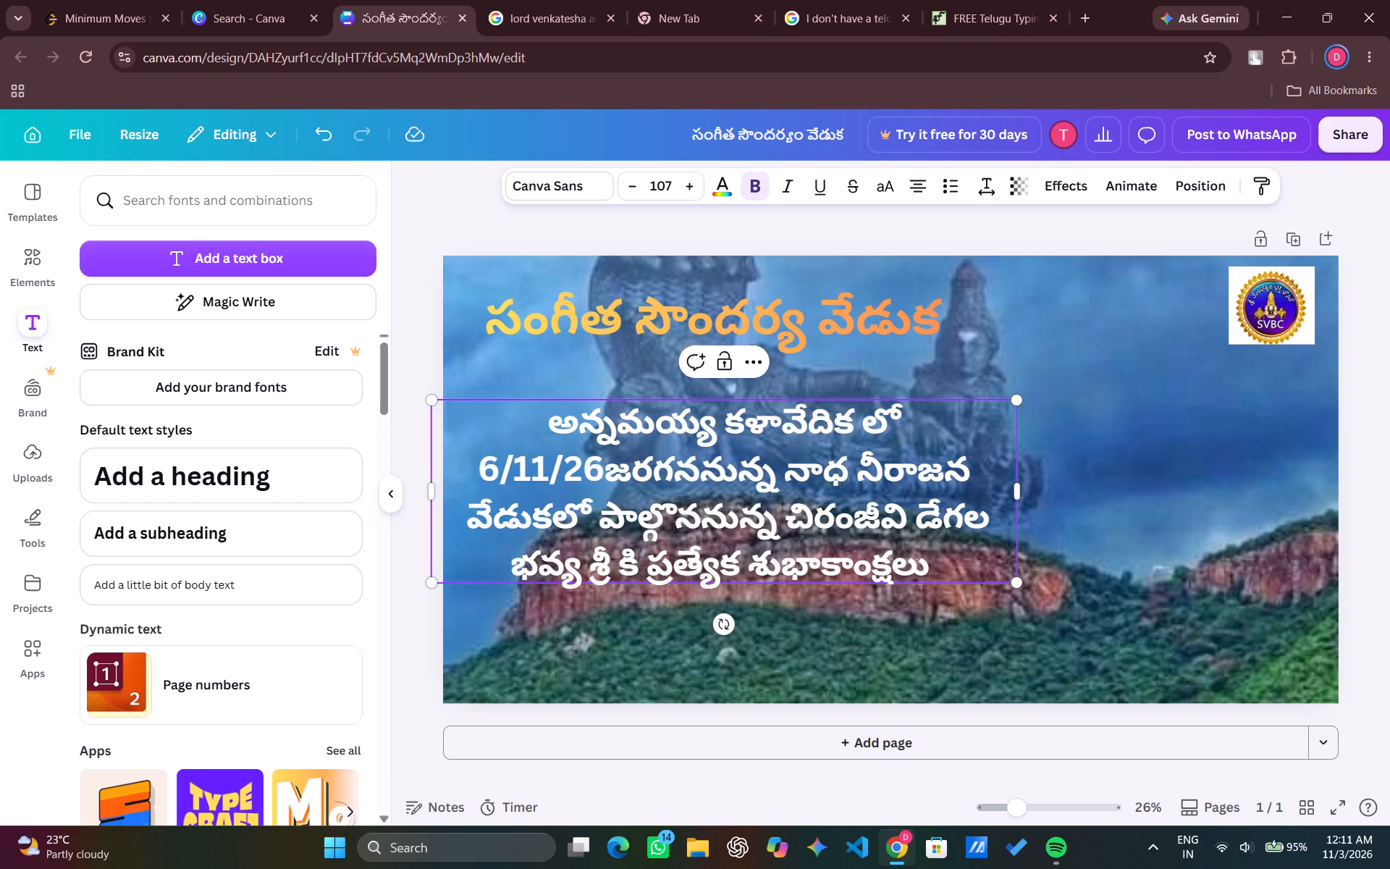
pyautogui.press('space')
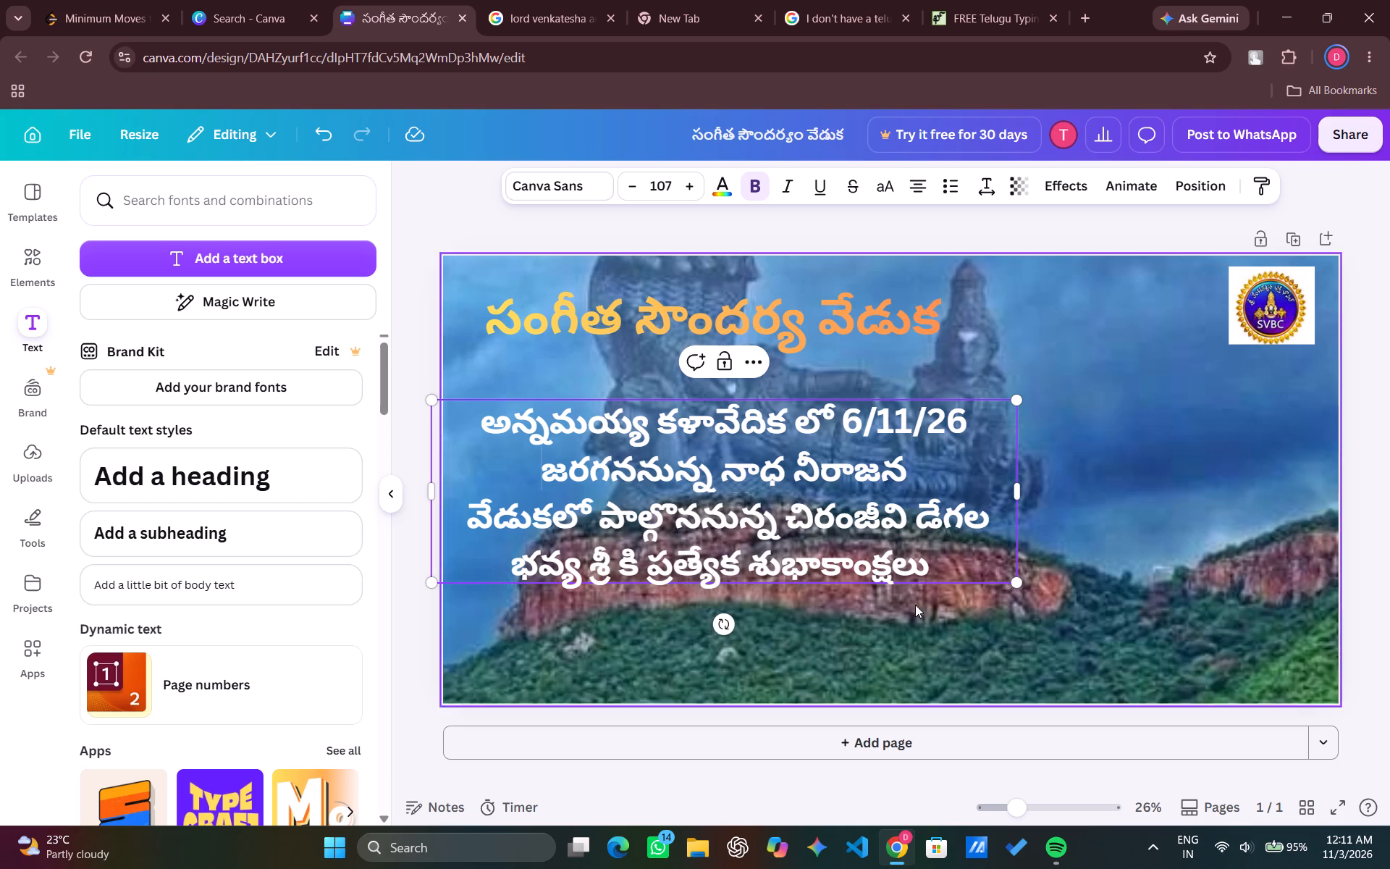
# Recolour the whole "సంగీత సౌందర్య వేడుక" heading with the solid orange #ff914d.
pyautogui.click(599, 320)
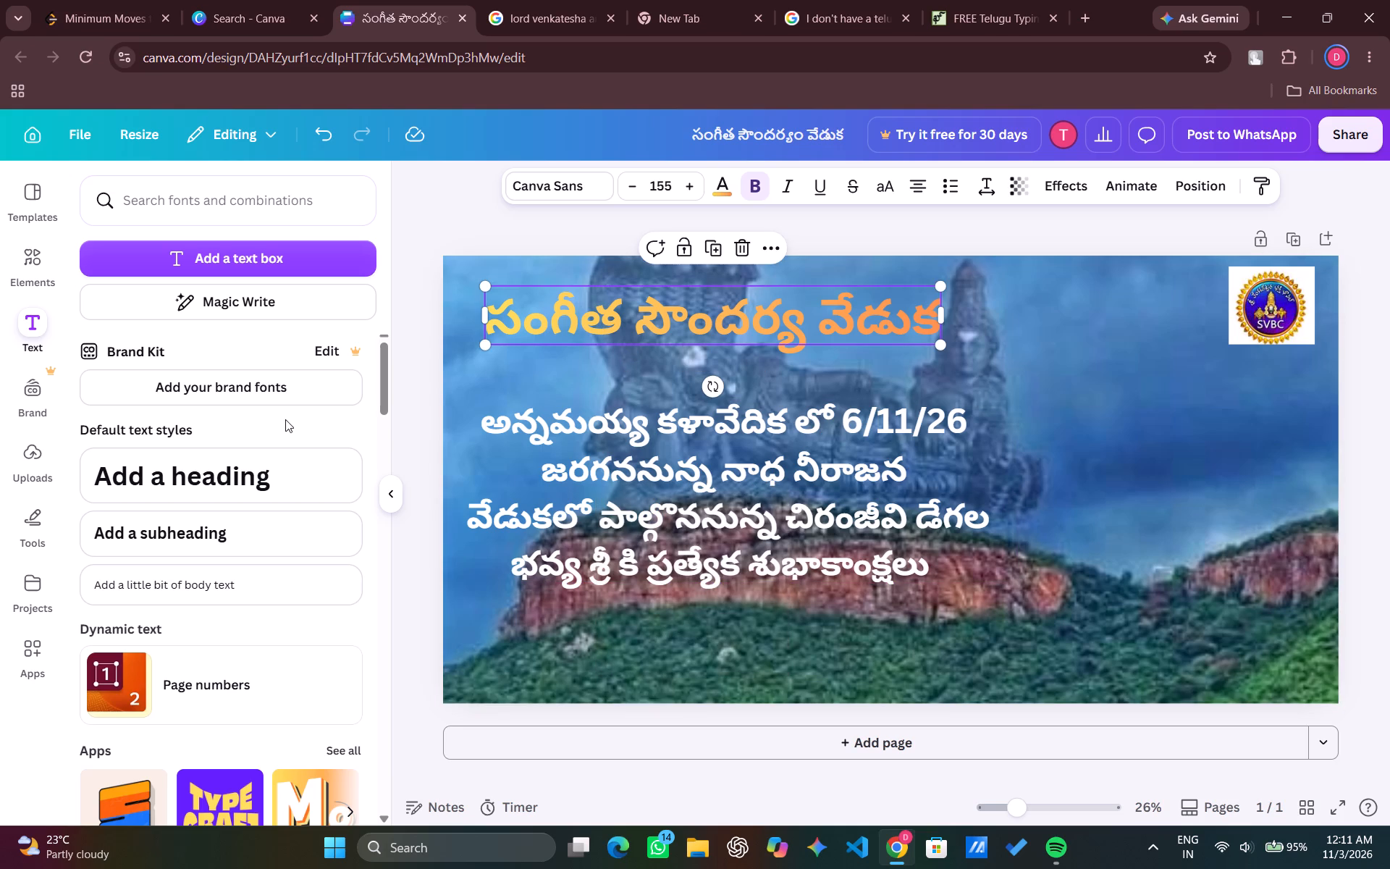
pyautogui.click(492, 320)
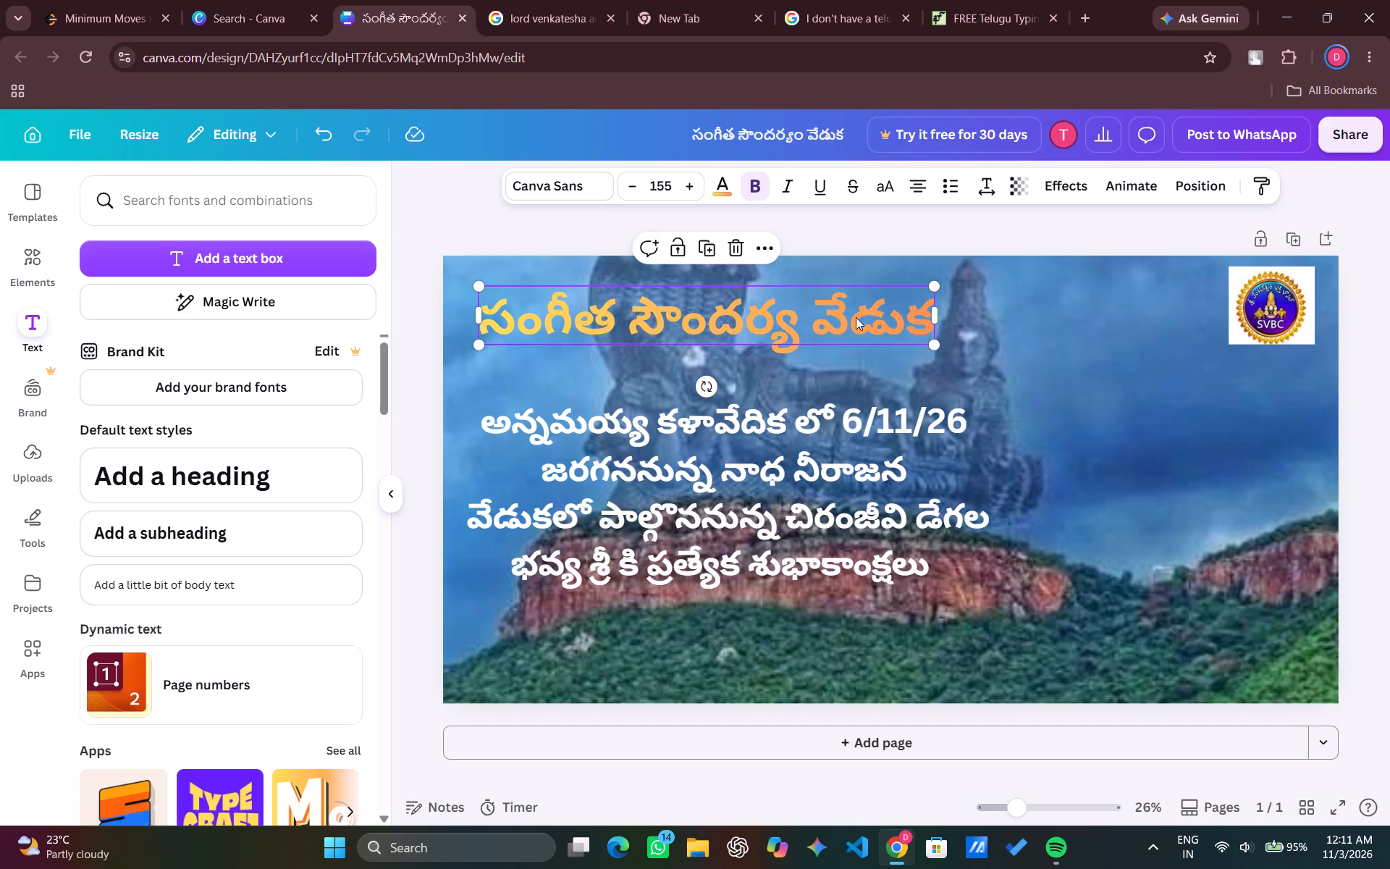
pyautogui.click(837, 316)
pyautogui.hotkey('ctrl', 'a')
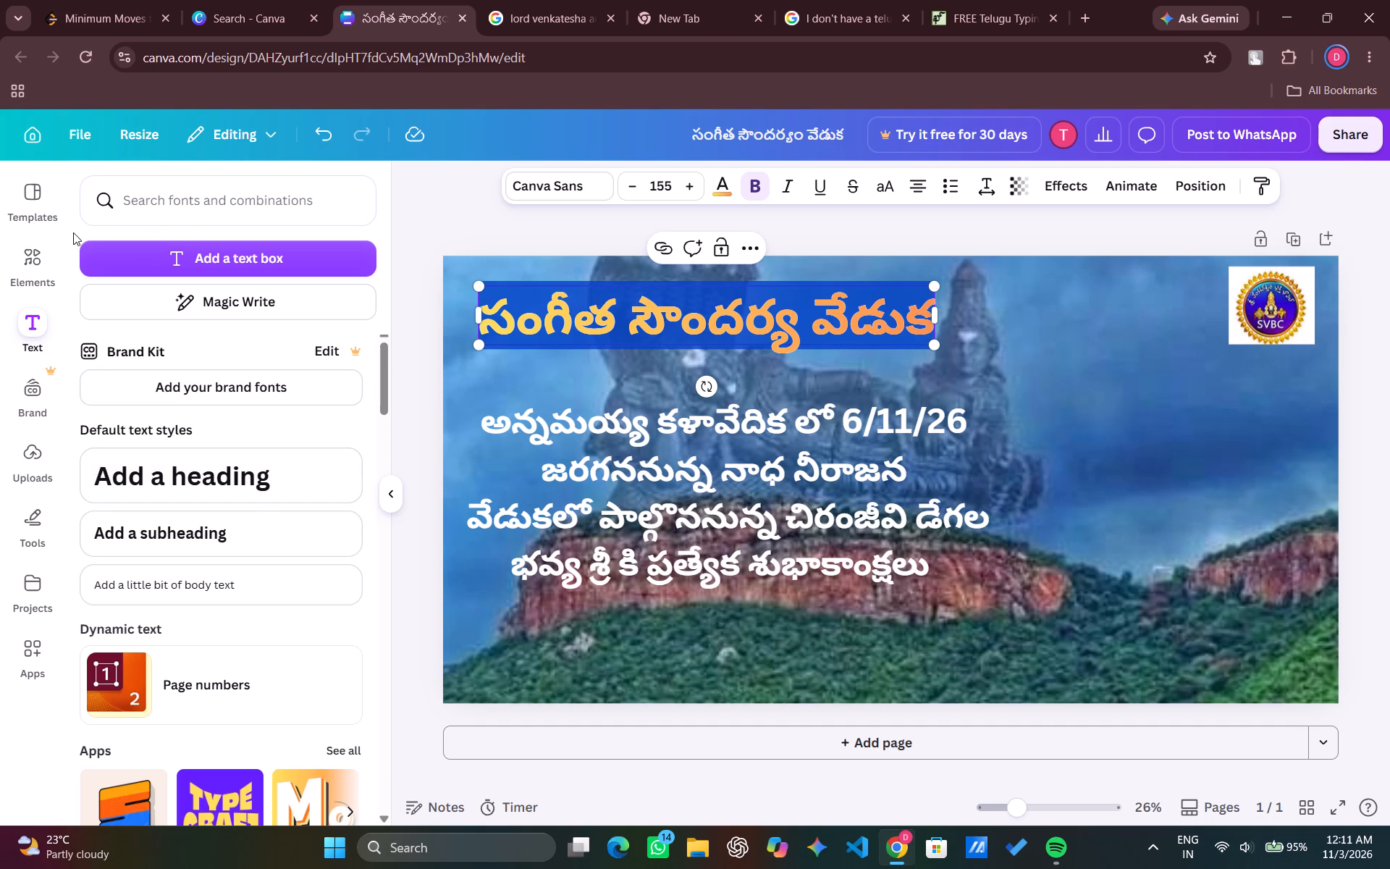
pyautogui.click(40, 222)
pyautogui.click(27, 260)
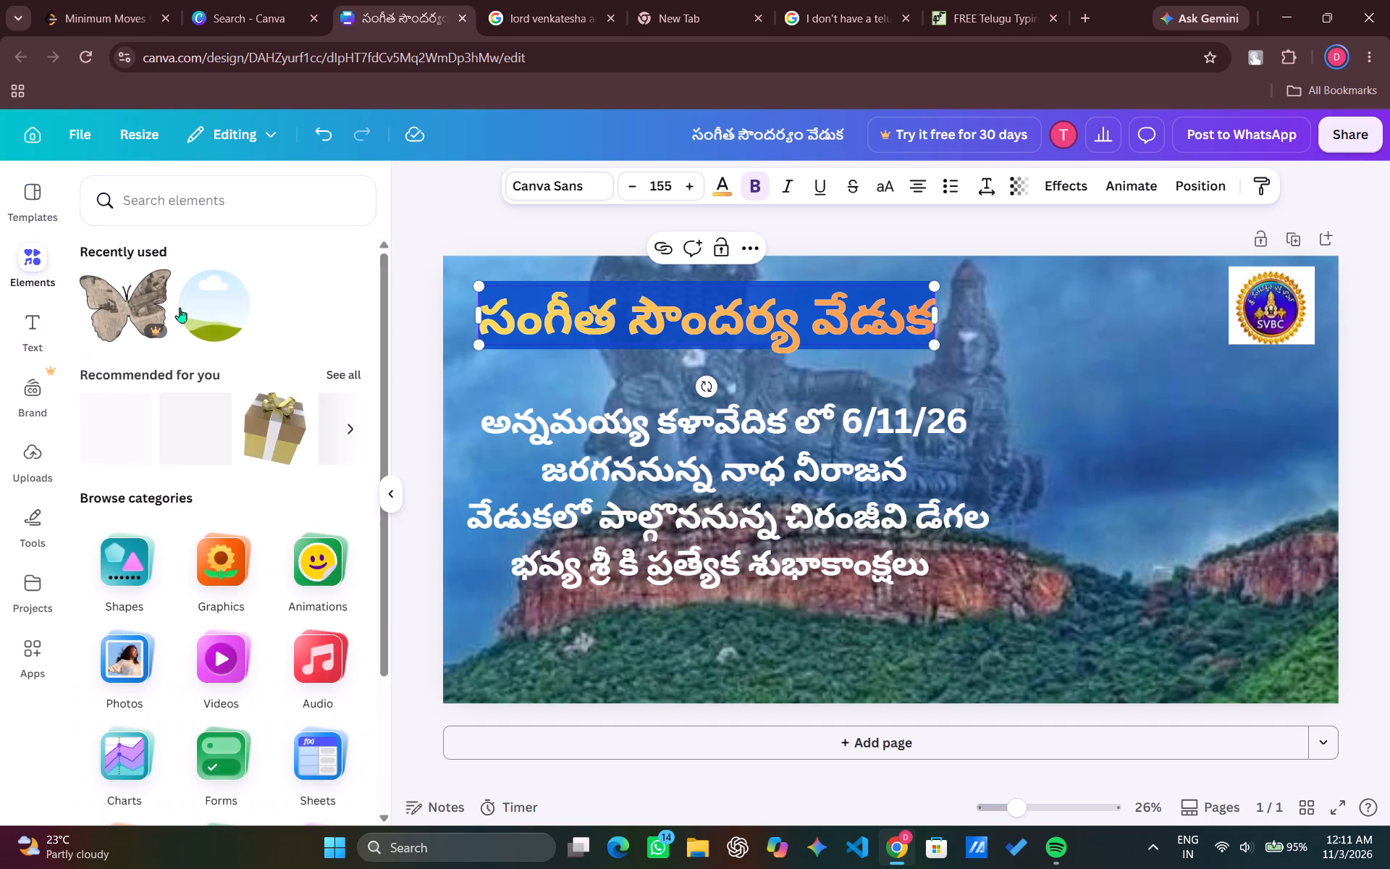
pyautogui.click(24, 329)
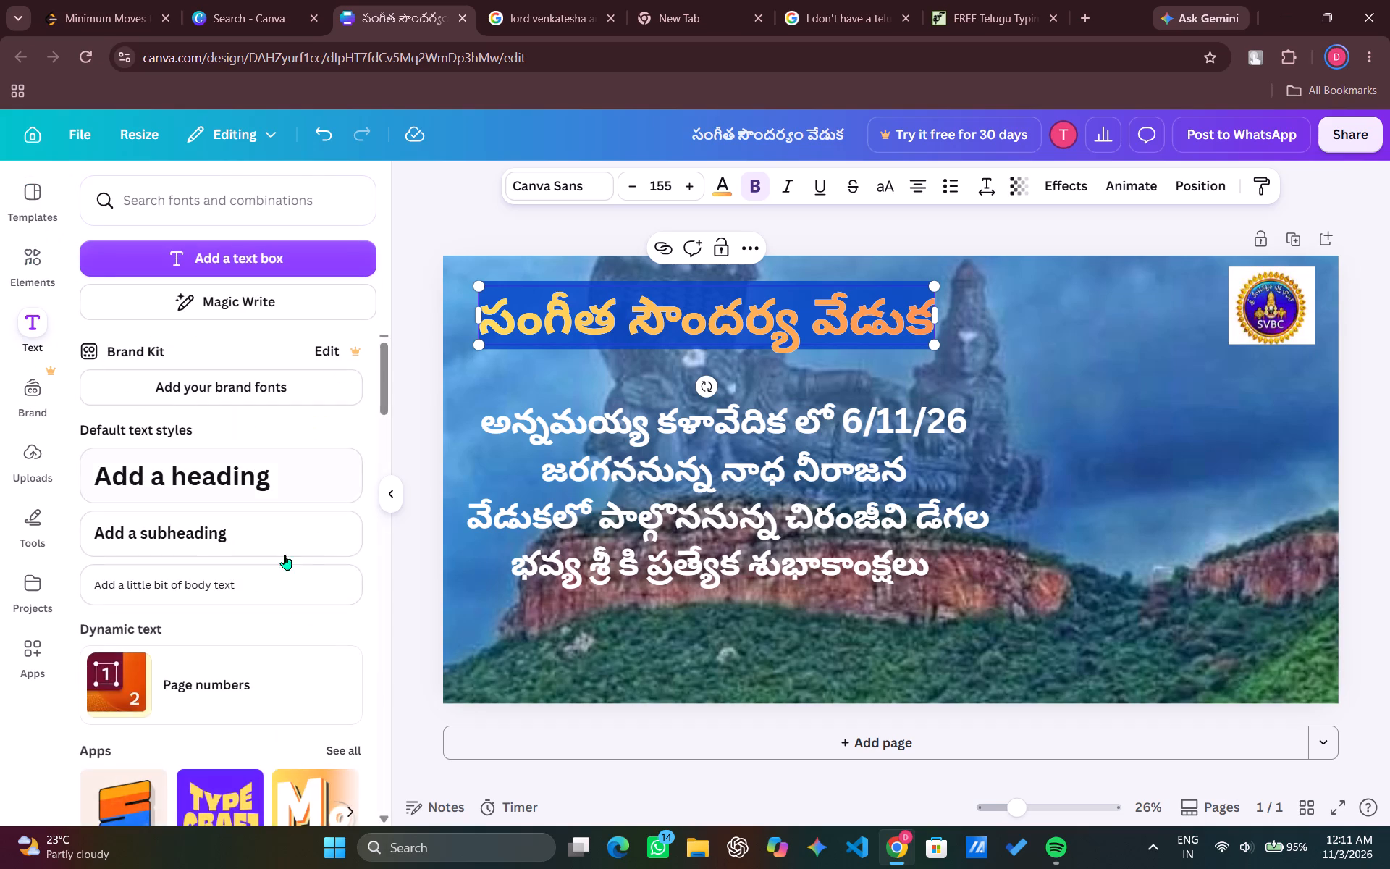
pyautogui.scroll(-5, 233, 571)
pyautogui.scroll(5, 233, 571)
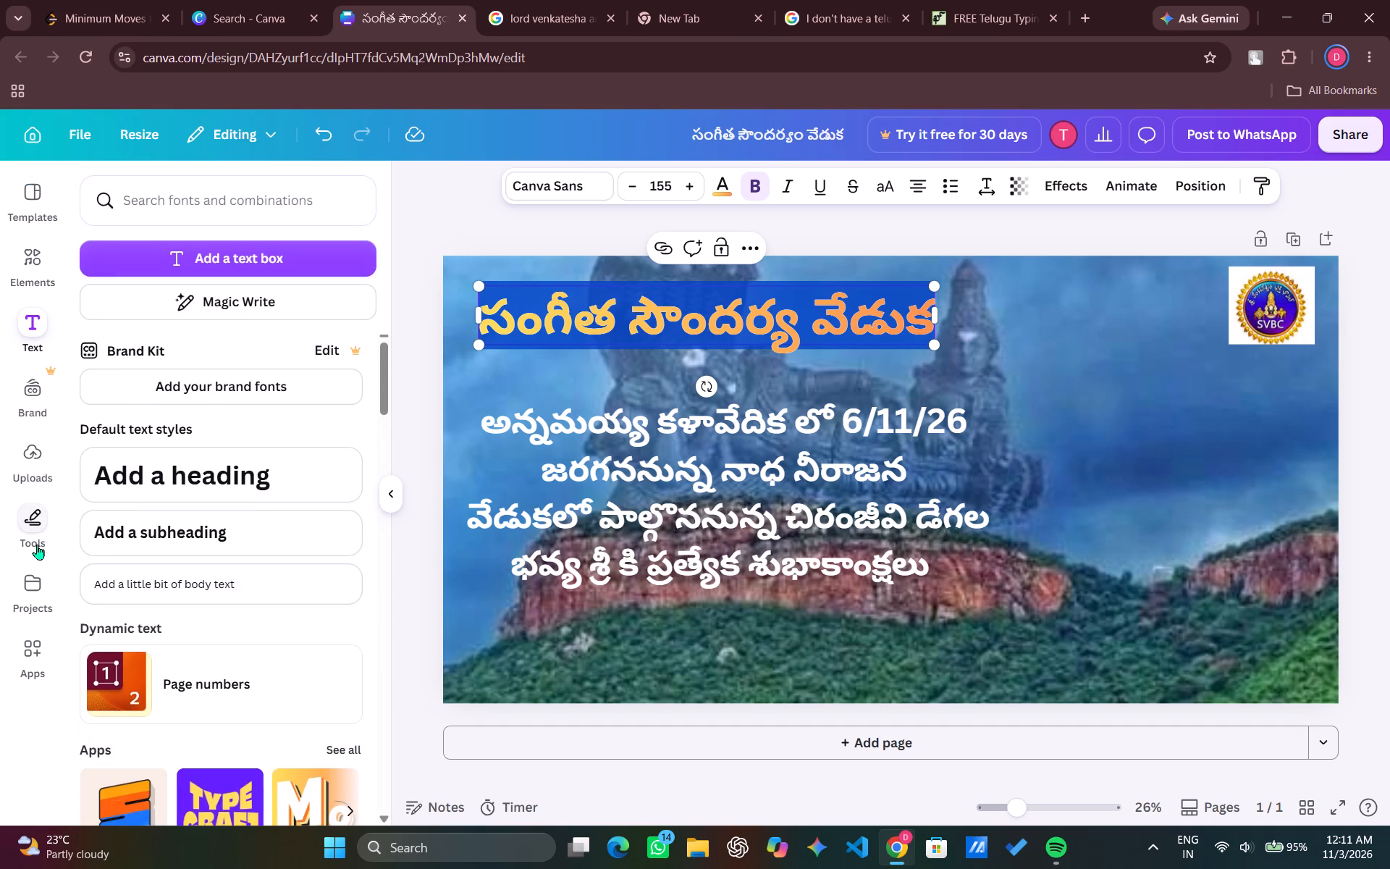
pyautogui.click(37, 545)
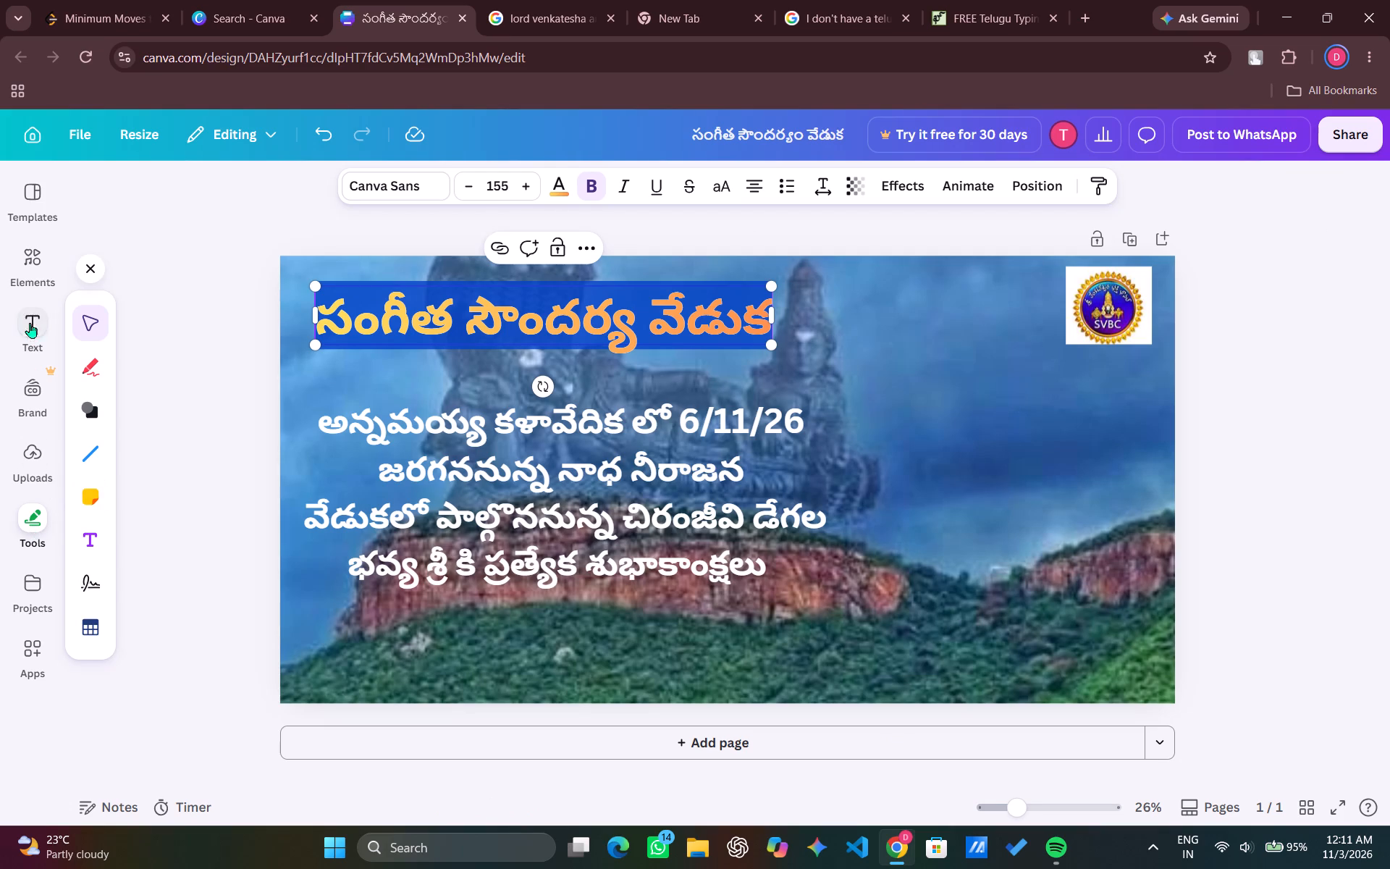
pyautogui.click(19, 320)
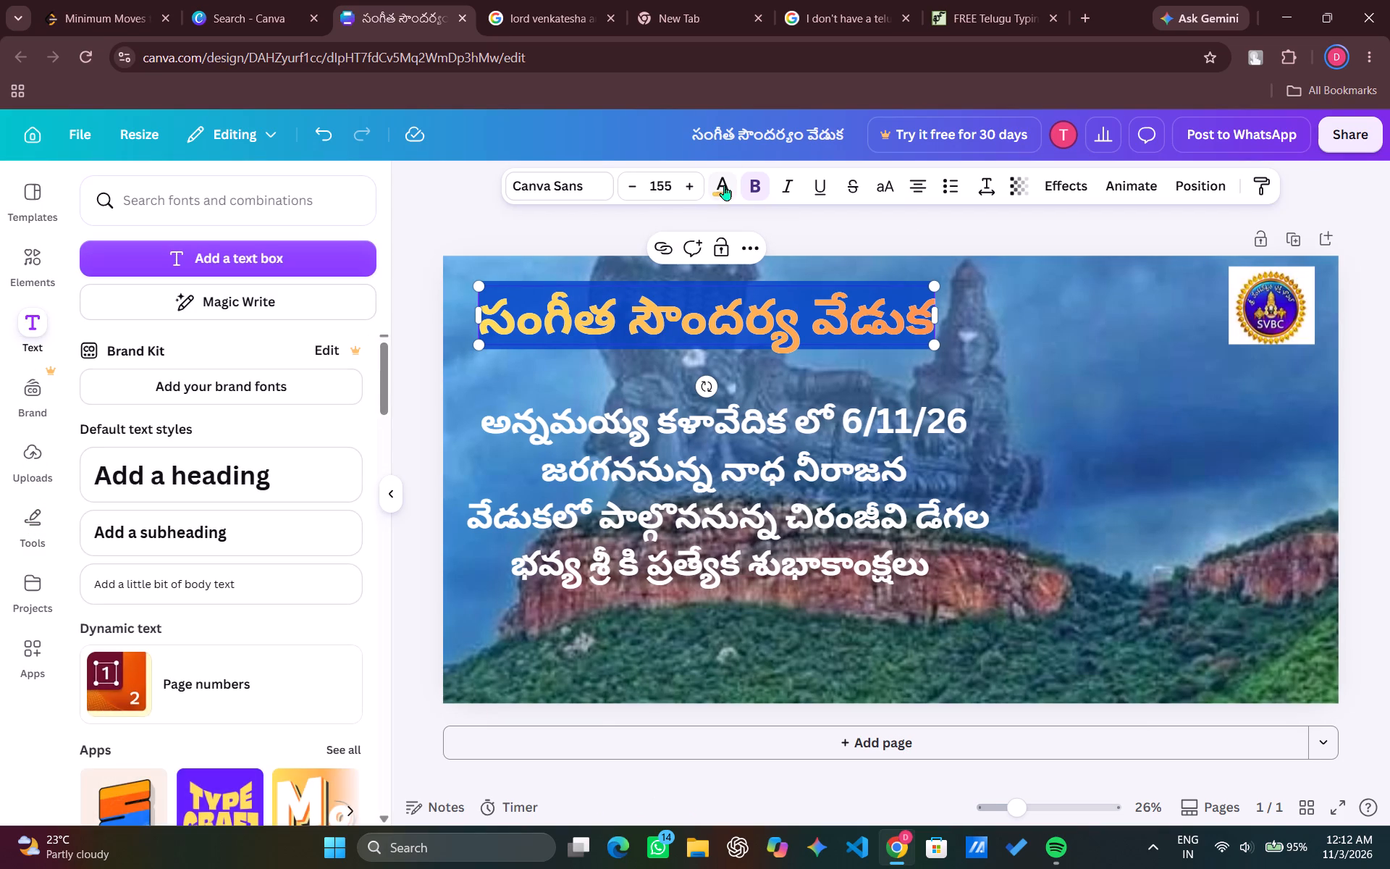
pyautogui.click(724, 185)
pyautogui.scroll(-2, 214, 532)
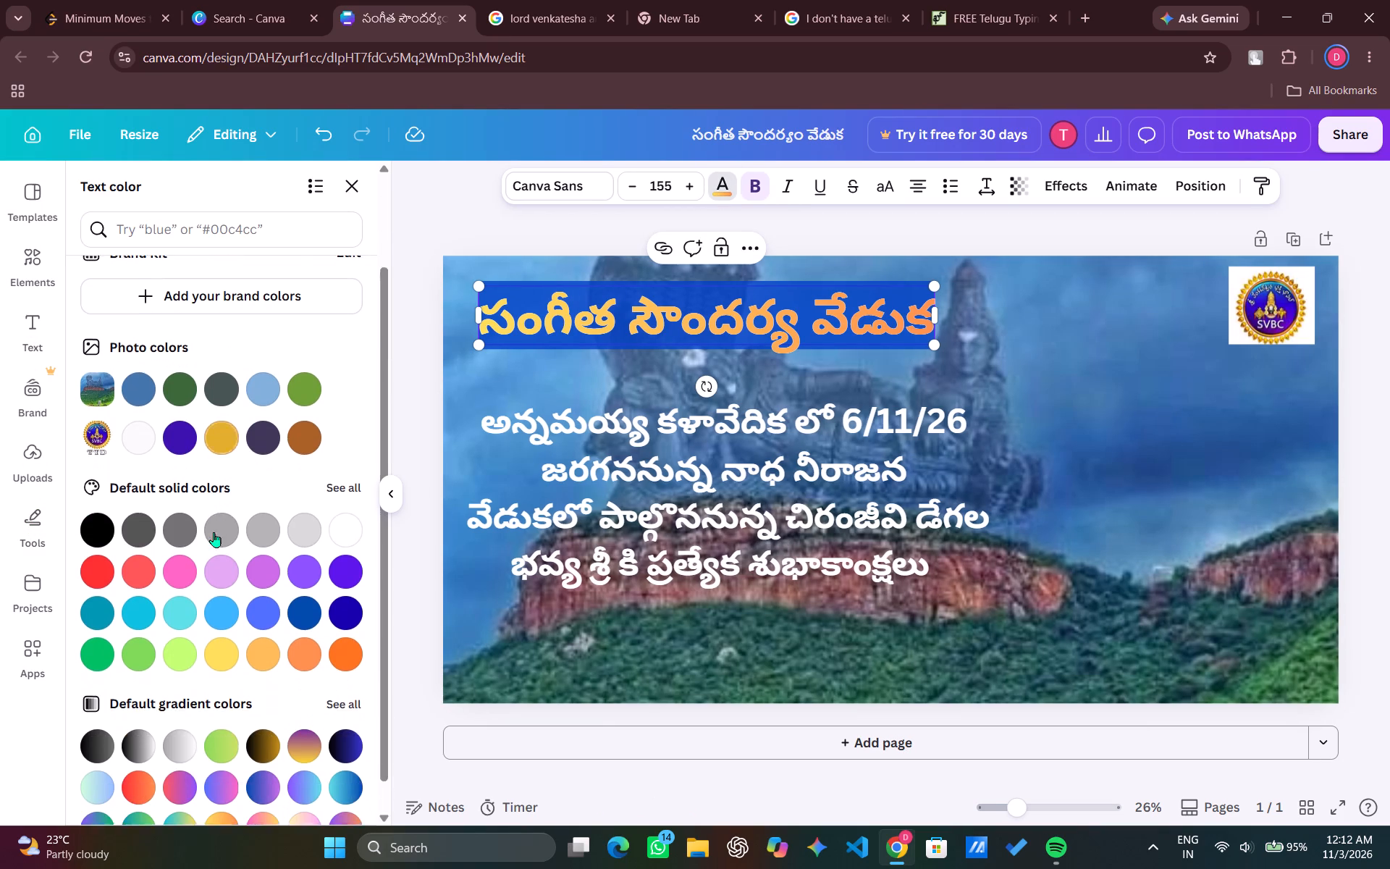
pyautogui.scroll(-2, 214, 532)
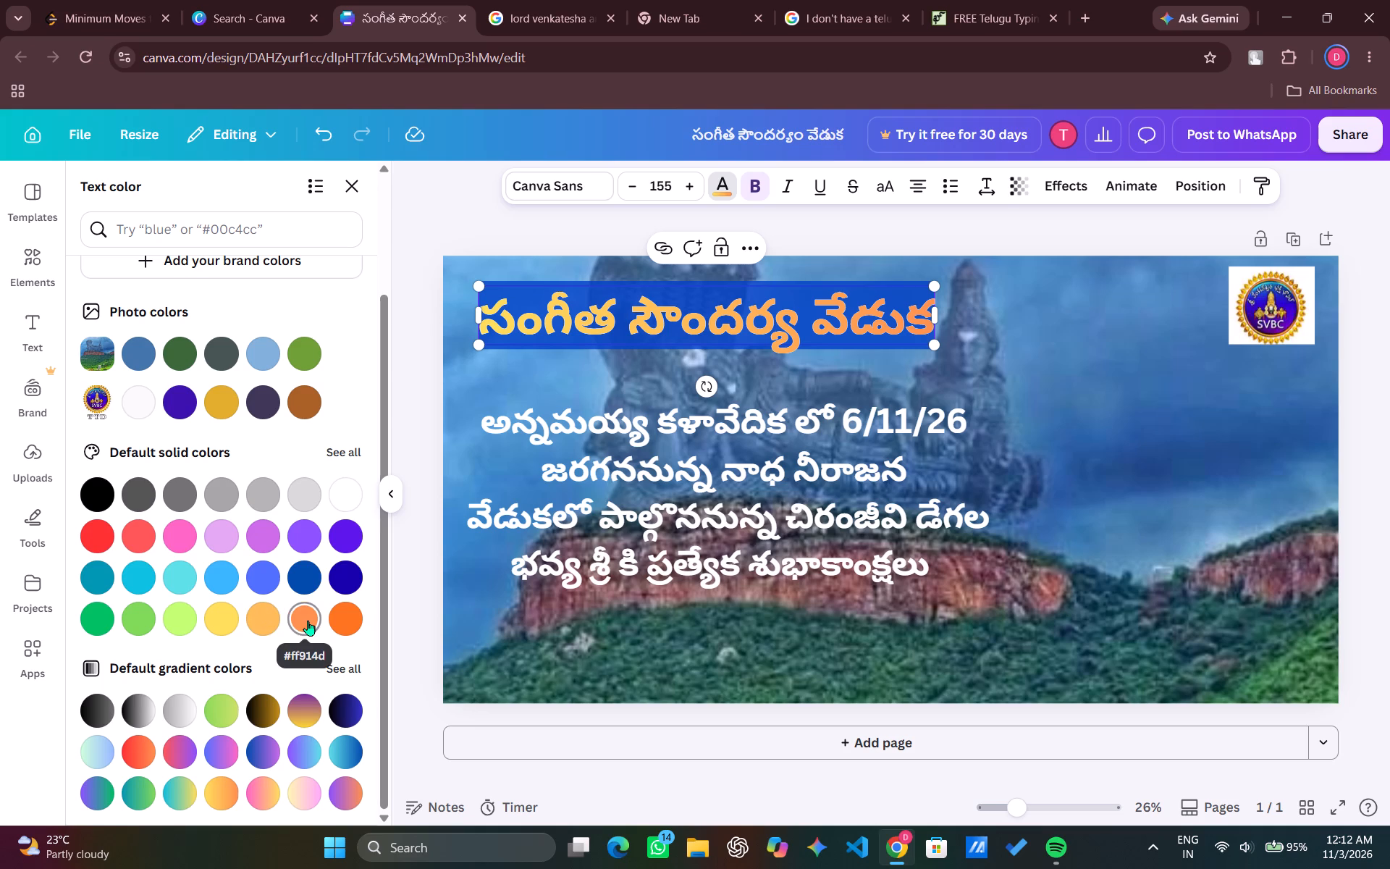
pyautogui.click(308, 621)
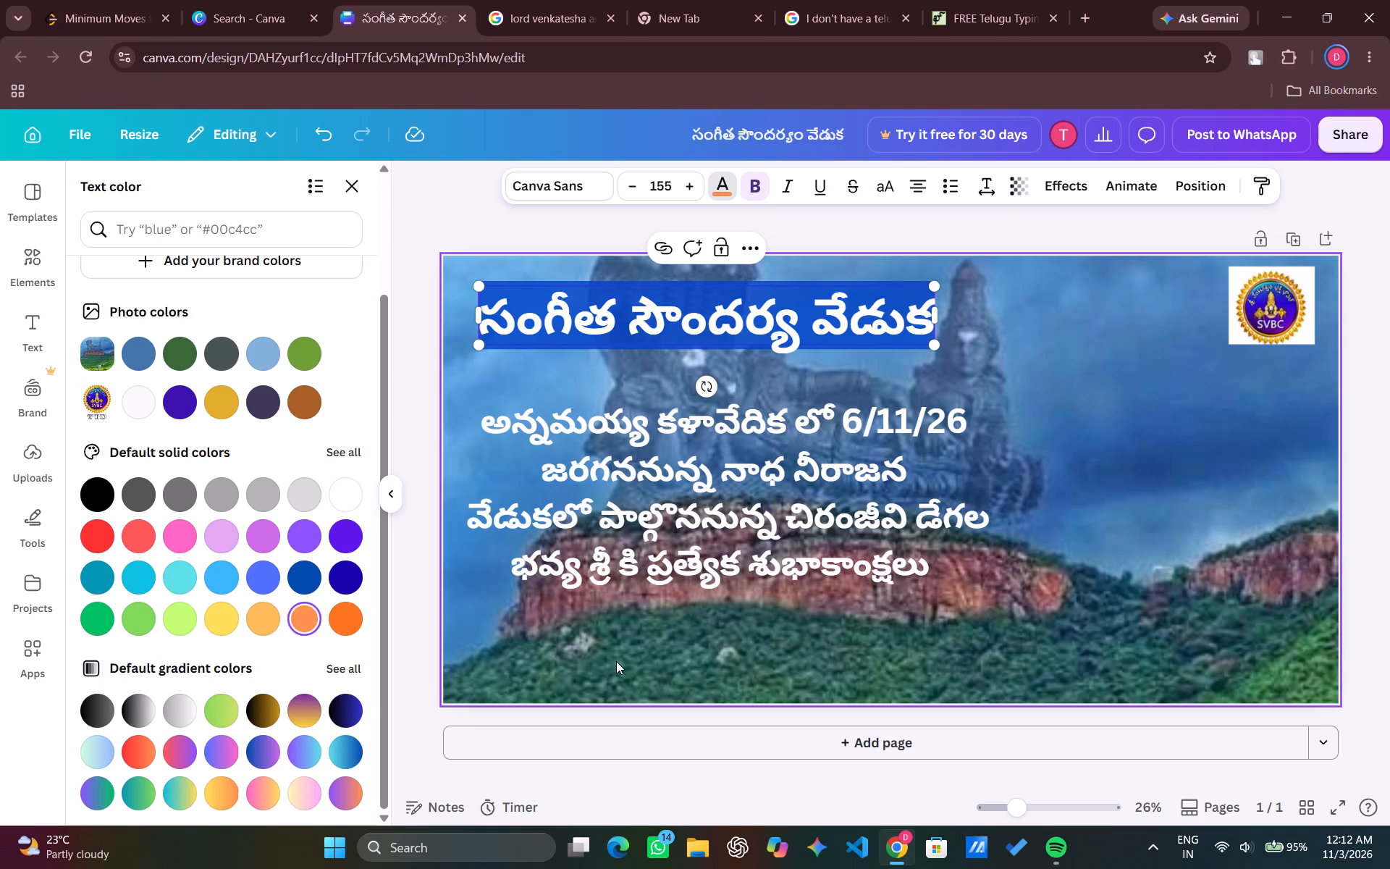
pyautogui.hscroll(-1, 617, 660)
pyautogui.click(623, 773)
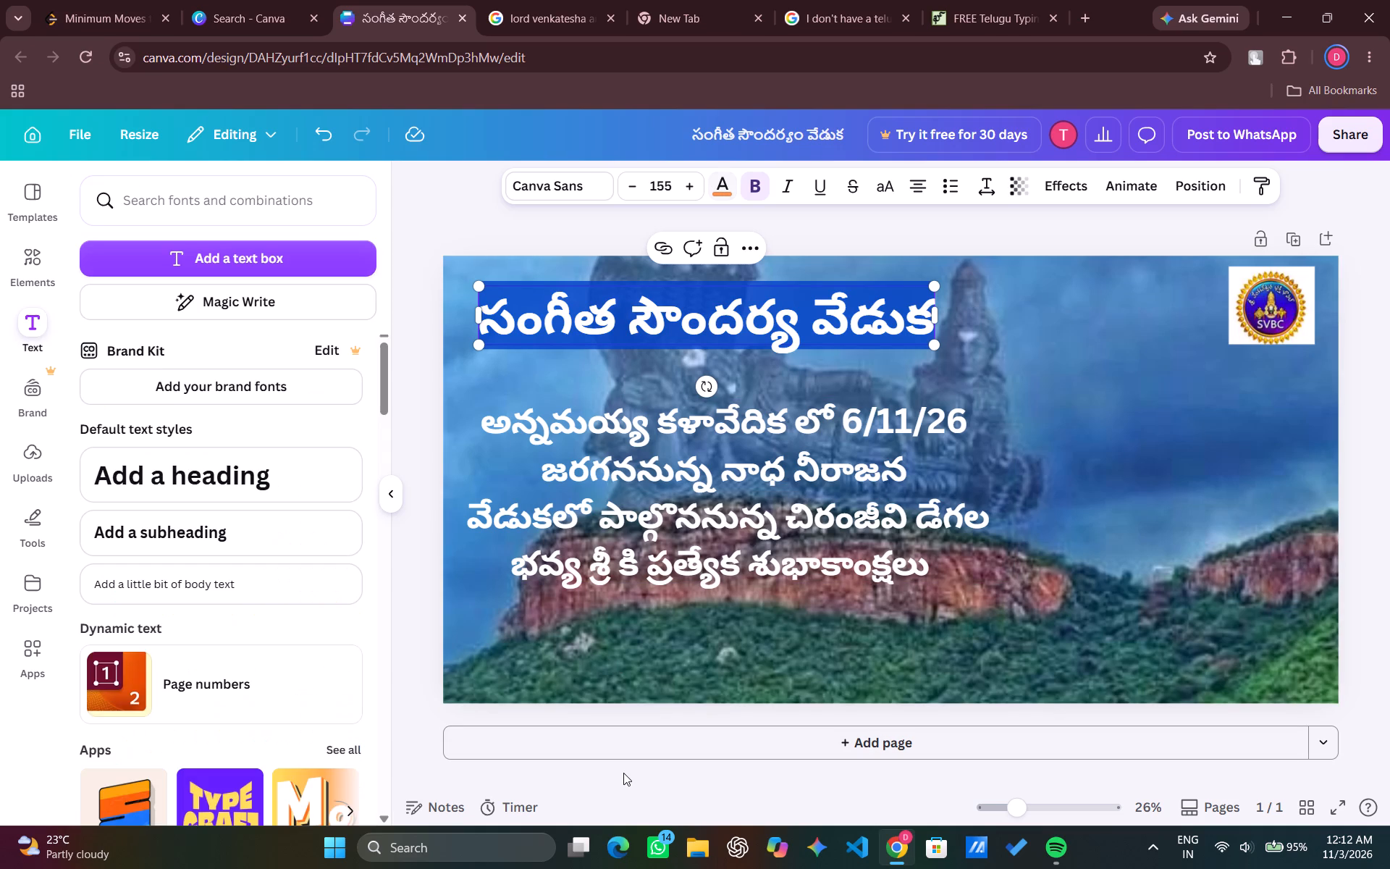
pyautogui.click(726, 186)
pyautogui.click(605, 310)
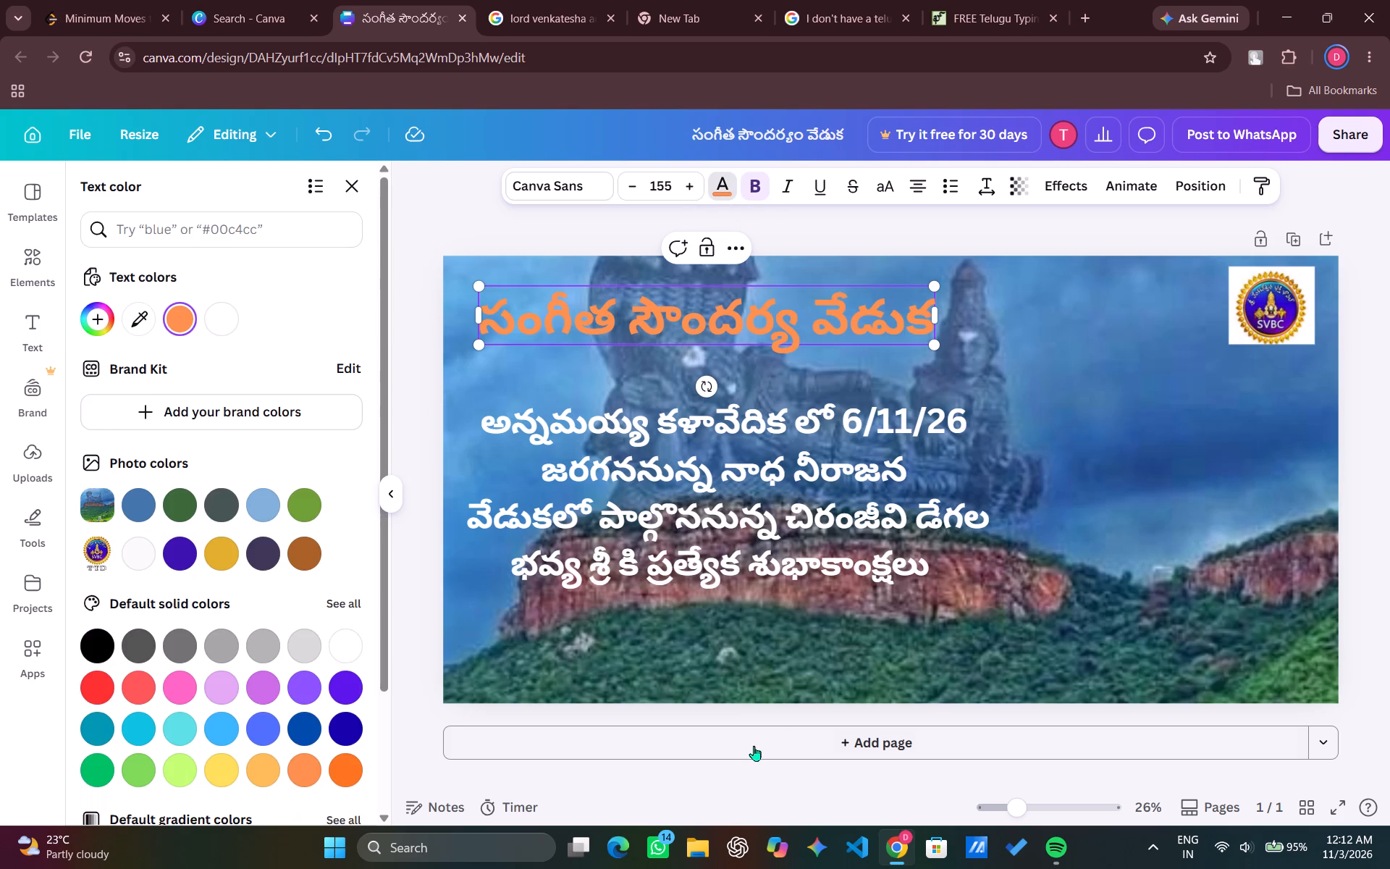
# Recolour the whole "సంగీత సౌందర్య వేడుక" heading with the solid yellow from the default colours and deselect it.
pyautogui.scroll(-1, 243, 591)
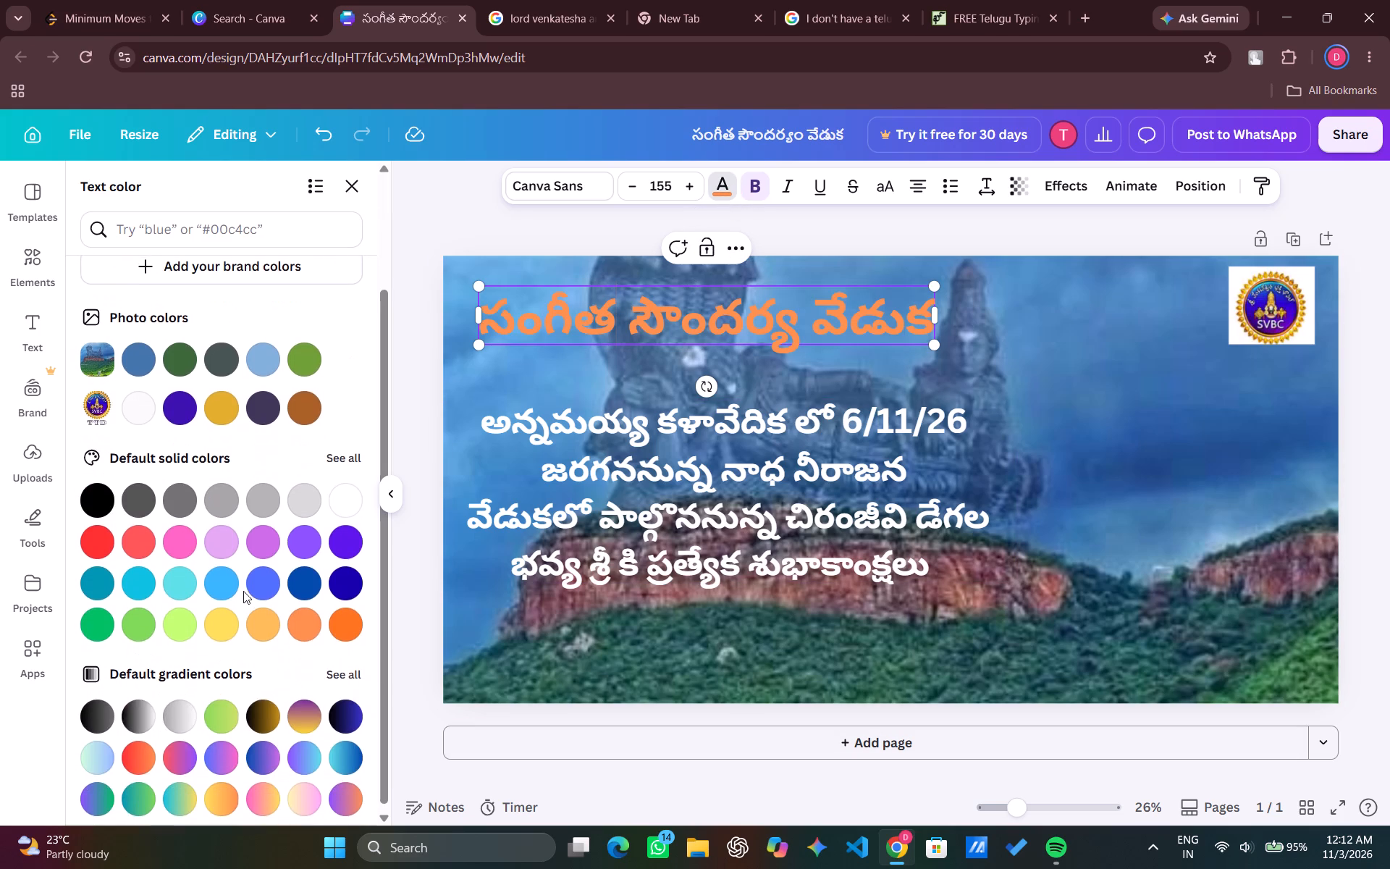
pyautogui.scroll(-1, 243, 591)
pyautogui.click(228, 614)
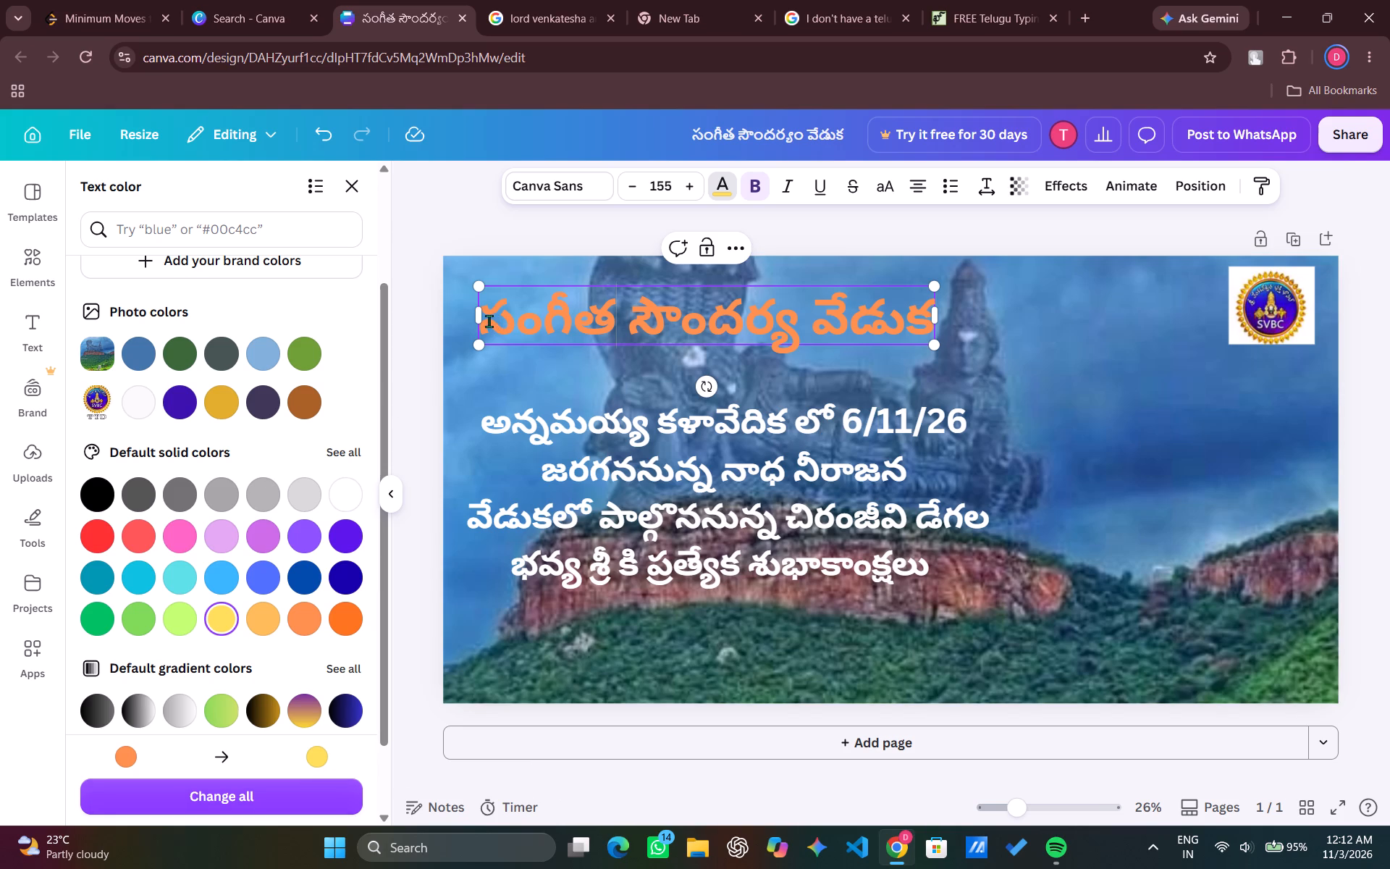
pyautogui.moveTo(489, 322); pyautogui.dragTo(961, 315)
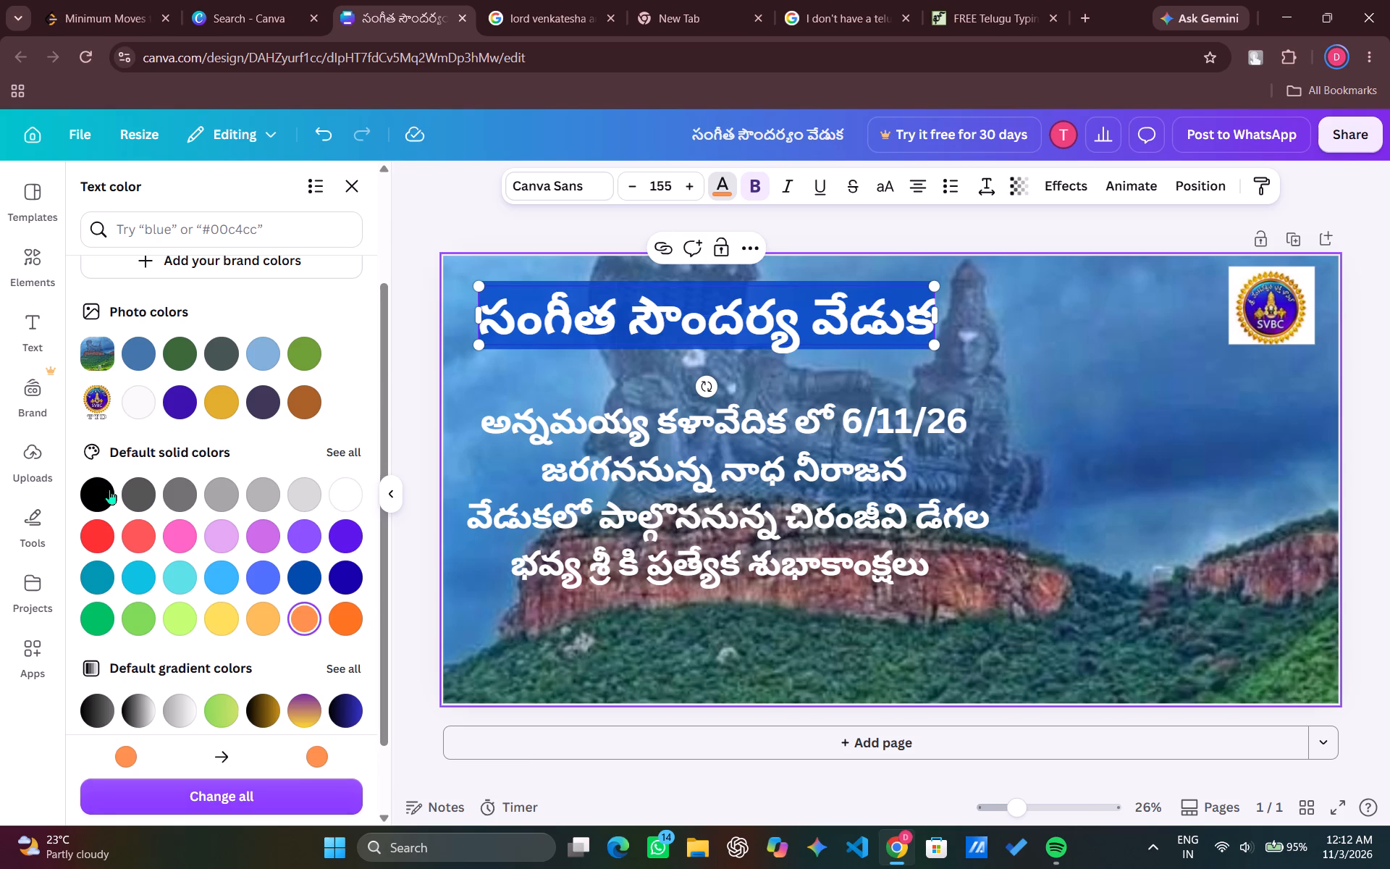
pyautogui.click(214, 619)
pyautogui.click(586, 782)
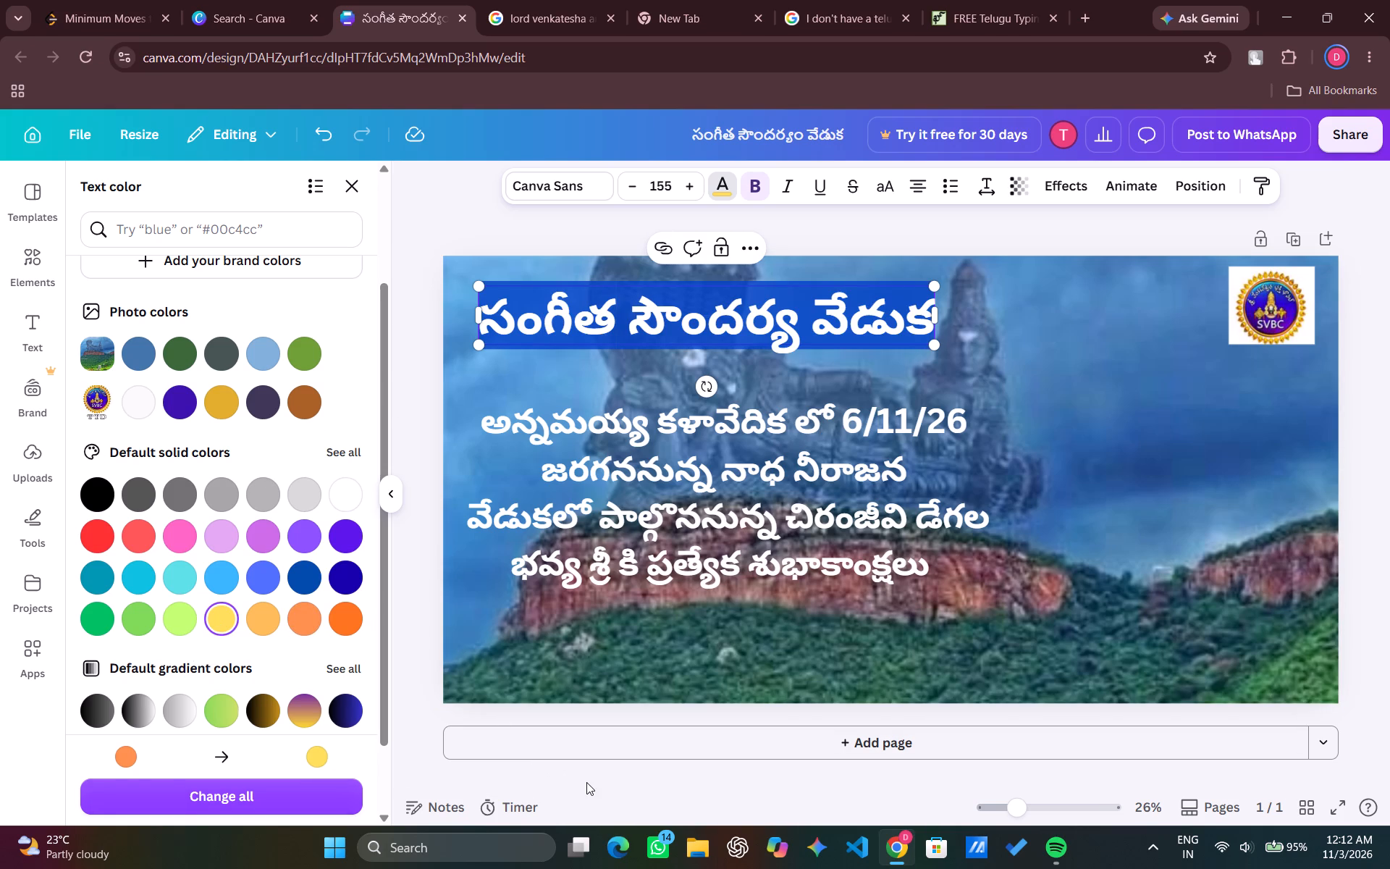
pyautogui.click(506, 231)
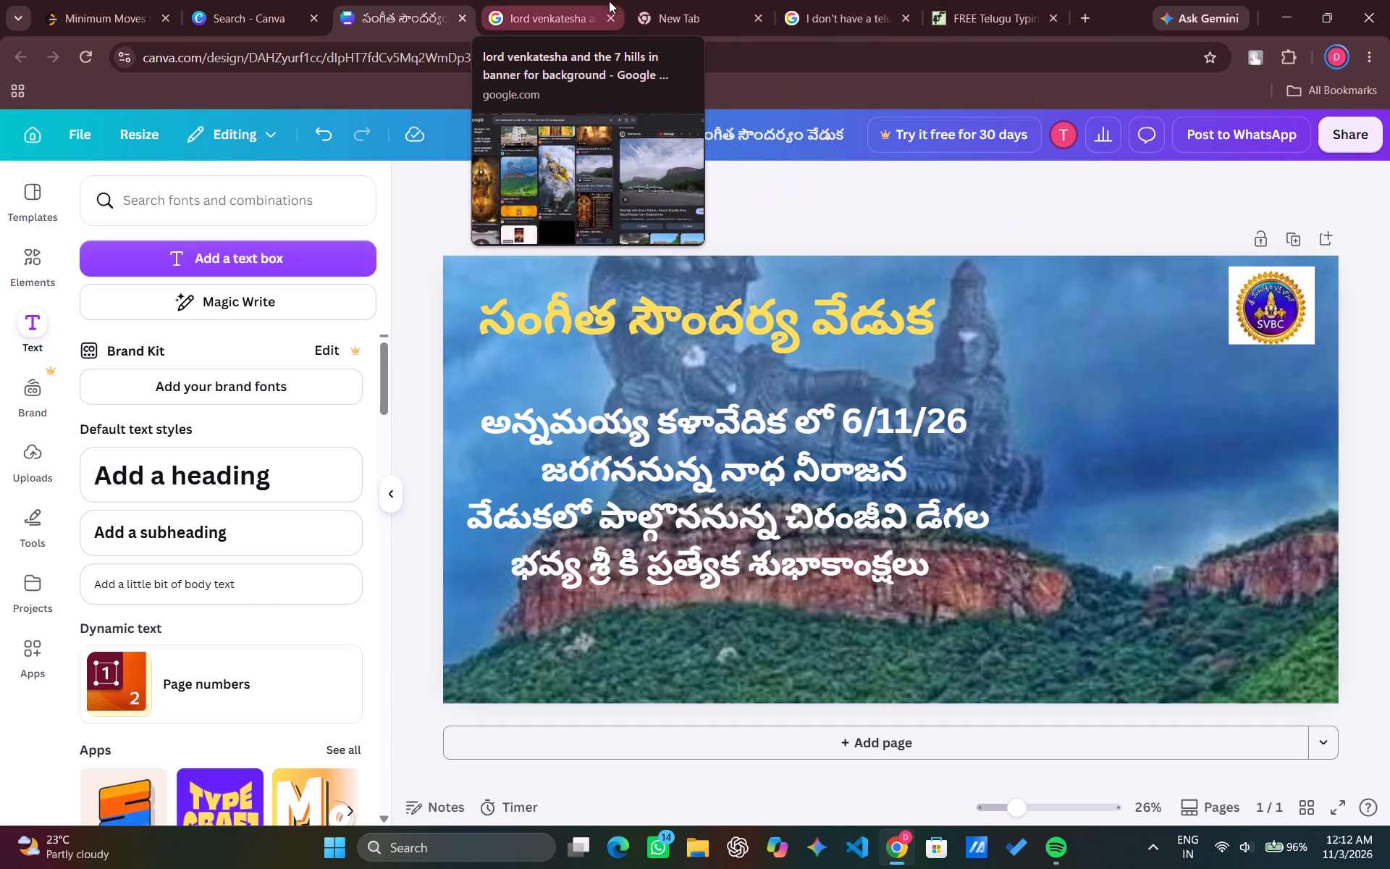
# Close the Google hills image search, the blank new tab and the Telugu keyboard search, leaving the Telugu typing site open.
pyautogui.click(280, 0)
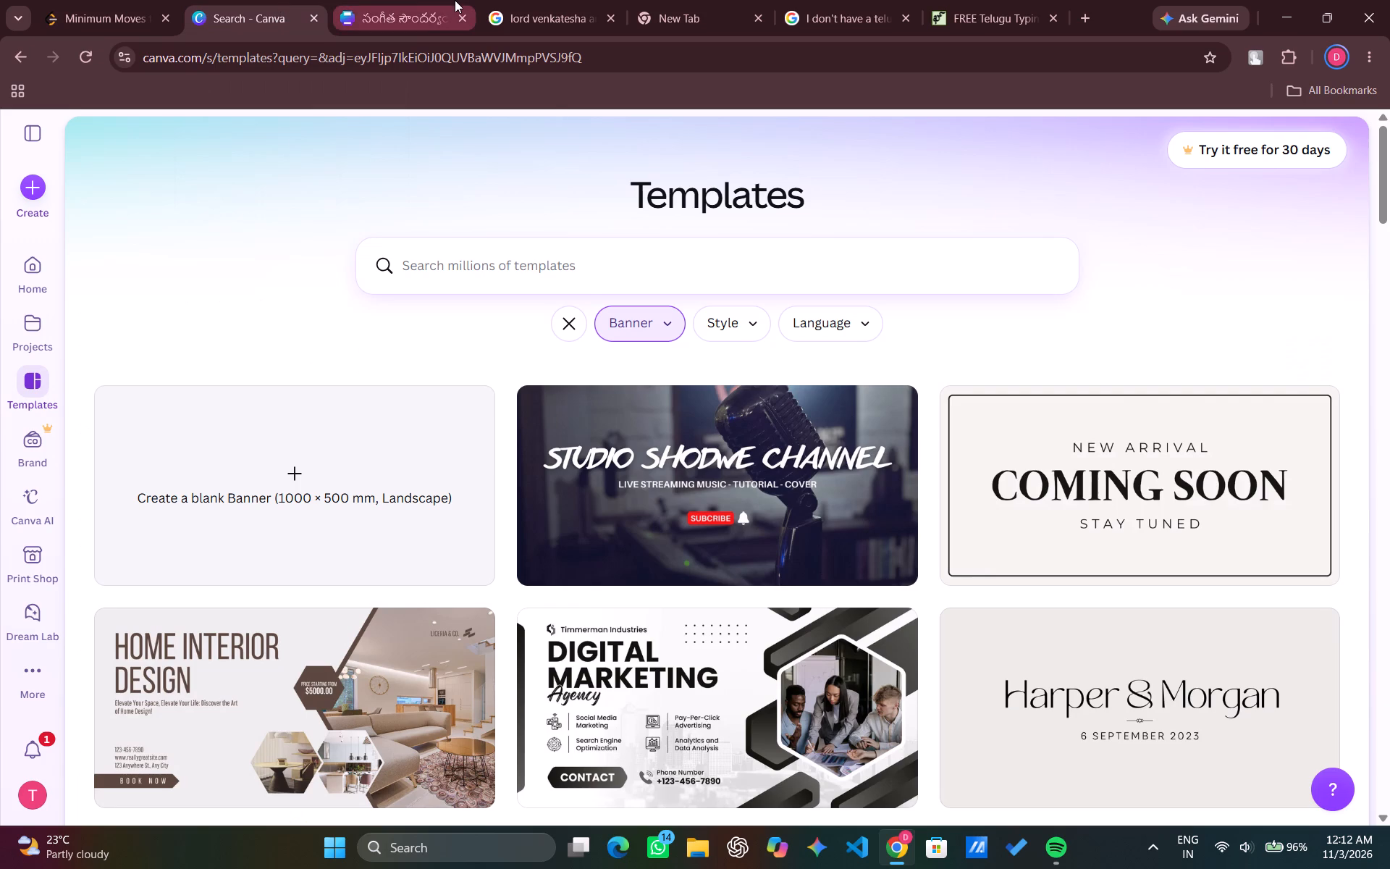
pyautogui.click(427, 0)
pyautogui.click(553, 0)
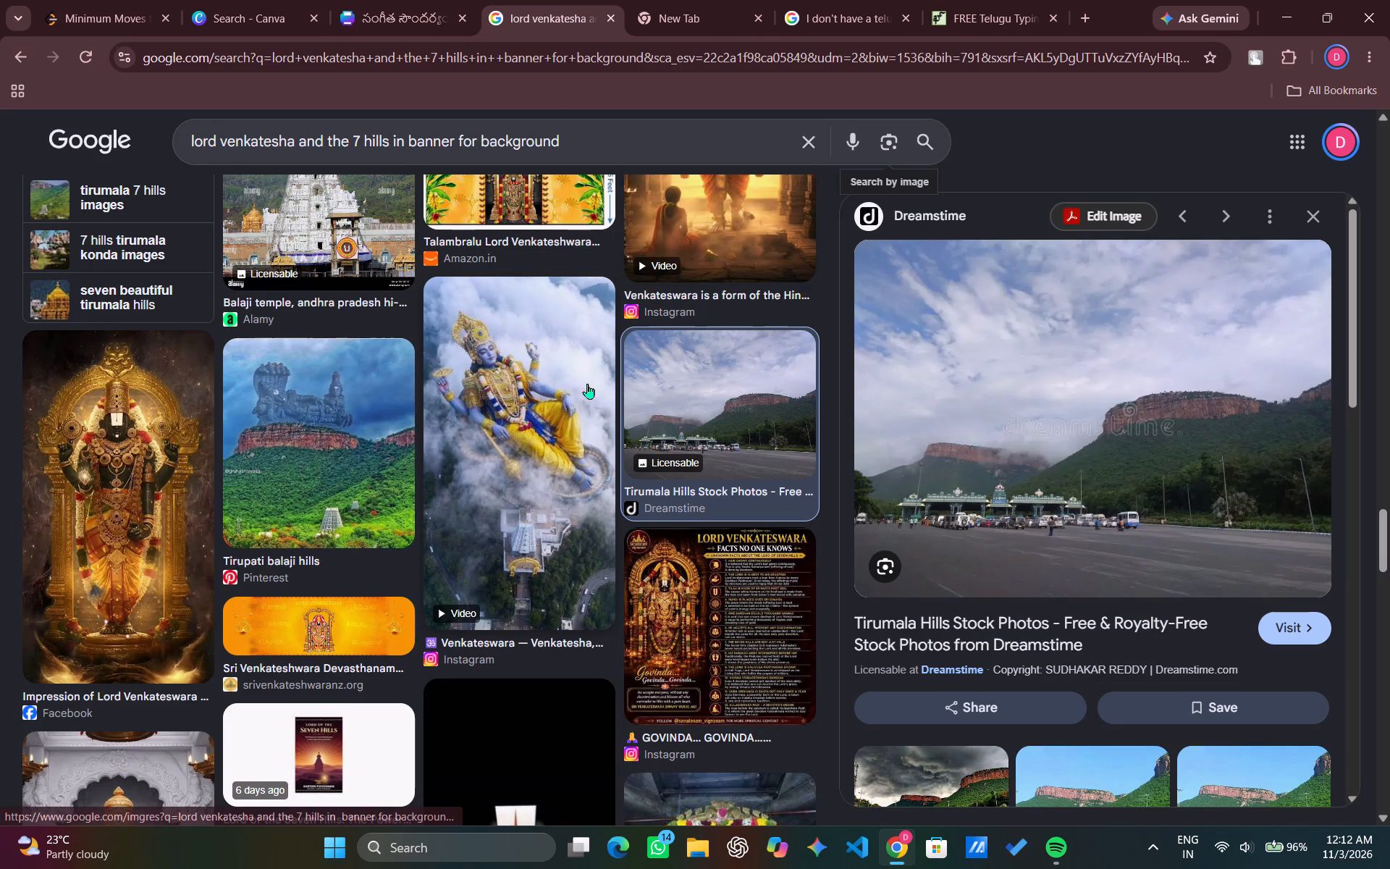
pyautogui.click(607, 16)
pyautogui.click(376, 0)
pyautogui.click(565, 0)
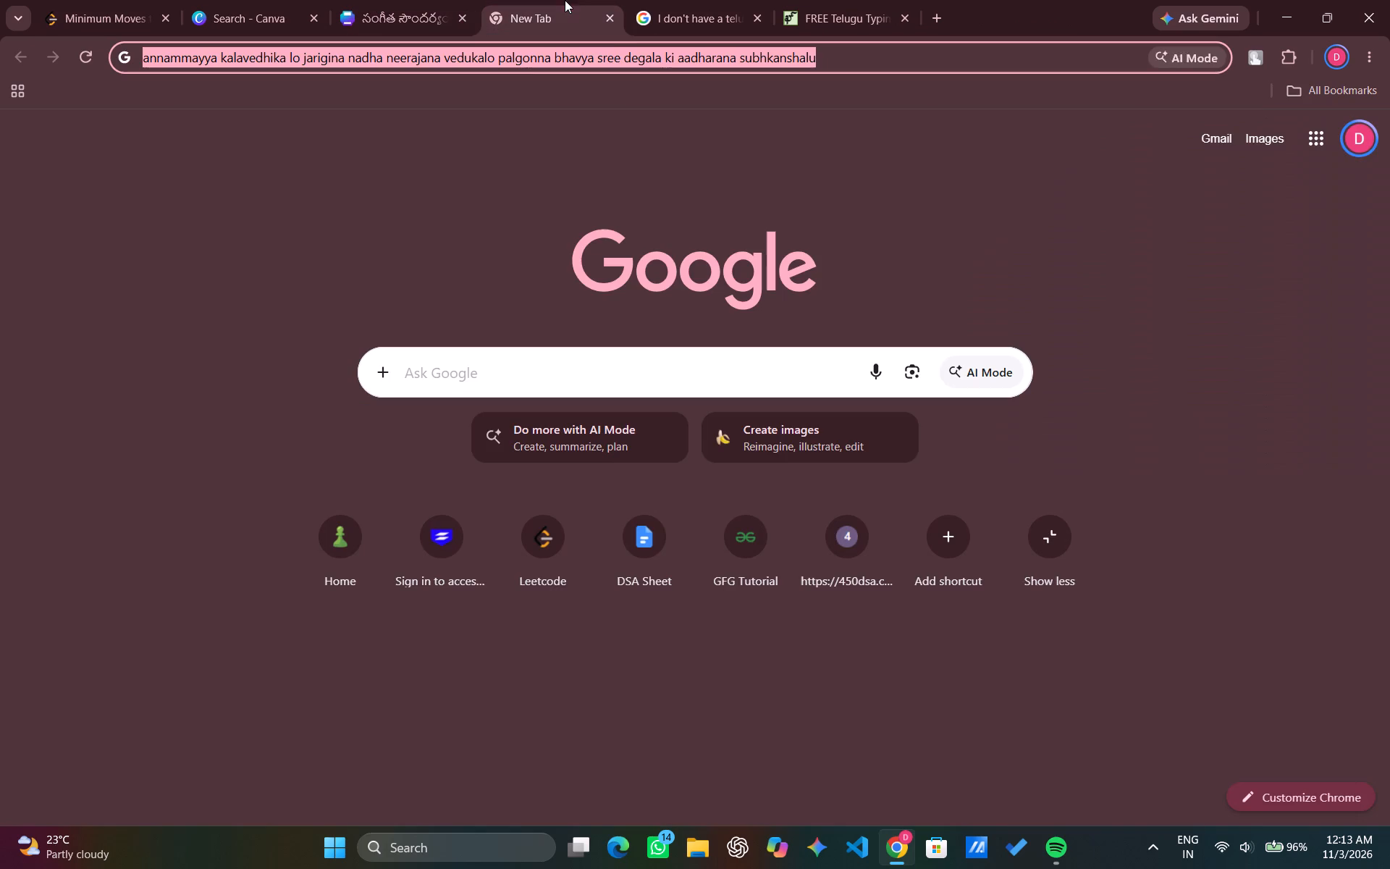
pyautogui.click(607, 20)
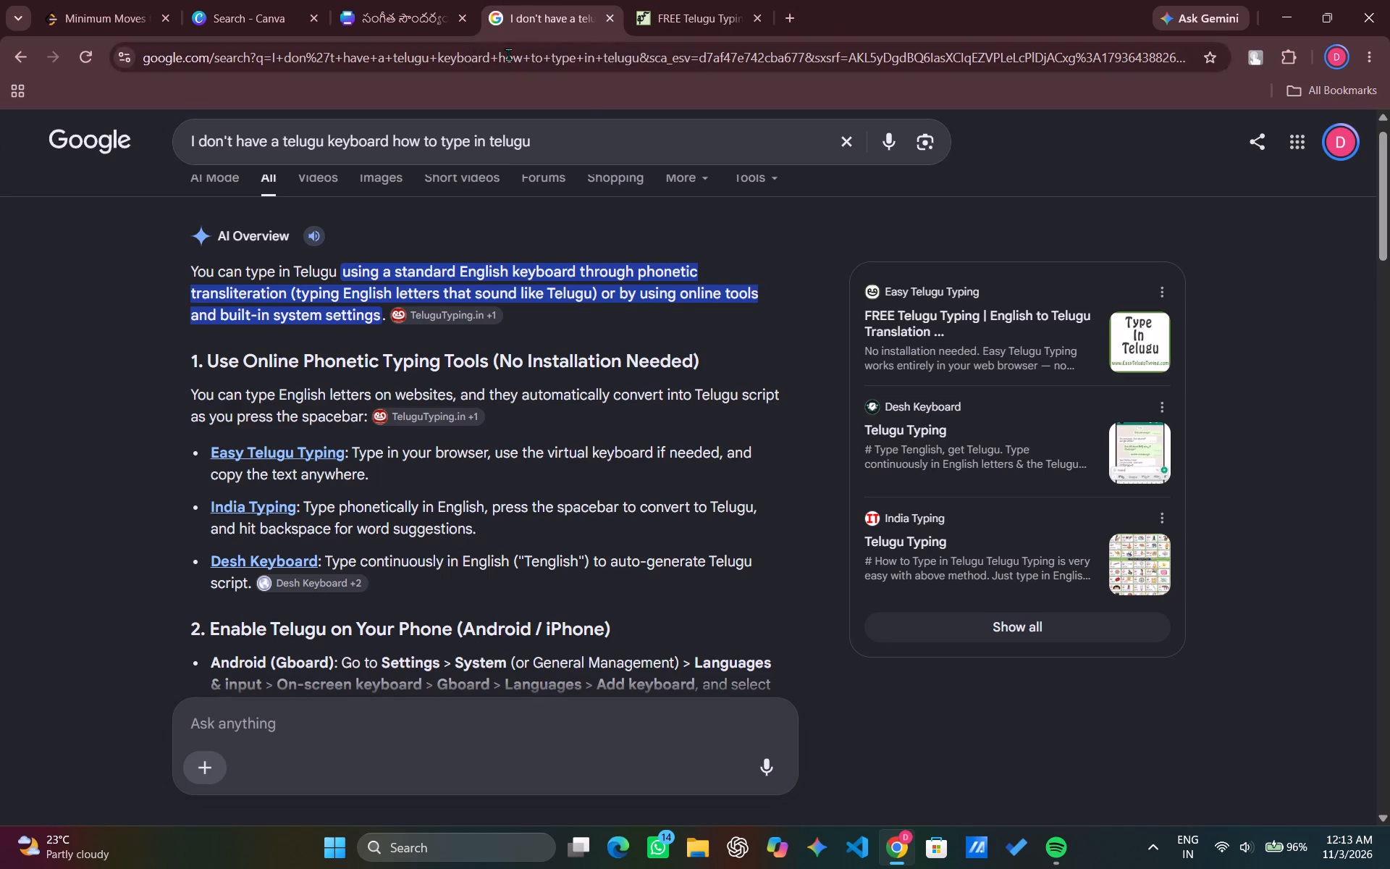
pyautogui.scroll(-6, 277, 318)
pyautogui.scroll(9, 277, 318)
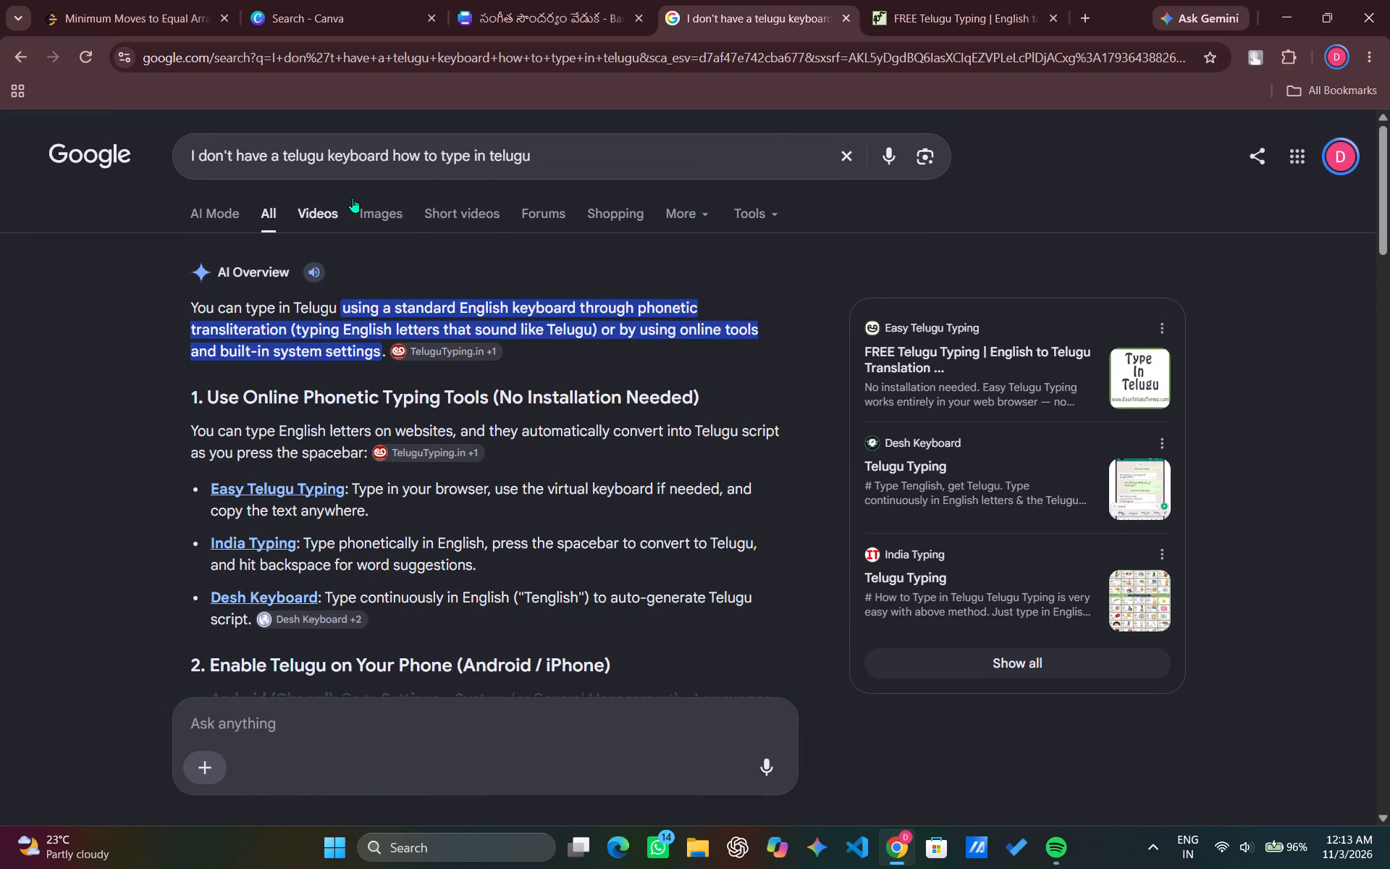
pyautogui.click(847, 20)
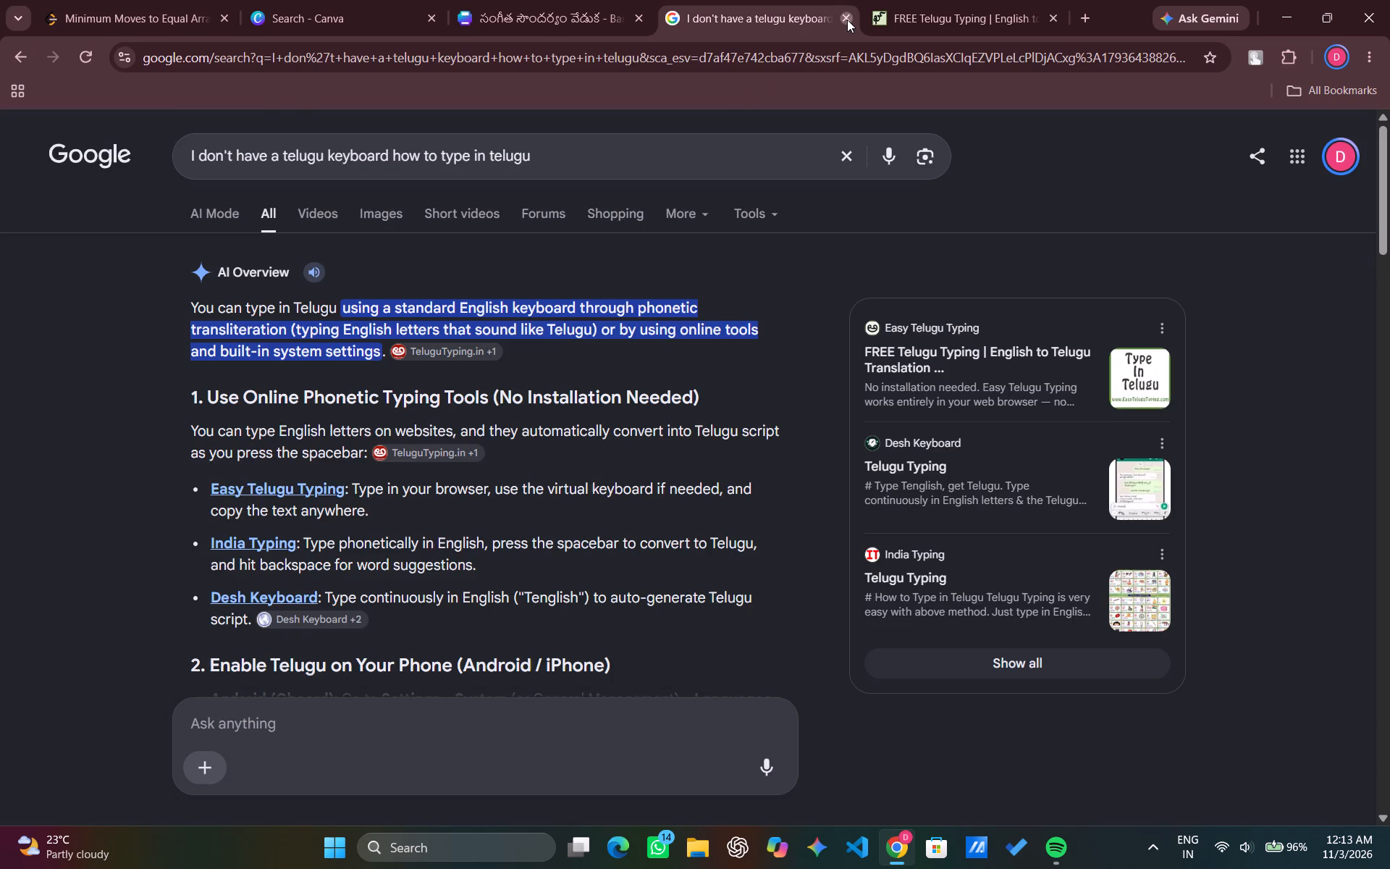
# Clear the old text in the Telugu typing box and enter "ఇట్లు కుటుంబ" by transliteration.
pyautogui.moveTo(295, 487); pyautogui.dragTo(238, 487)
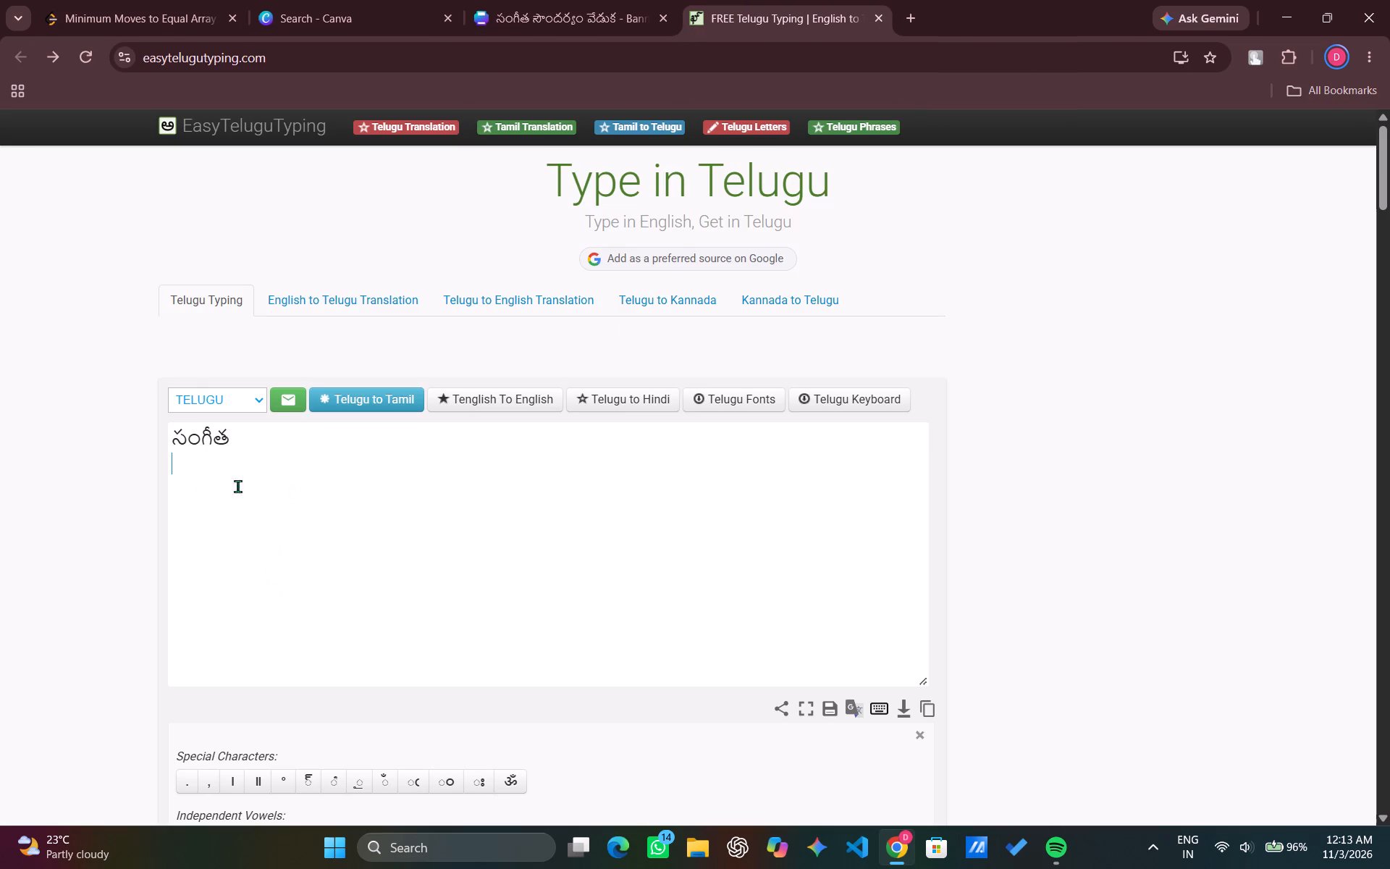
pyautogui.moveTo(238, 487); pyautogui.dragTo(153, 432)
pyautogui.press('BackSpace')
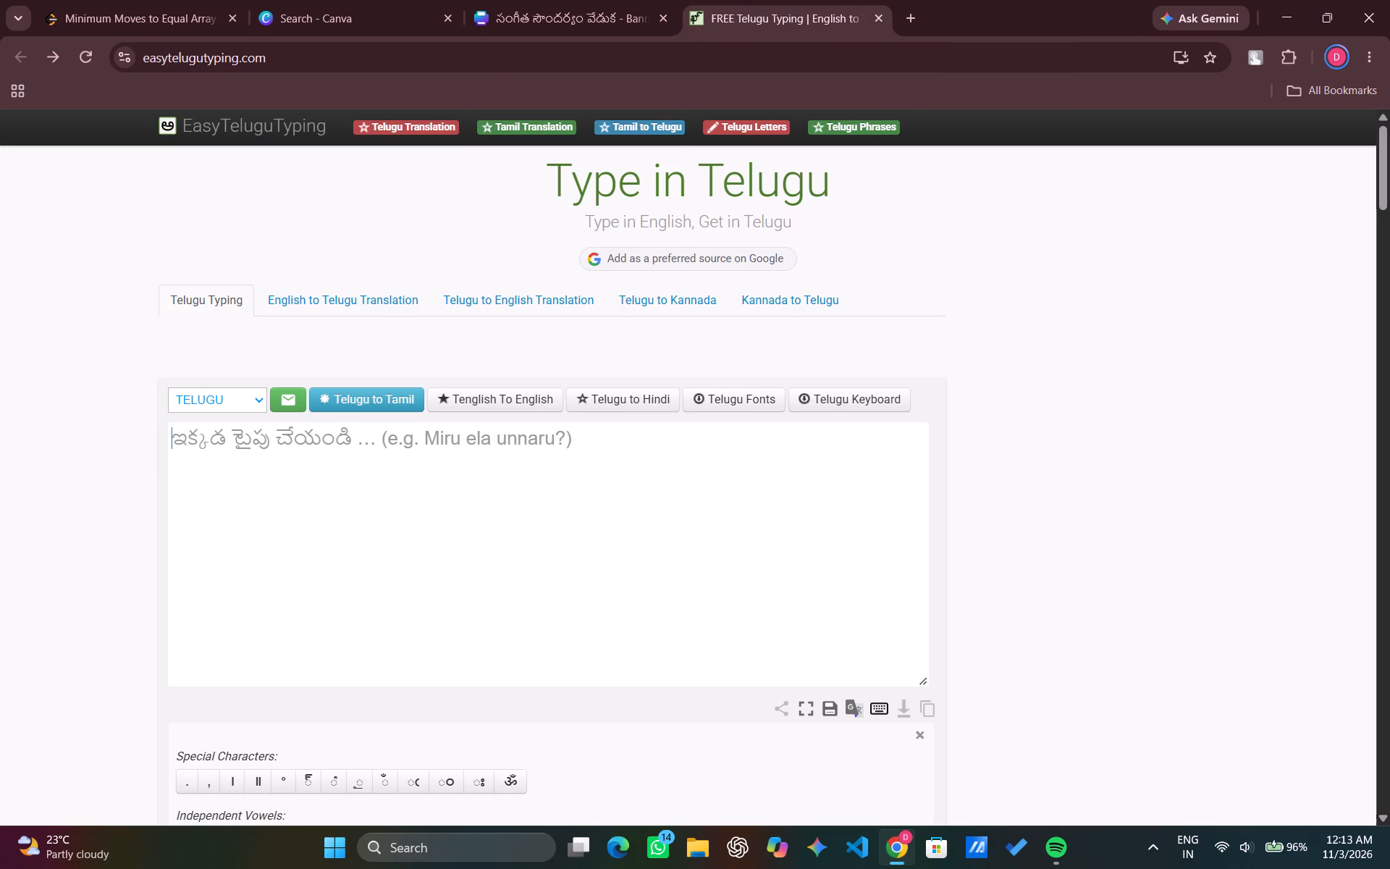
pyautogui.write('itlu')
pyautogui.press('space')
pyautogui.write('kuns')
pyautogui.press('BackSpace')
pyautogui.press('BackSpace')
pyautogui.write('tunbha')
pyautogui.press('space')
pyautogui.press('BackSpace')
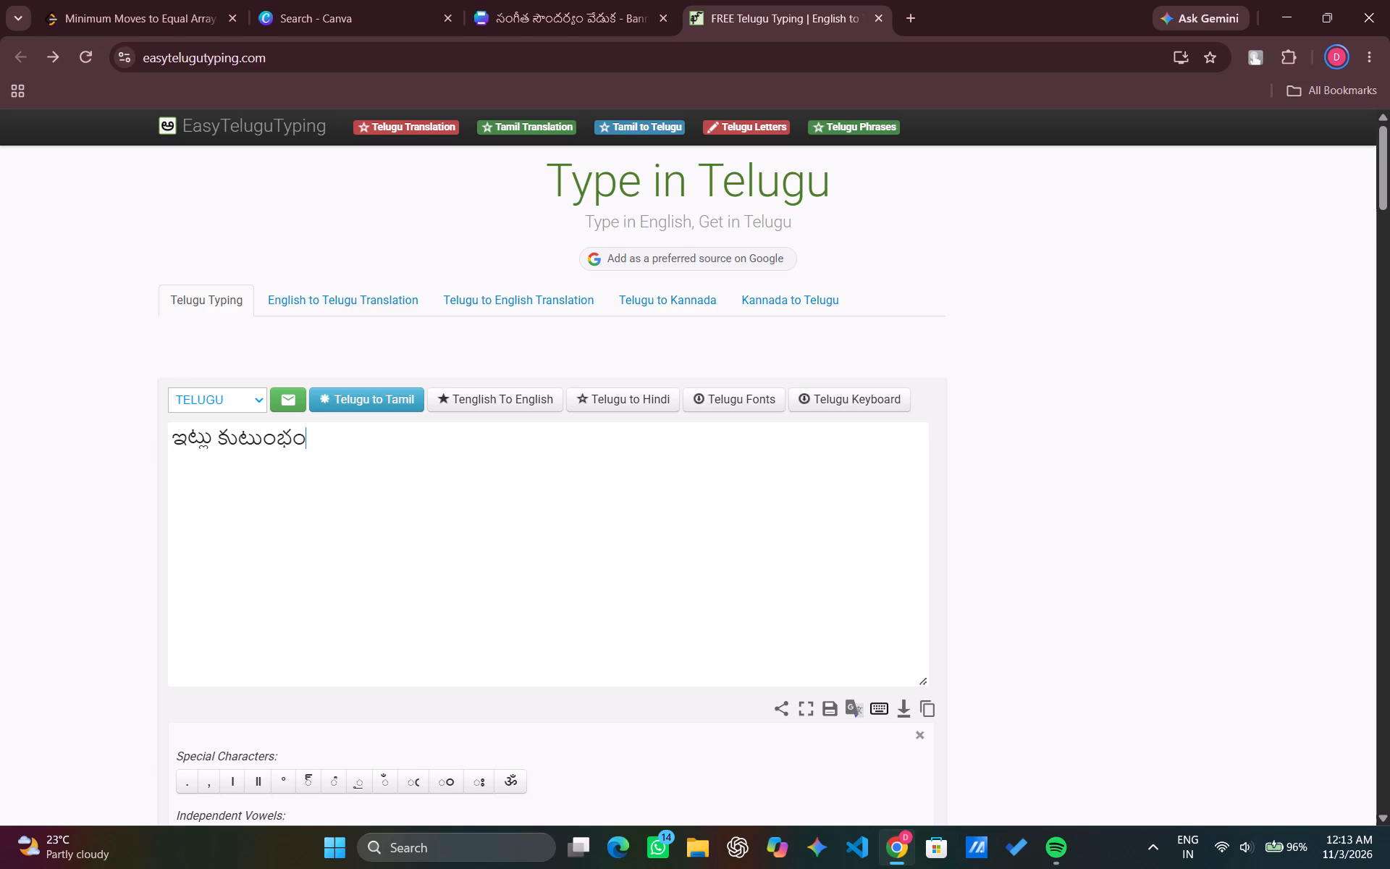
pyautogui.press('BackSpace')
pyautogui.press('BackSpace')
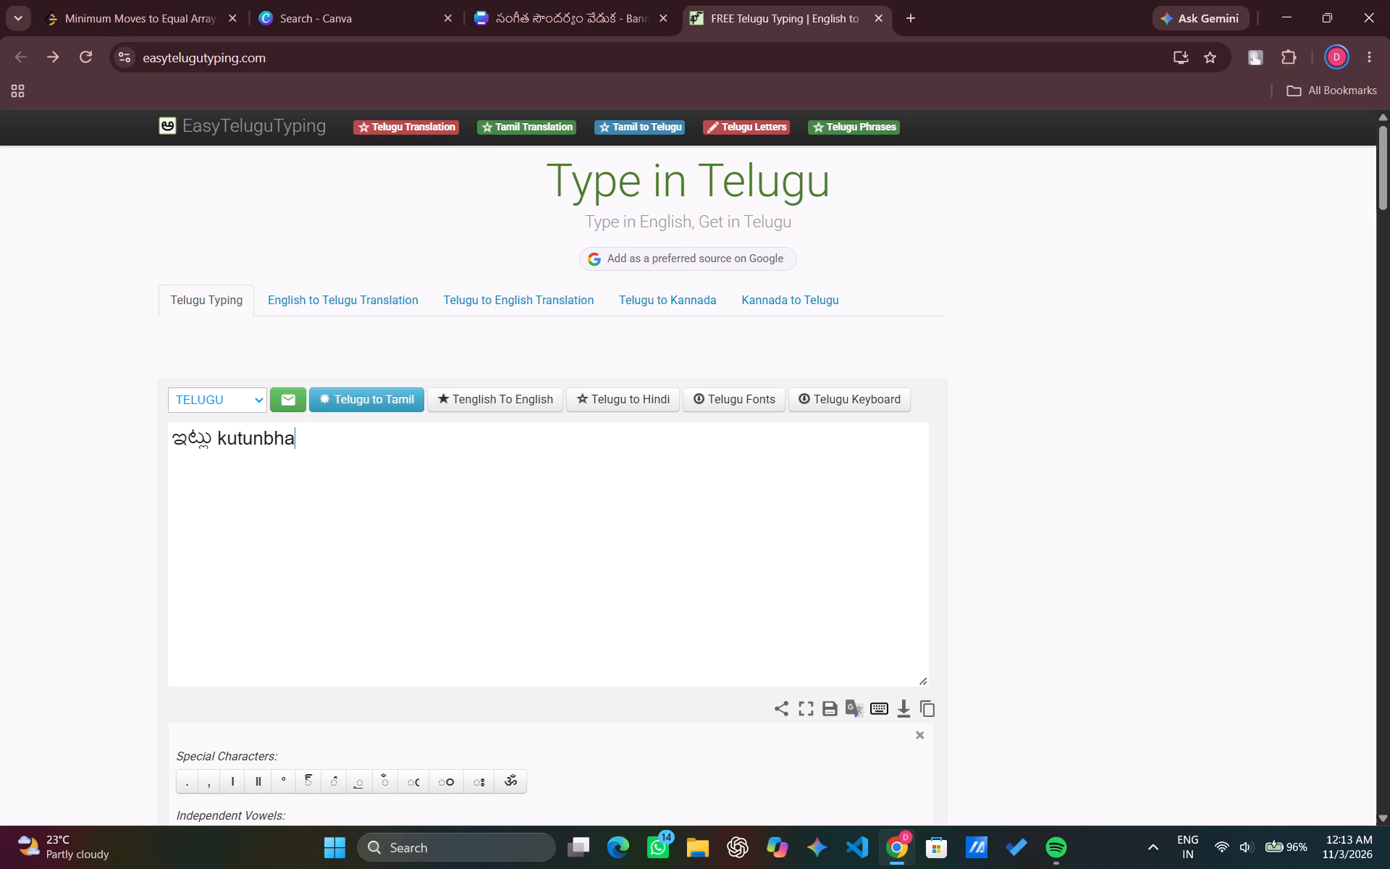
pyautogui.press('space')
pyautogui.press('BackSpace')
pyautogui.press('BackSpace')
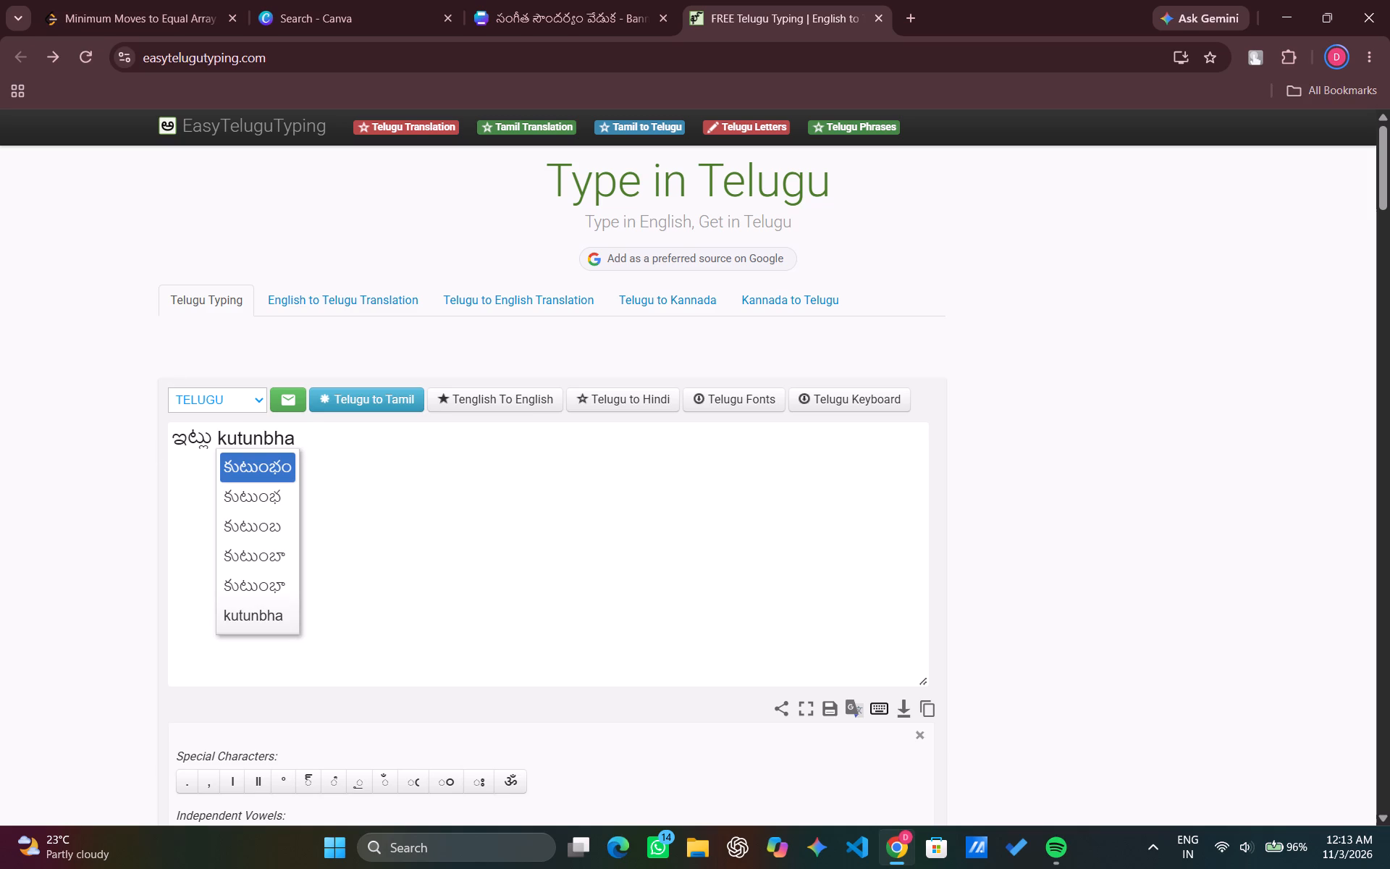
pyautogui.press('BackSpace')
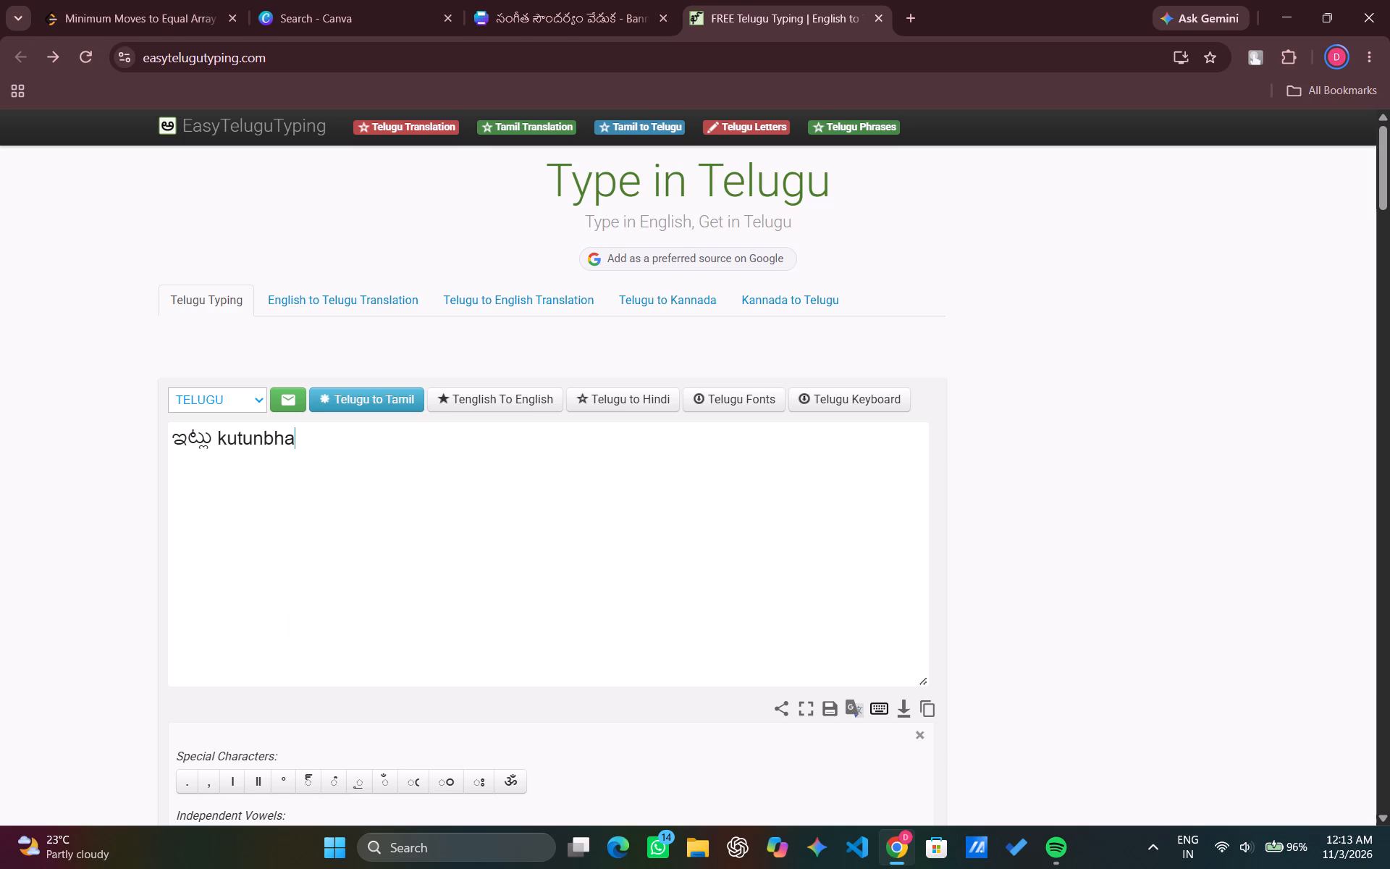
pyautogui.press('BackSpace')
pyautogui.press('a')
pyautogui.press('BackSpace')
pyautogui.press('BackSpace')
pyautogui.press('a')
pyautogui.press('space')
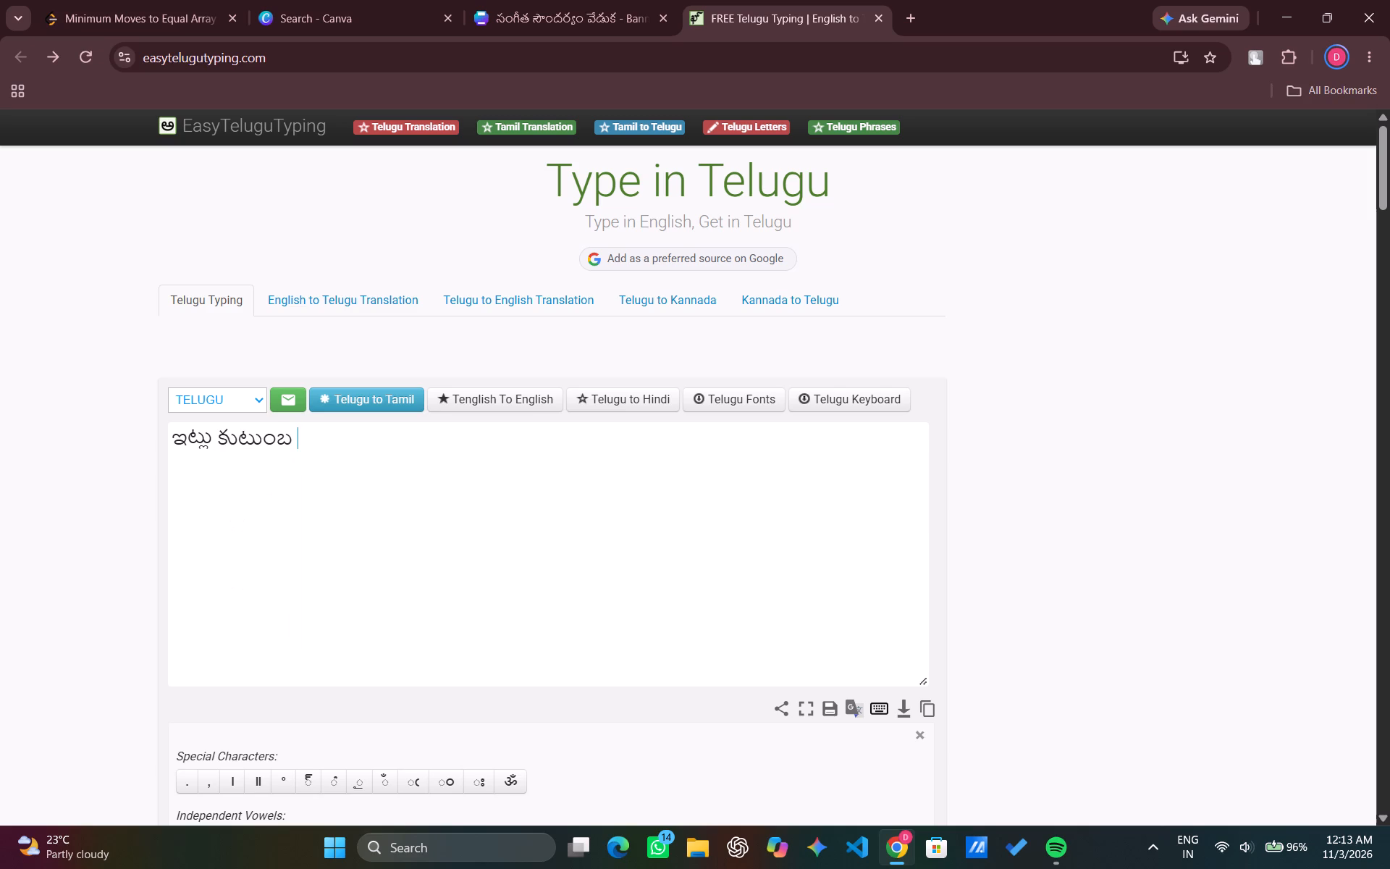
# Continue the Telugu line with "సభ్యులు మరియు శ్రేయోభిలాషులు".
pyautogui.press('s')
pyautogui.write('ab')
pyautogui.write('yulu')
pyautogui.press('space')
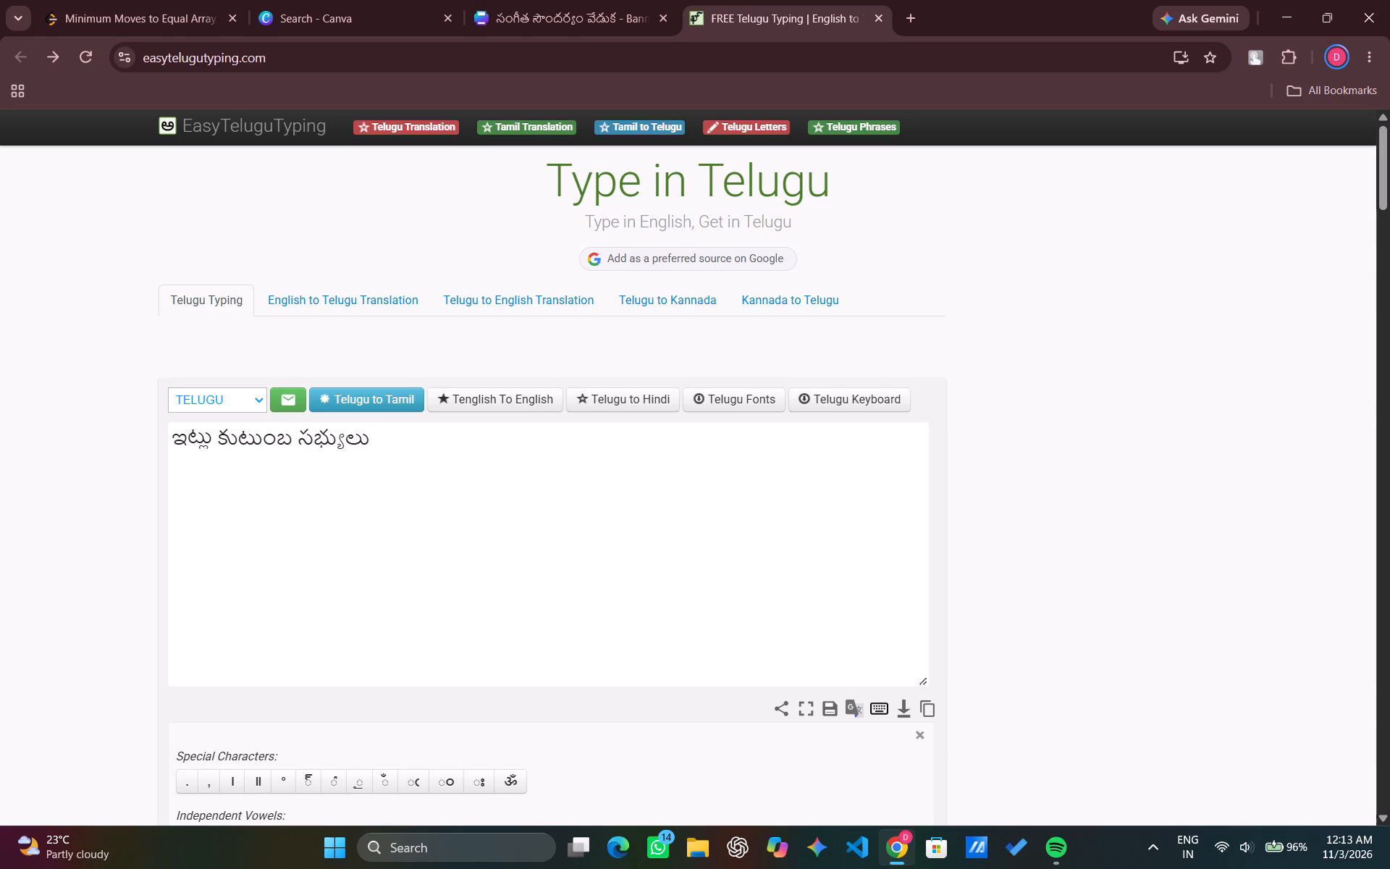
pyautogui.write('mariyu')
pyautogui.press('space')
pyautogui.write('sreyobhik')
pyautogui.press('BackSpace')
pyautogui.press('a')
pyautogui.press('BackSpace')
pyautogui.write('la')
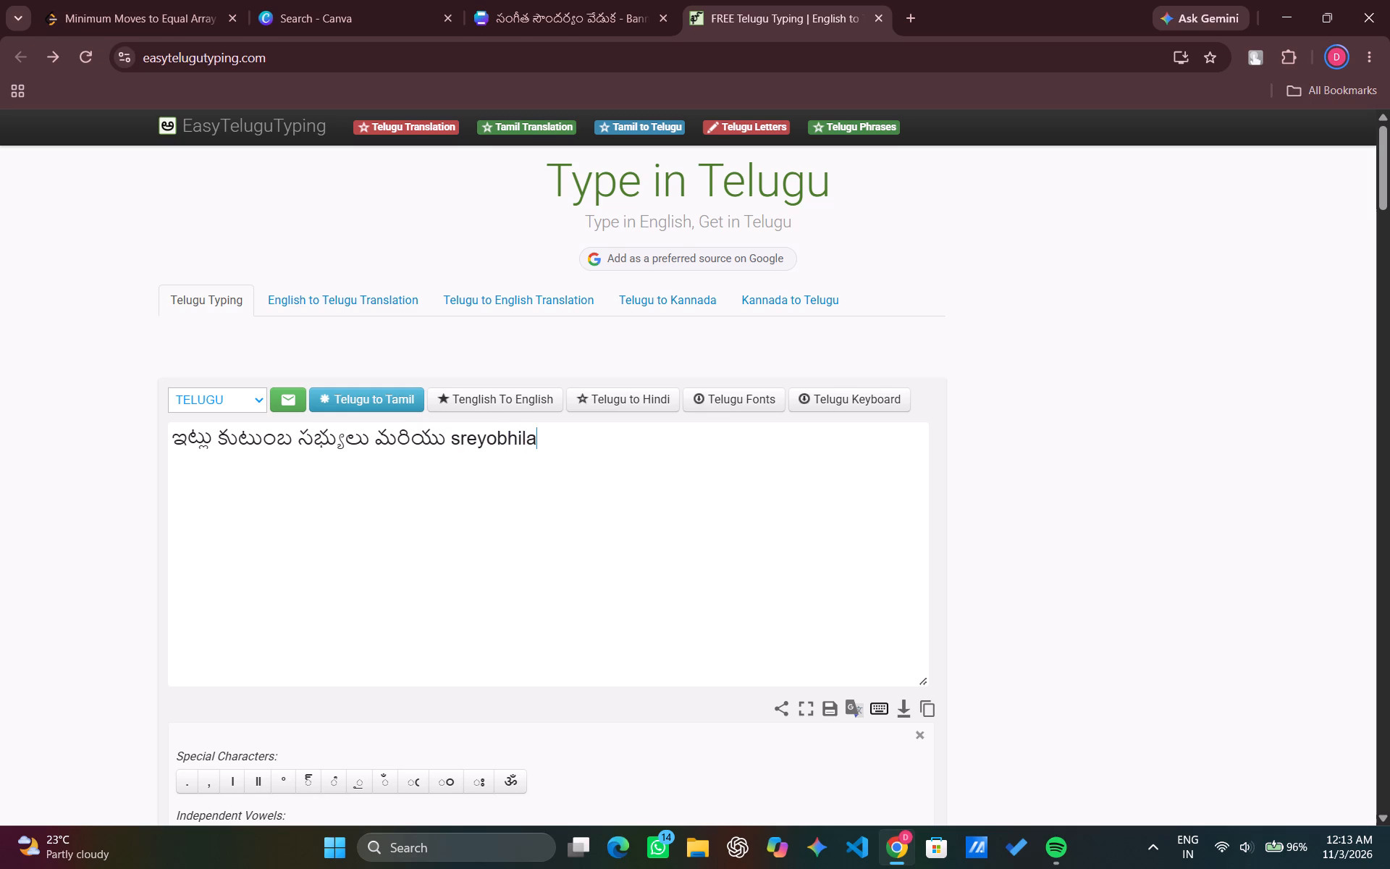
pyautogui.write('shulu')
pyautogui.press('space')
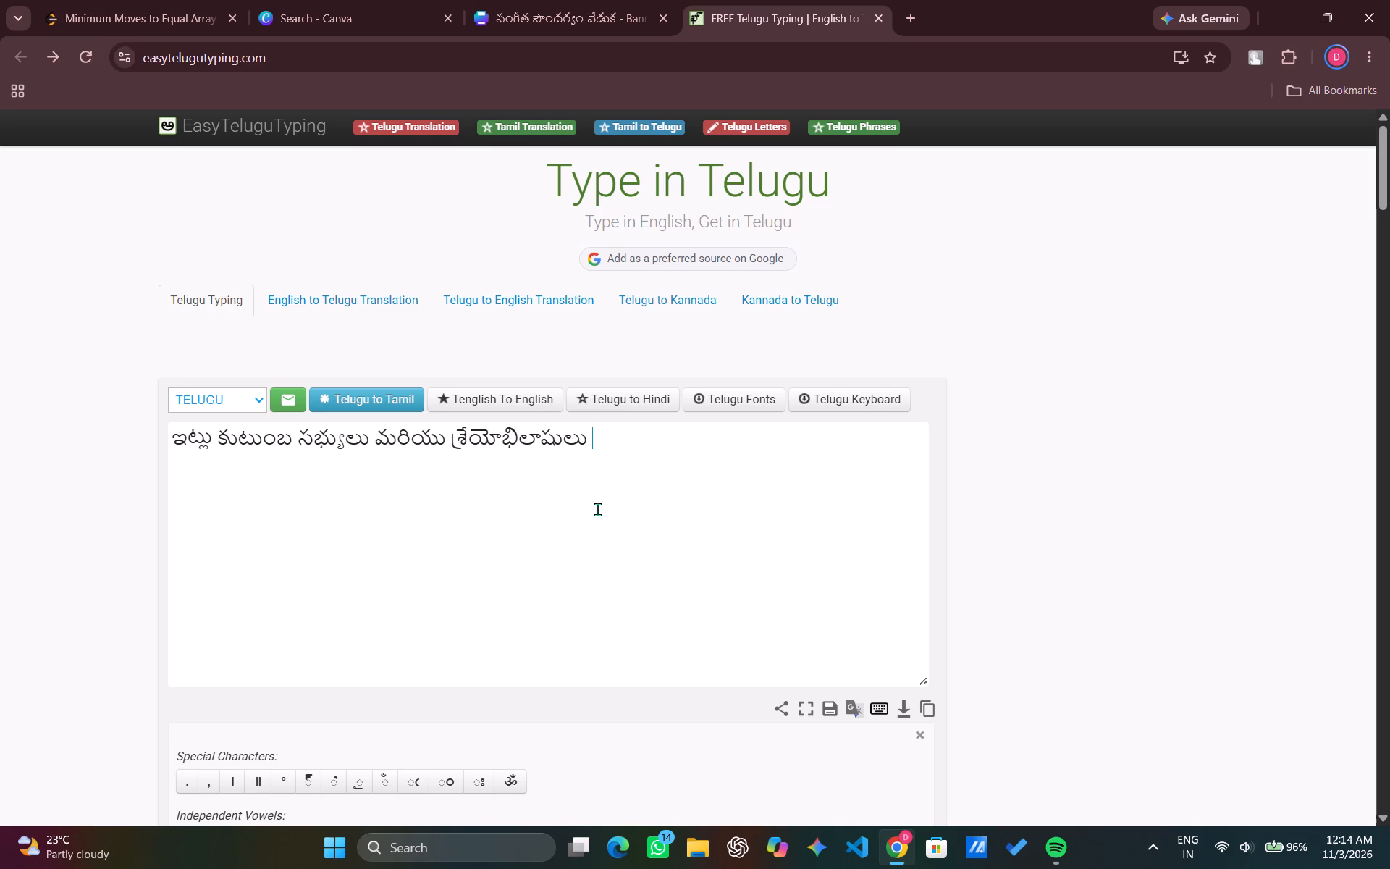
# Replace the space between "ఇట్లు" and "కుటుంబ" with a hyphen.
pyautogui.click(211, 441)
pyautogui.press('Right')
pyautogui.press('-')
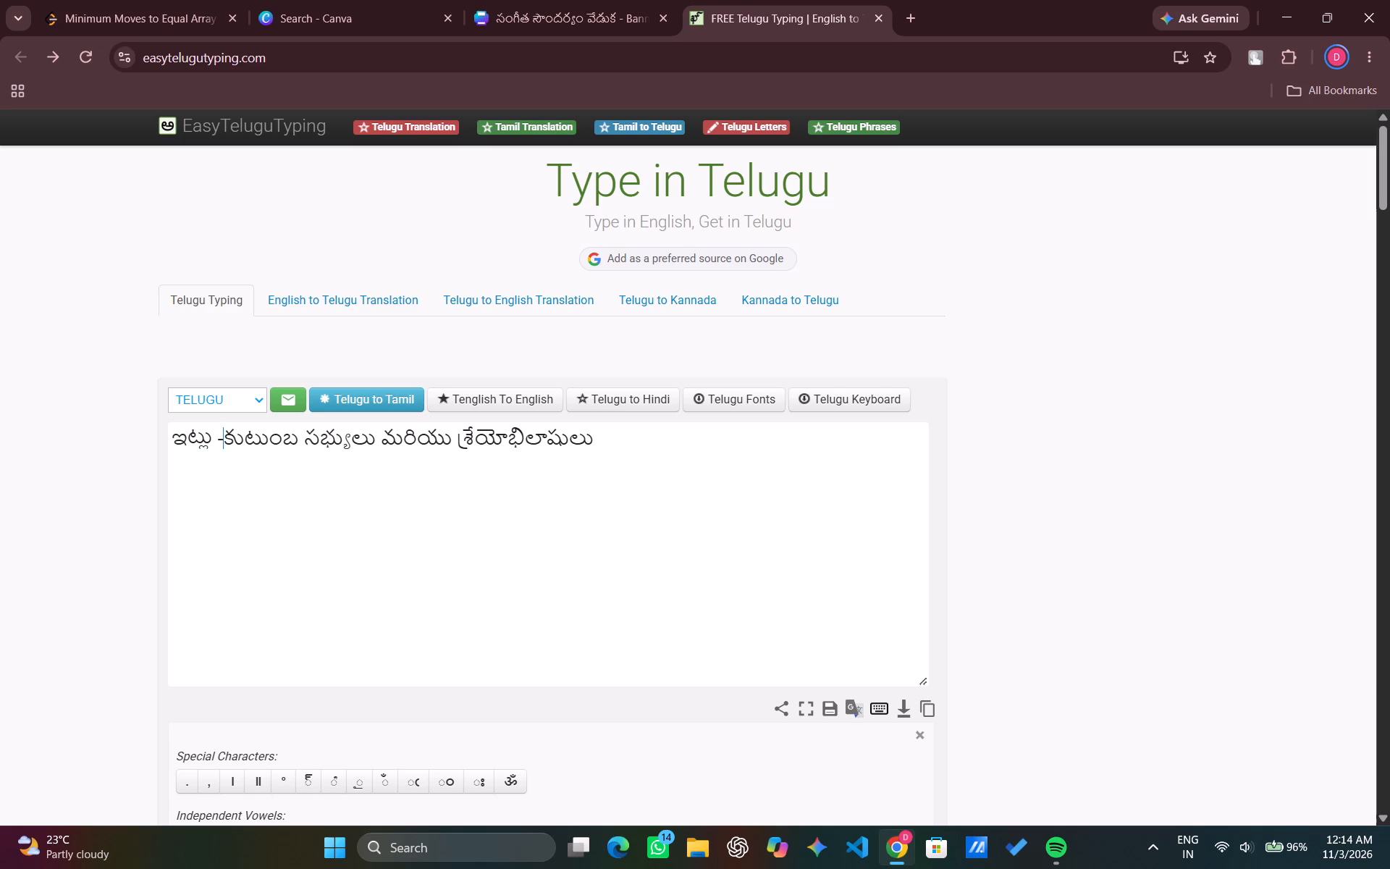
pyautogui.press('BackSpace')
pyautogui.press('BackSpace')
pyautogui.press('-')
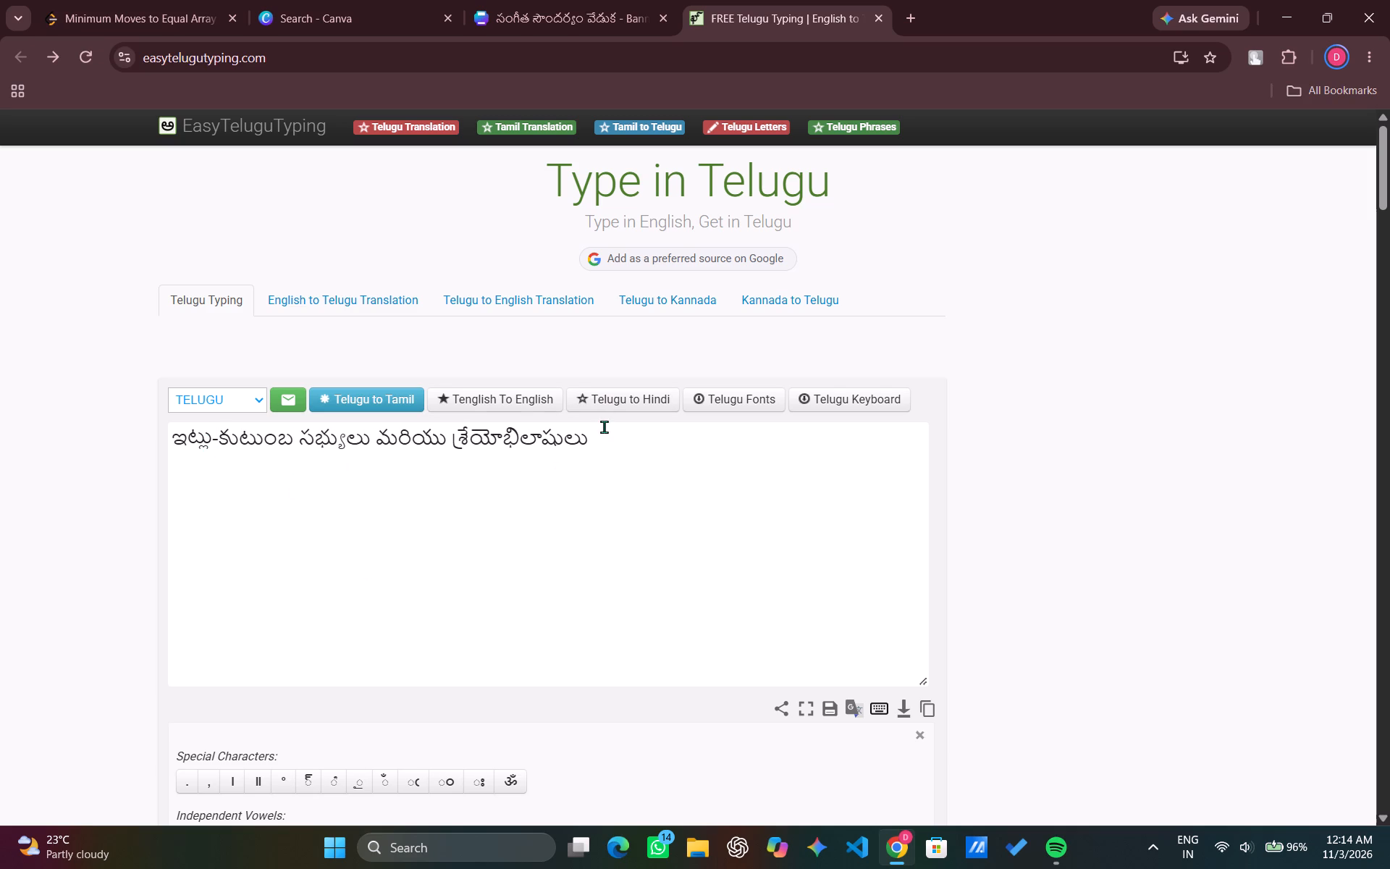
# Copy the whole "ఇట్లు-కుటుంబ సభ్యులు మరియు శ్రేయోభిలాషులు" line and return to the Canva banner design.
pyautogui.moveTo(599, 438); pyautogui.dragTo(154, 447)
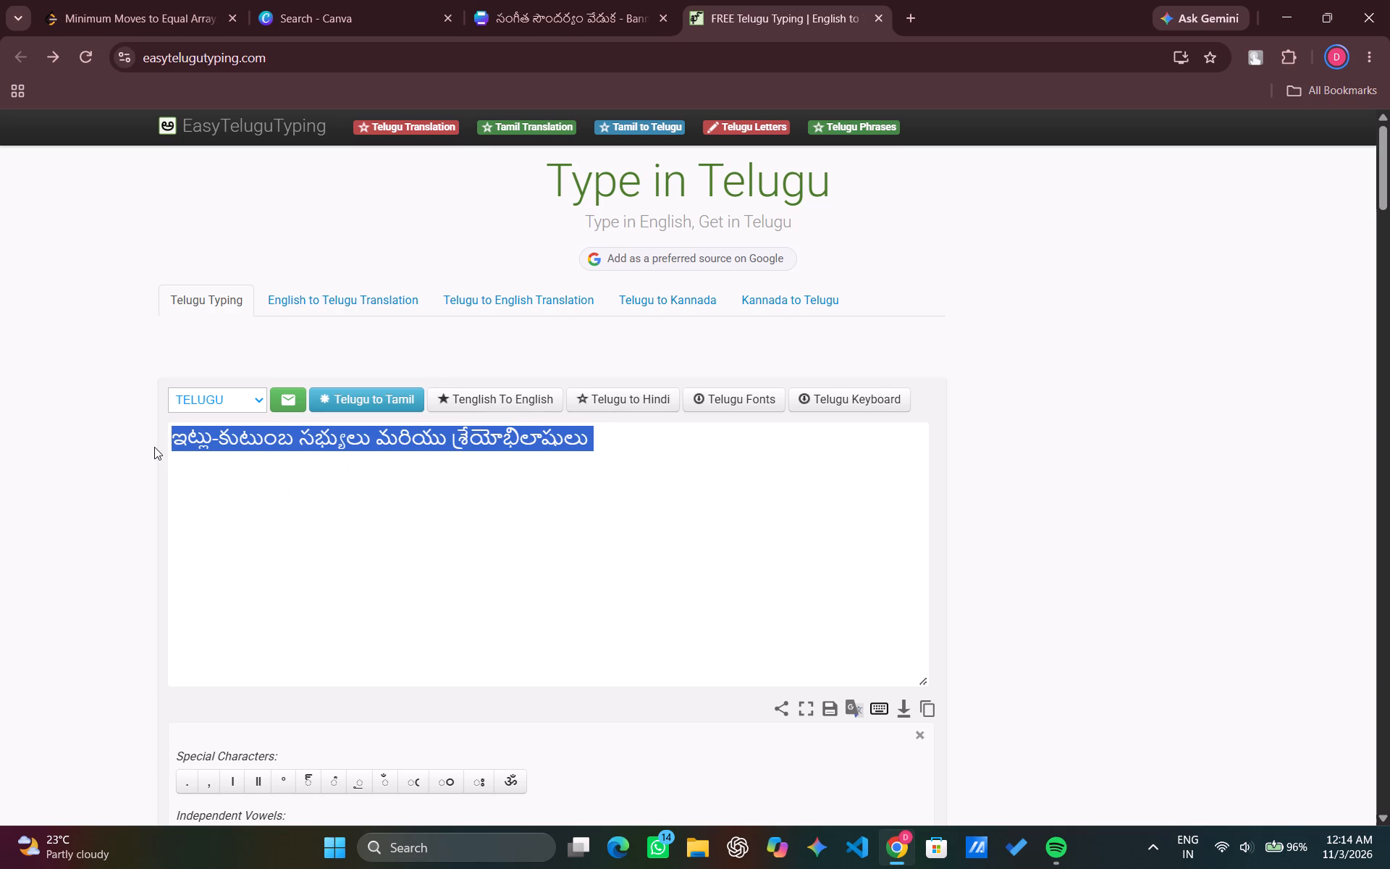
pyautogui.hotkey('ctrl', 'c')
pyautogui.click(322, 0)
pyautogui.click(544, 0)
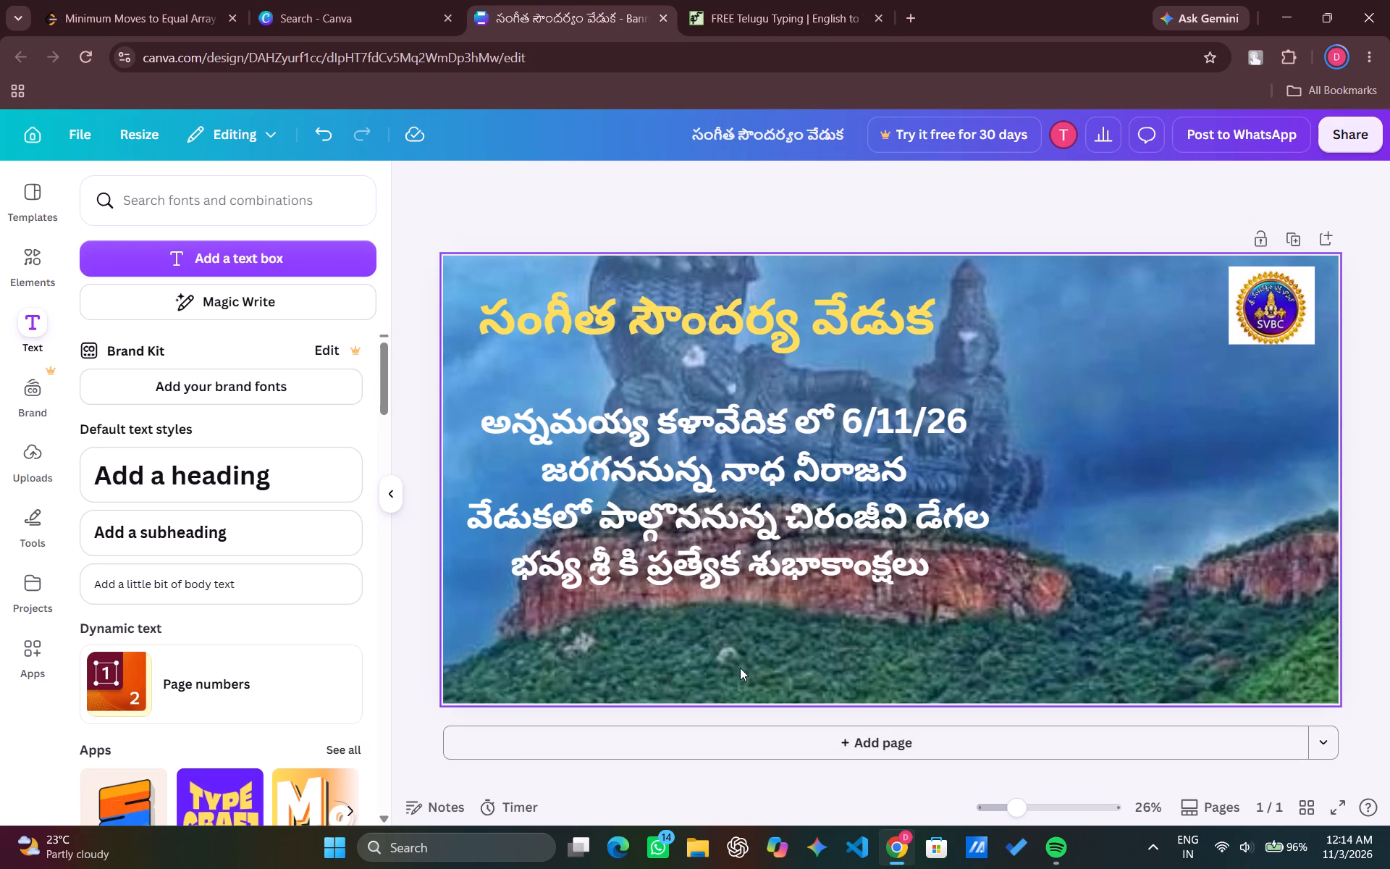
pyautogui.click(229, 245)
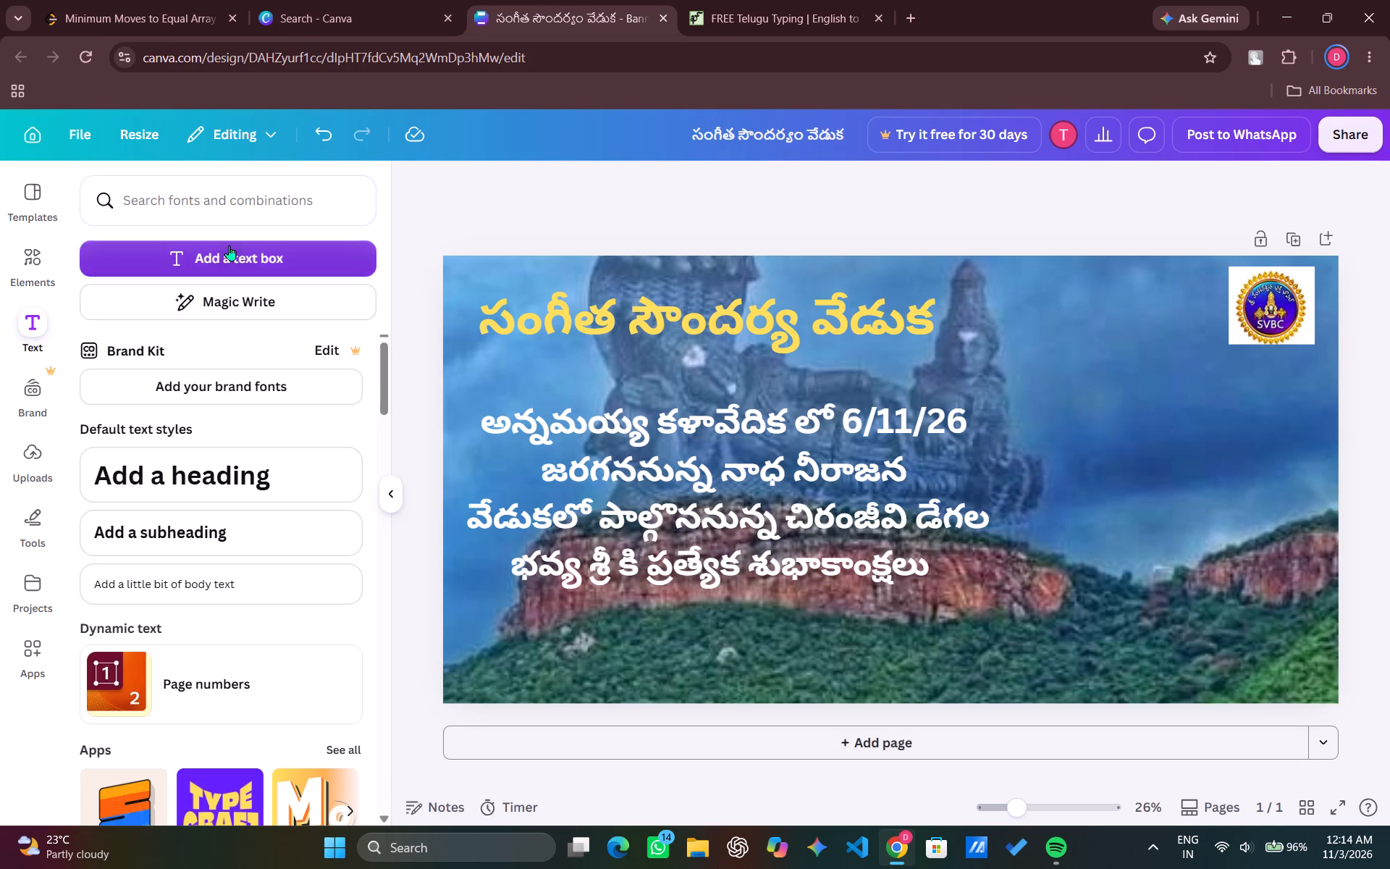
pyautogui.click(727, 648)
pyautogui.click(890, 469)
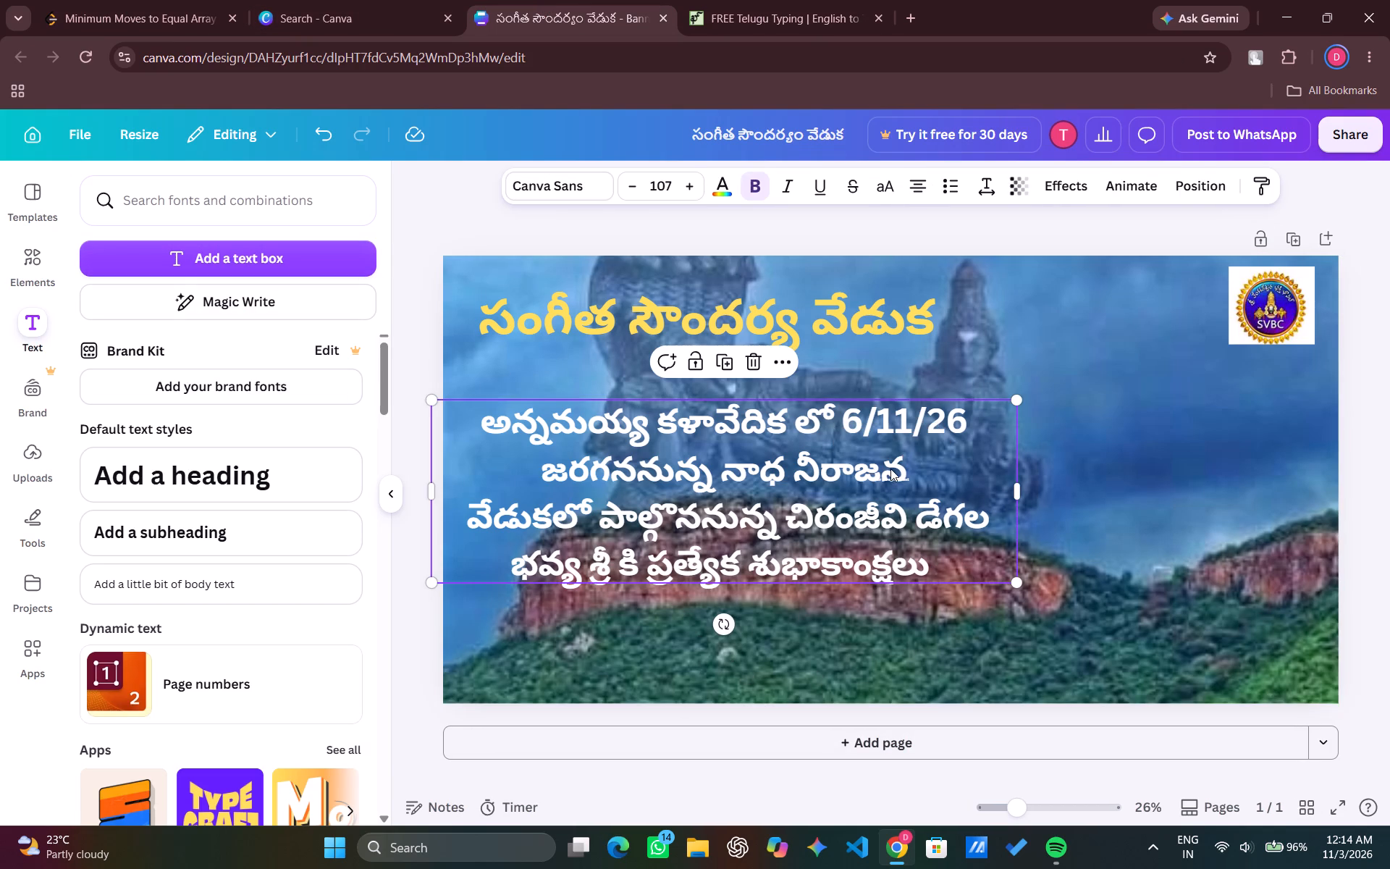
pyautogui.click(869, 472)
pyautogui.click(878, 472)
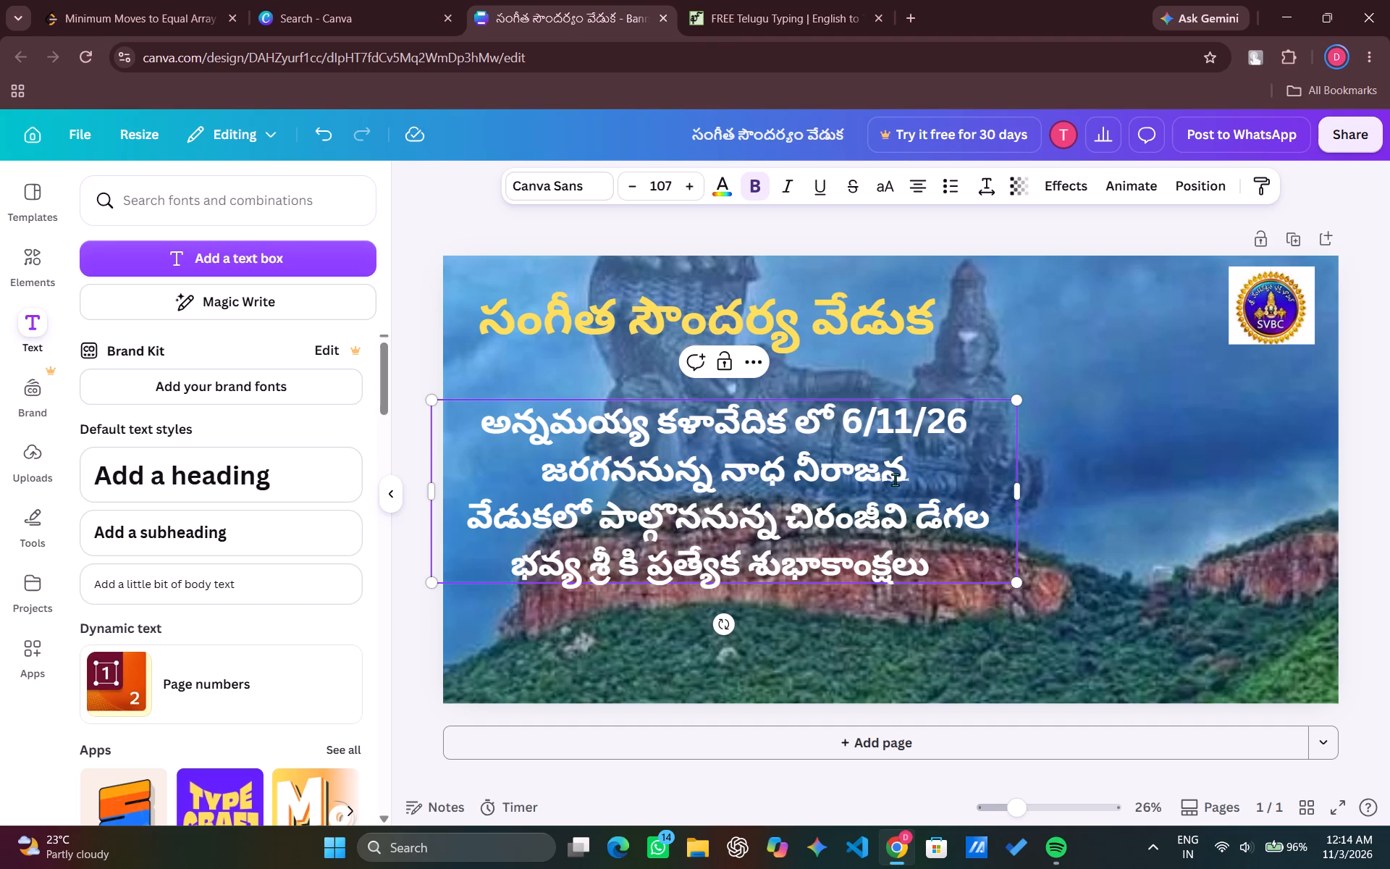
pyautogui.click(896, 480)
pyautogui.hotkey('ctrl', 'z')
# Add a new text box and place it below the last line of the congratulatory sentence.
pyautogui.click(304, 265)
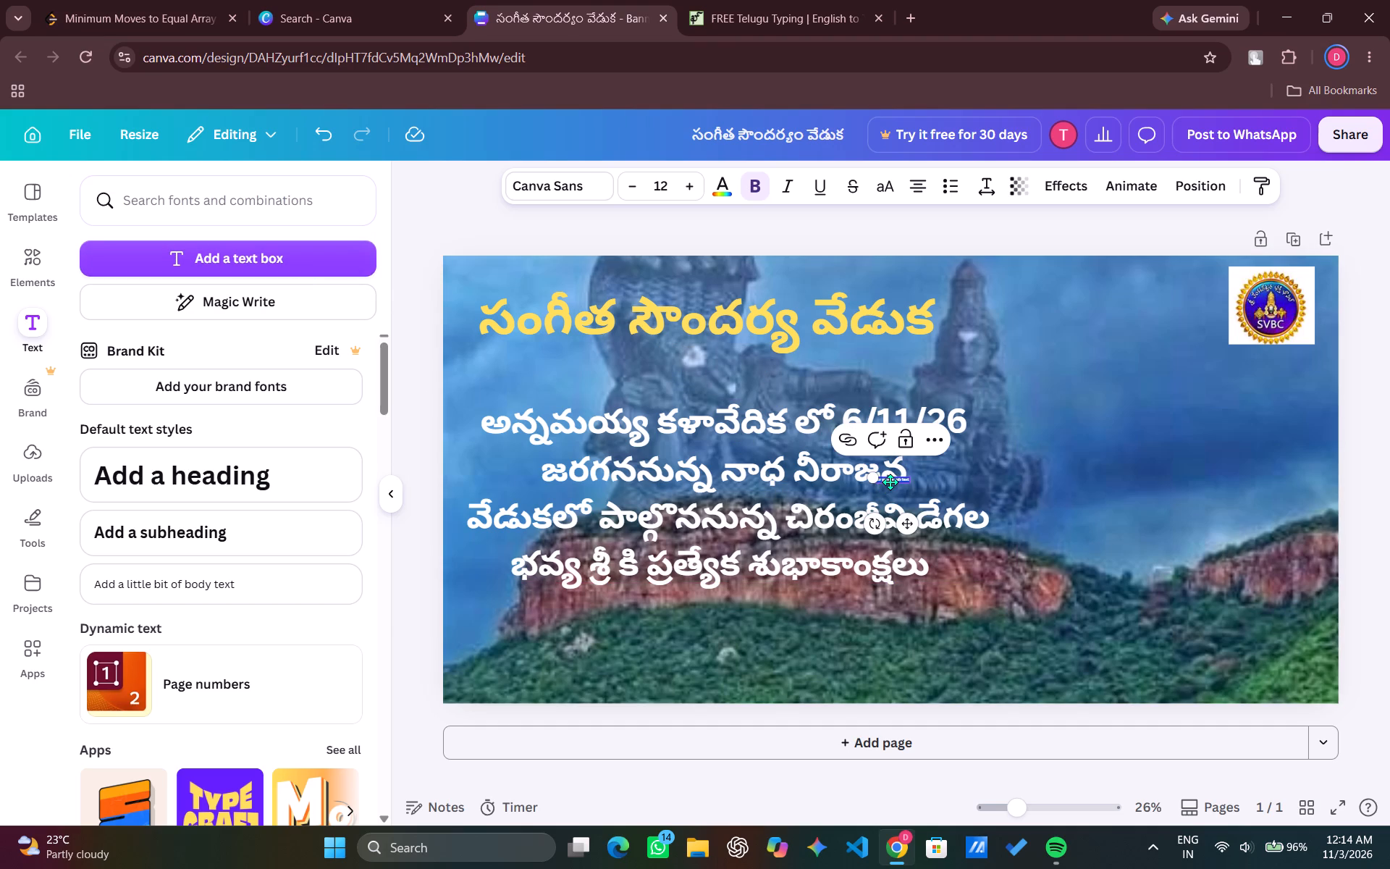
pyautogui.moveTo(890, 482); pyautogui.dragTo(717, 647)
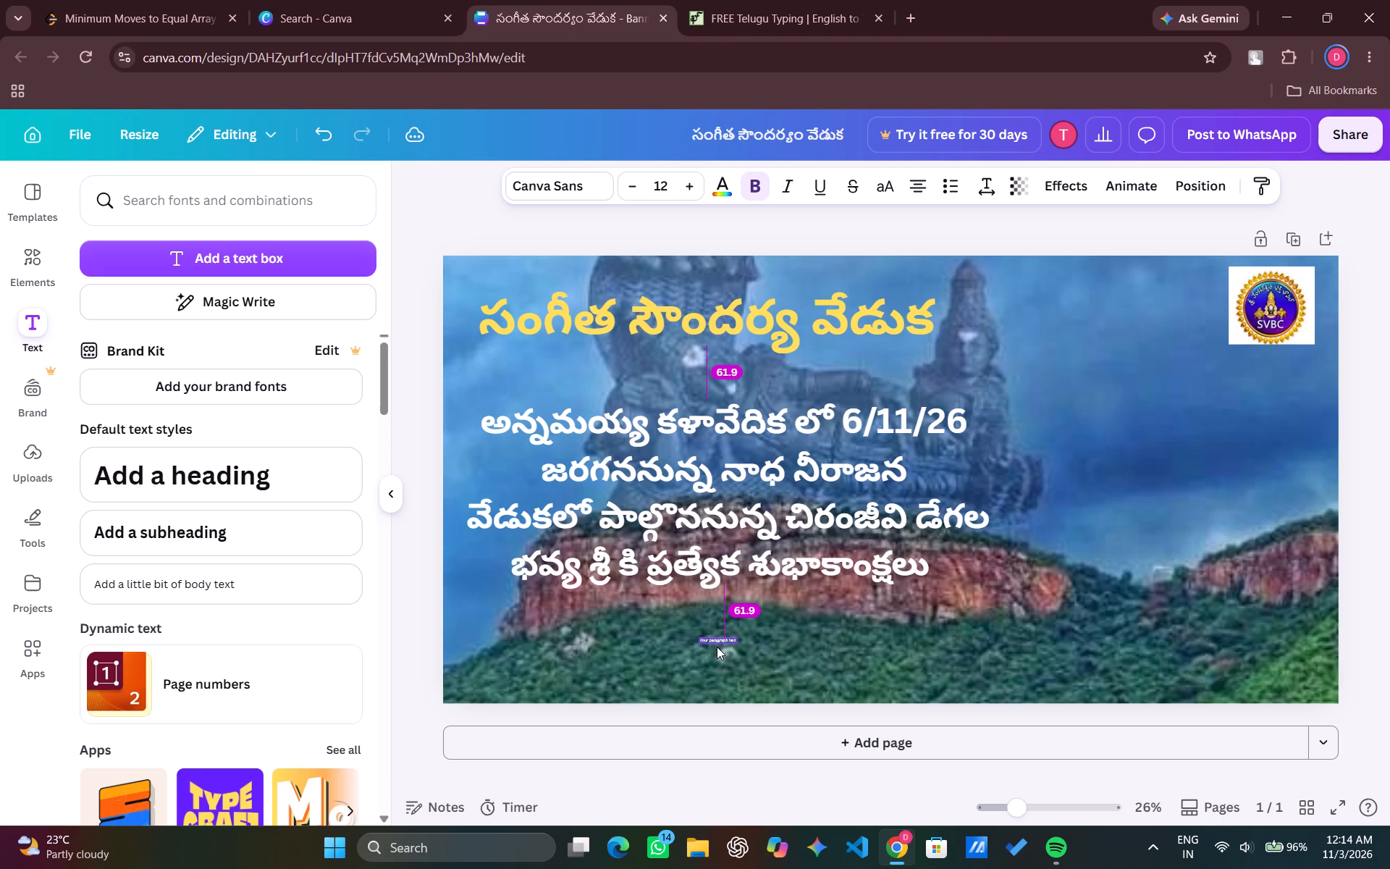
# Nudge the new text box slightly lower and enlarge its placeholder text to about size 28.8.
pyautogui.moveTo(717, 647); pyautogui.dragTo(707, 658)
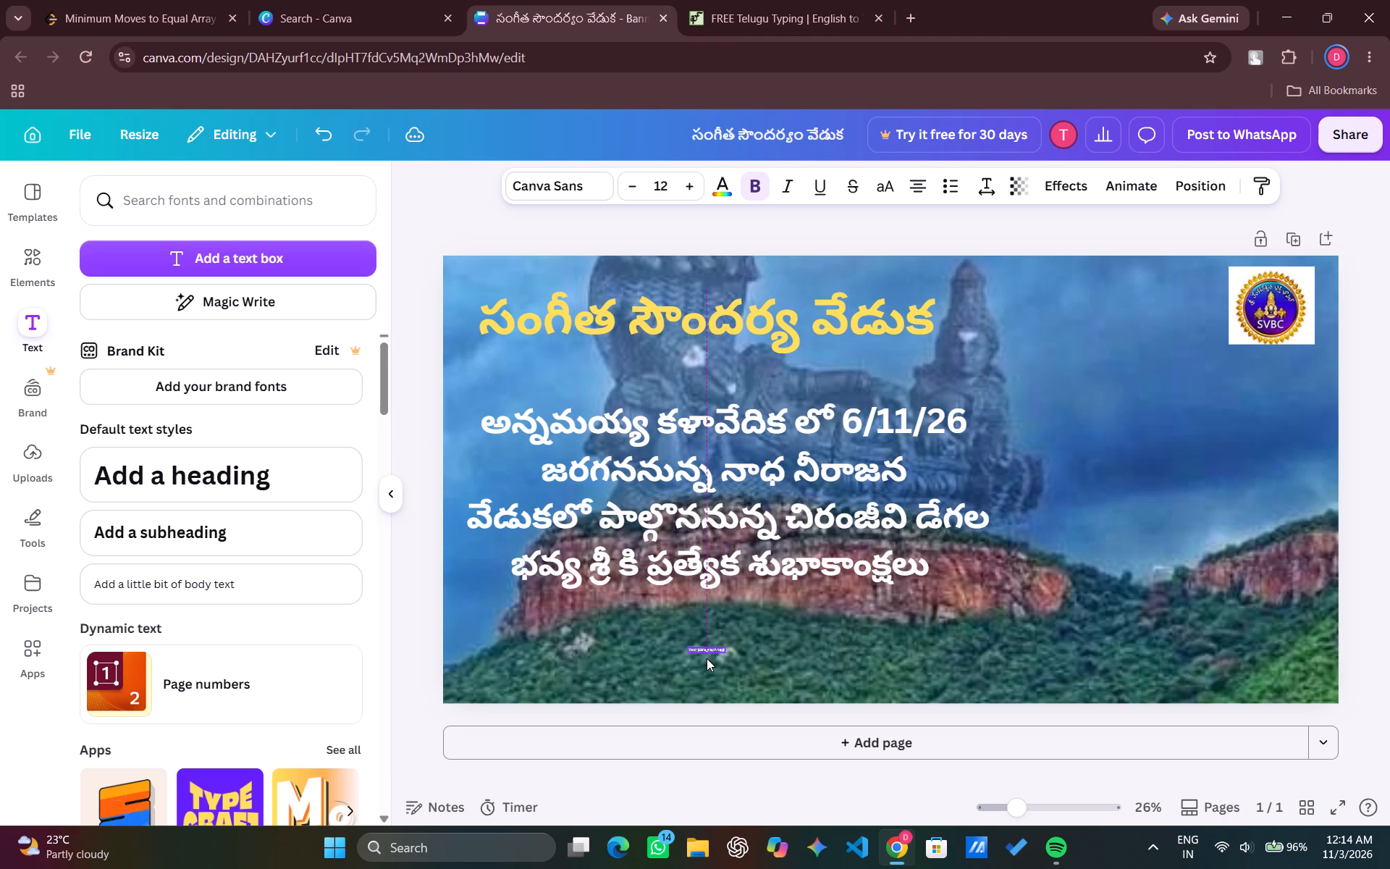
pyautogui.moveTo(707, 658); pyautogui.dragTo(700, 658)
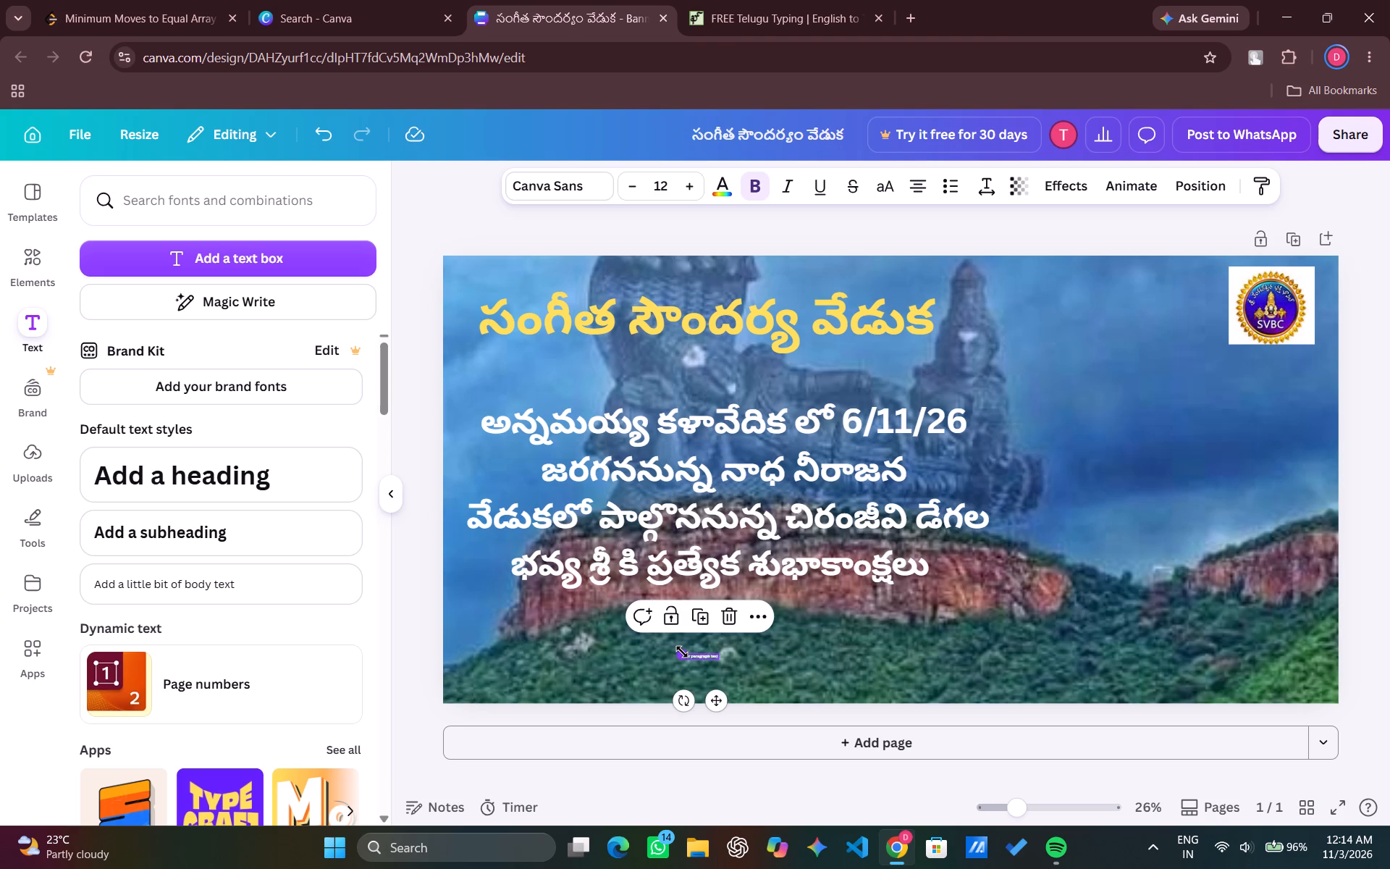
pyautogui.moveTo(683, 652); pyautogui.dragTo(659, 639)
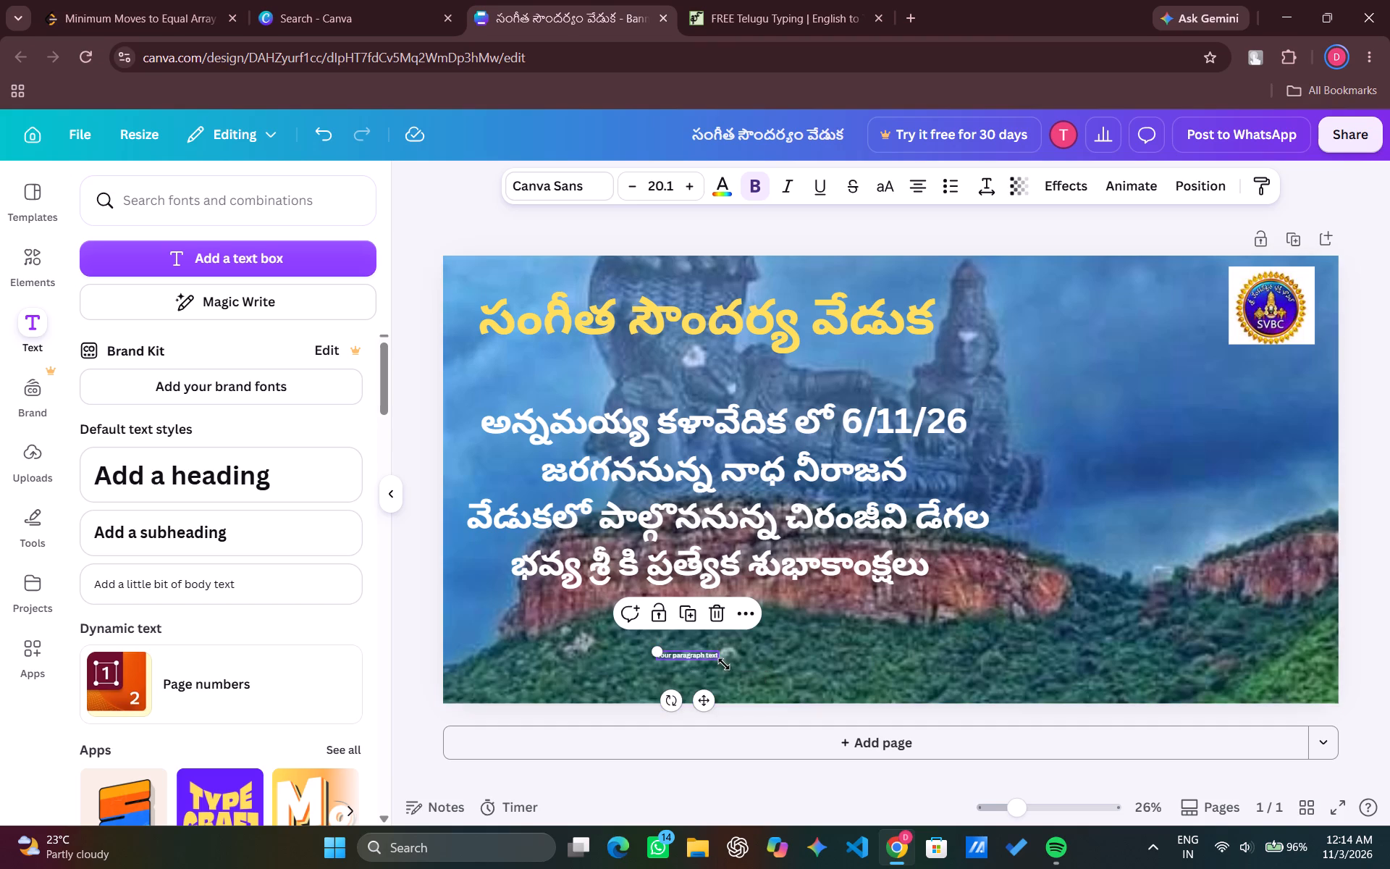
pyautogui.moveTo(715, 660); pyautogui.dragTo(730, 670)
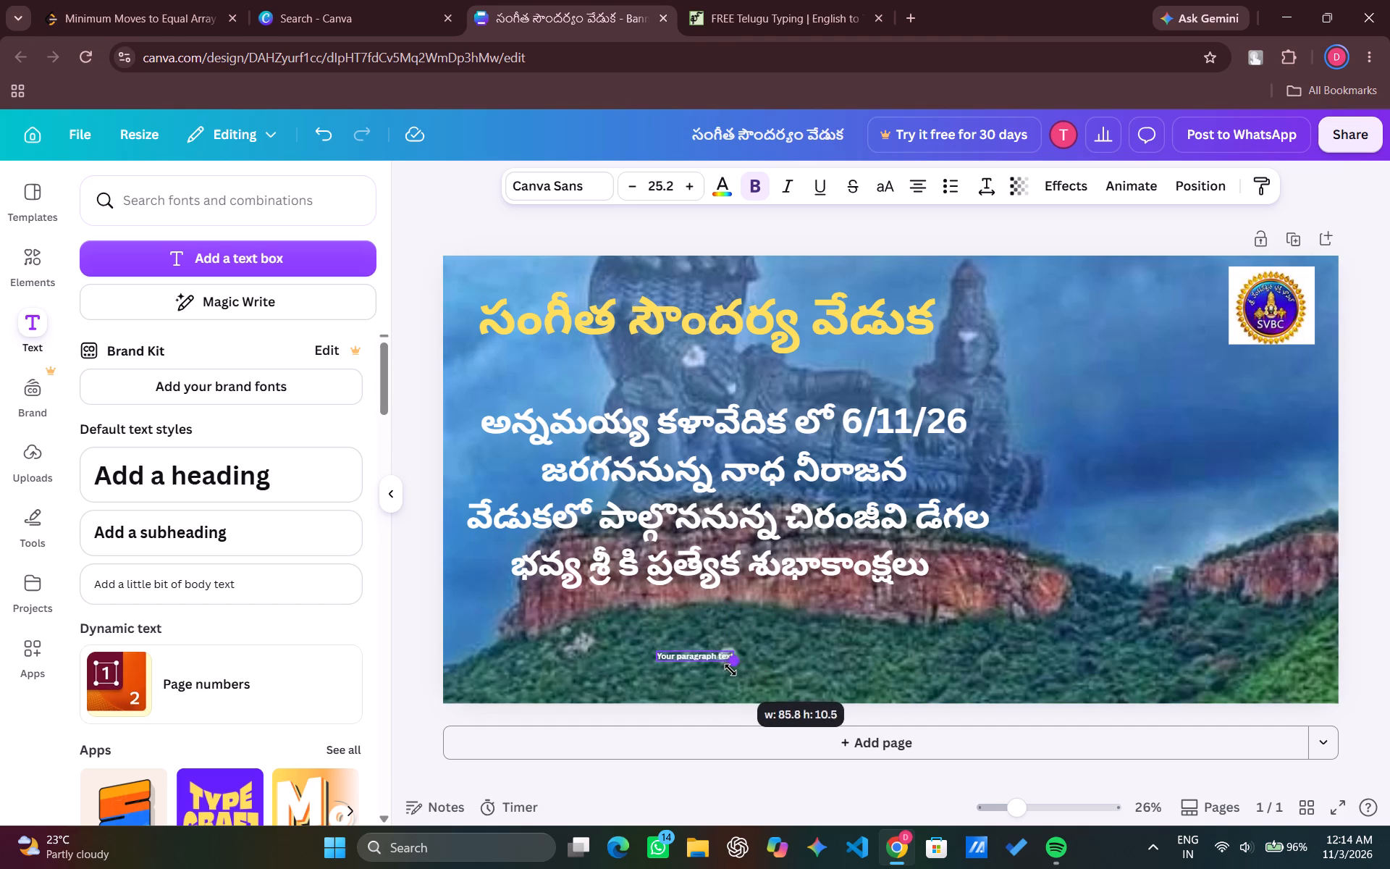
pyautogui.moveTo(730, 670); pyautogui.dragTo(738, 686)
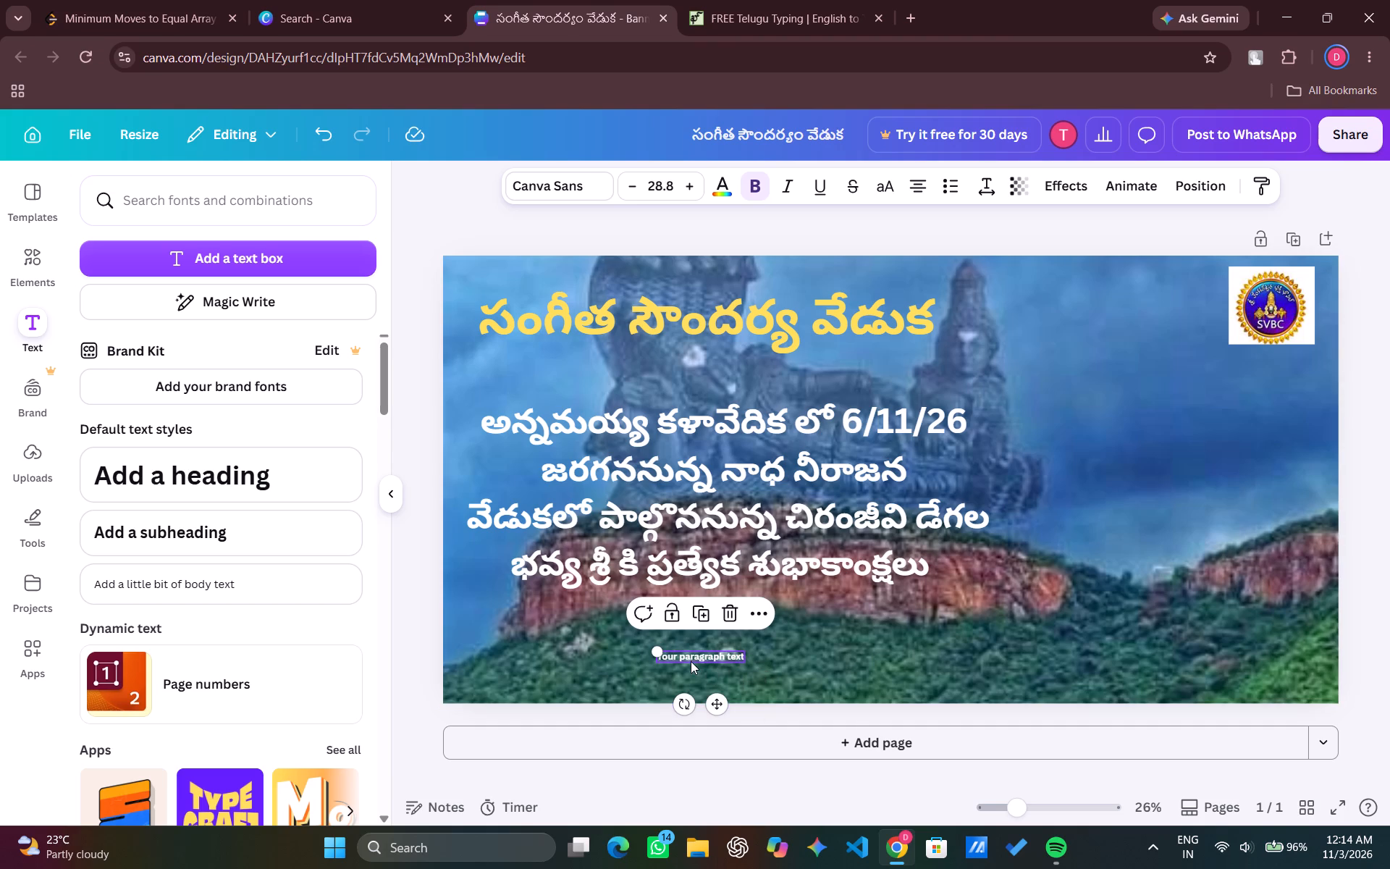
# Replace the placeholder text with the copied "ఇట్లు-కుటుంబ సభ్యులు మరియు శ్రేయోభిలాషులు" line.
pyautogui.click(702, 653)
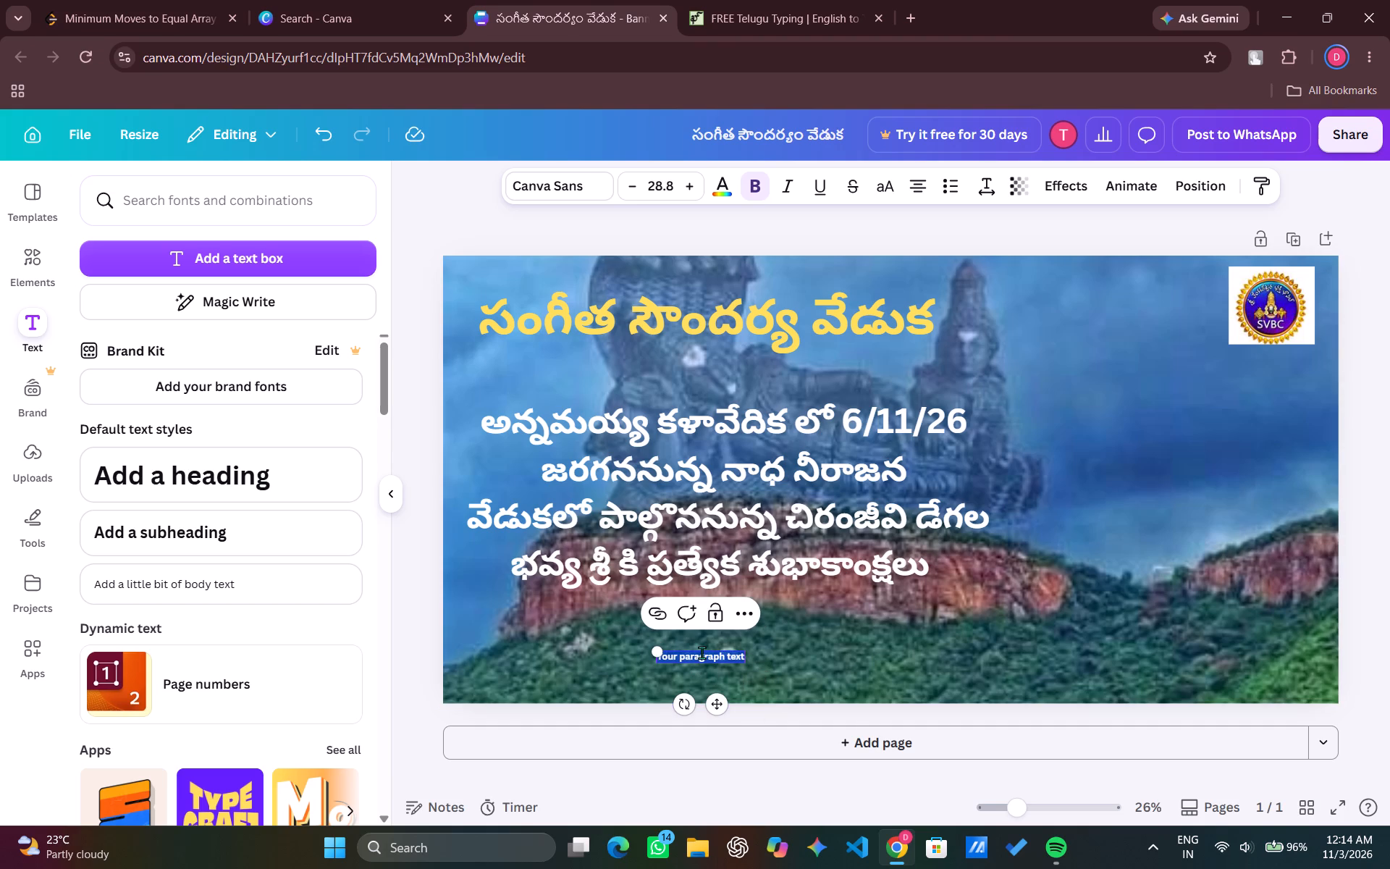
pyautogui.hotkey('ctrl', 'v')
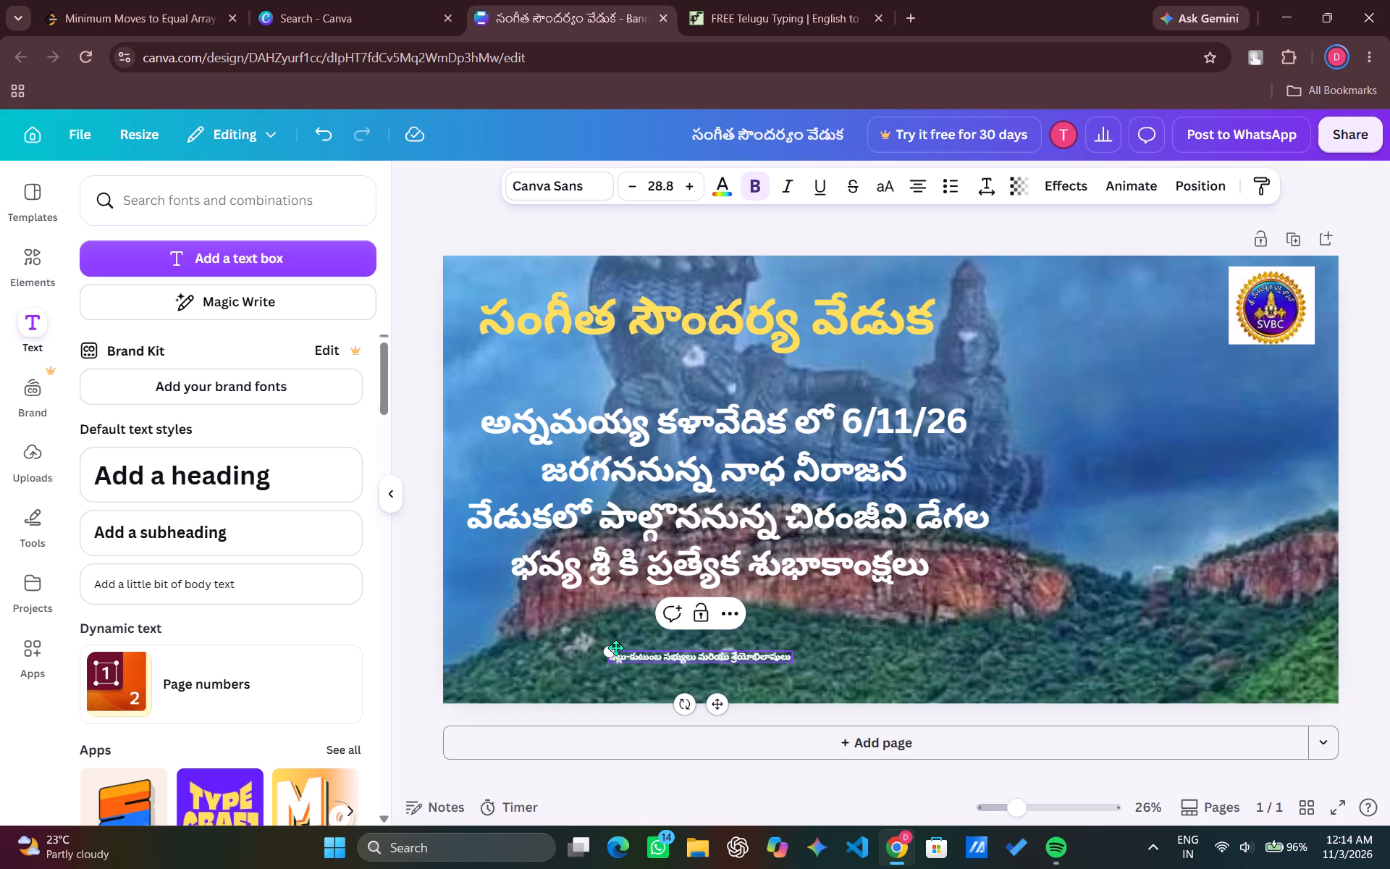
# Enlarge the family-and-well-wishers sign-off line to font size 39.1.
pyautogui.moveTo(610, 654); pyautogui.dragTo(610, 639)
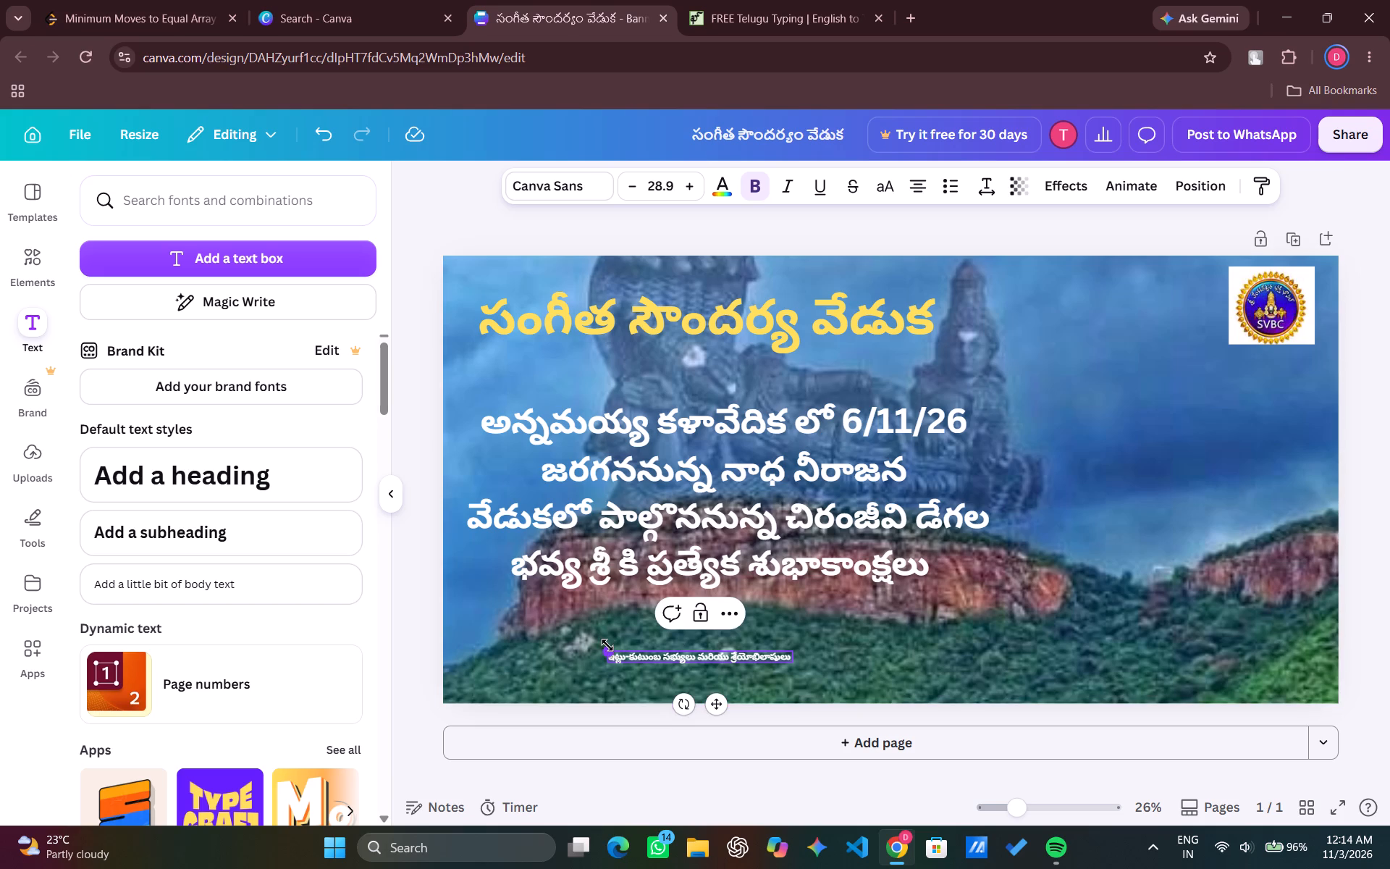
pyautogui.moveTo(605, 647); pyautogui.dragTo(604, 638)
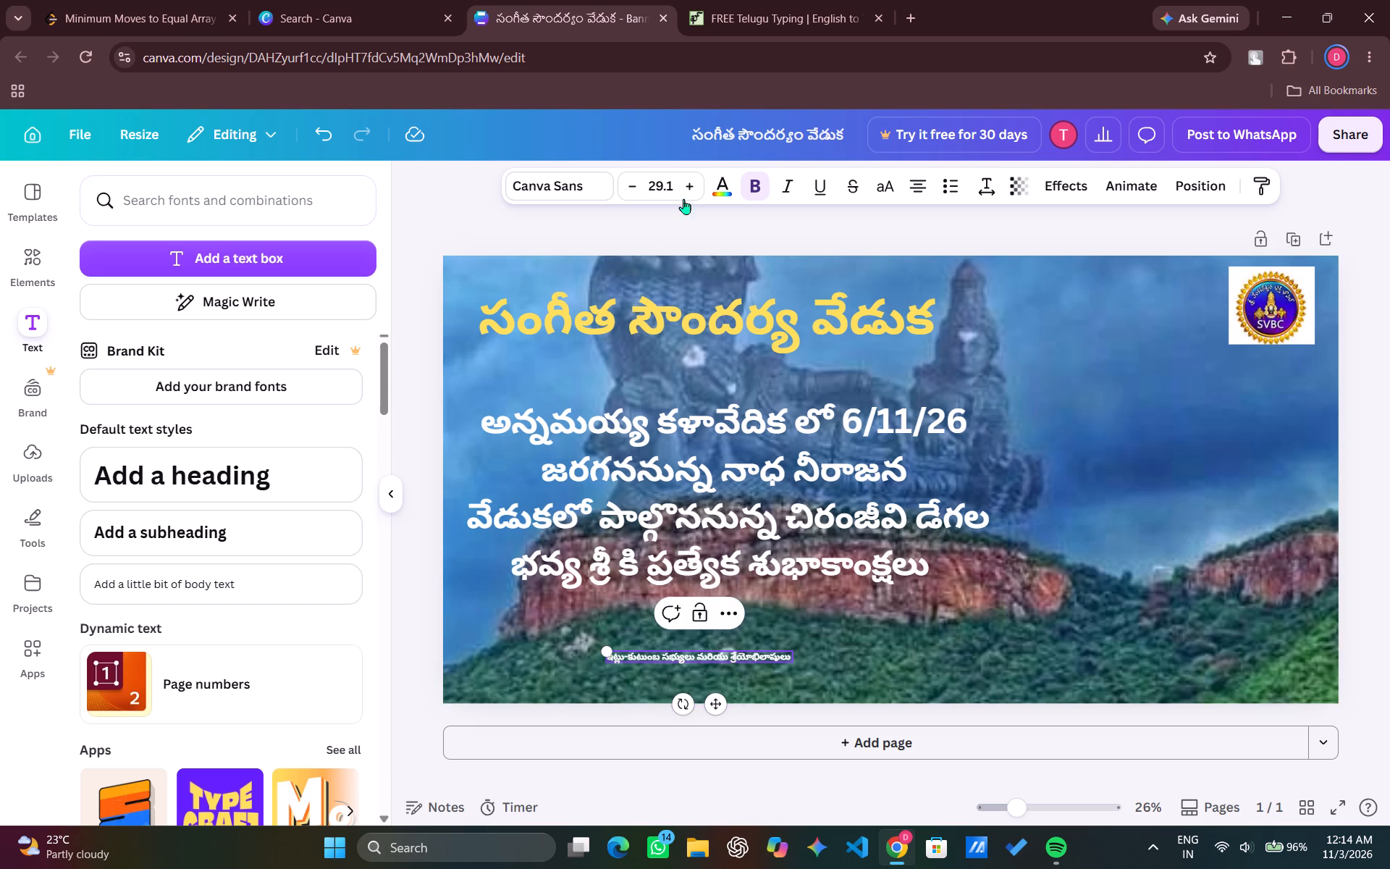
pyautogui.doubleClick(695, 185)
pyautogui.tripleClick(695, 185)
pyautogui.tripleClick(695, 185)
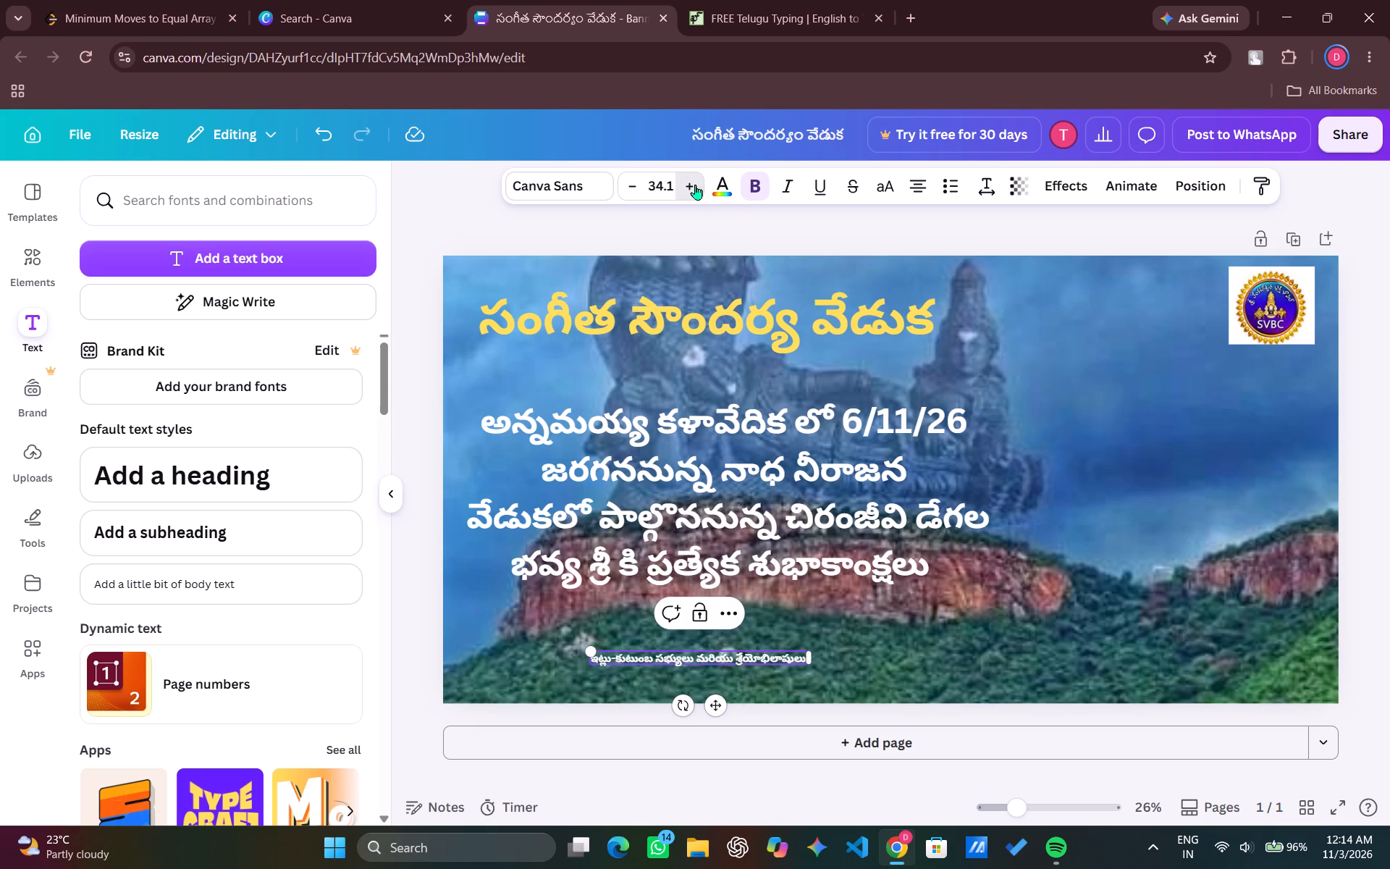
pyautogui.click(695, 185)
pyautogui.click(695, 185)
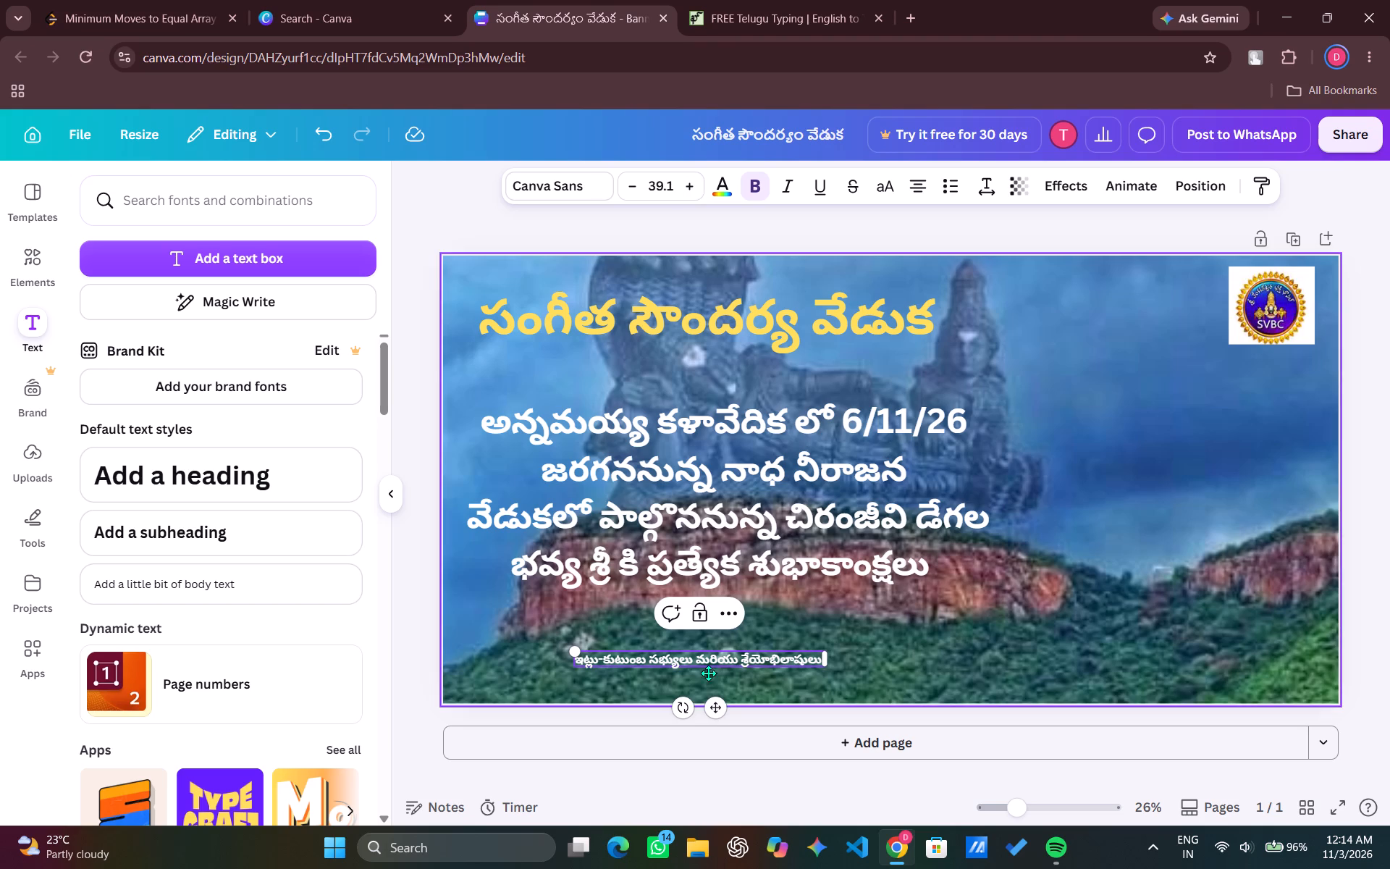
# Move the sign-off line to the right, so it sits below the right half of the congratulatory sentence.
pyautogui.moveTo(682, 657); pyautogui.dragTo(699, 652)
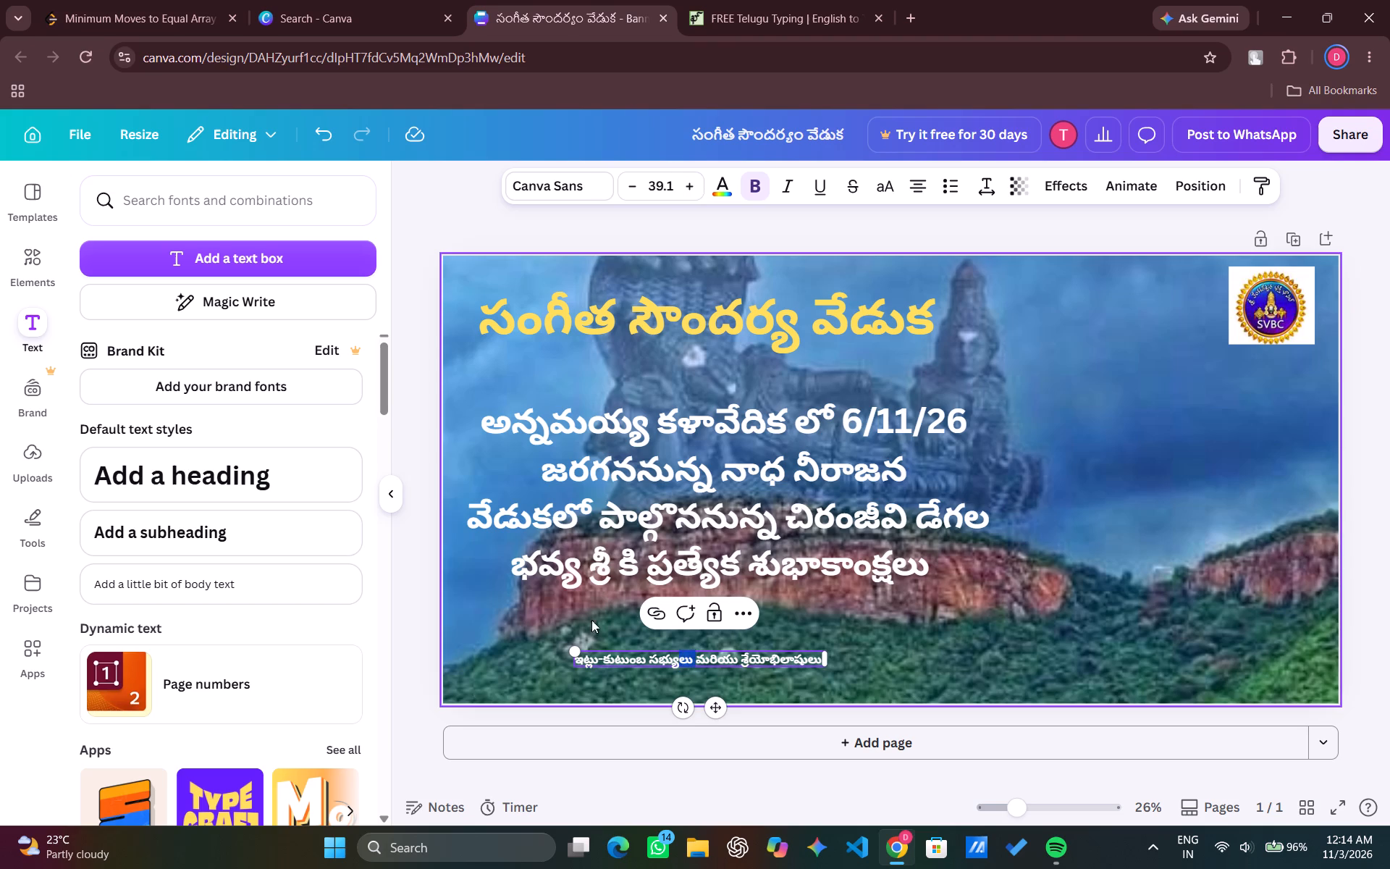
pyautogui.click(555, 599)
pyautogui.click(602, 655)
pyautogui.moveTo(602, 655); pyautogui.dragTo(717, 629)
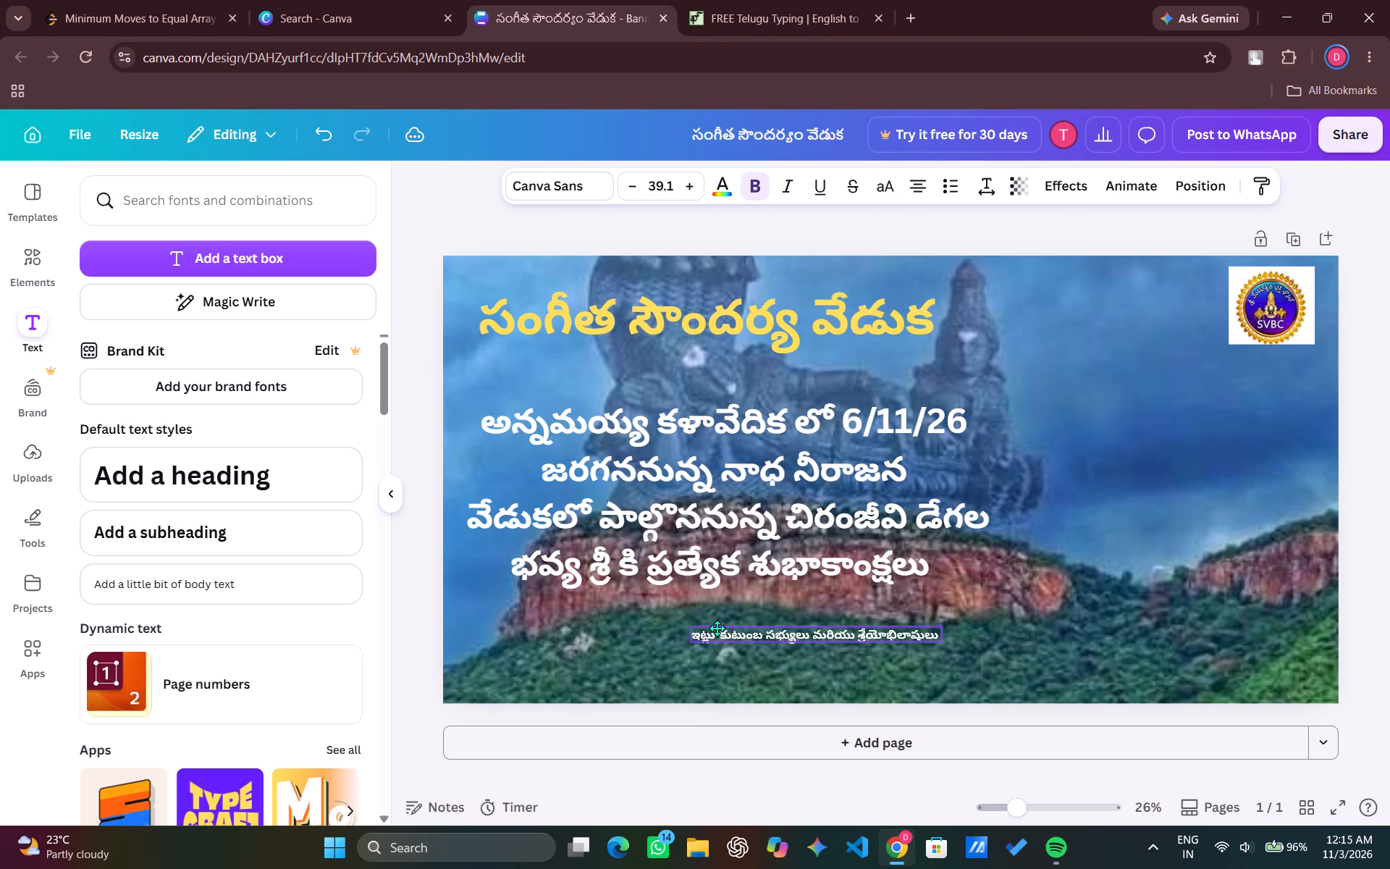
pyautogui.moveTo(717, 629); pyautogui.dragTo(725, 646)
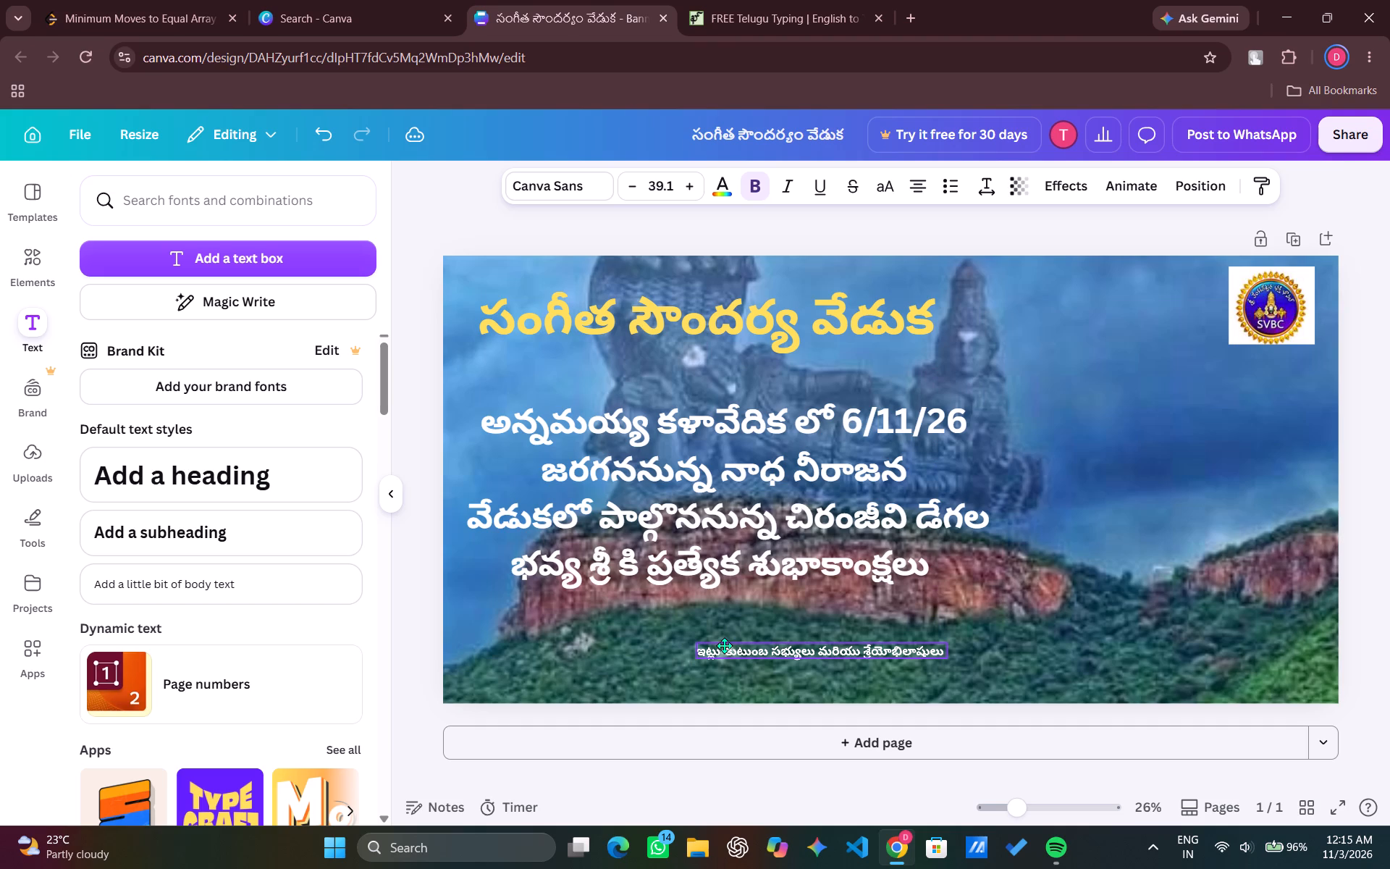
pyautogui.moveTo(725, 646); pyautogui.dragTo(725, 645)
# Move the four-line congratulatory sentence slightly lower, closer to the sign-off line.
pyautogui.moveTo(724, 497); pyautogui.dragTo(724, 508)
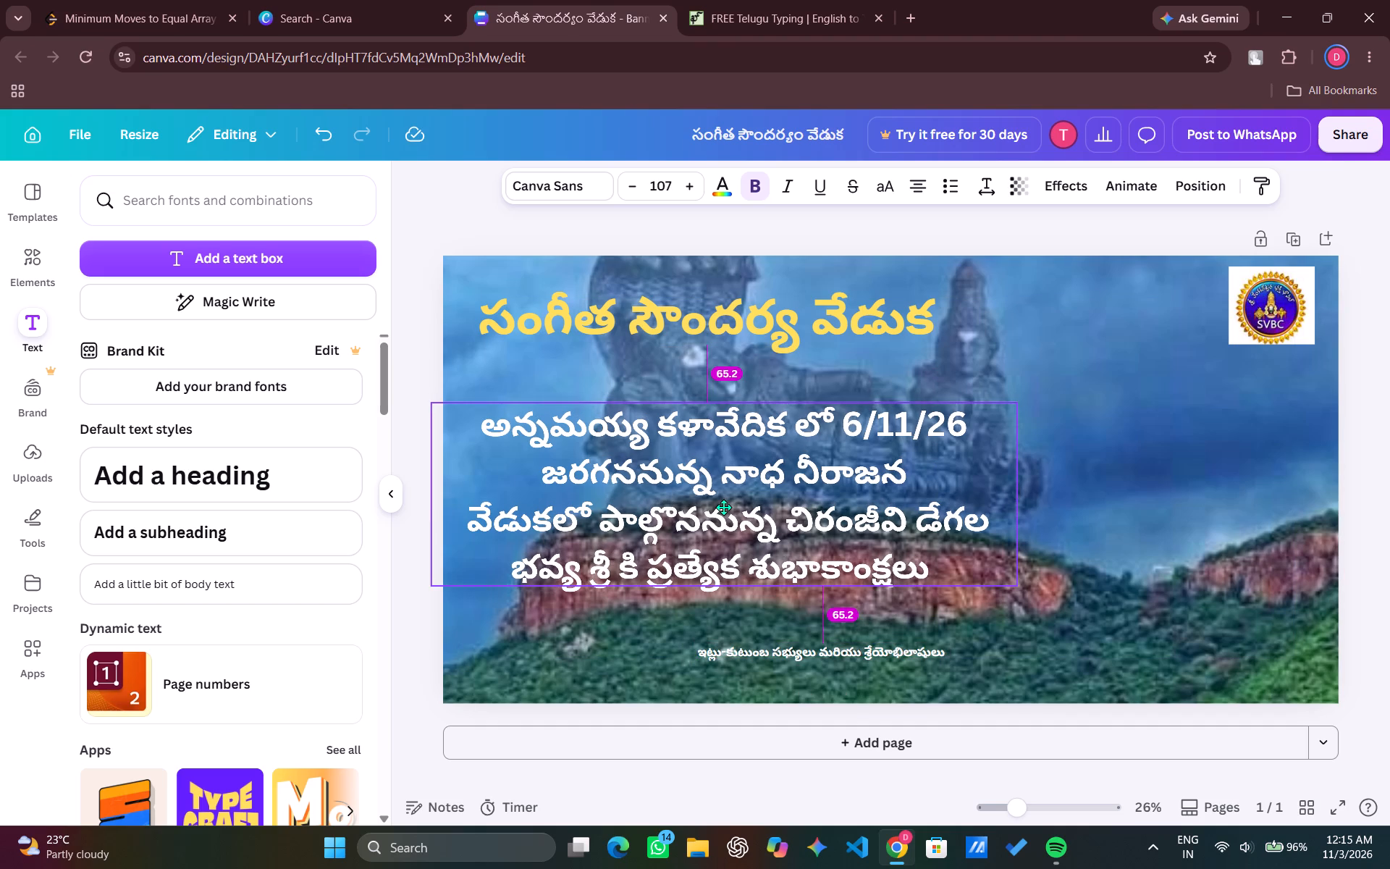
pyautogui.moveTo(724, 508); pyautogui.dragTo(725, 508)
# Increase the sign-off line's font size to 43.6, keeping the design to a single page.
pyautogui.click(772, 646)
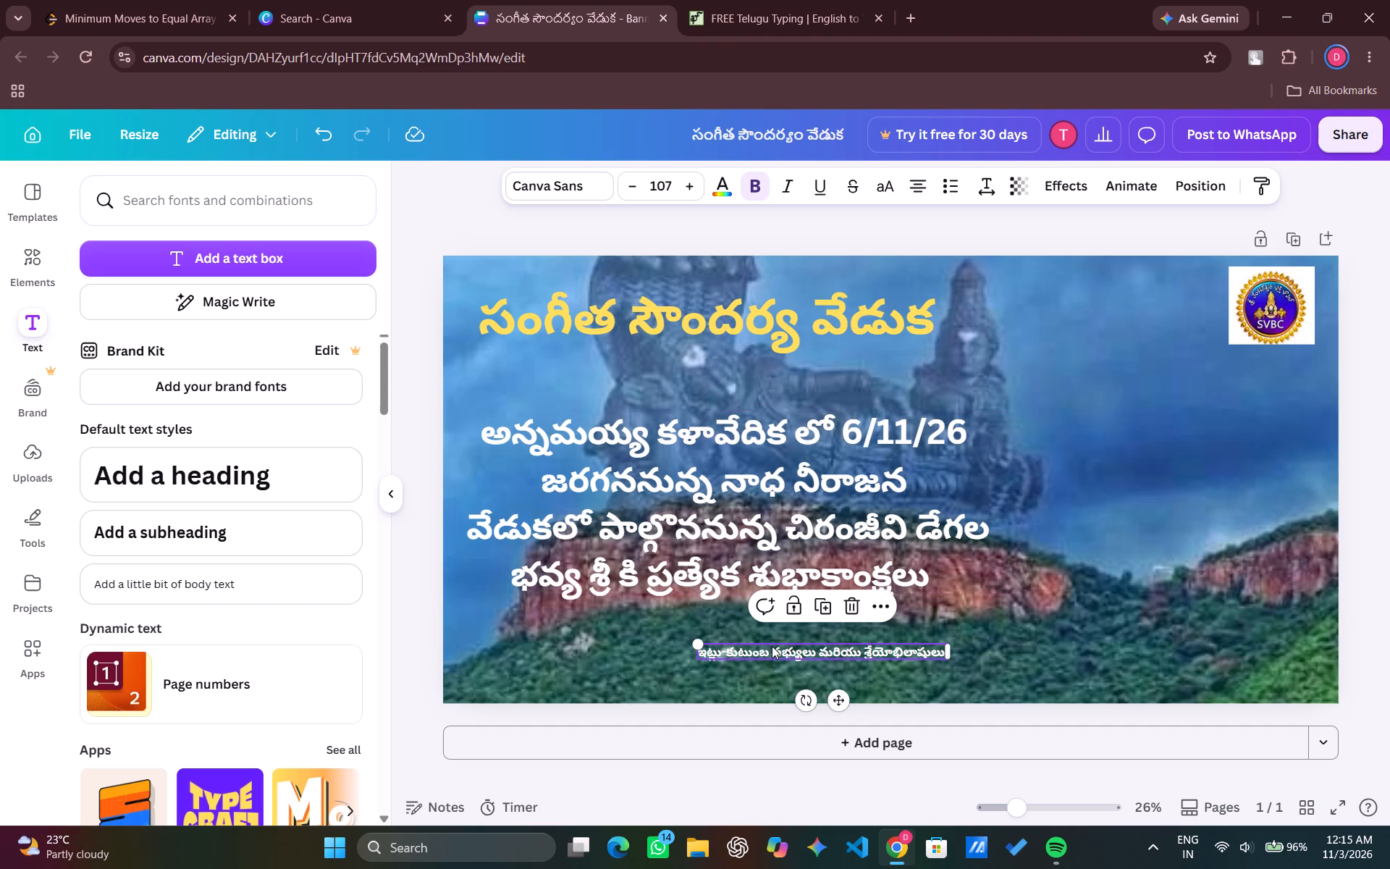
pyautogui.click(698, 645)
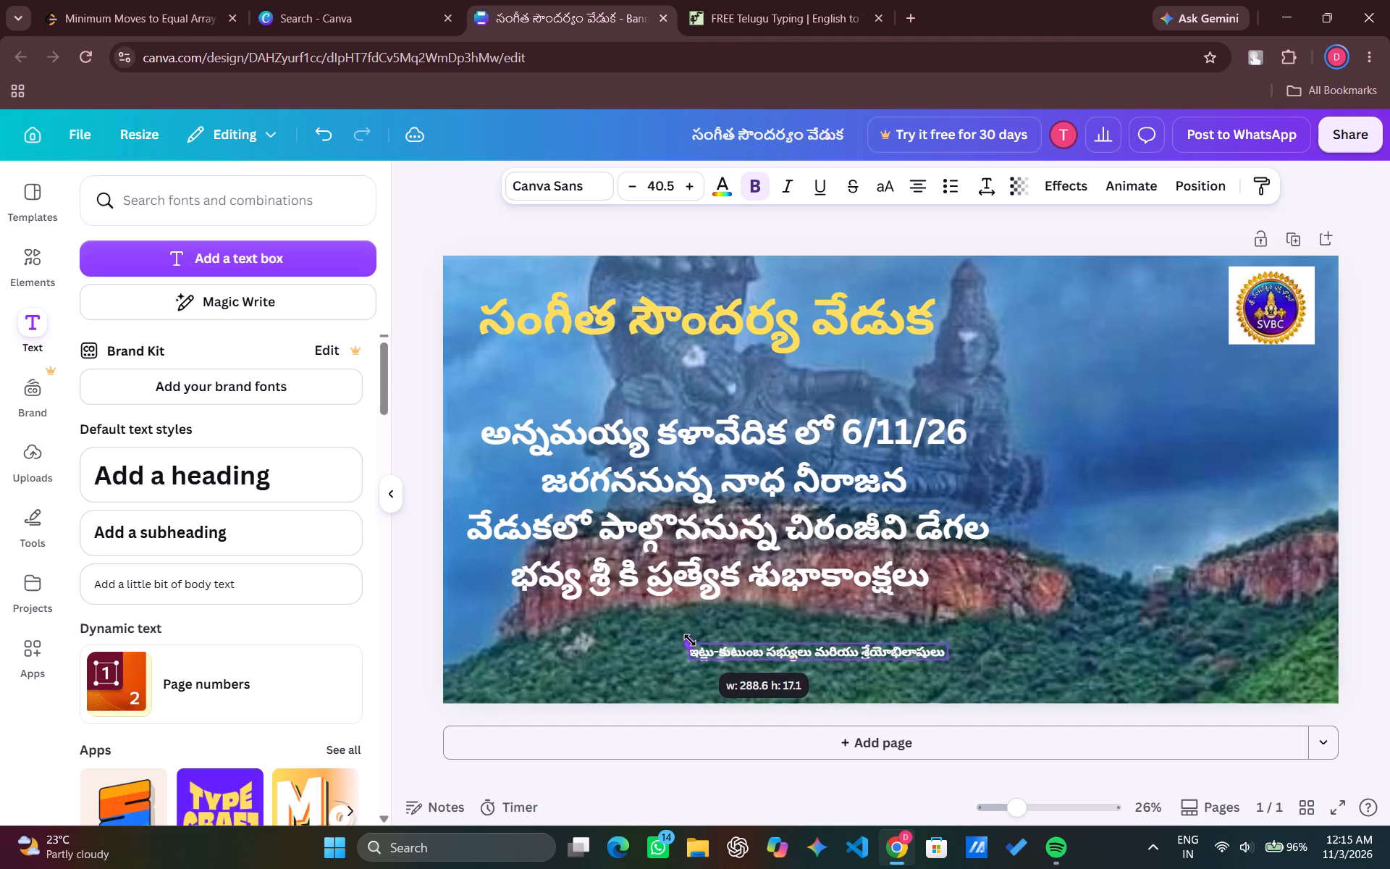
pyautogui.tripleClick(689, 196)
pyautogui.click(689, 196)
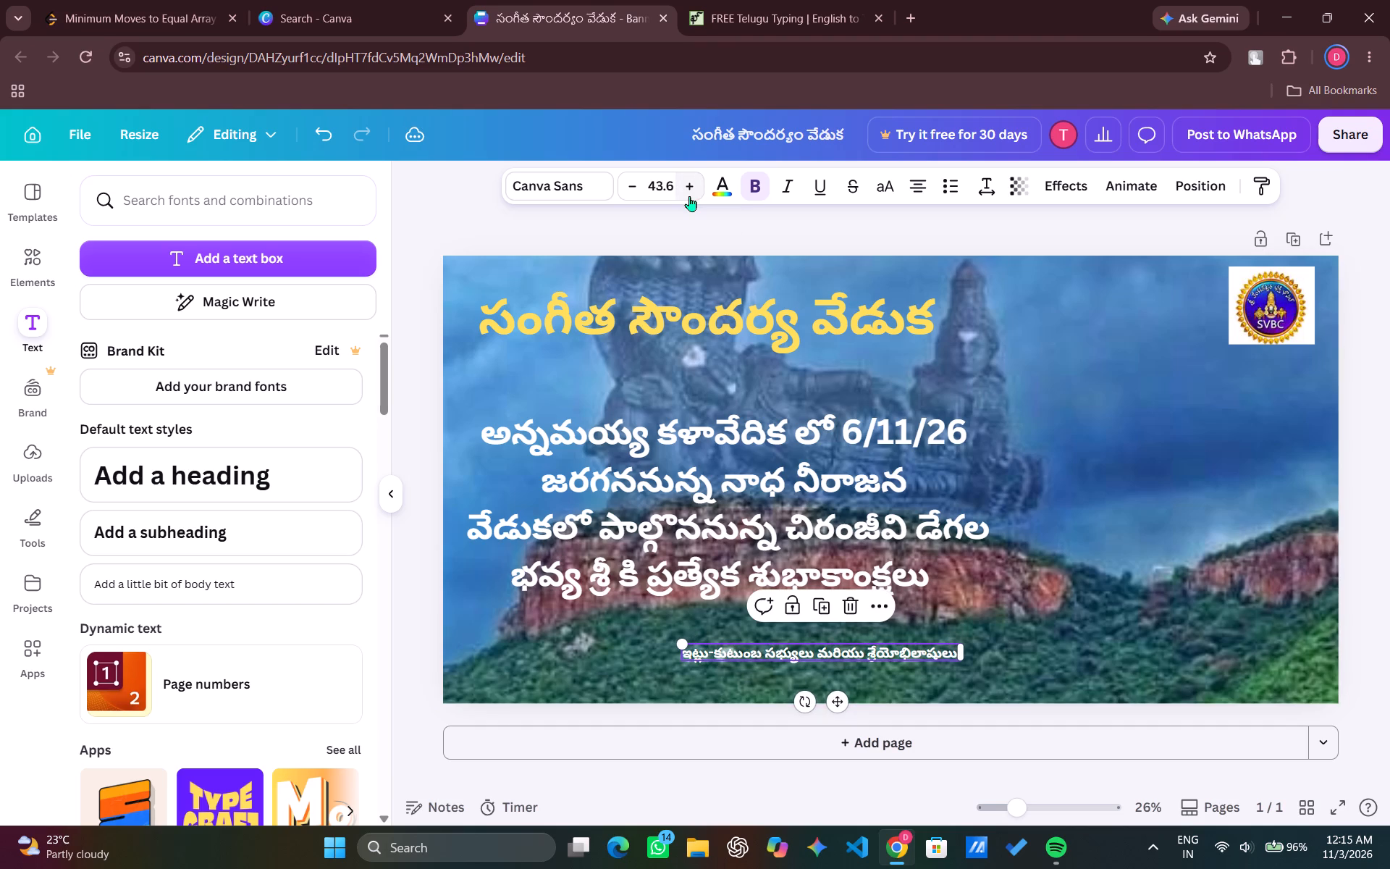
pyautogui.click(999, 757)
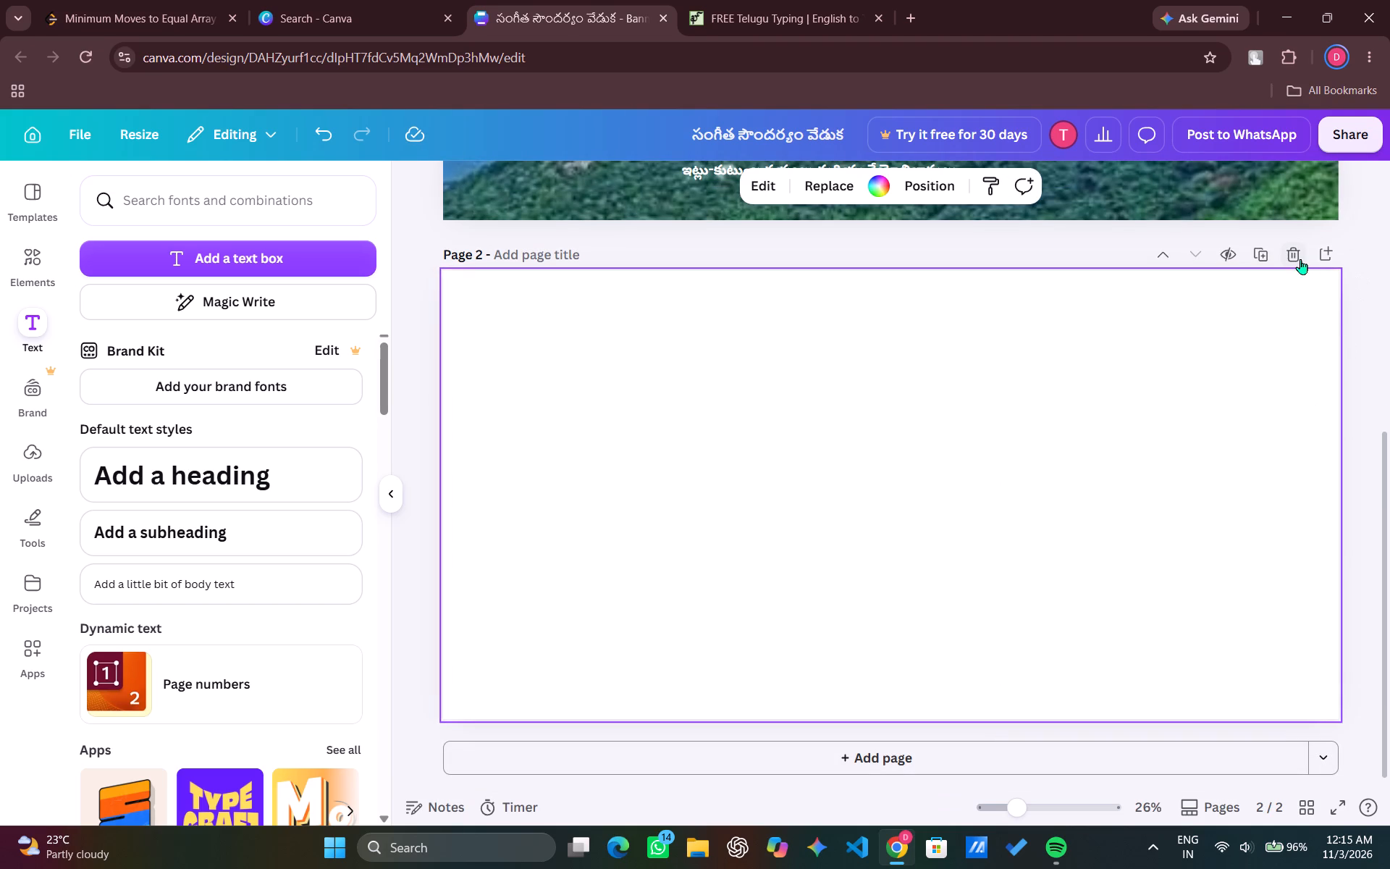
pyautogui.click(1300, 259)
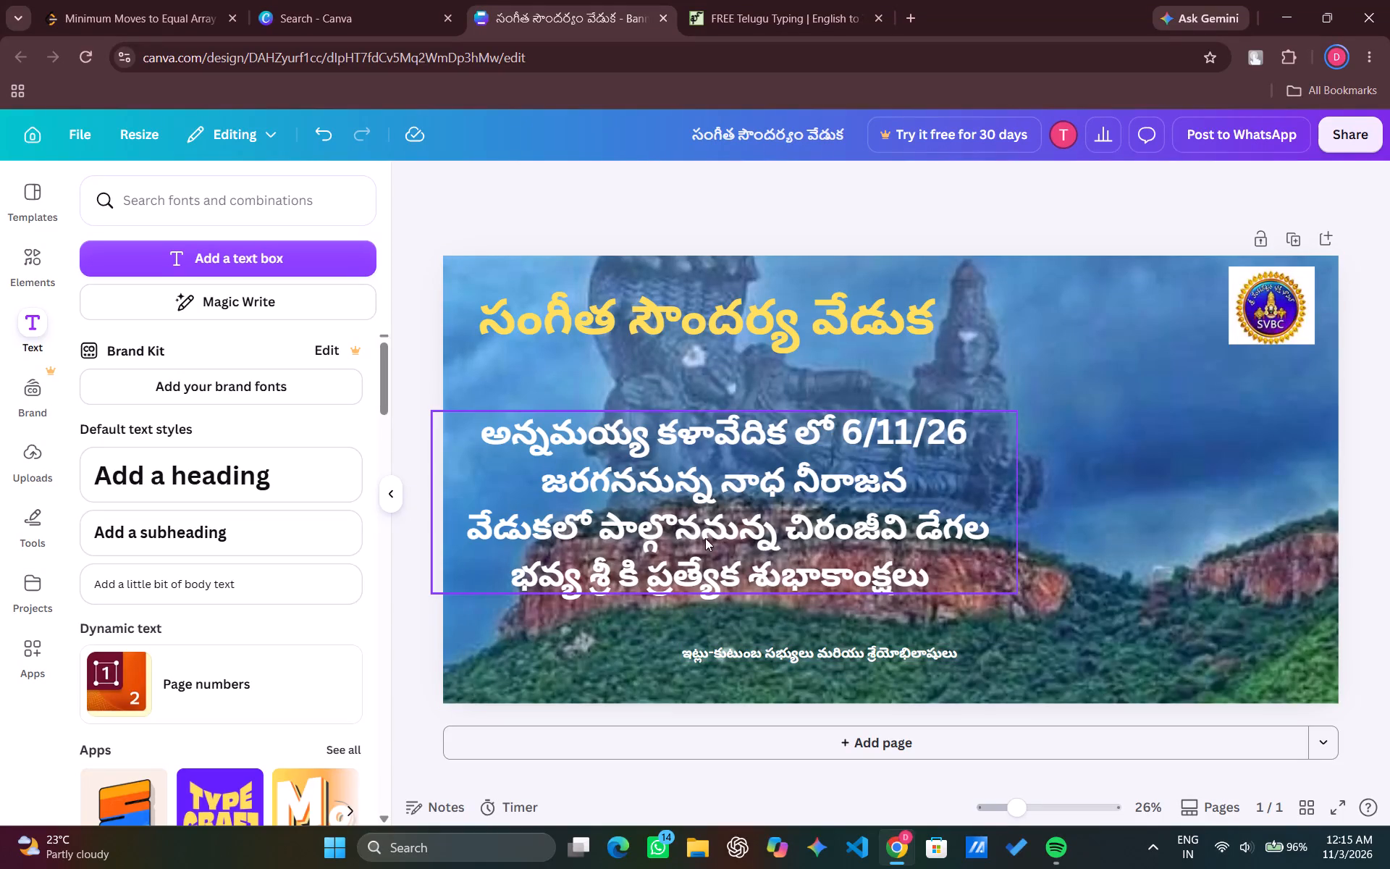
# Try red, blue and a green gradient on the sign-off line, settling on the yellow-to-orange default gradient.
pyautogui.click(763, 658)
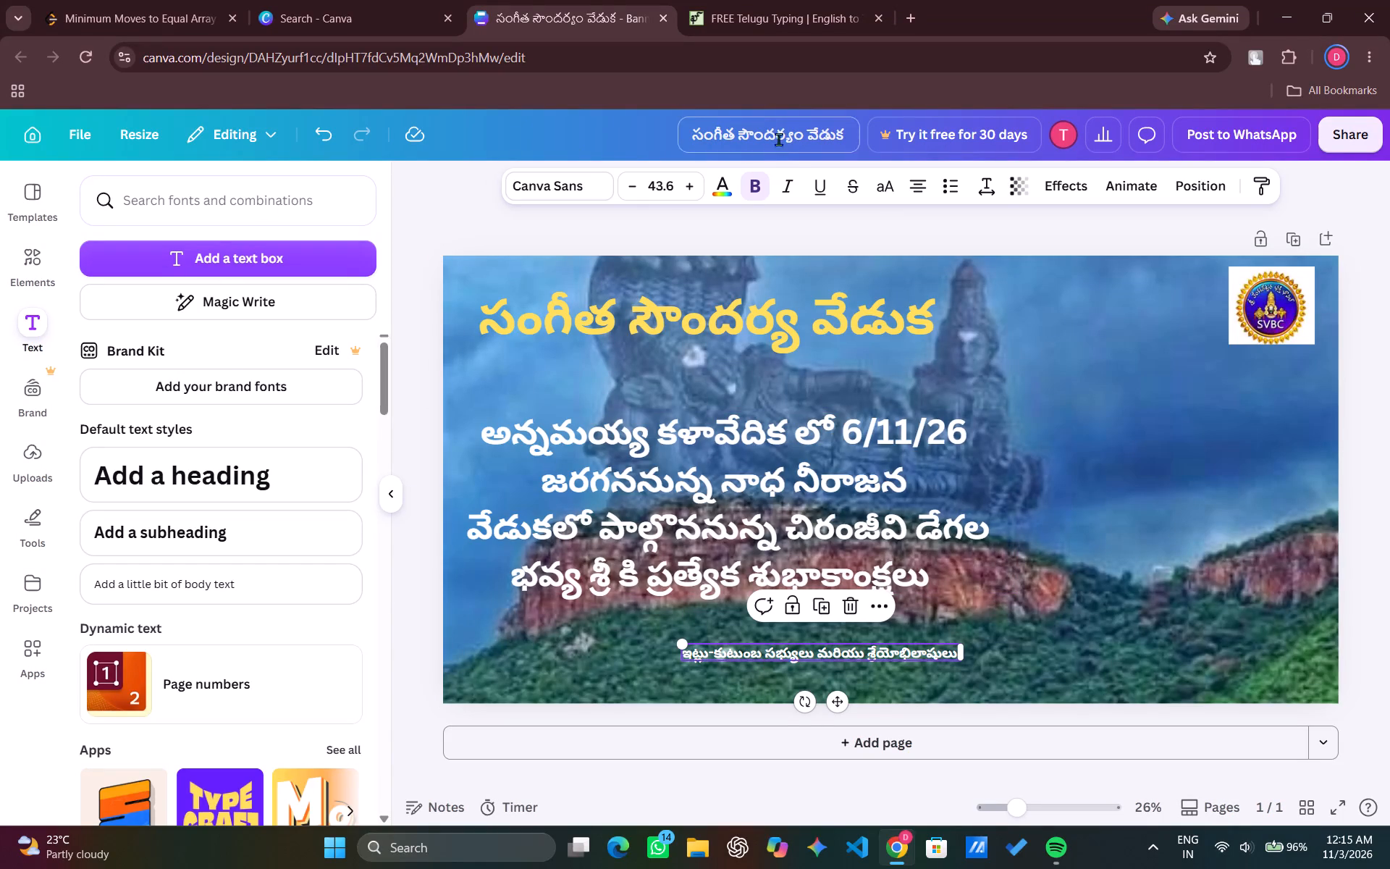
pyautogui.click(720, 190)
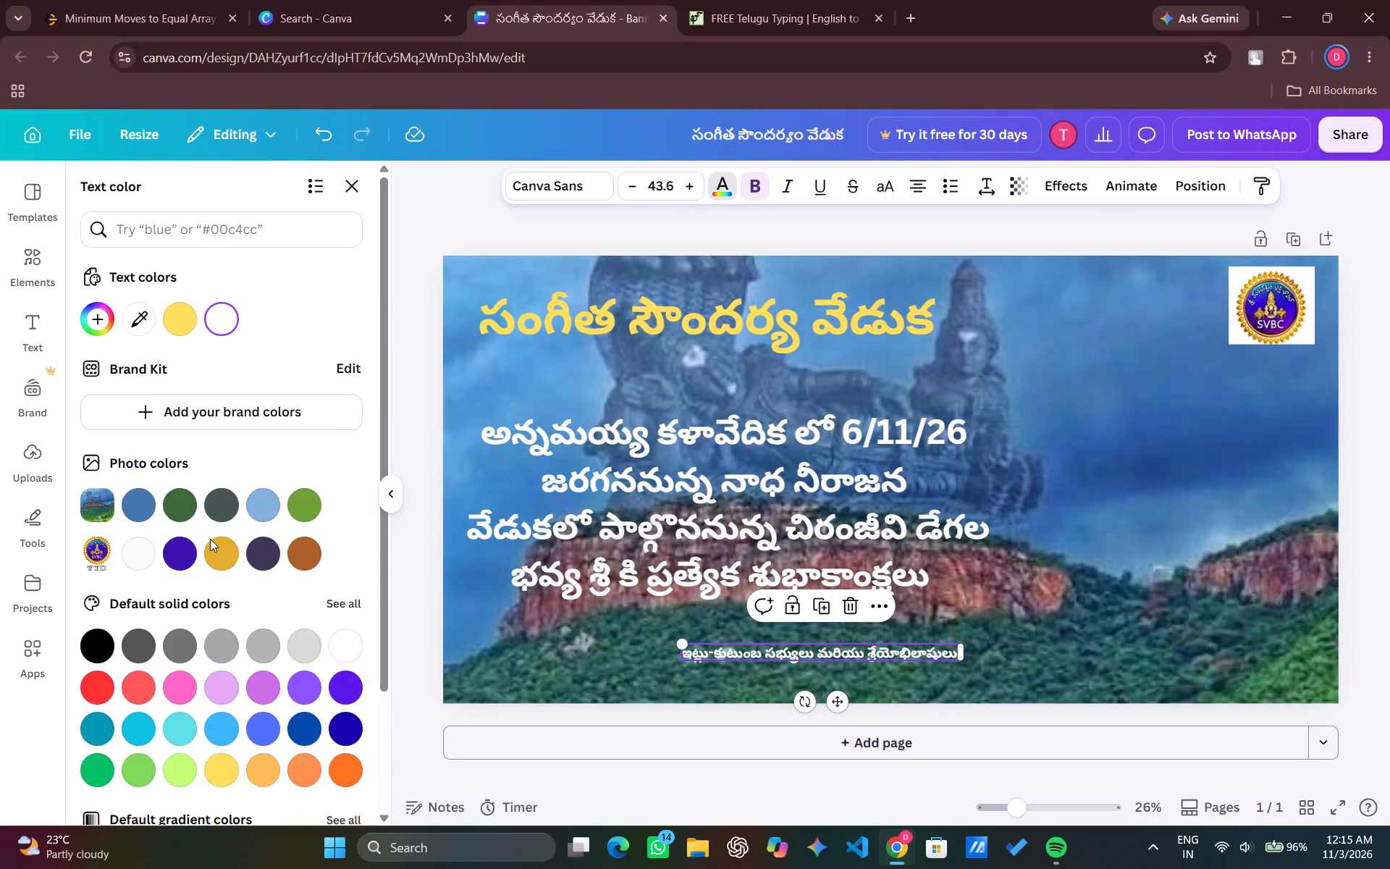
pyautogui.click(92, 684)
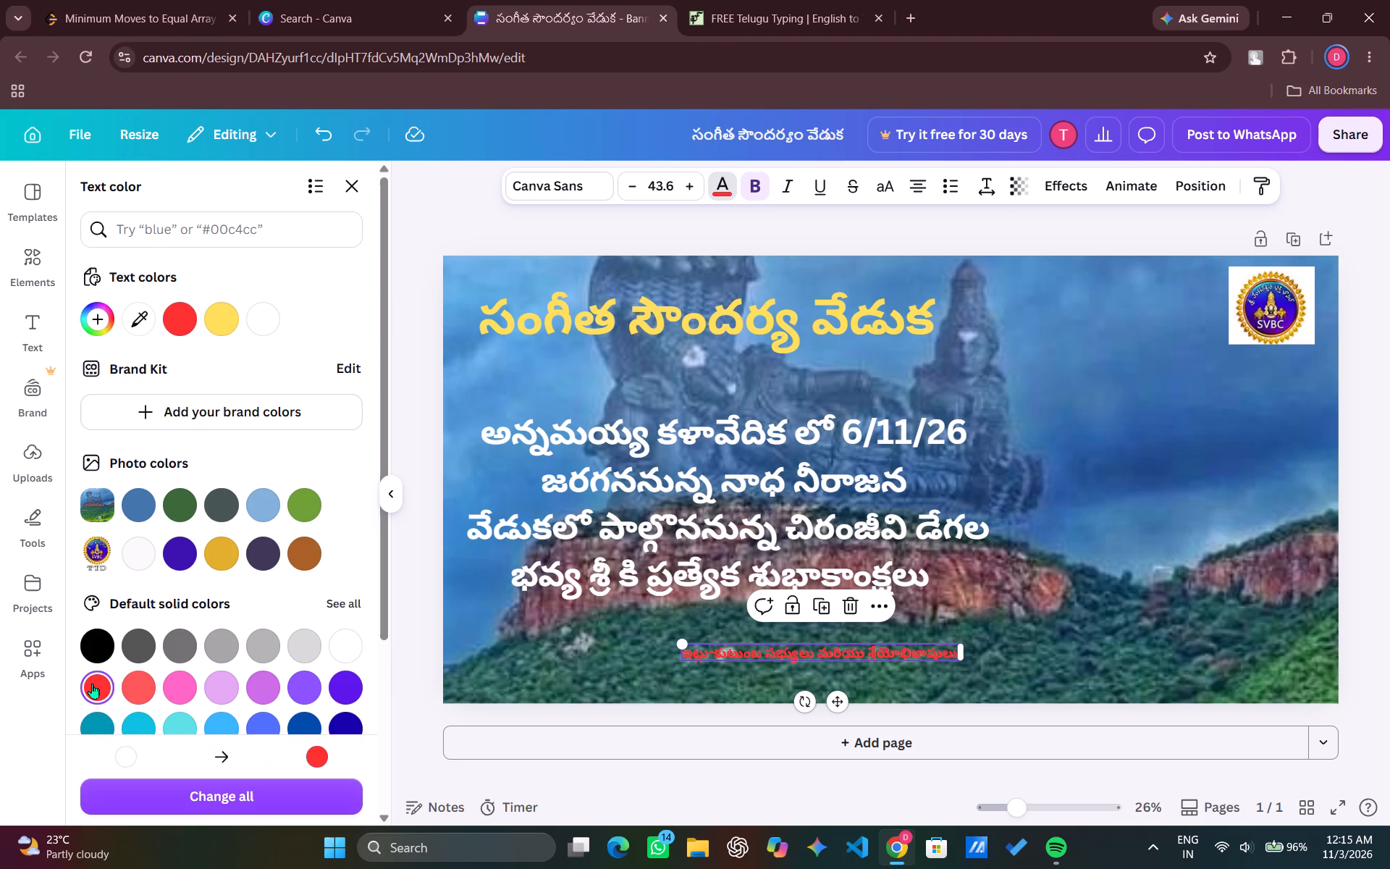
pyautogui.scroll(-1, 206, 731)
pyautogui.click(264, 541)
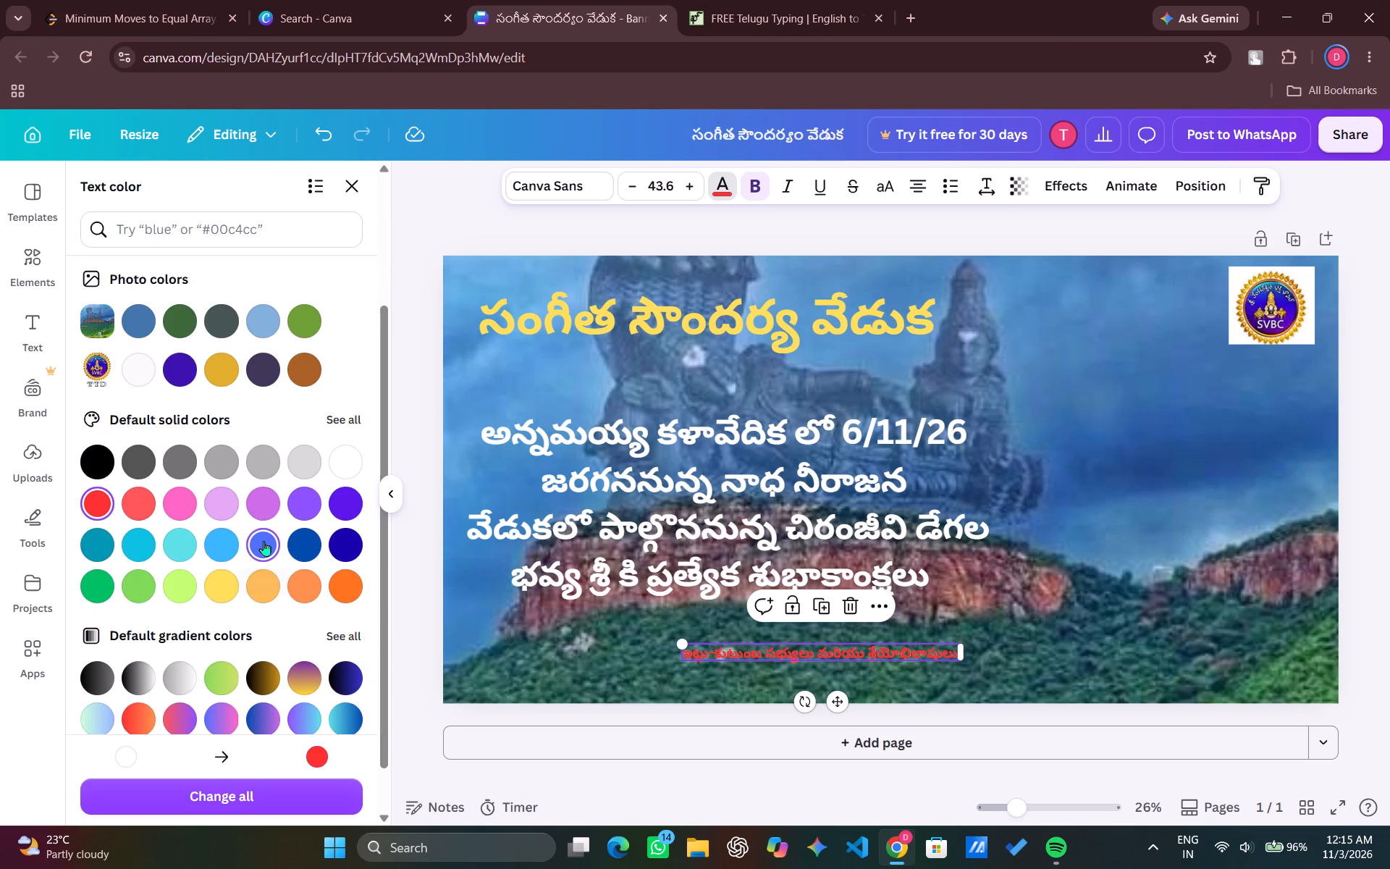
pyautogui.scroll(-2, 219, 619)
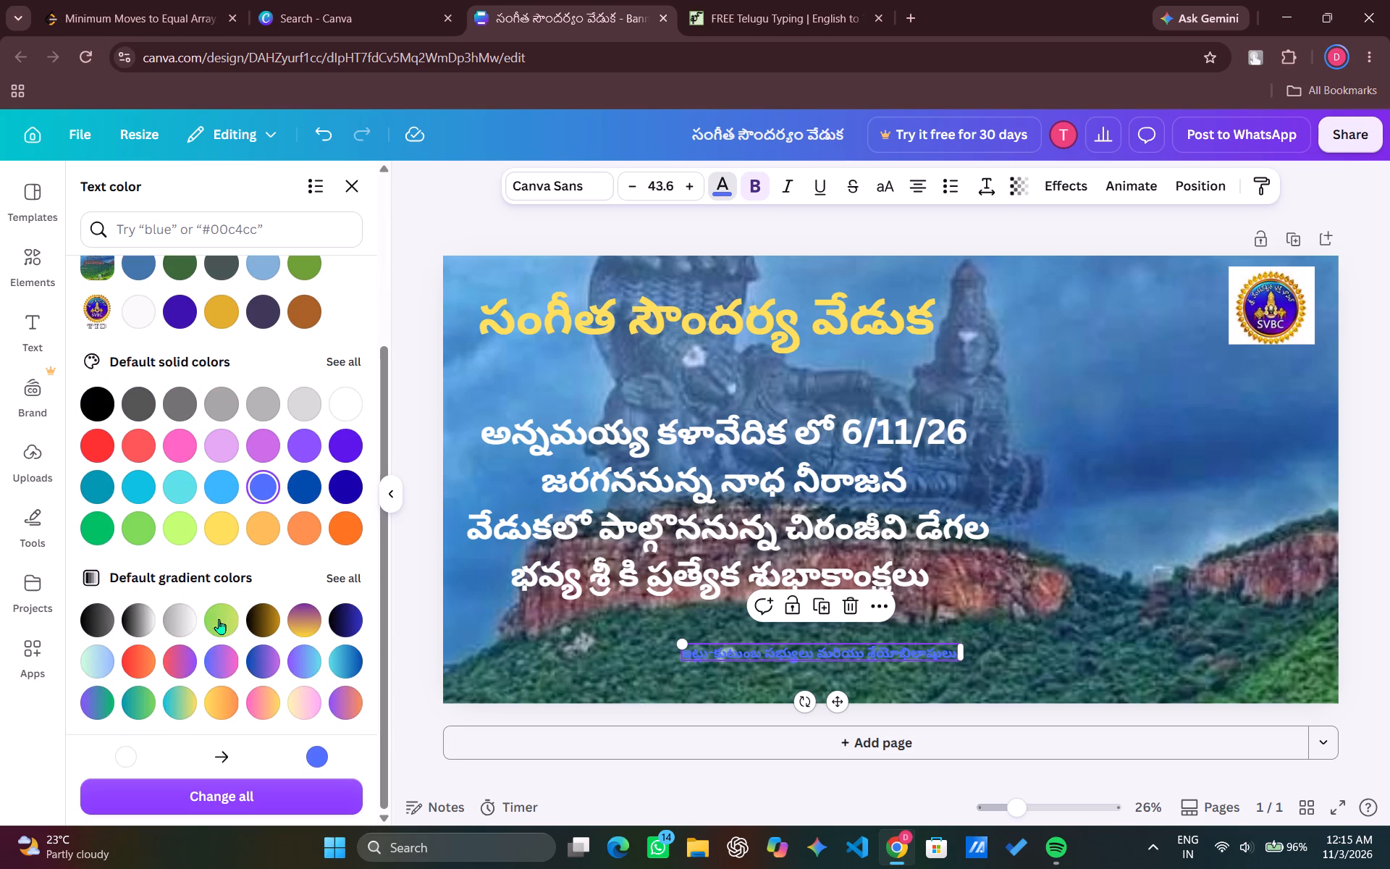
pyautogui.click(226, 613)
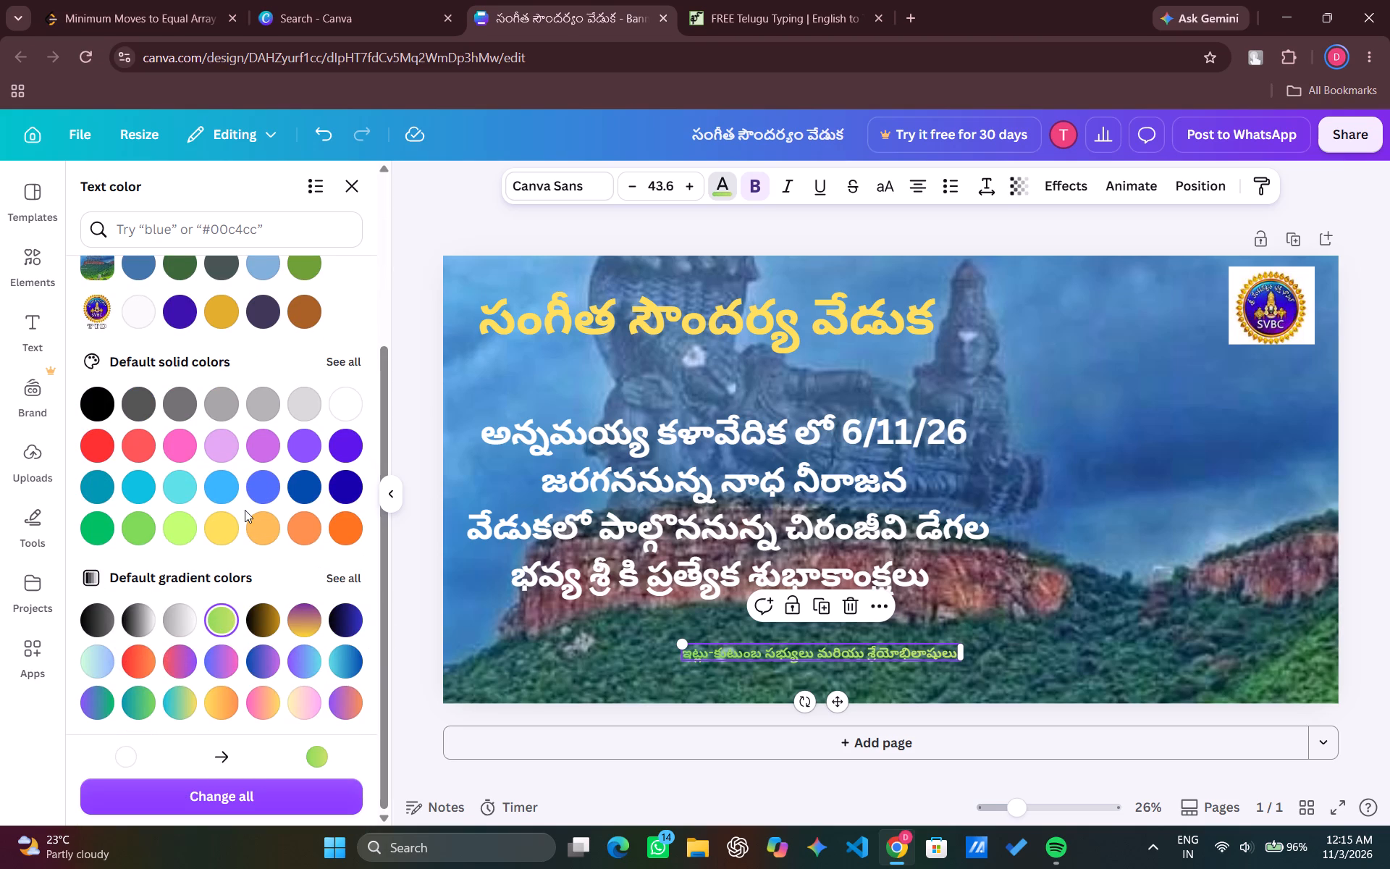
pyautogui.scroll(-2, 245, 510)
pyautogui.click(219, 698)
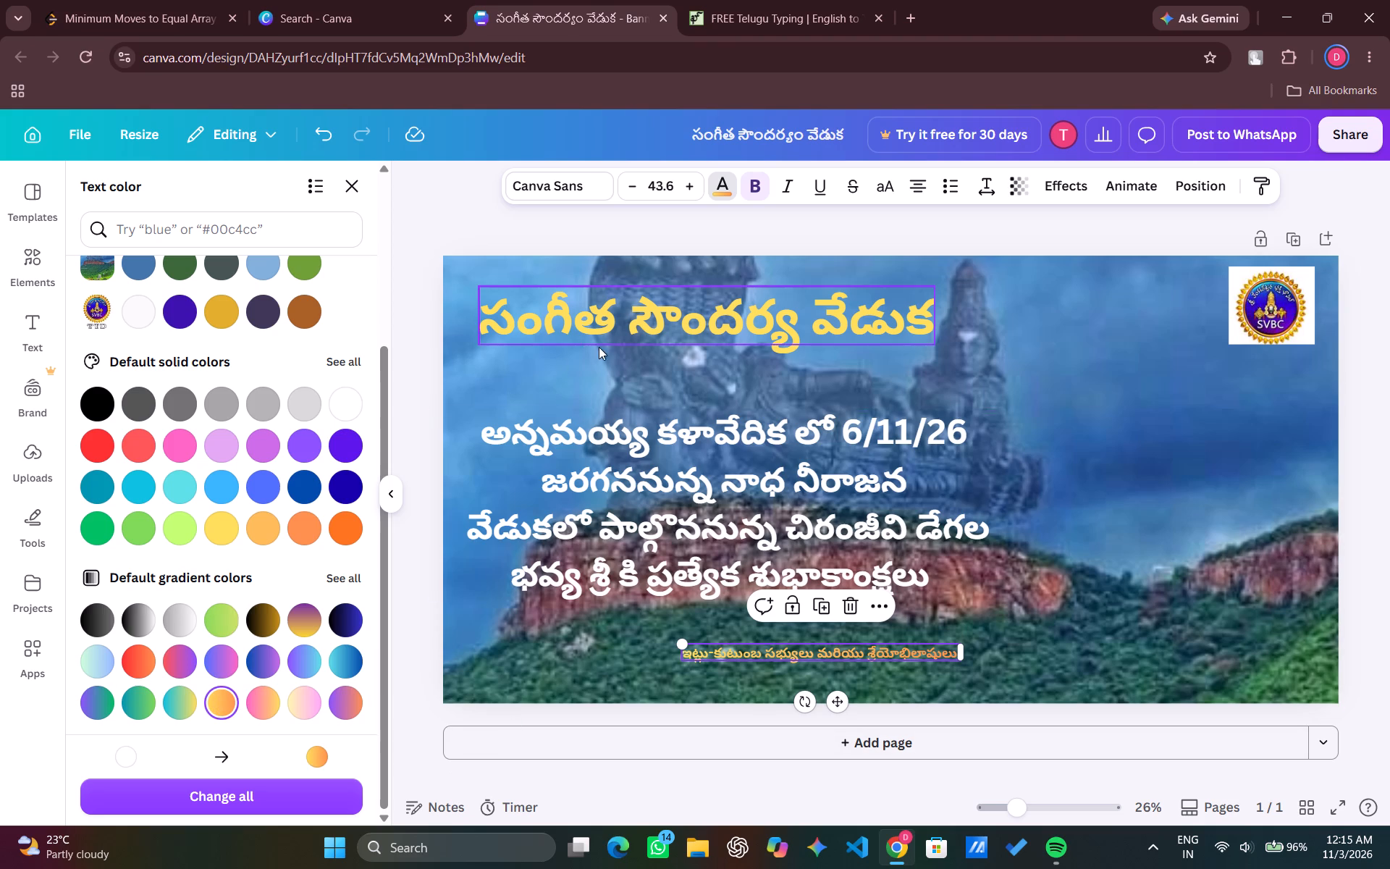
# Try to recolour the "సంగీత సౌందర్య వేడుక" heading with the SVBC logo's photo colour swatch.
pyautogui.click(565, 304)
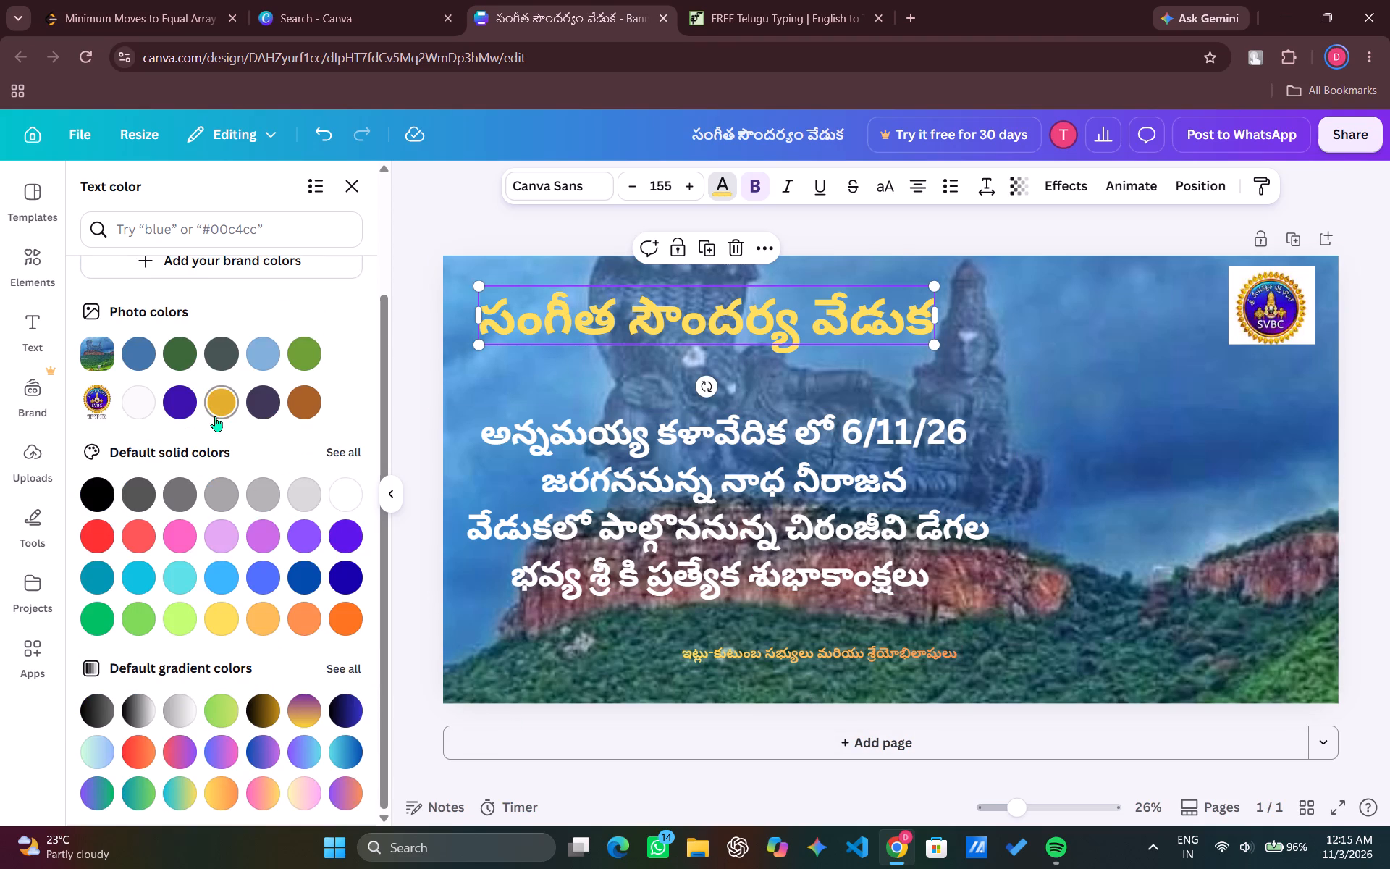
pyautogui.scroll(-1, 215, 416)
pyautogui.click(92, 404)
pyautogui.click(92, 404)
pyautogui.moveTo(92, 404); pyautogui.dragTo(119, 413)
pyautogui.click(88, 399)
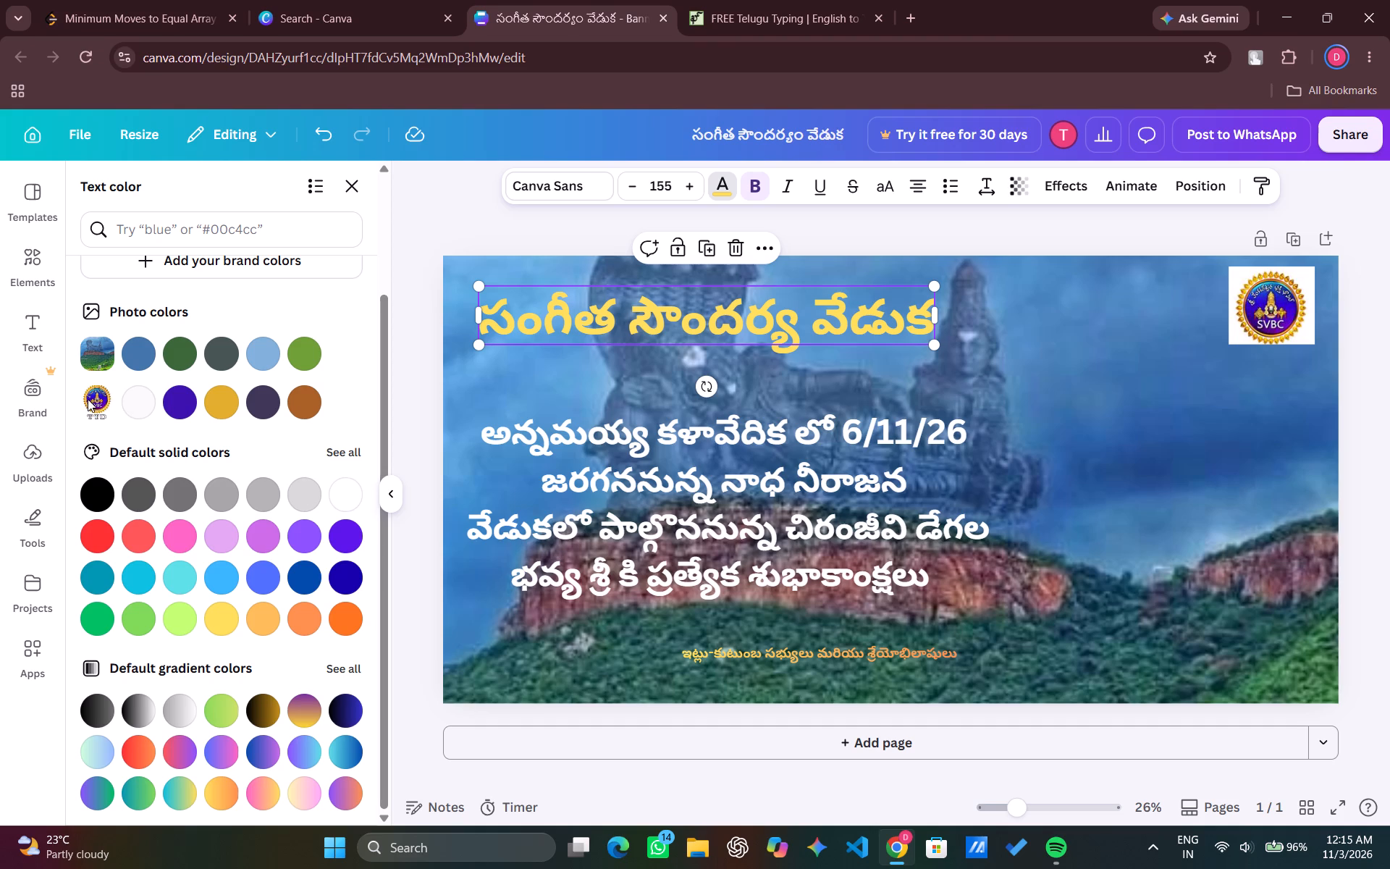
# Select the full "సంగీత సౌందర్య వేడుక" heading text and recolour it with the light lime green default solid colour.
pyautogui.click(505, 322)
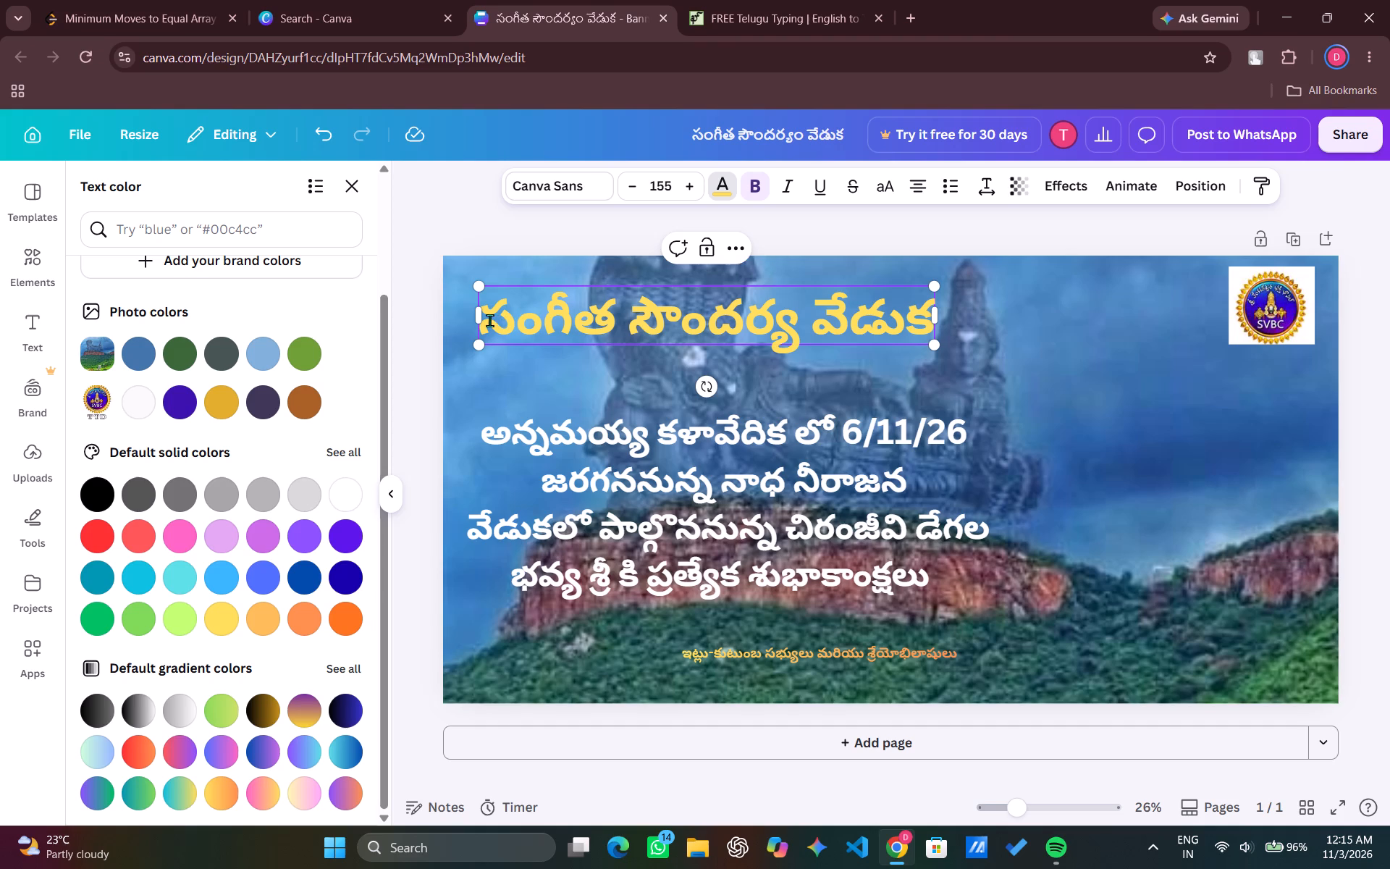
pyautogui.moveTo(490, 321); pyautogui.dragTo(920, 316)
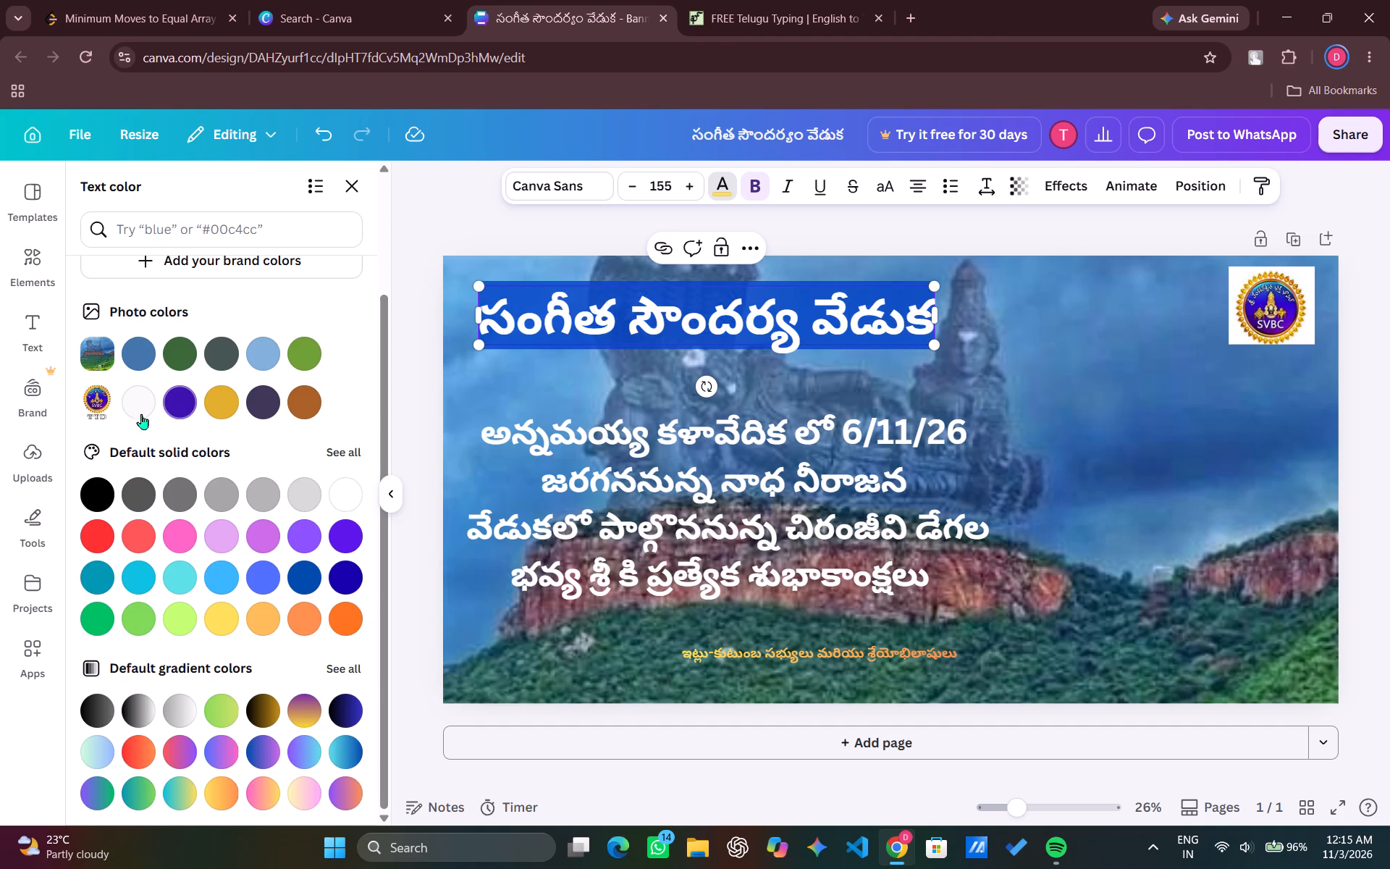
pyautogui.click(98, 406)
pyautogui.scroll(-3, 144, 450)
pyautogui.scroll(-1, 287, 527)
pyautogui.click(180, 616)
pyautogui.click(547, 790)
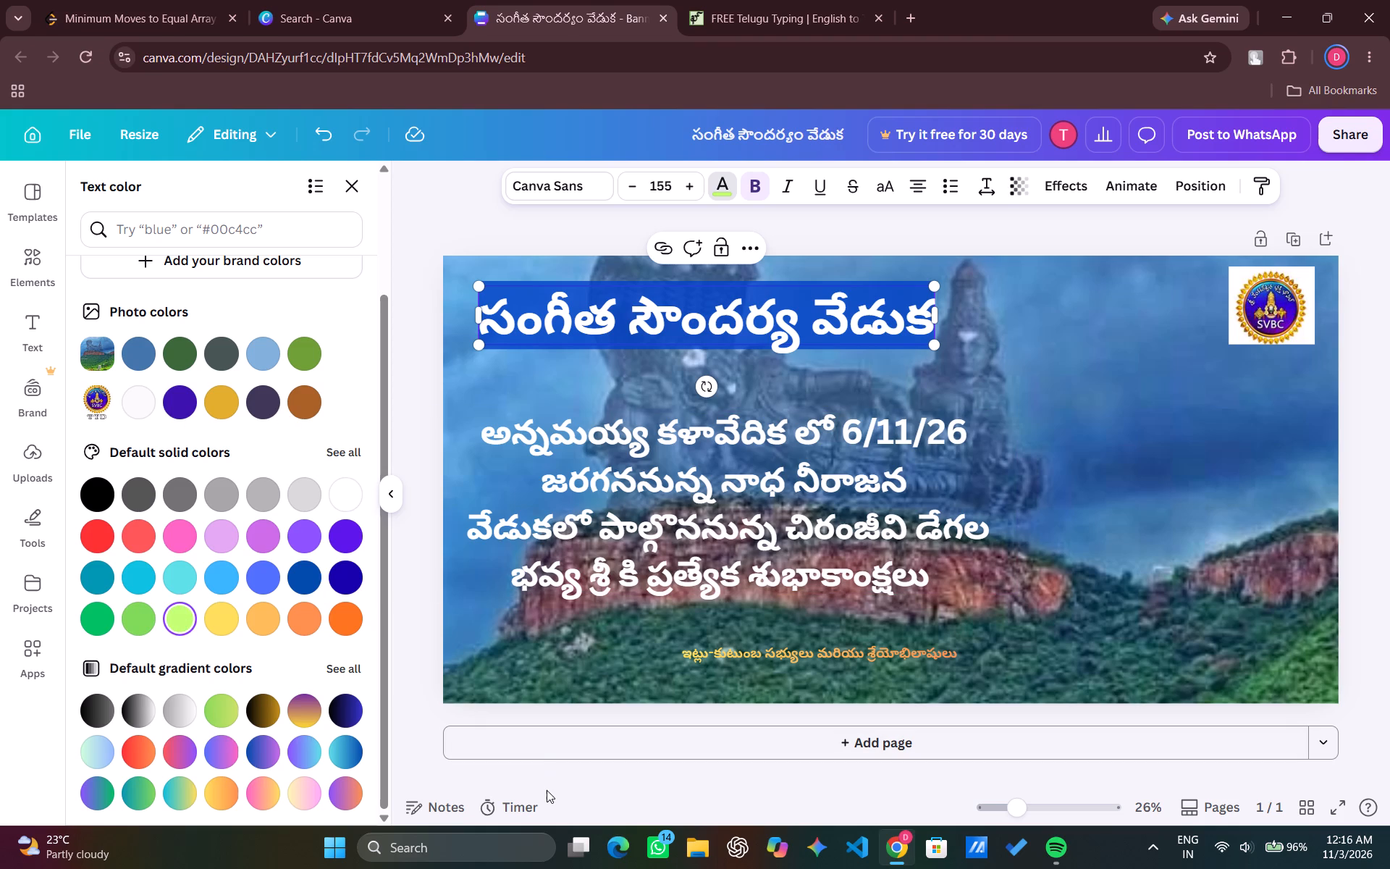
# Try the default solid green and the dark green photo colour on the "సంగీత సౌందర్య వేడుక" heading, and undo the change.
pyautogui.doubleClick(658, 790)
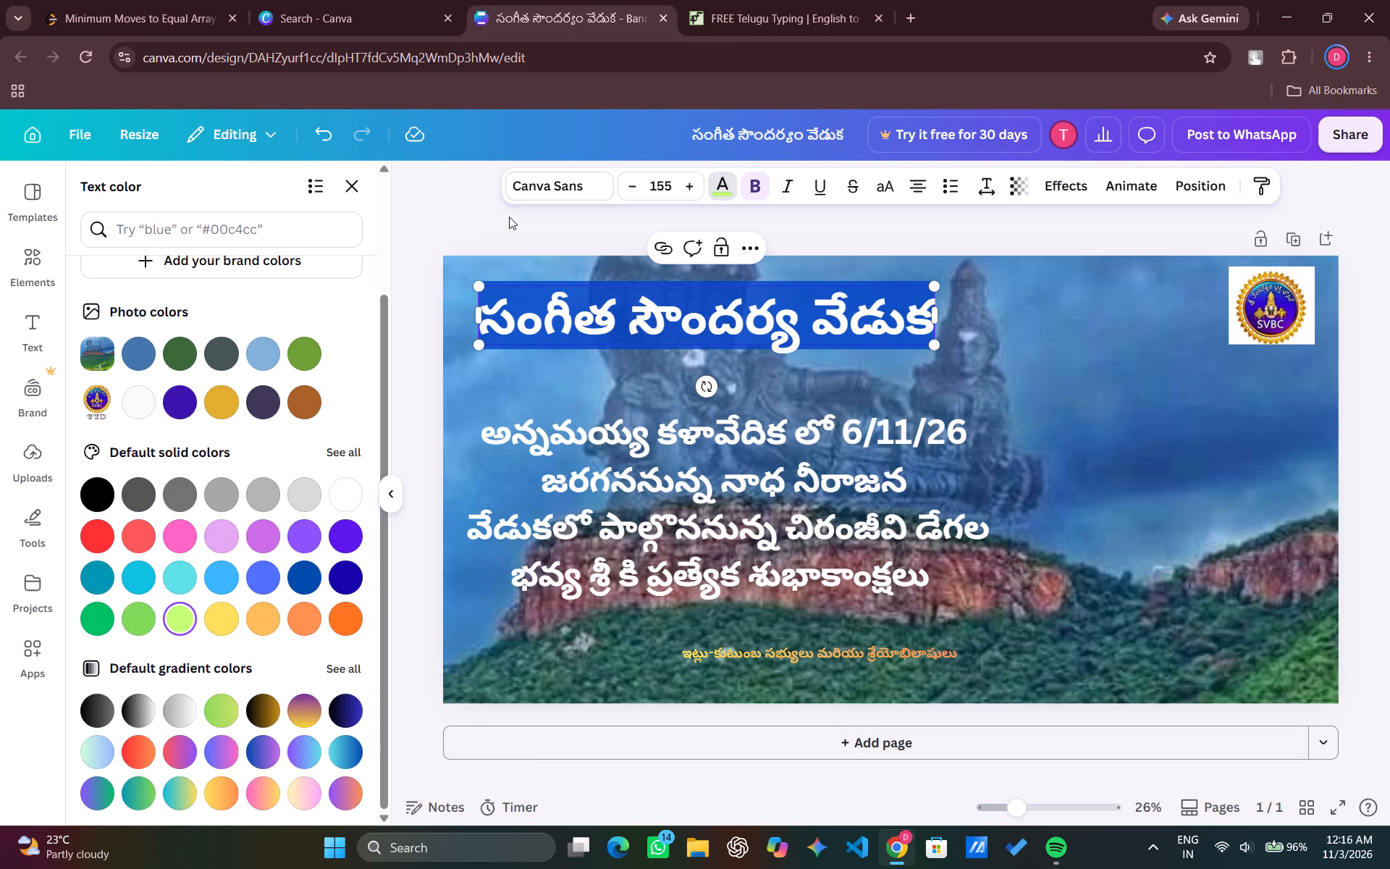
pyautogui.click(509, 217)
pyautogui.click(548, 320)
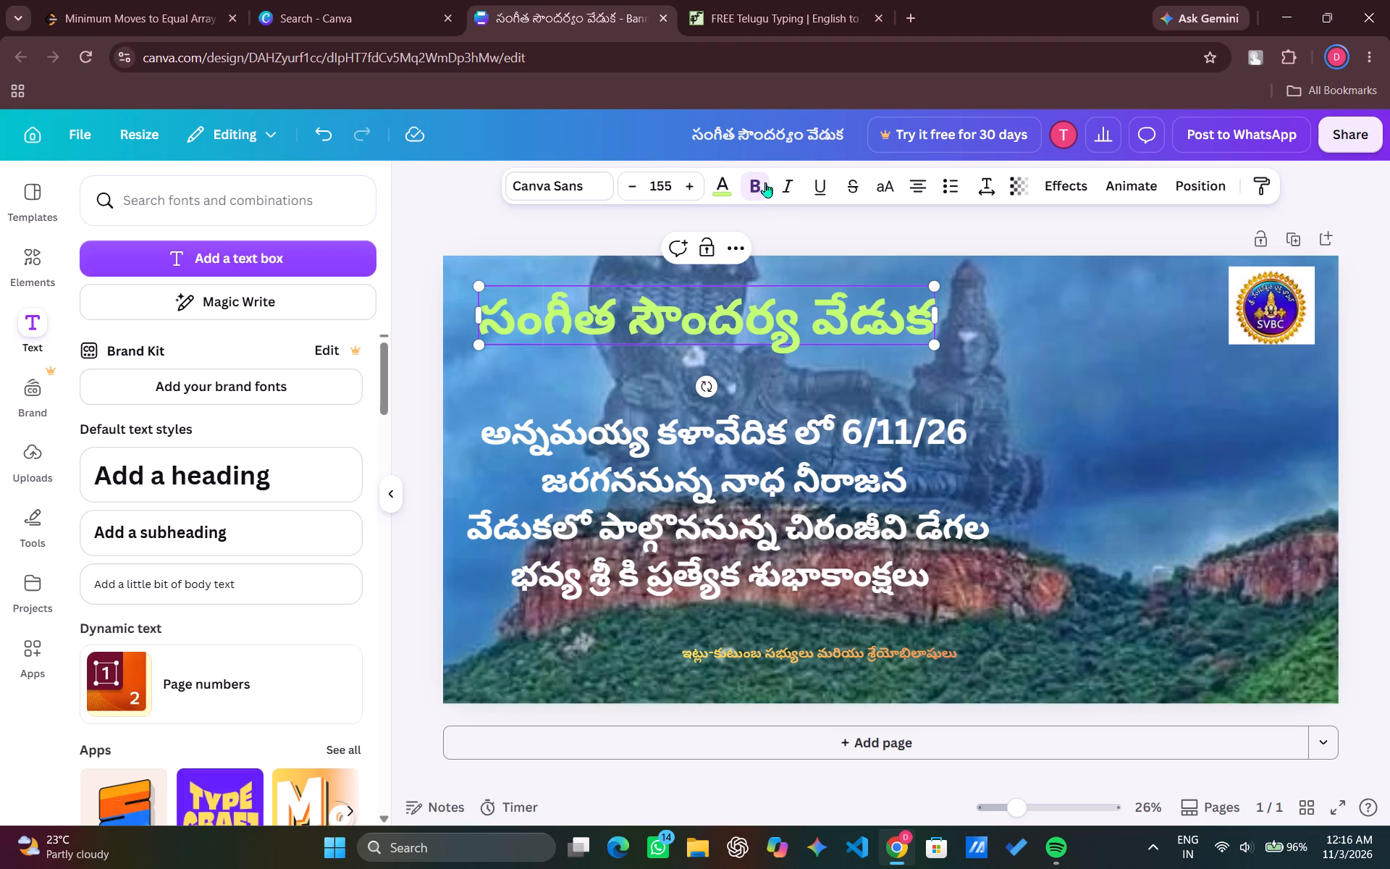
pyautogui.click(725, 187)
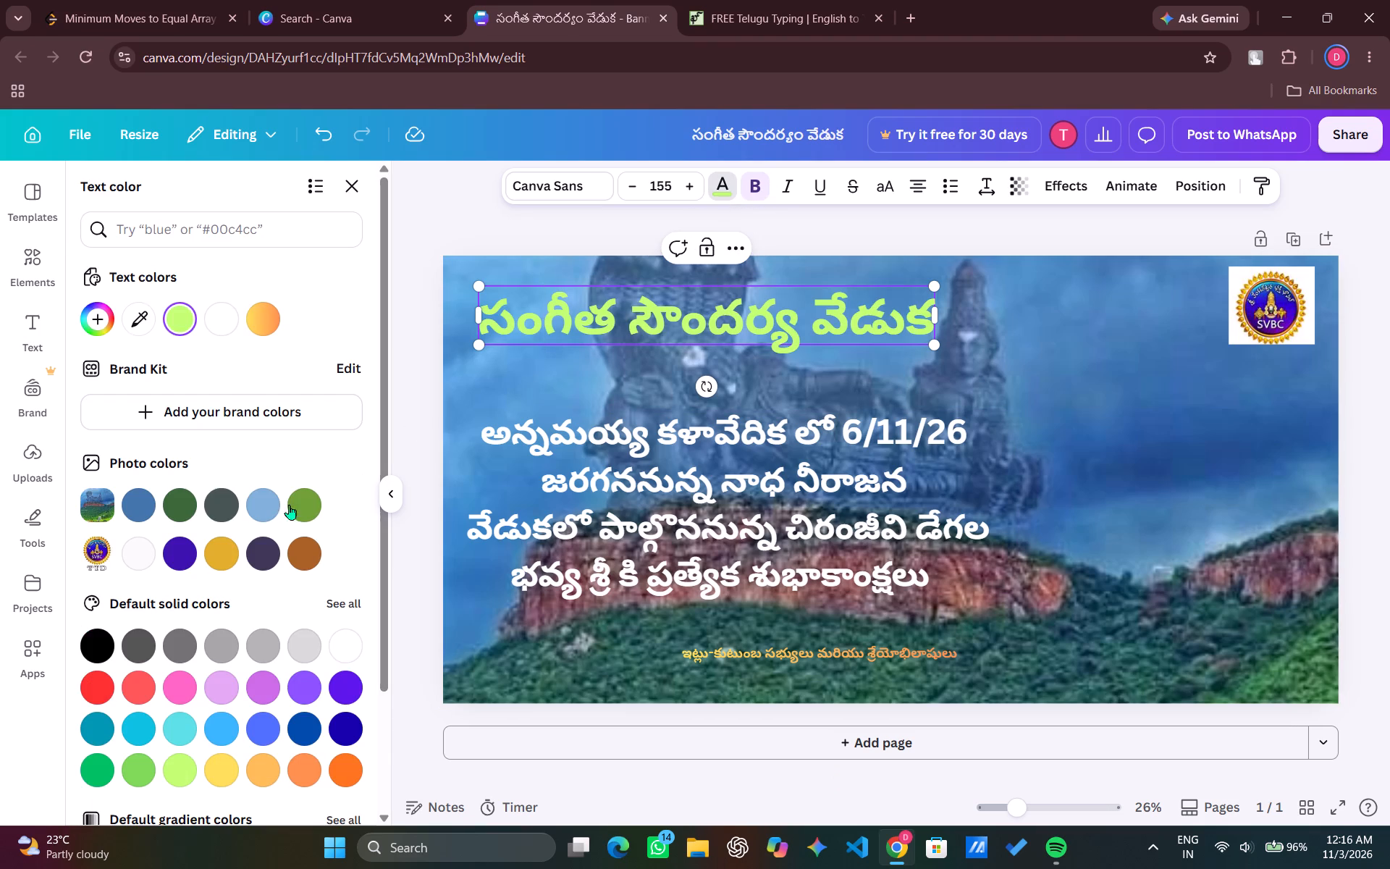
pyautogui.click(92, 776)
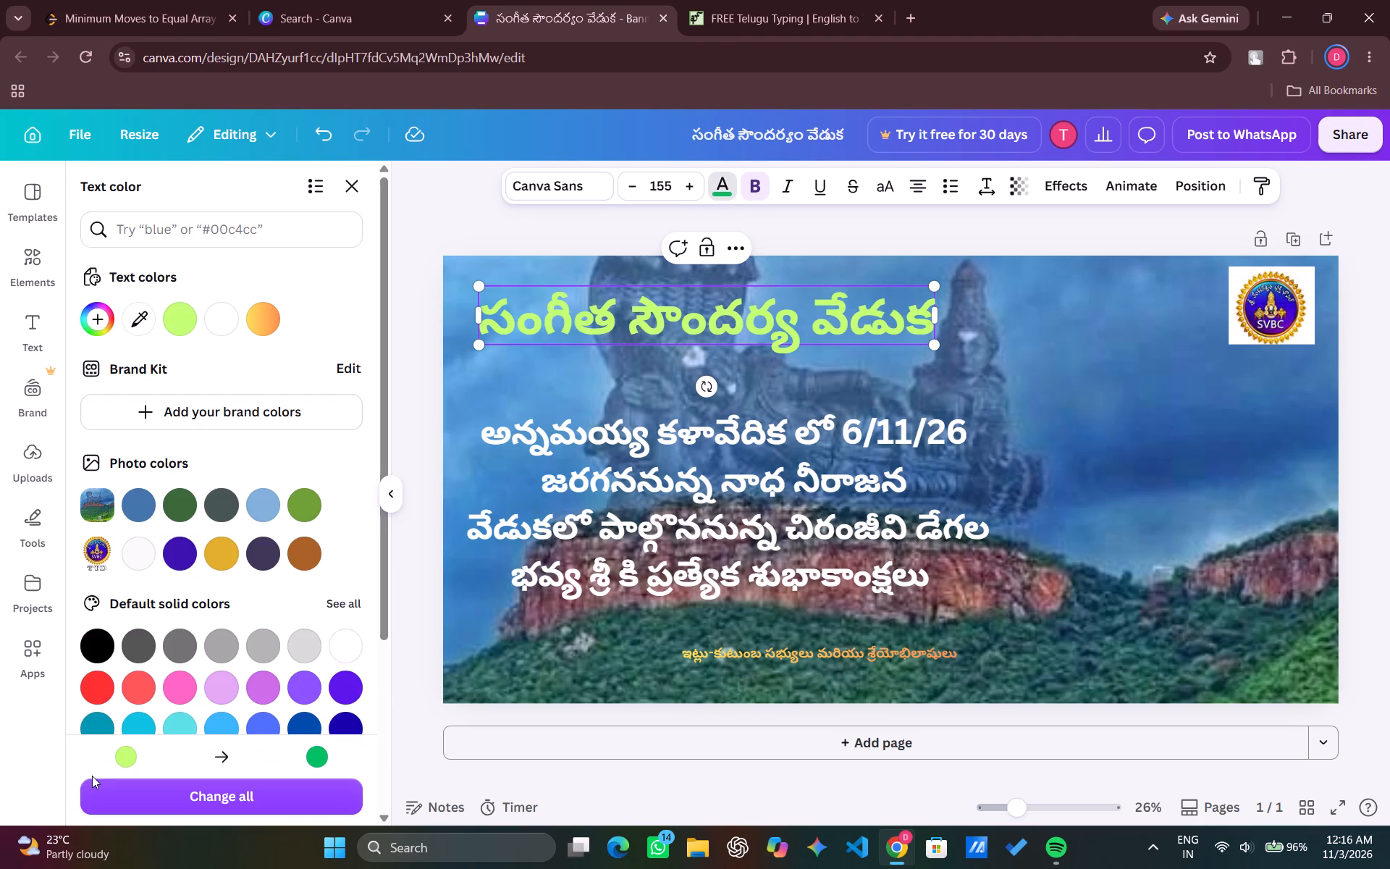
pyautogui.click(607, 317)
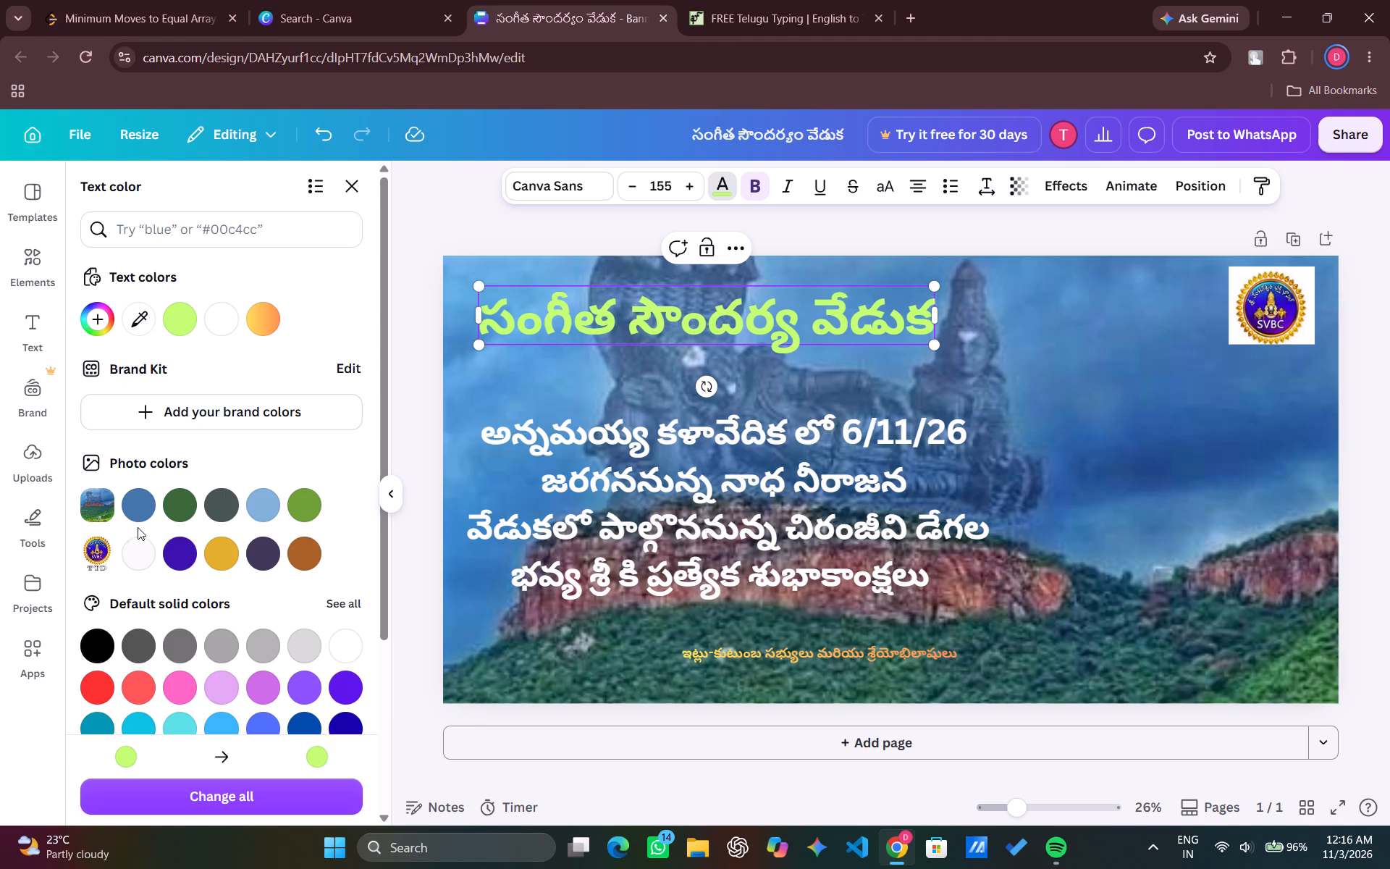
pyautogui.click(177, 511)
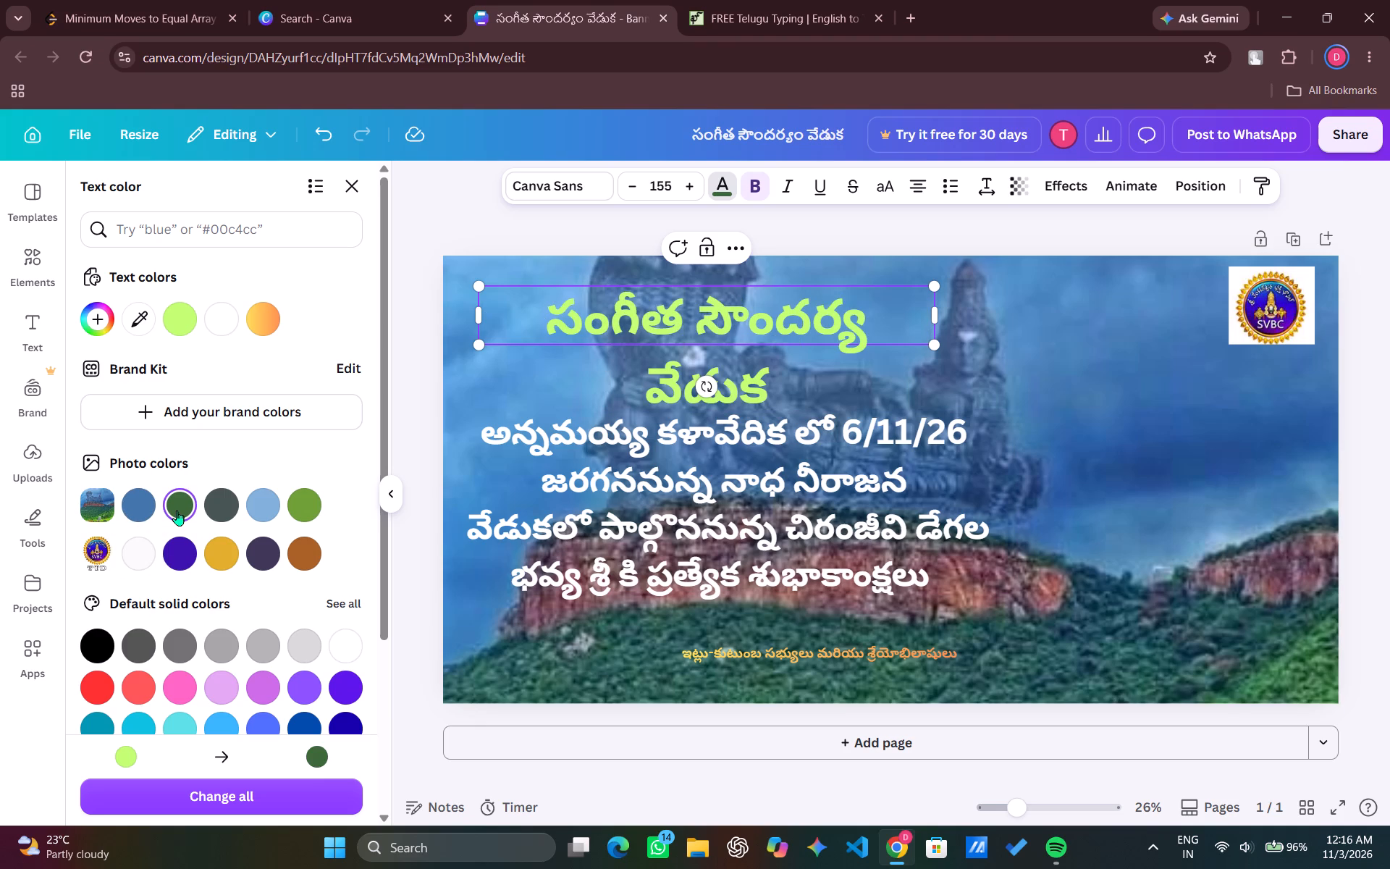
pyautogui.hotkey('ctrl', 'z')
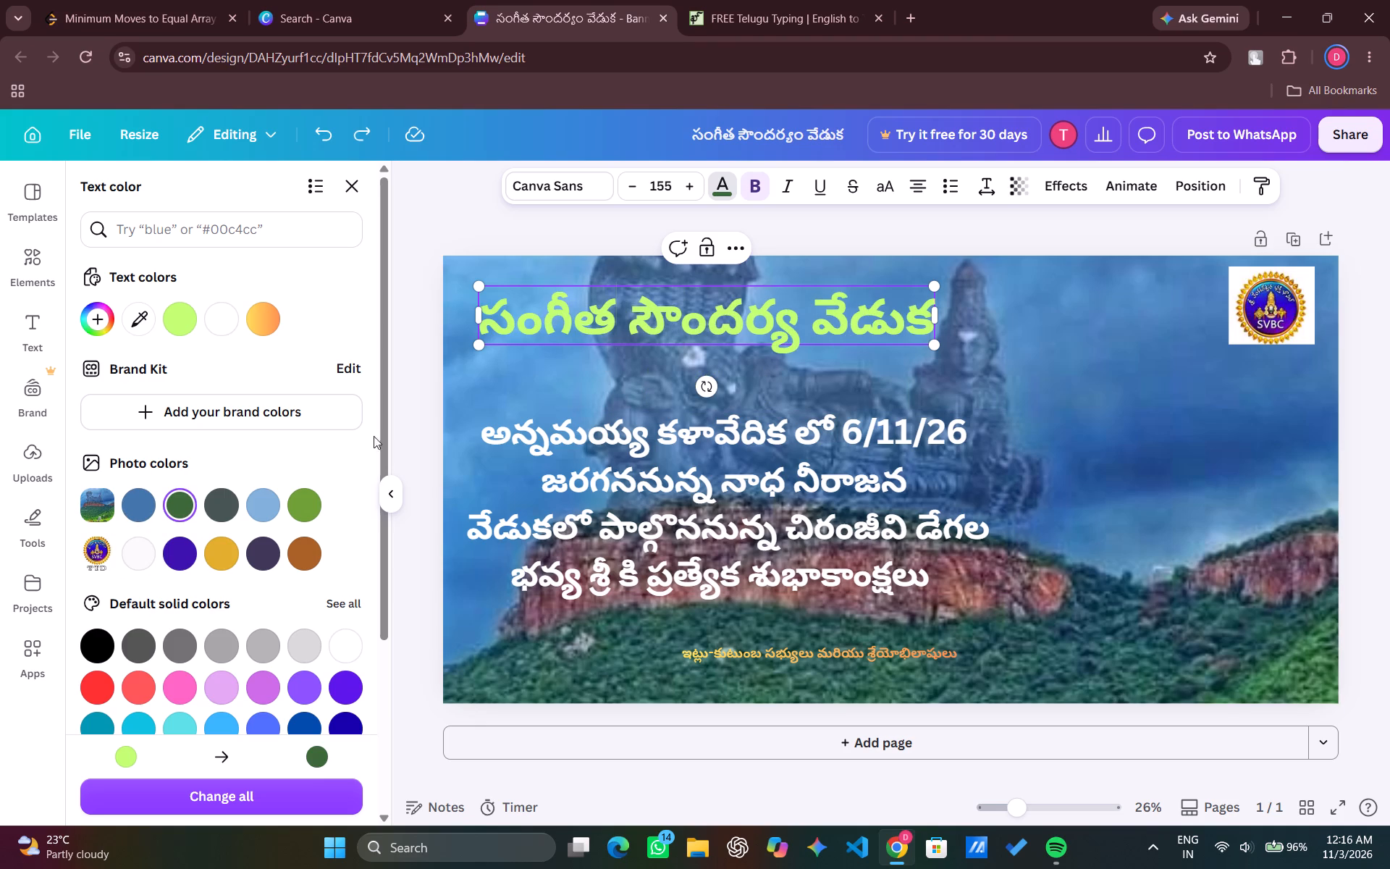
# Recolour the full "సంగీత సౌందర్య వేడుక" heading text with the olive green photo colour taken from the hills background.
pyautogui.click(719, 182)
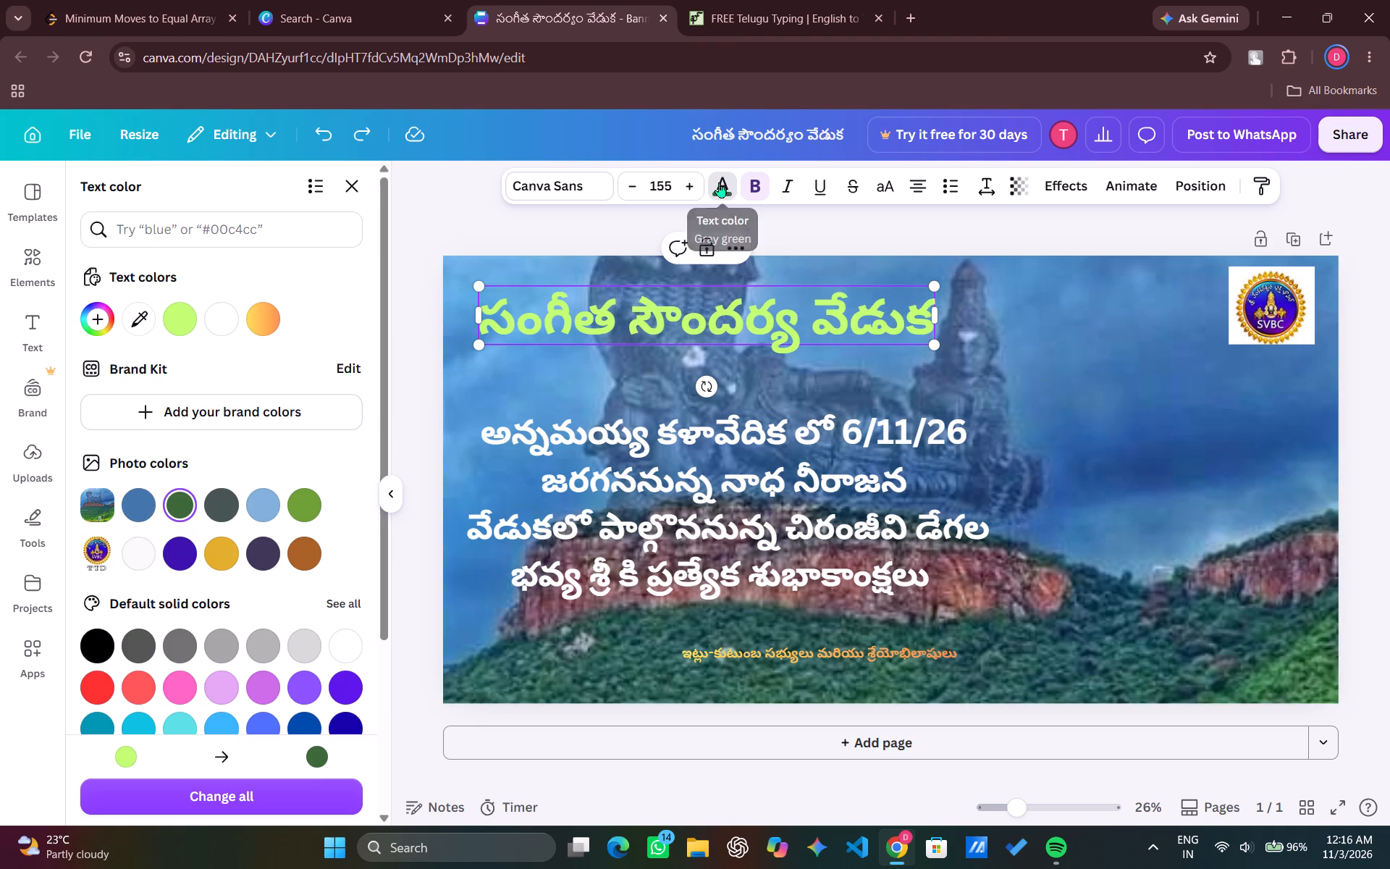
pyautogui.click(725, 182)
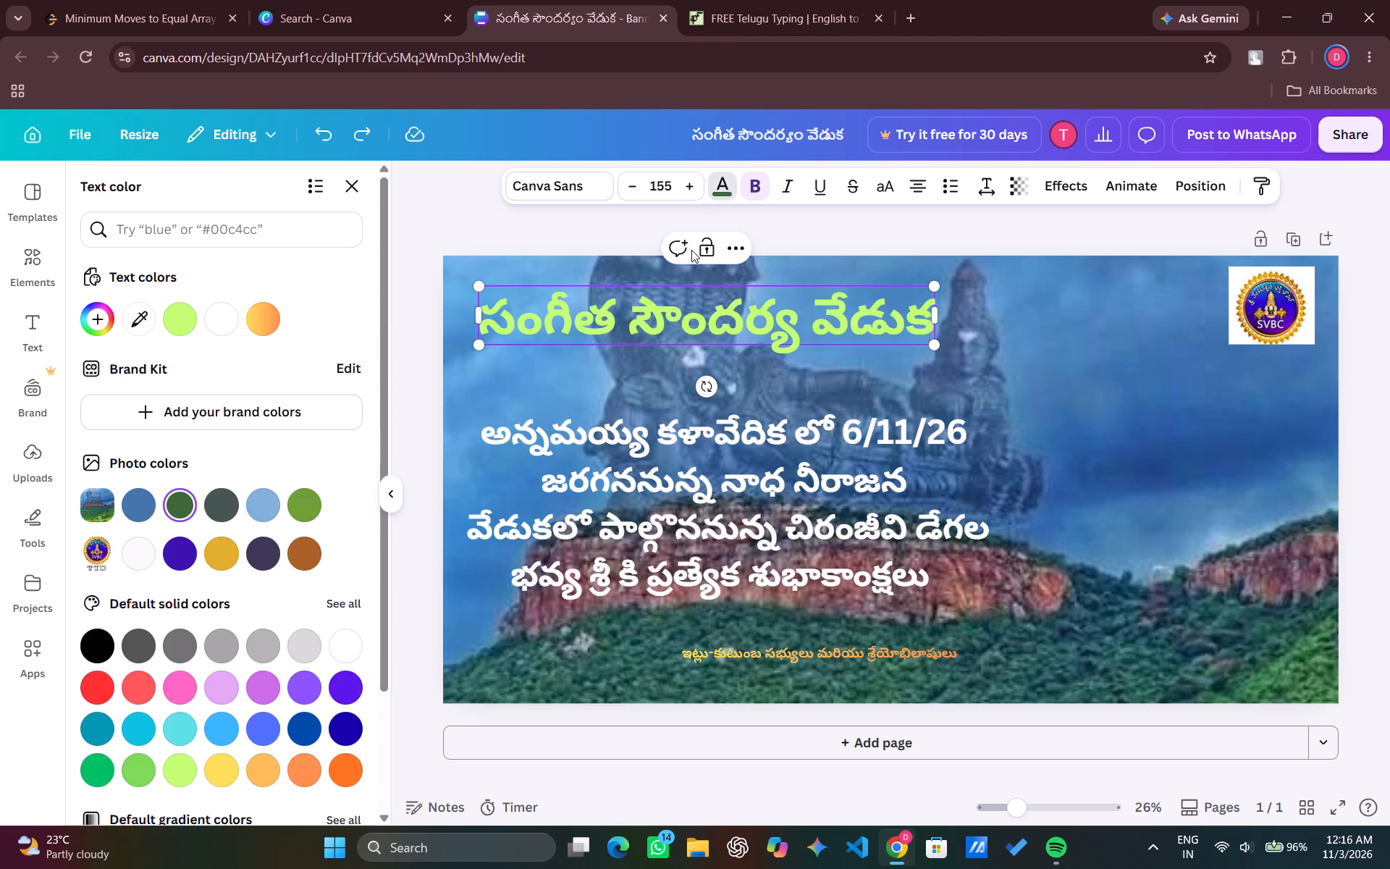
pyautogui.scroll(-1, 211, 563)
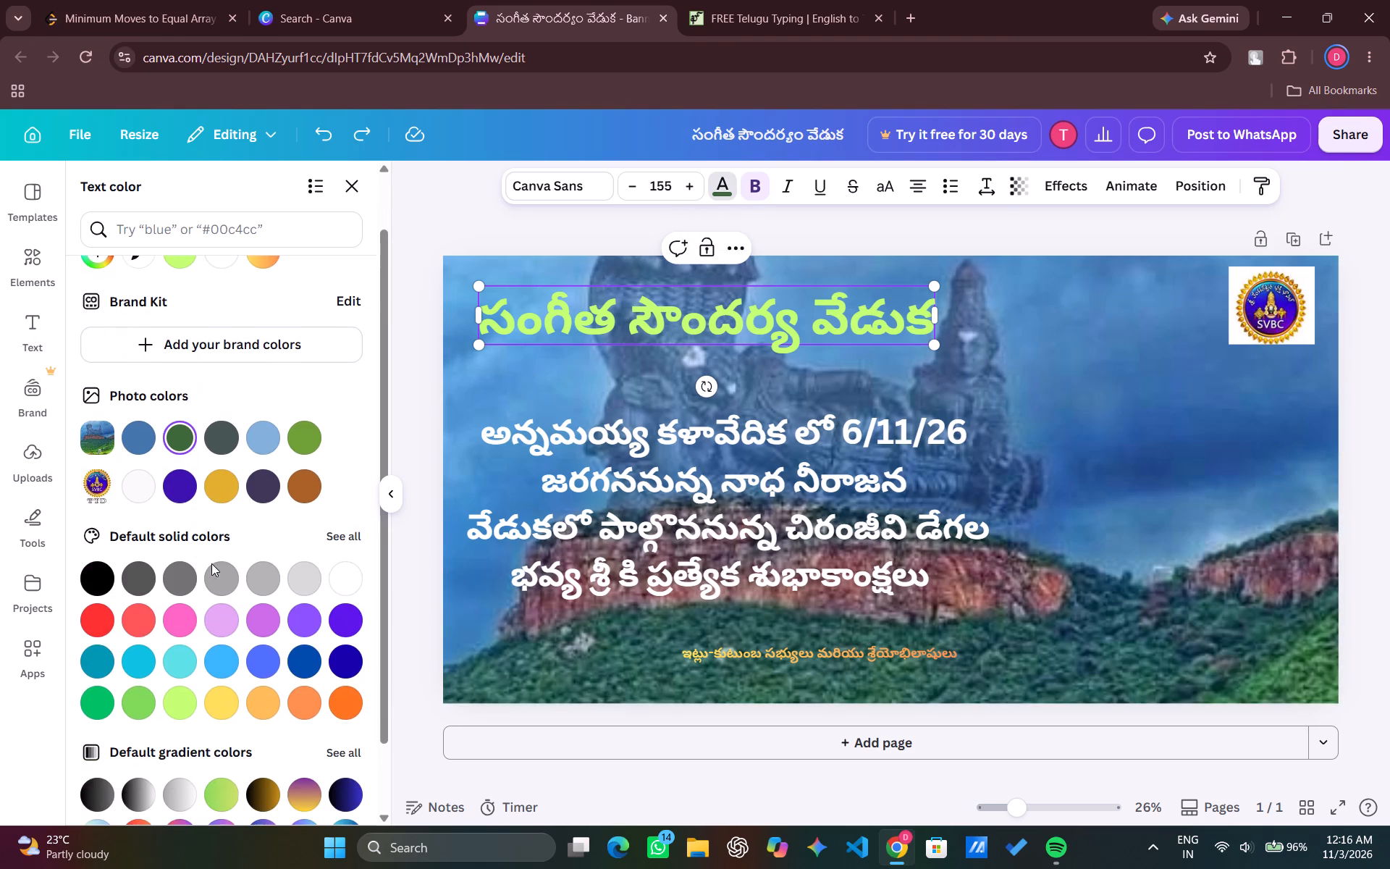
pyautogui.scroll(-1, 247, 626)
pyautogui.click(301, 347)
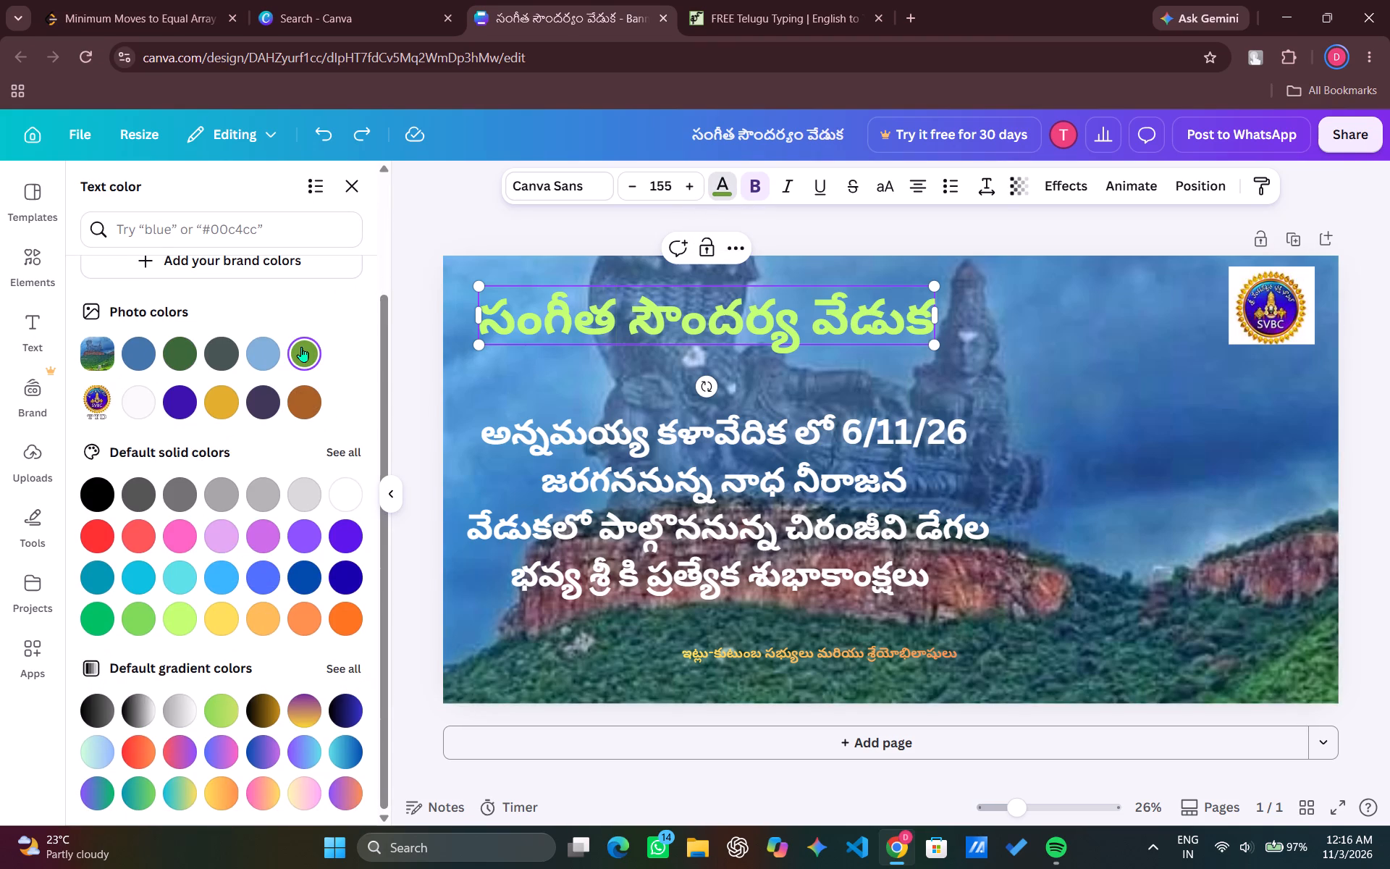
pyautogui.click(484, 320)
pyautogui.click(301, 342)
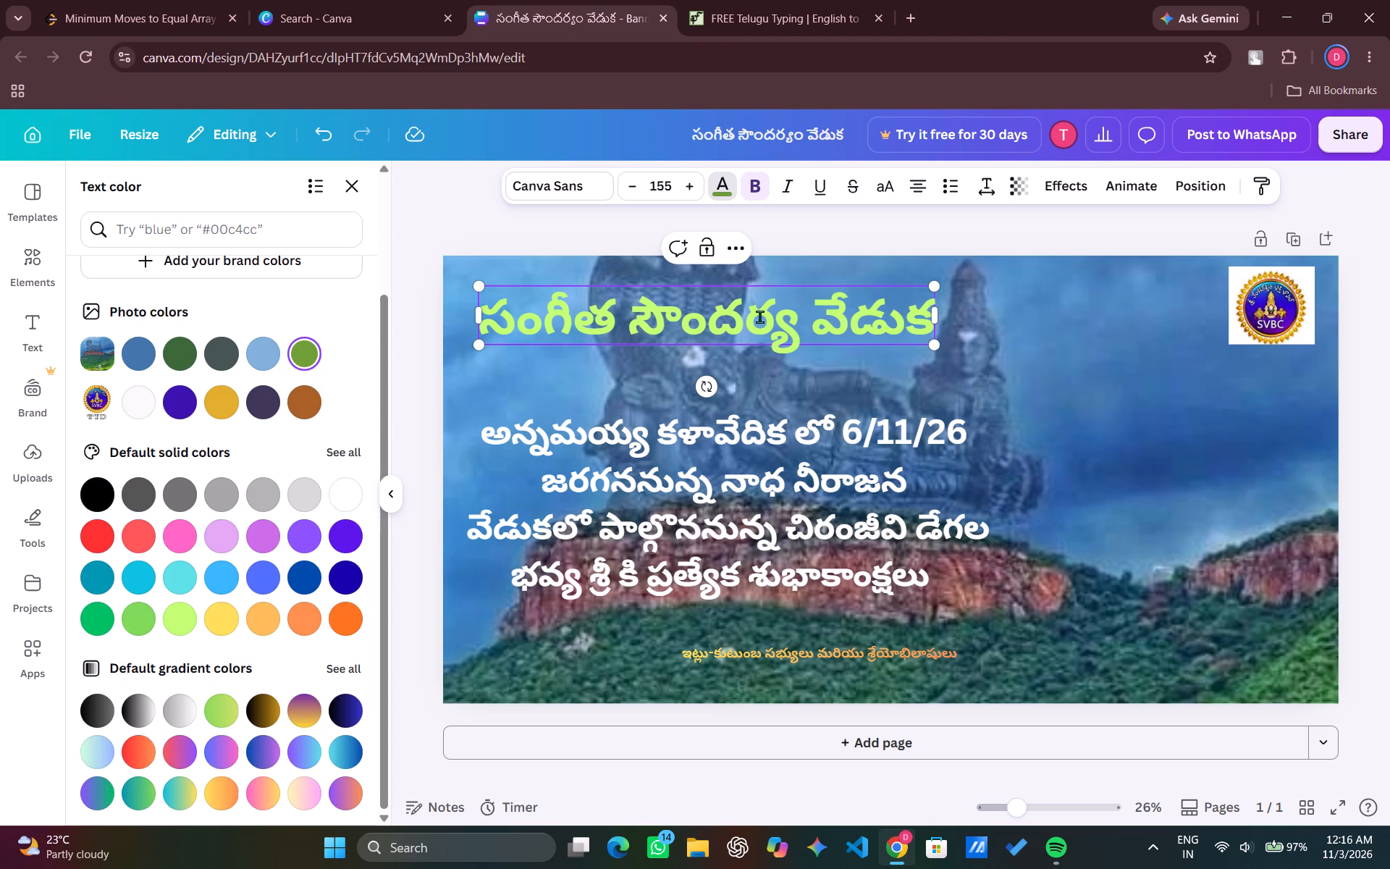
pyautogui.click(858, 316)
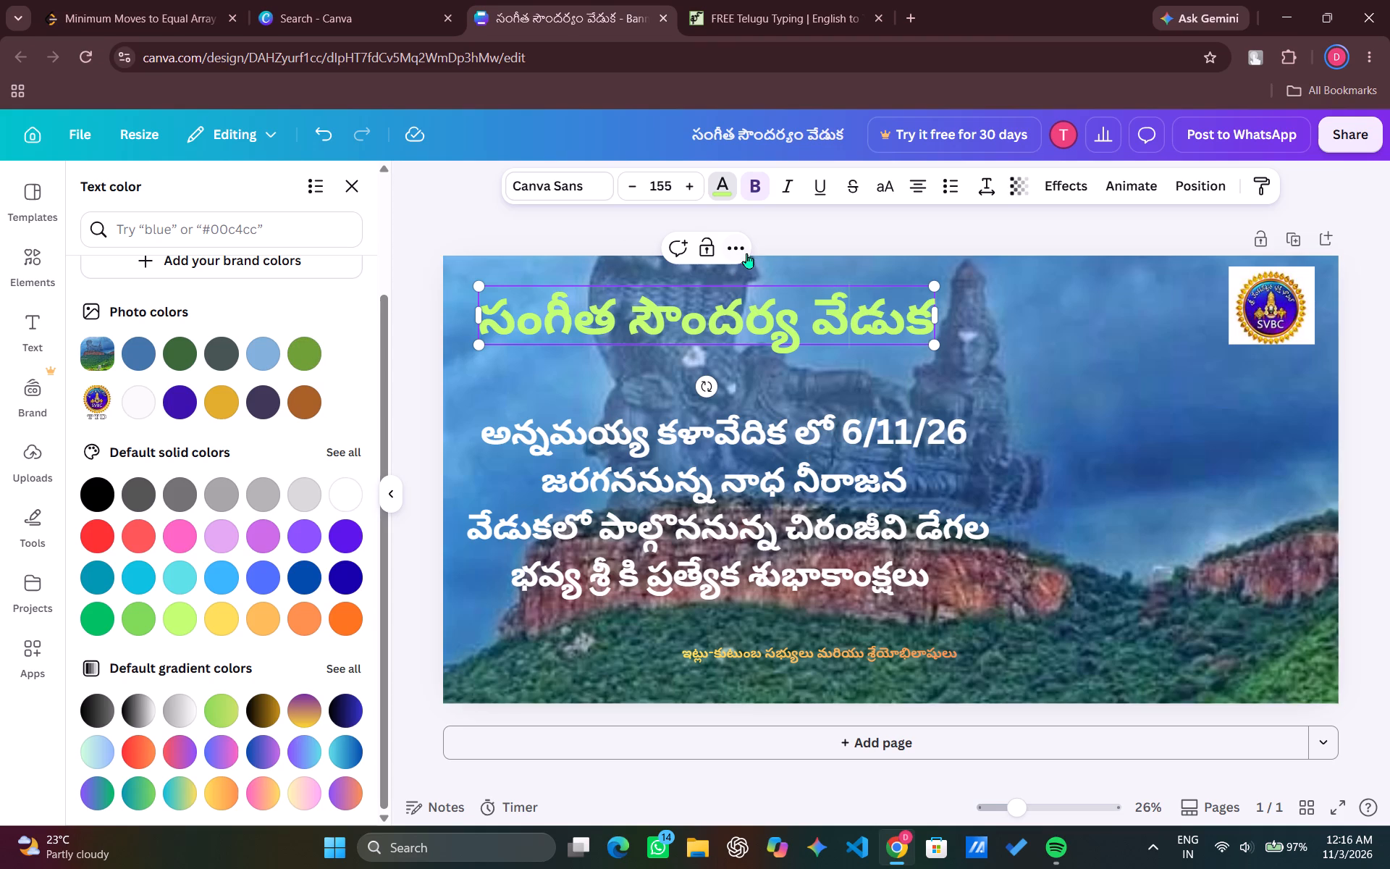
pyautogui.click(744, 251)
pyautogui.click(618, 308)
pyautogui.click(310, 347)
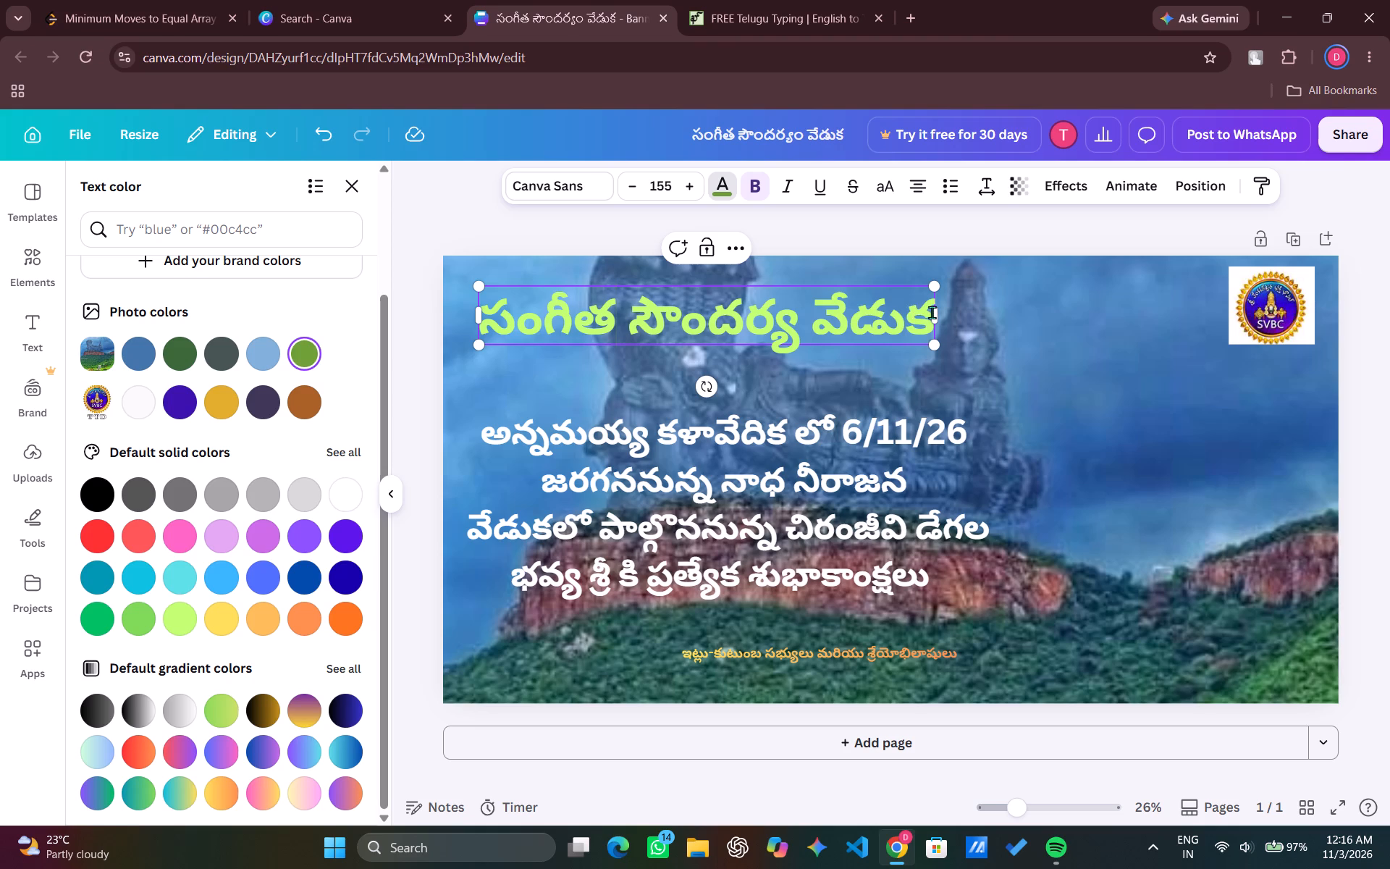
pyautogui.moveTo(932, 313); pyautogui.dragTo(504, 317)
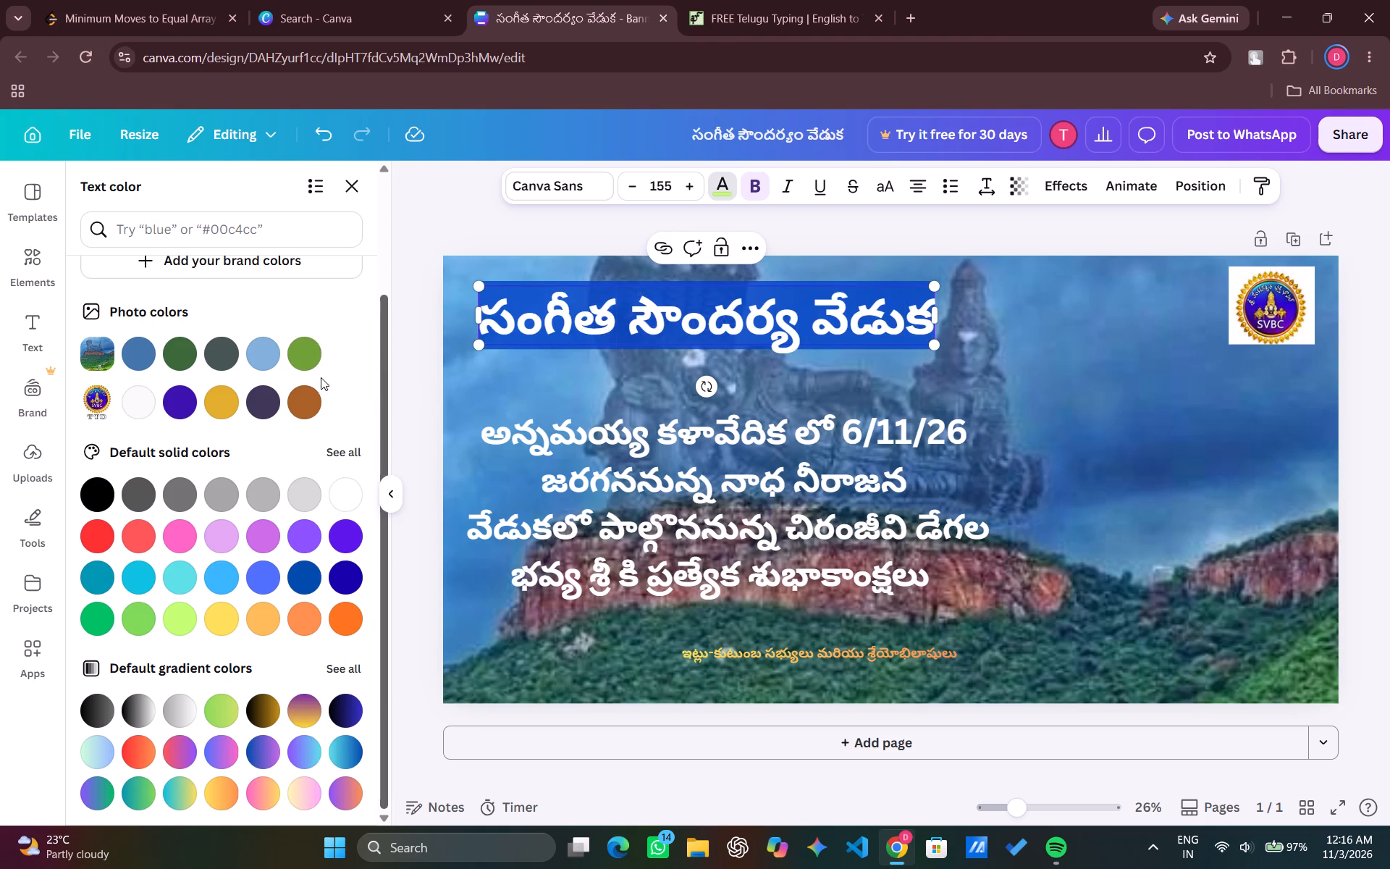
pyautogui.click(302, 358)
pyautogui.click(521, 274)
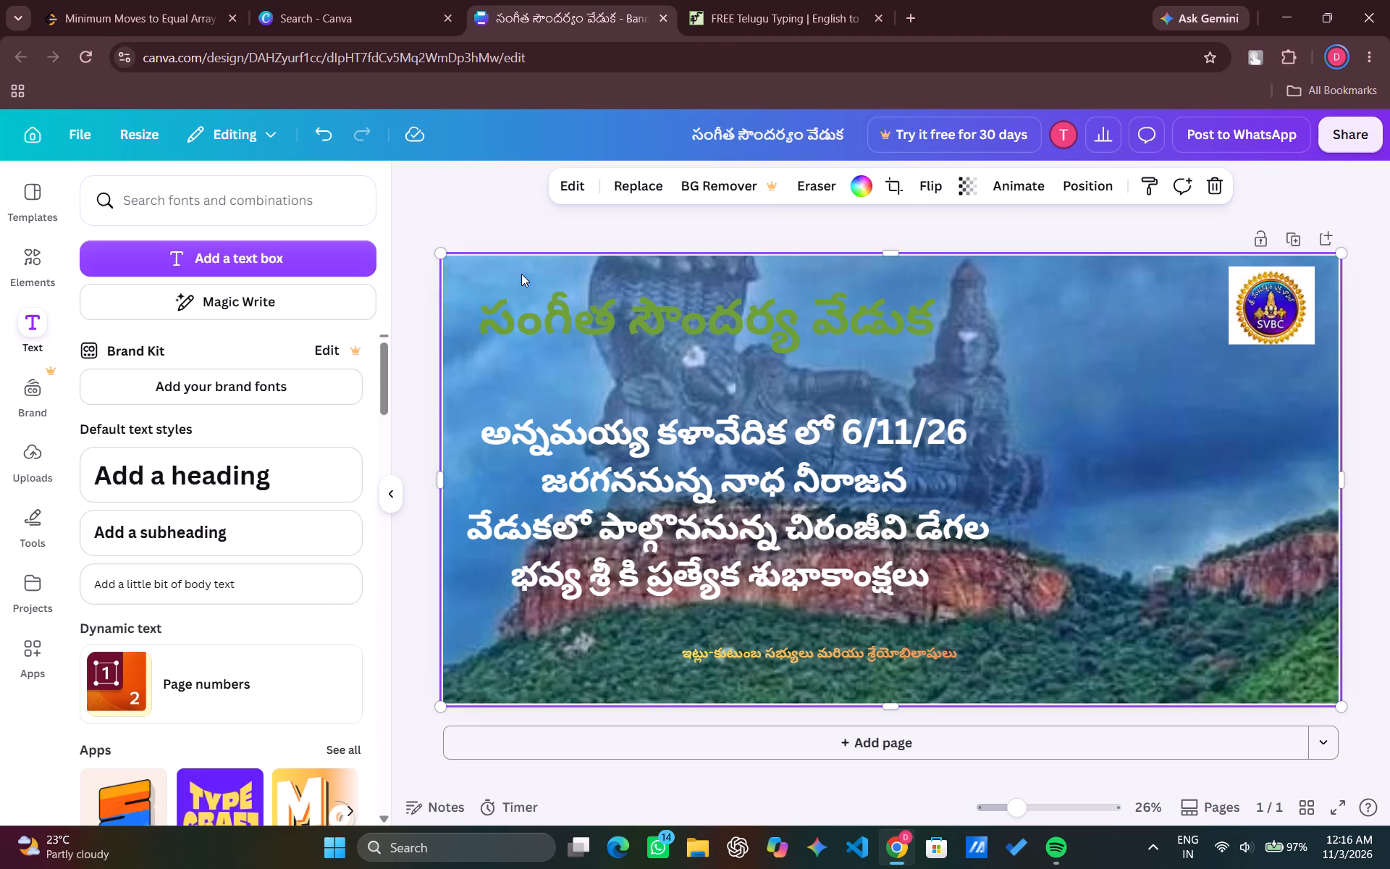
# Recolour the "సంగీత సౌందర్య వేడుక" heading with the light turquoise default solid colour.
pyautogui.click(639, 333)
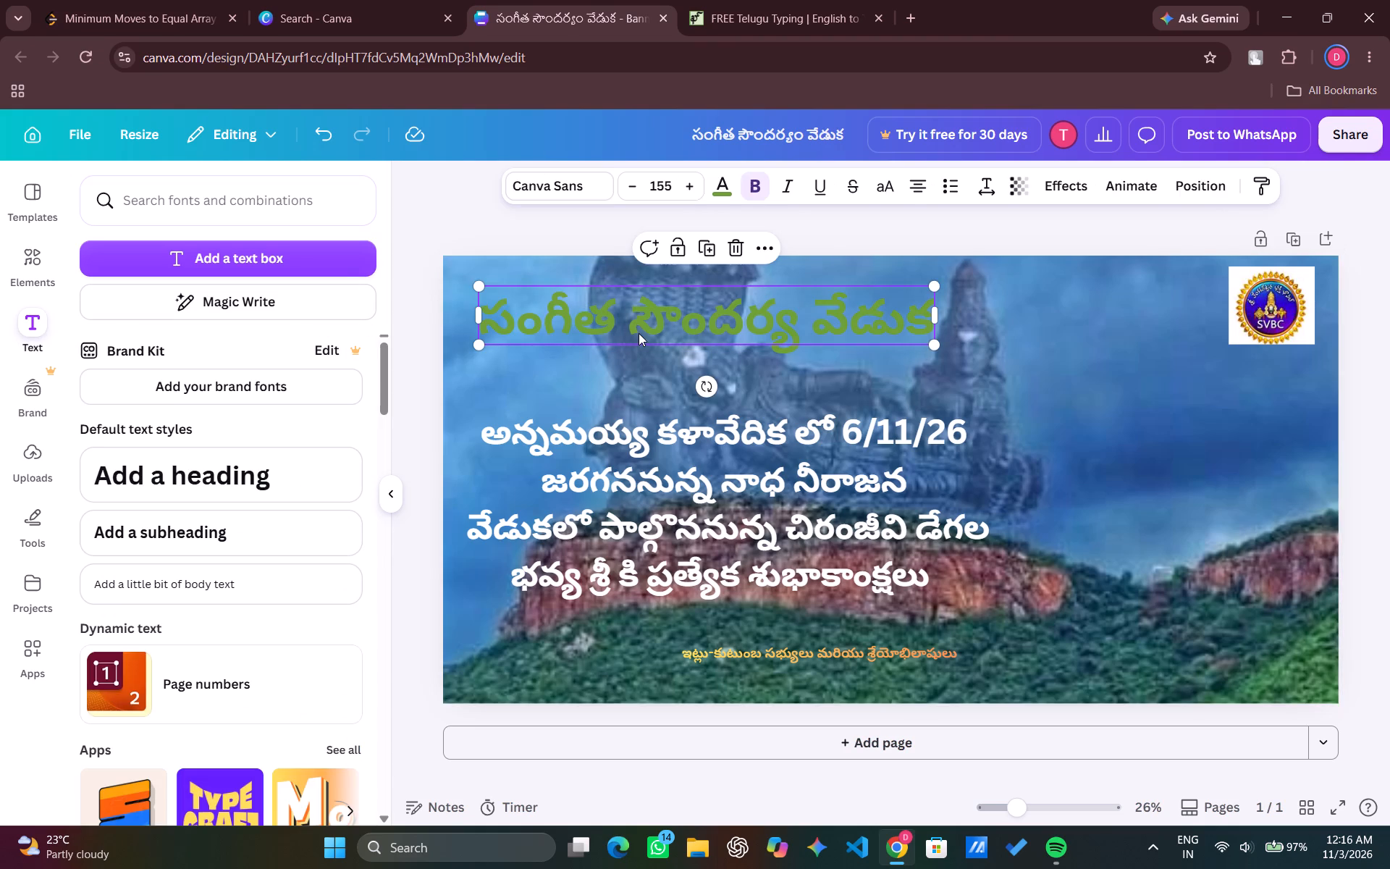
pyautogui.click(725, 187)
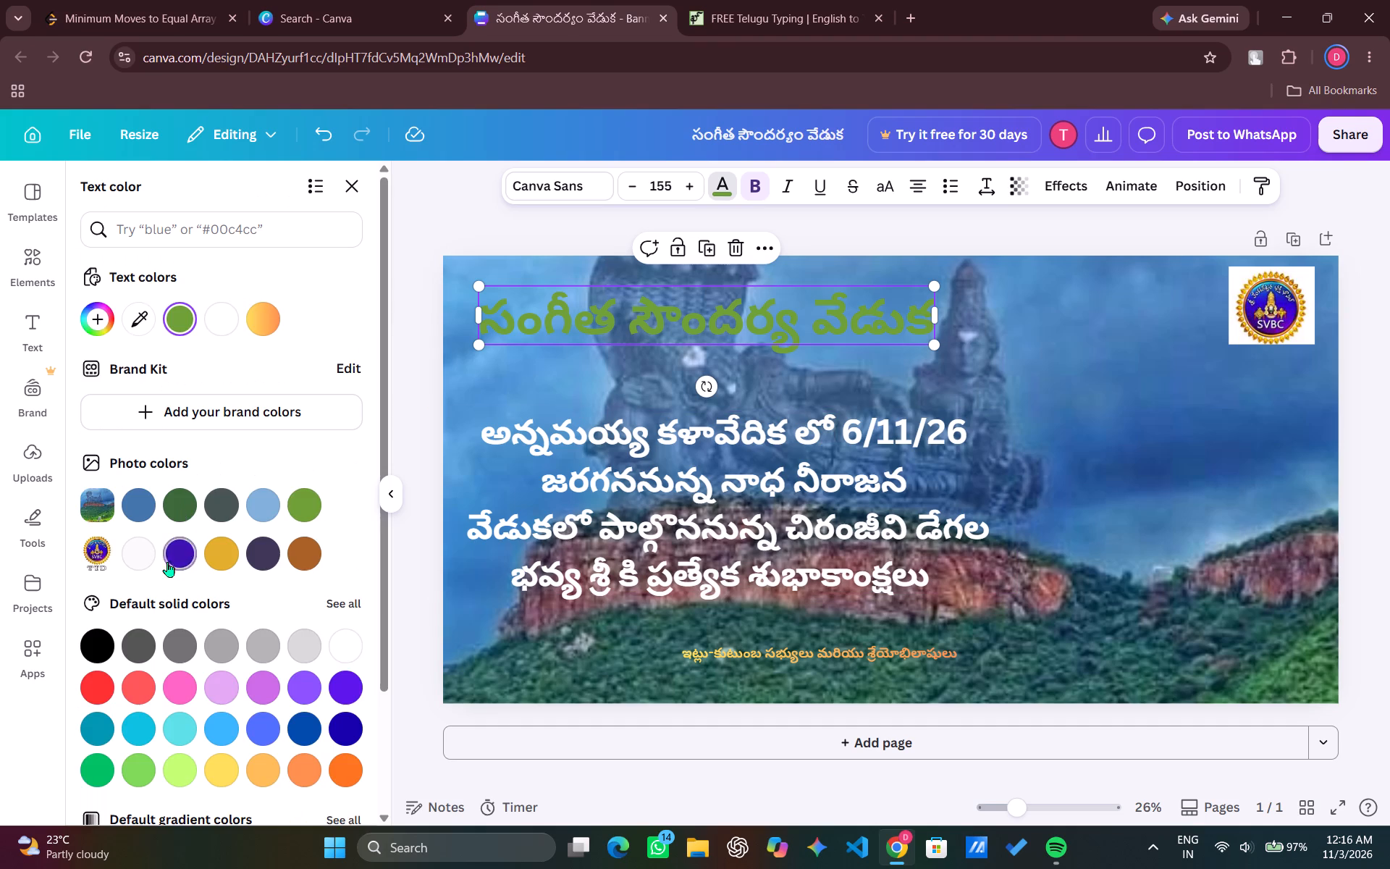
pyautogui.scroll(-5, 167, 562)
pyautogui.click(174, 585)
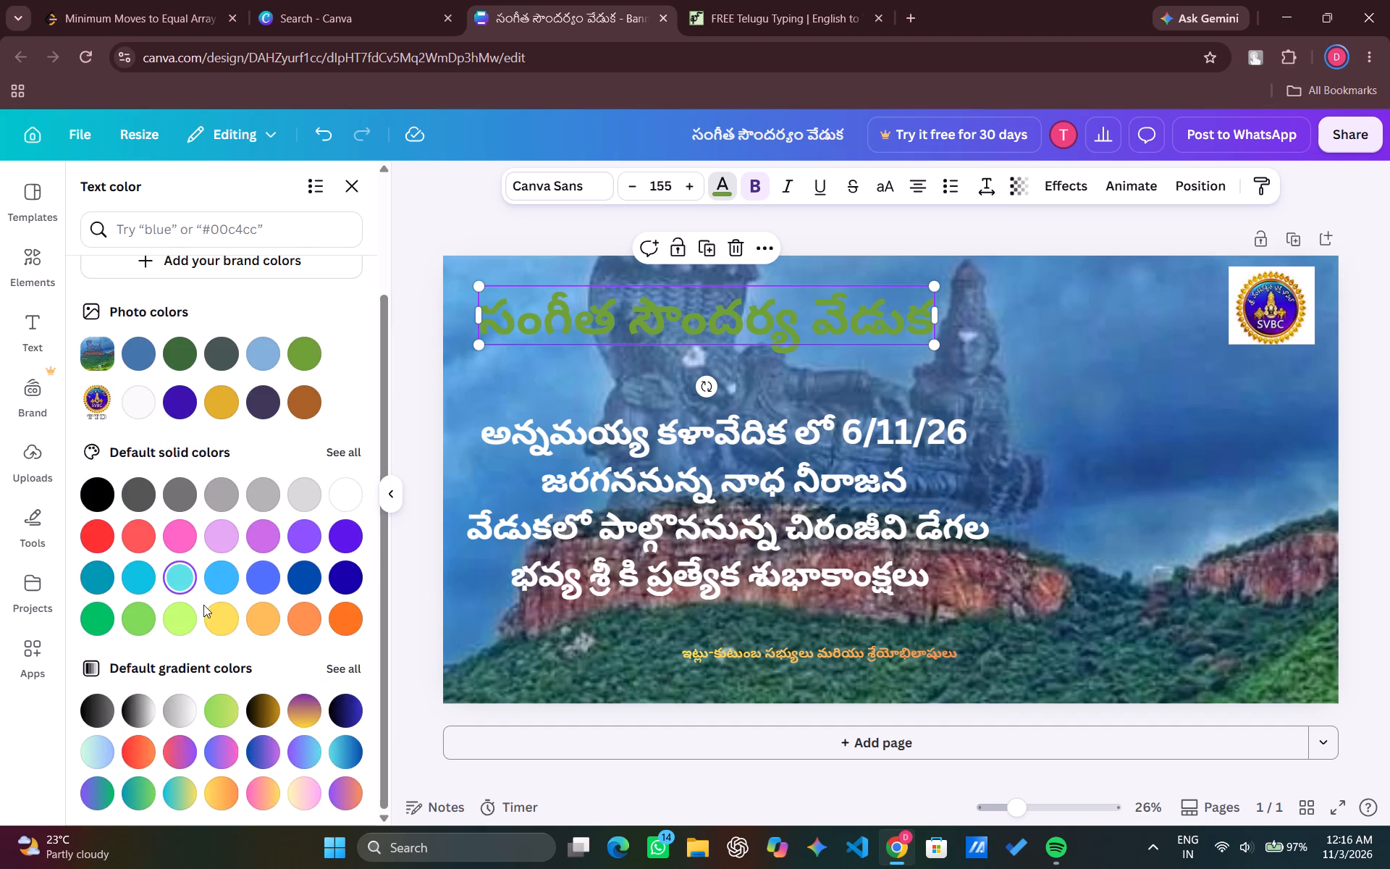
# Try several gradients from the full default gradient set on the heading, settling on the orange-yellow-lime one.
pyautogui.scroll(-2, 163, 624)
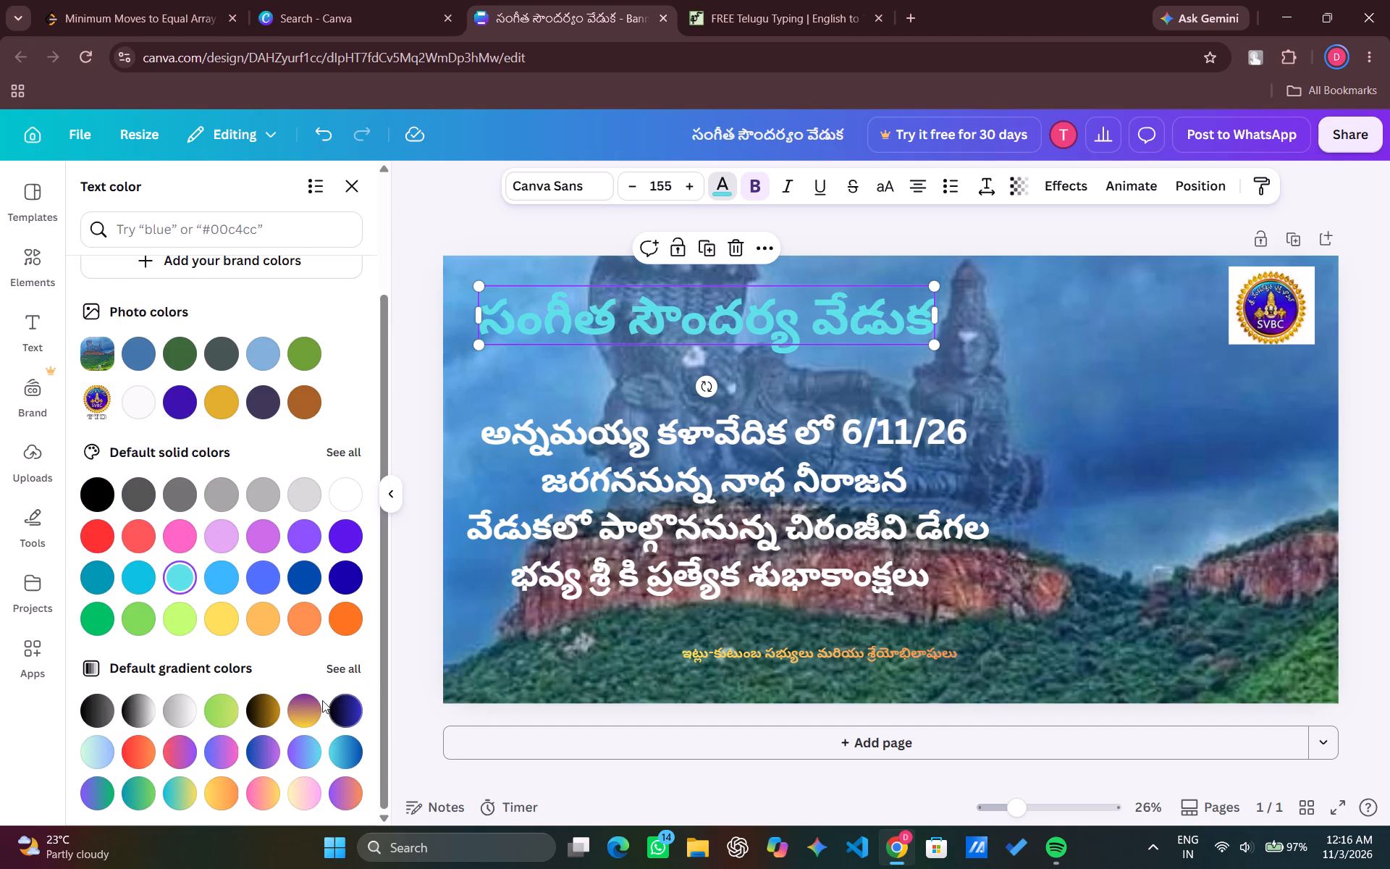
pyautogui.click(351, 670)
pyautogui.scroll(-3, 351, 670)
pyautogui.scroll(-1, 227, 486)
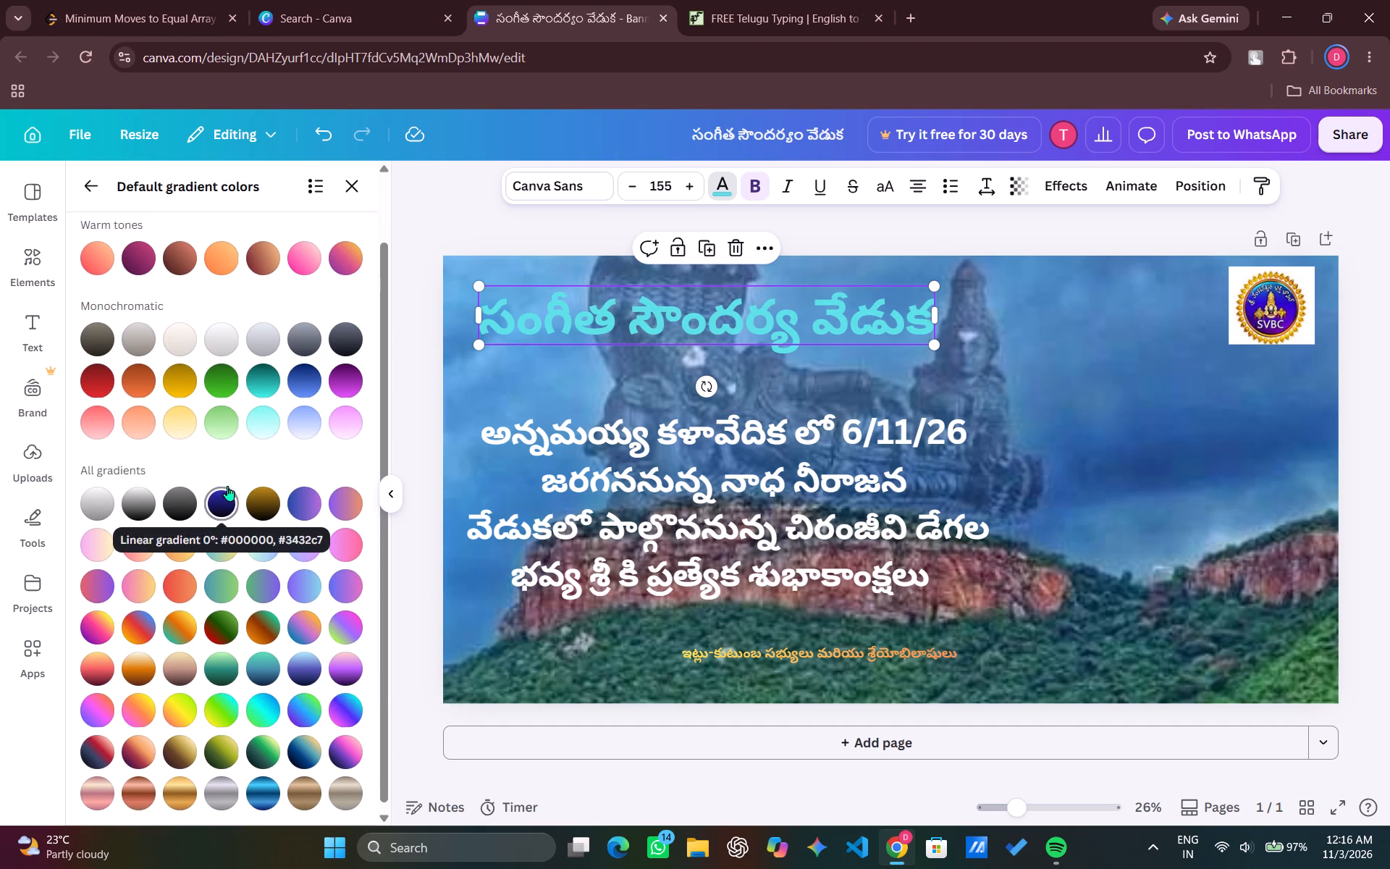
pyautogui.scroll(-1, 227, 486)
pyautogui.click(260, 704)
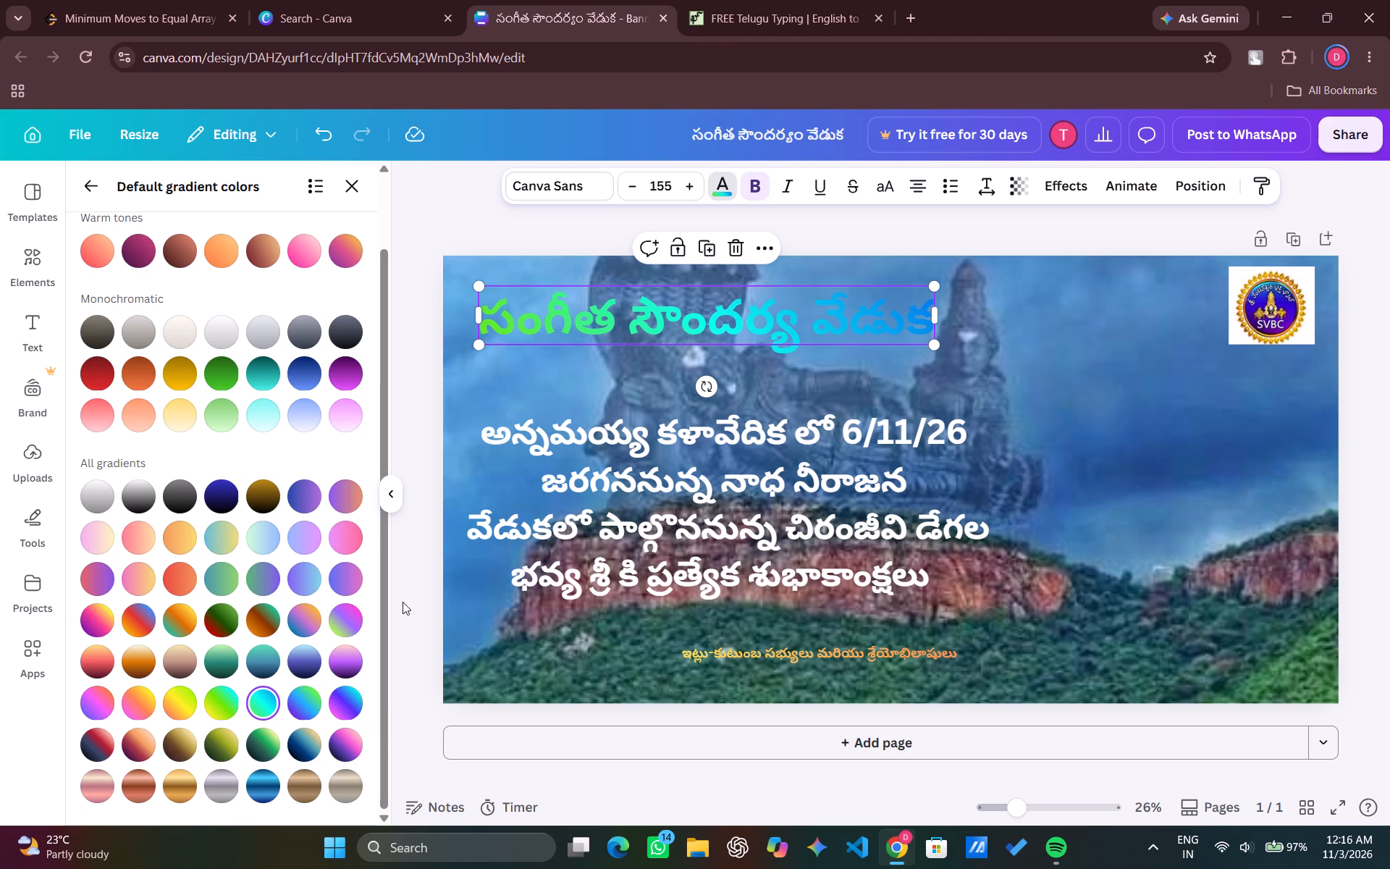
pyautogui.click(310, 621)
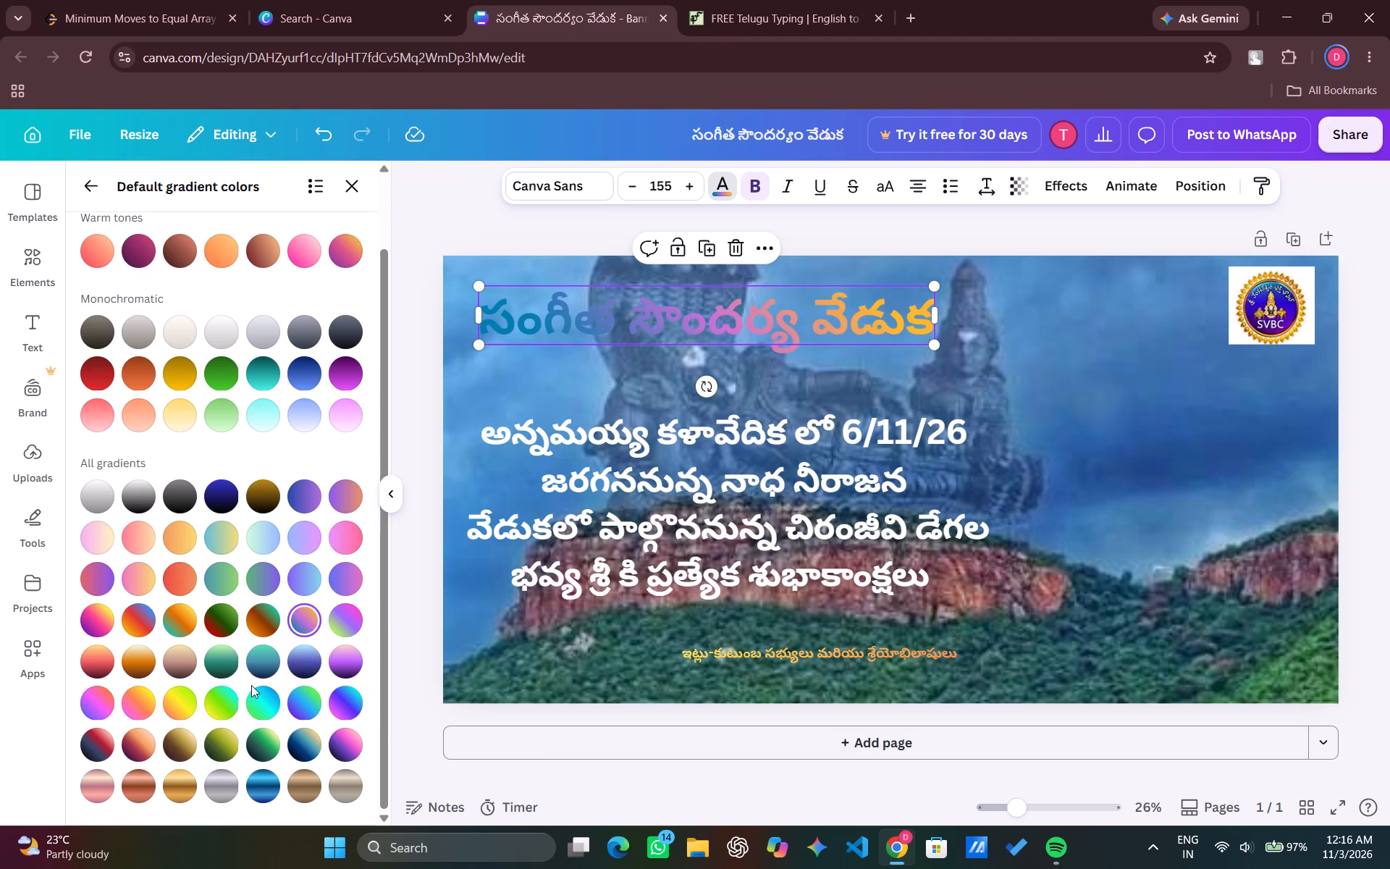
pyautogui.click(260, 696)
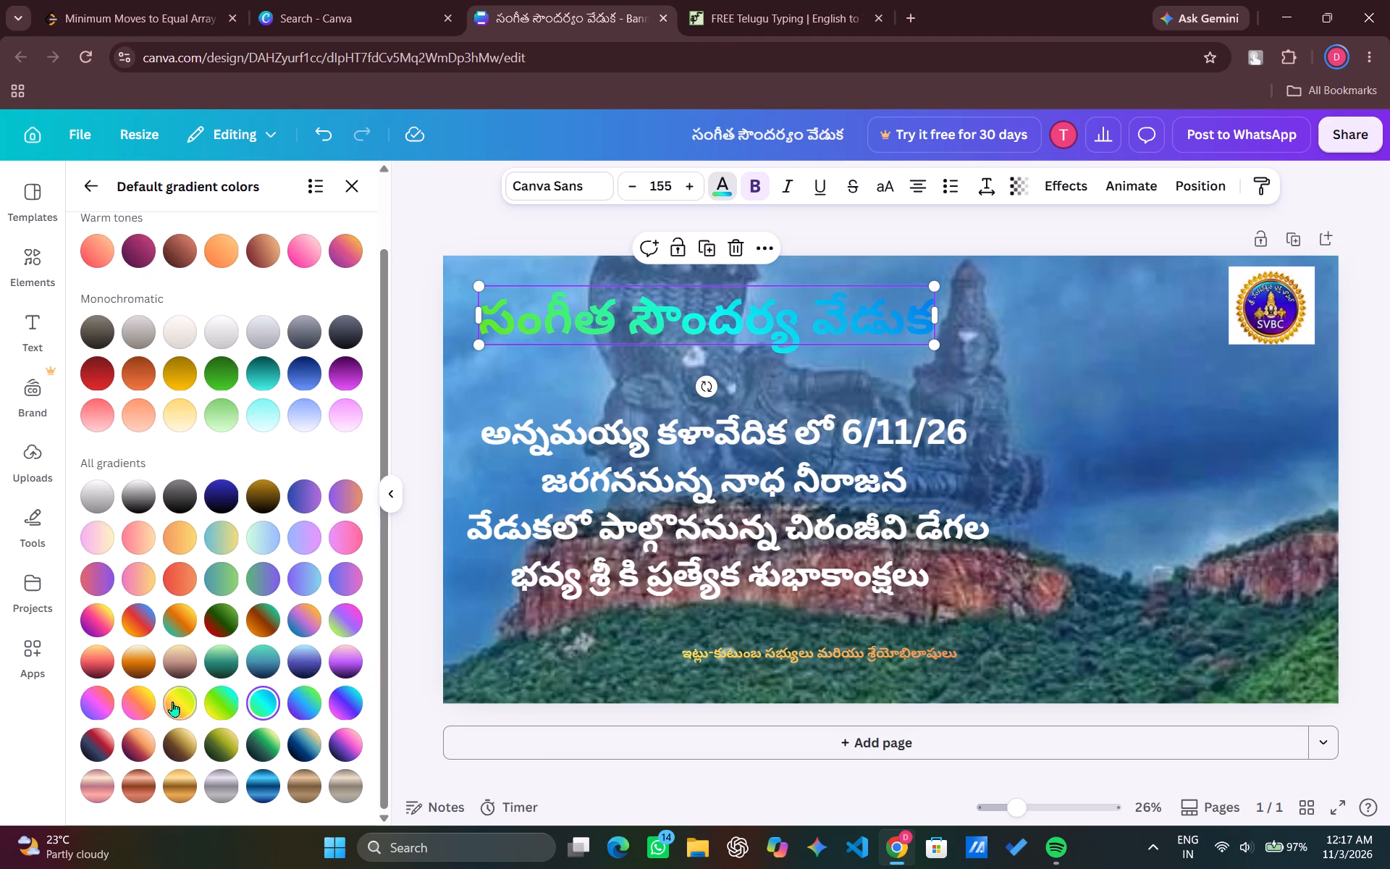
pyautogui.click(214, 710)
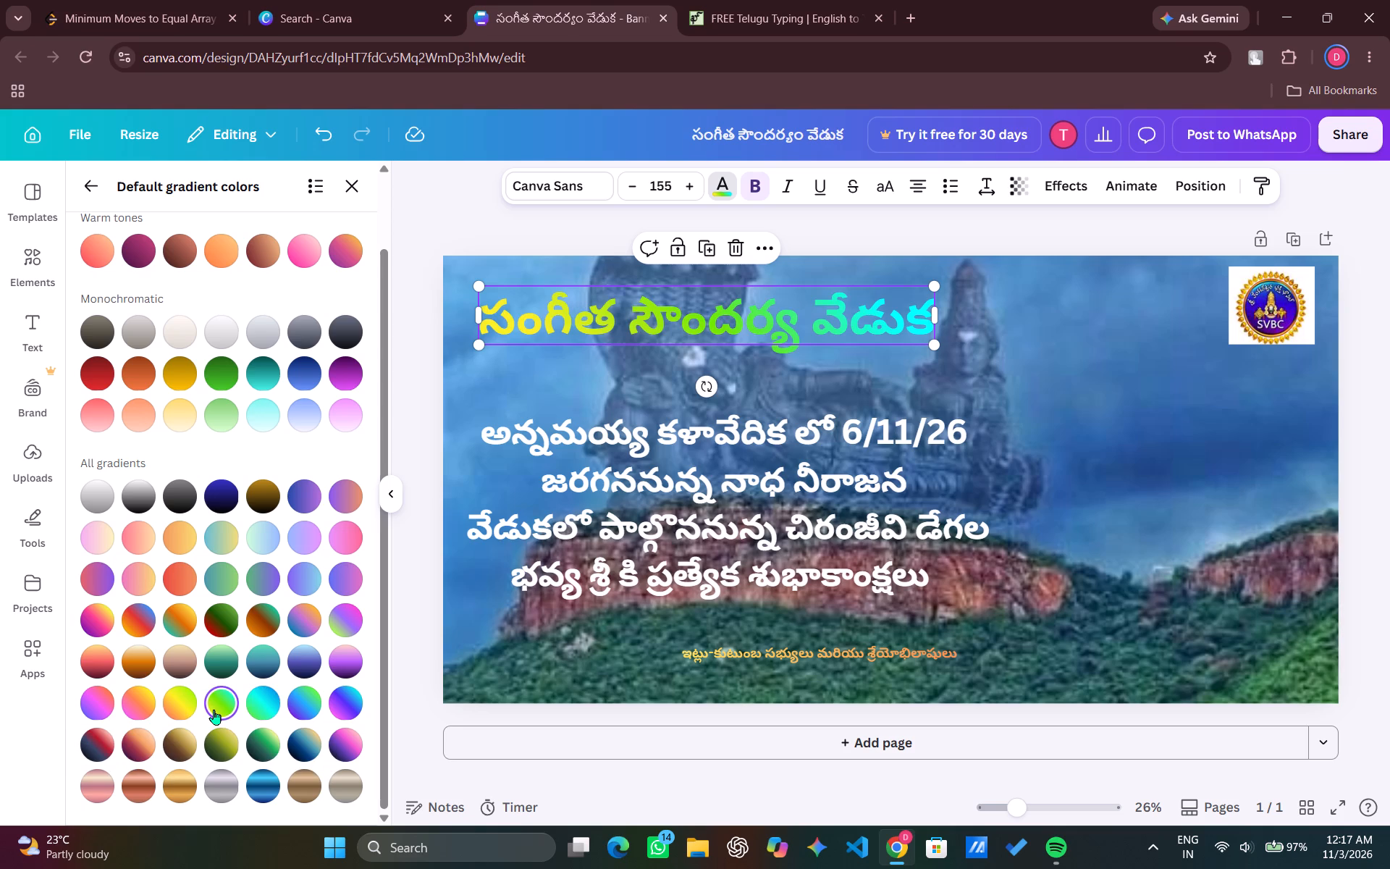
pyautogui.click(174, 704)
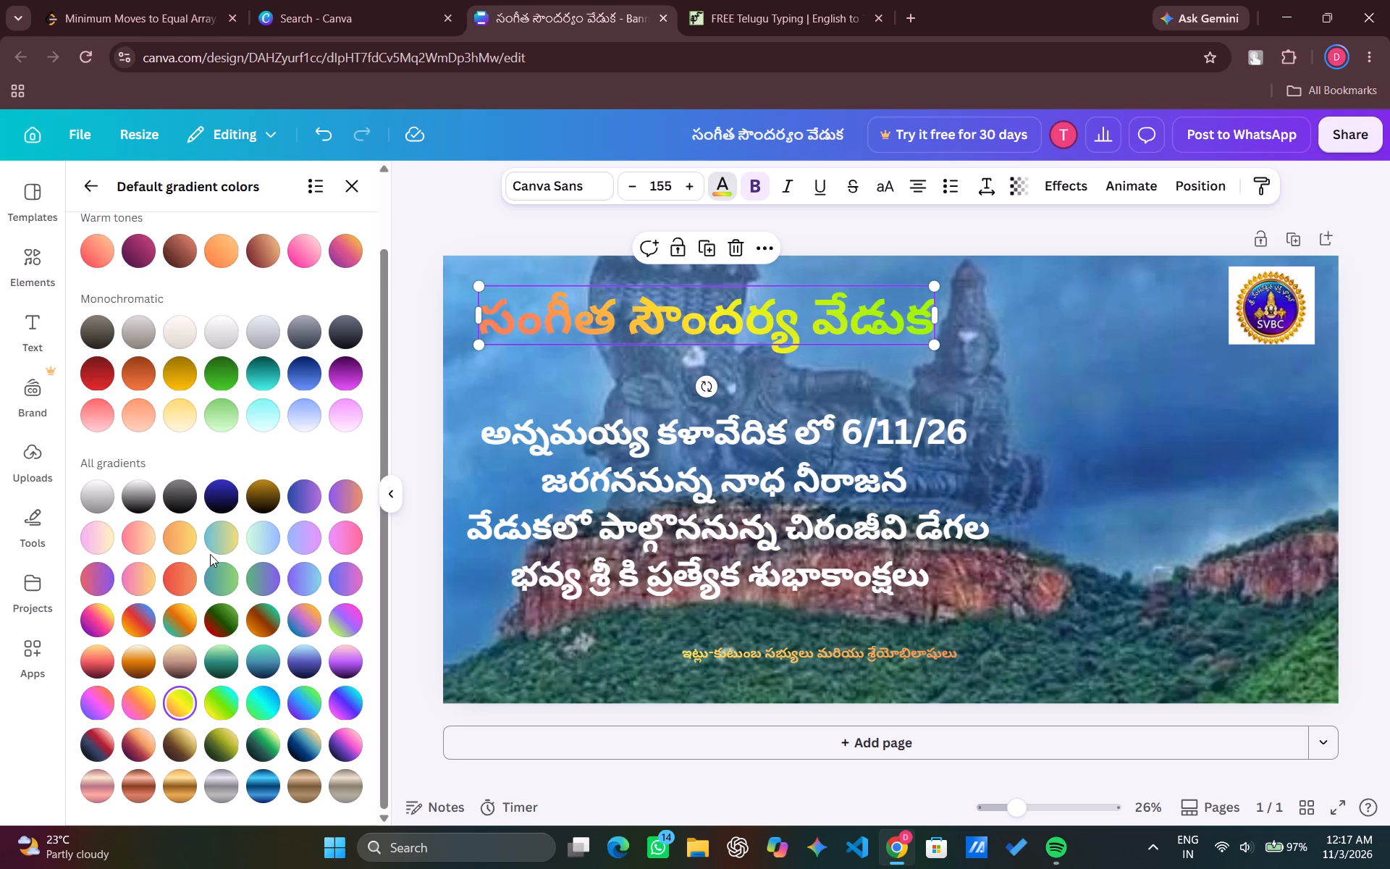
pyautogui.click(180, 417)
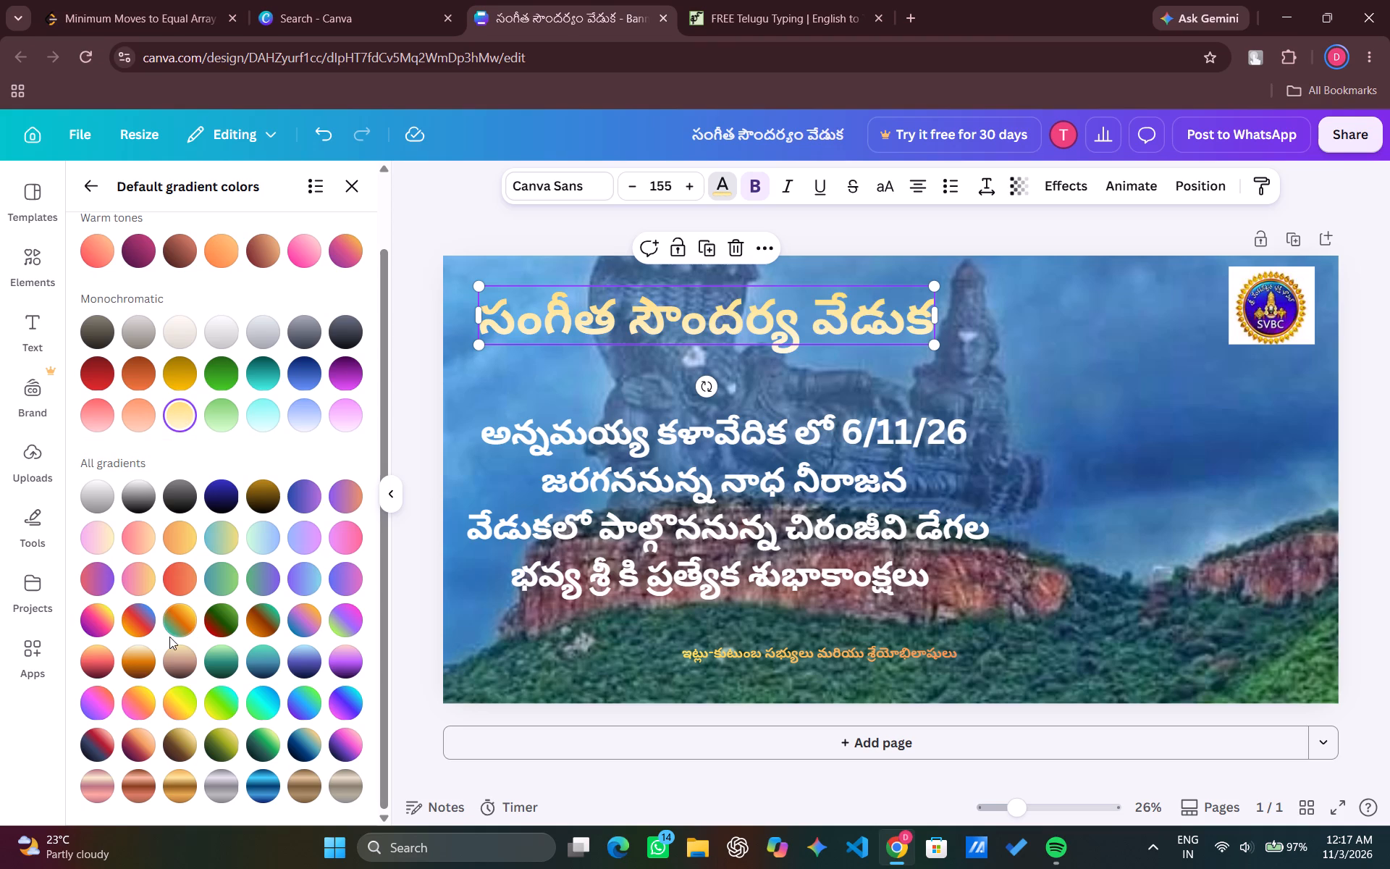
pyautogui.click(175, 688)
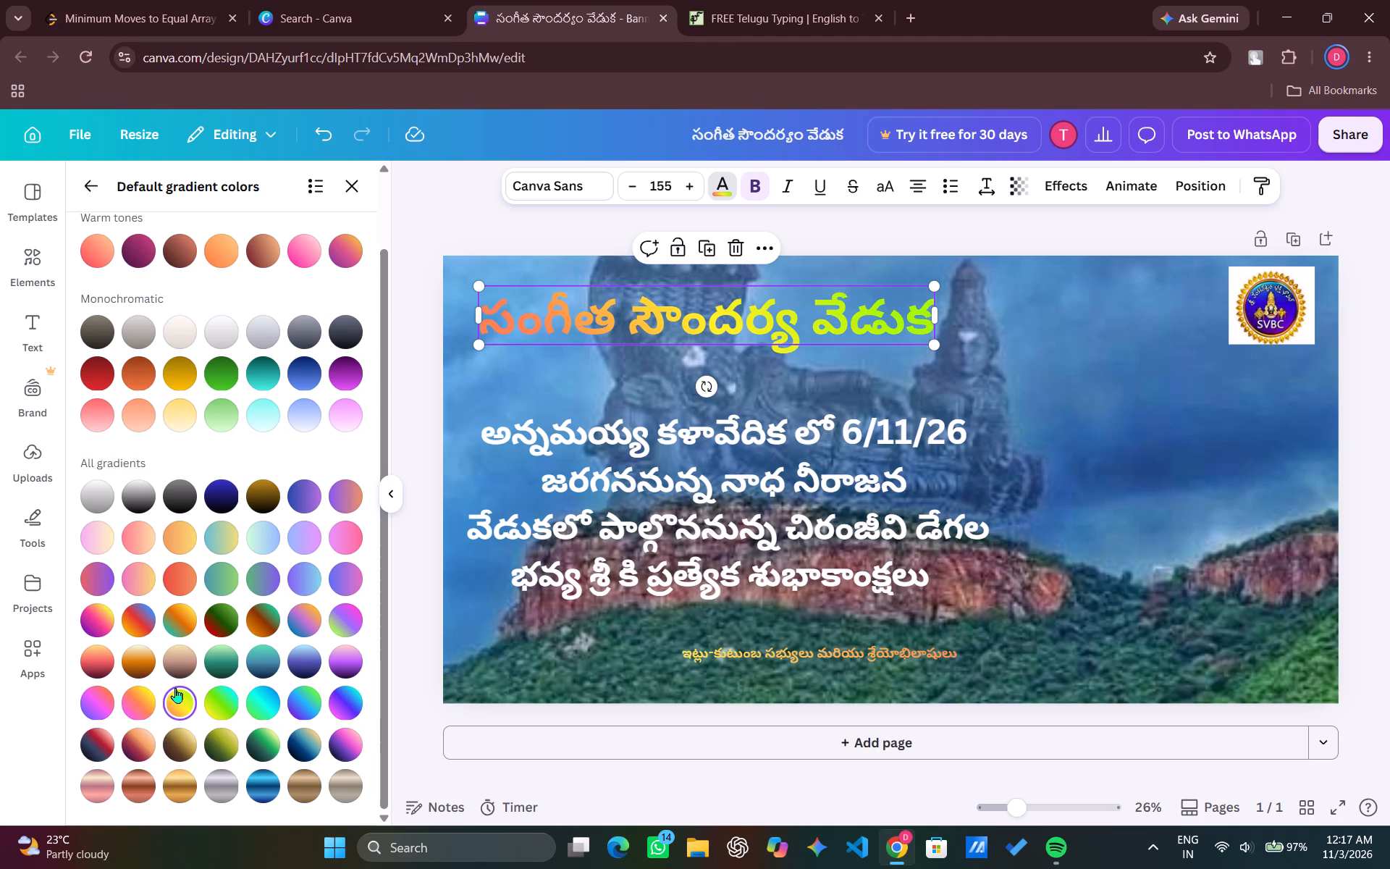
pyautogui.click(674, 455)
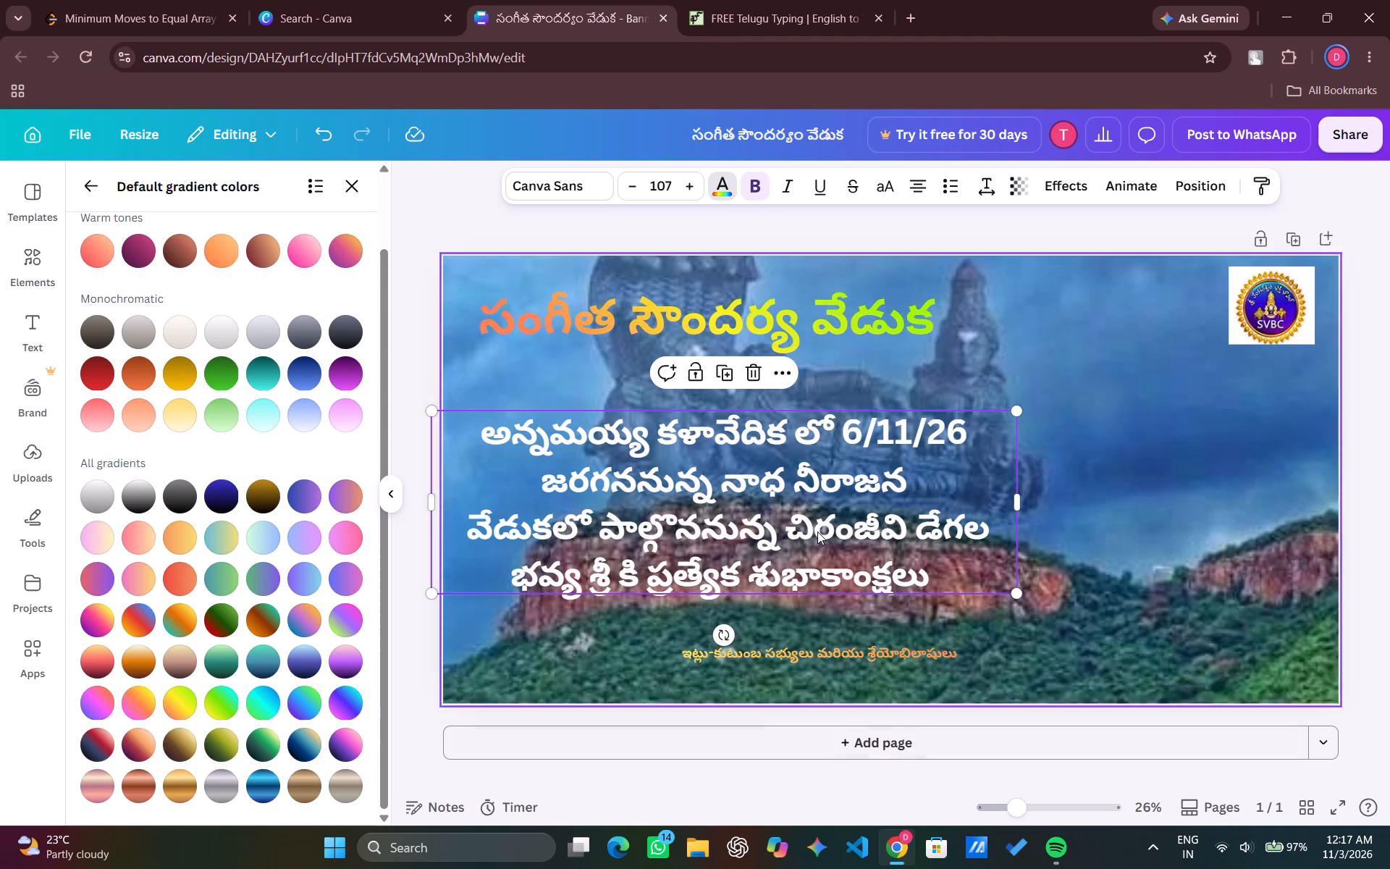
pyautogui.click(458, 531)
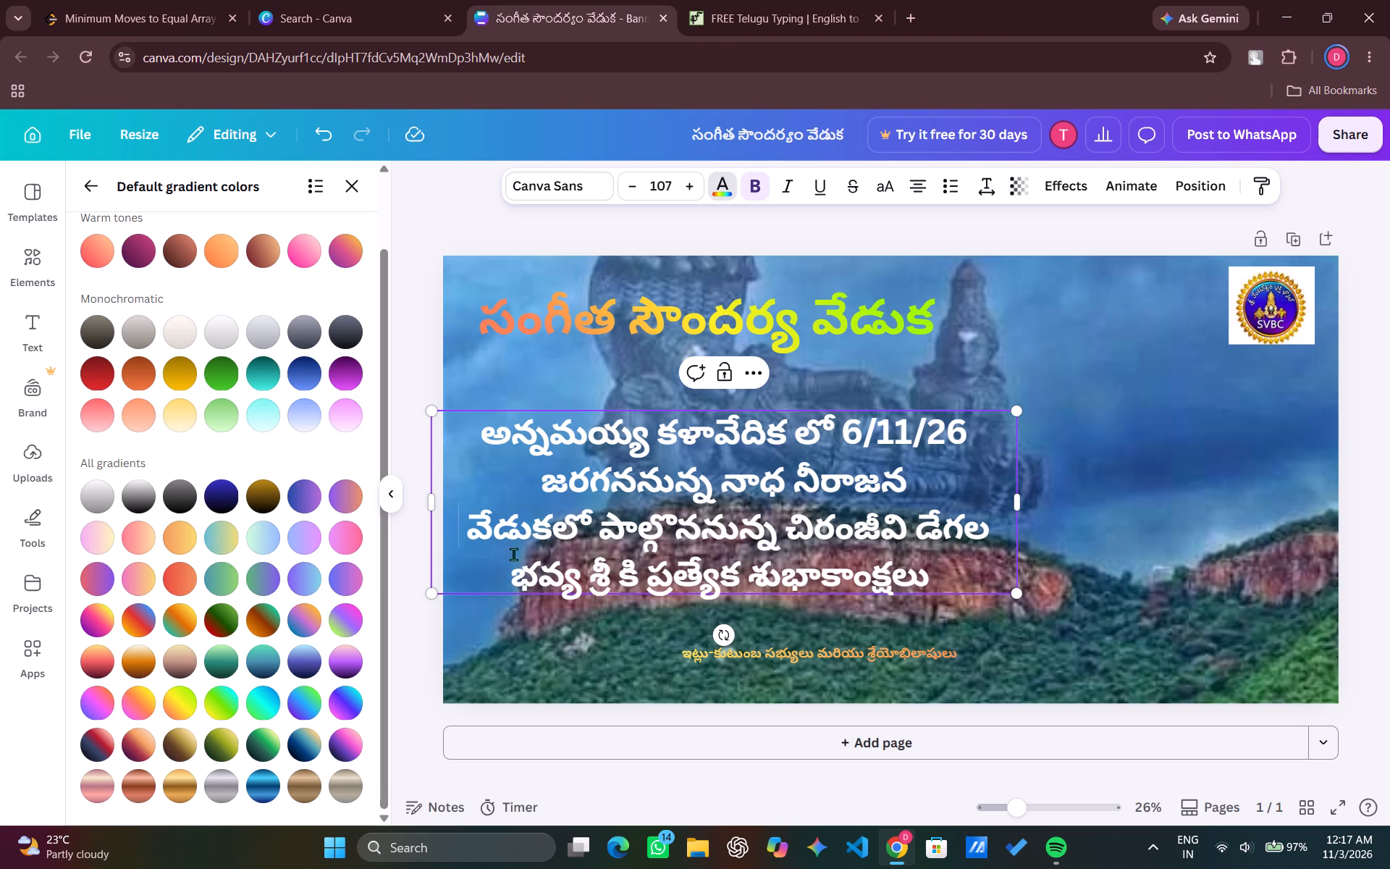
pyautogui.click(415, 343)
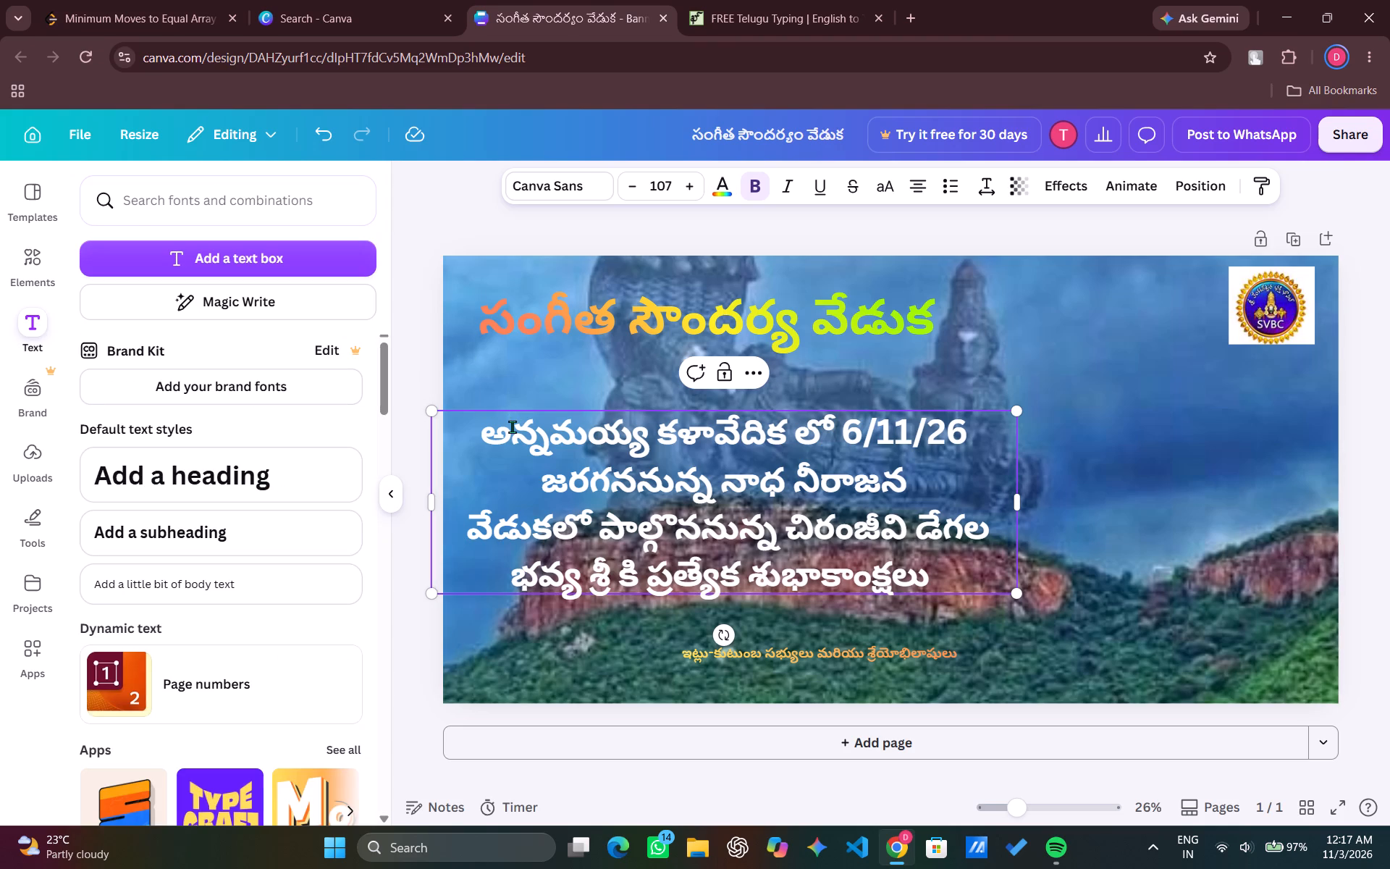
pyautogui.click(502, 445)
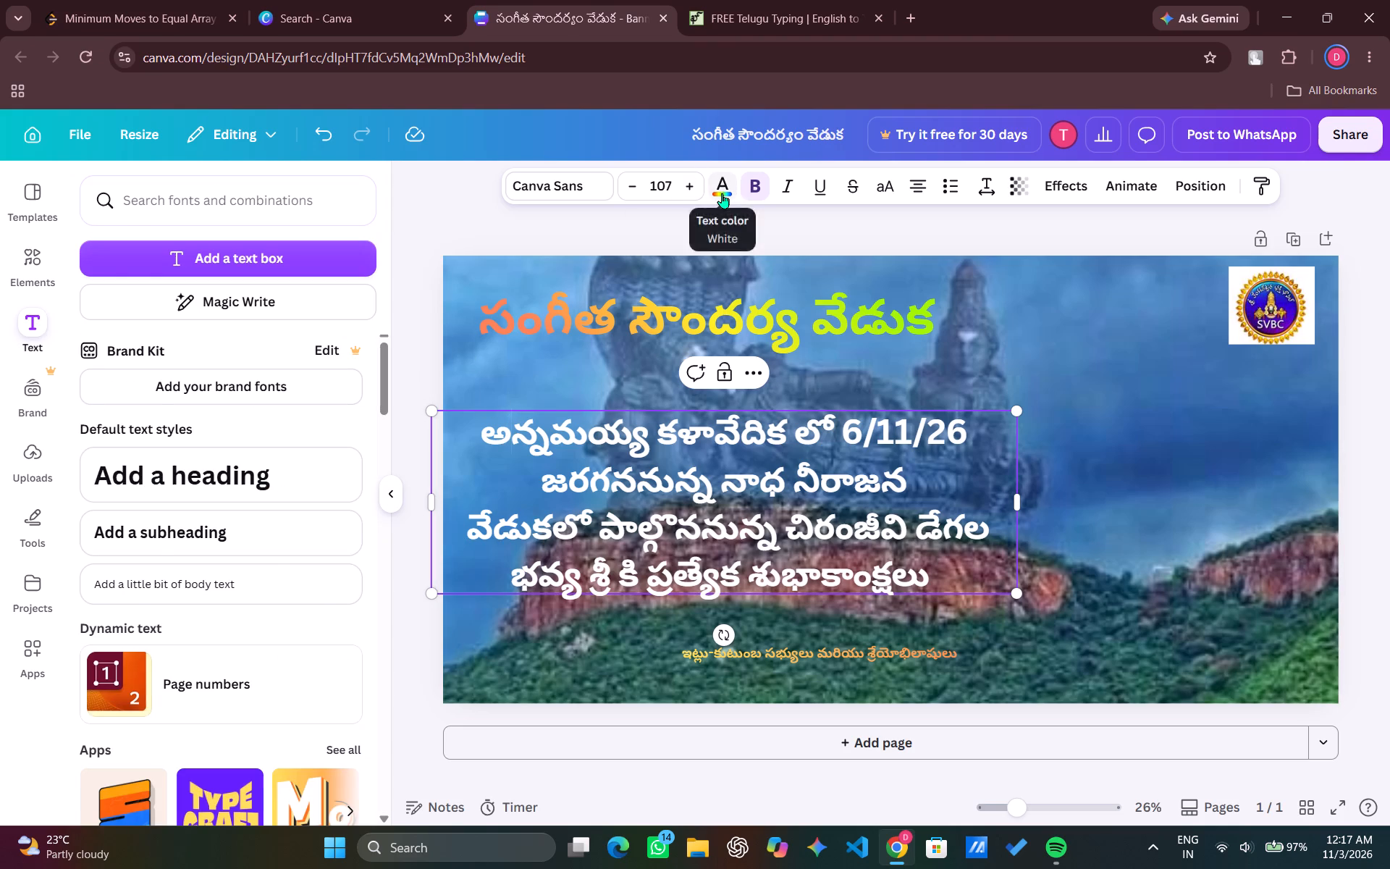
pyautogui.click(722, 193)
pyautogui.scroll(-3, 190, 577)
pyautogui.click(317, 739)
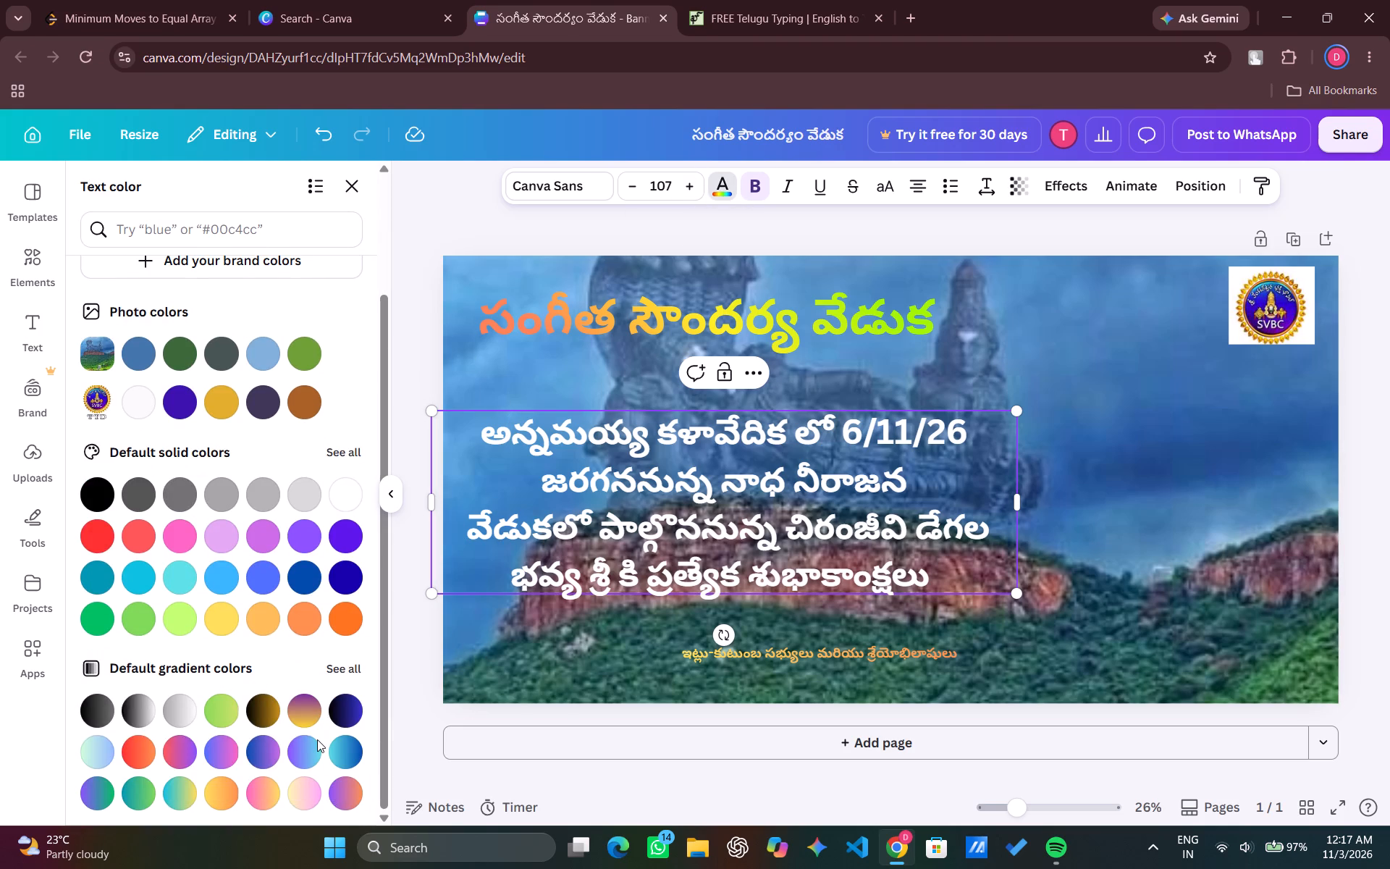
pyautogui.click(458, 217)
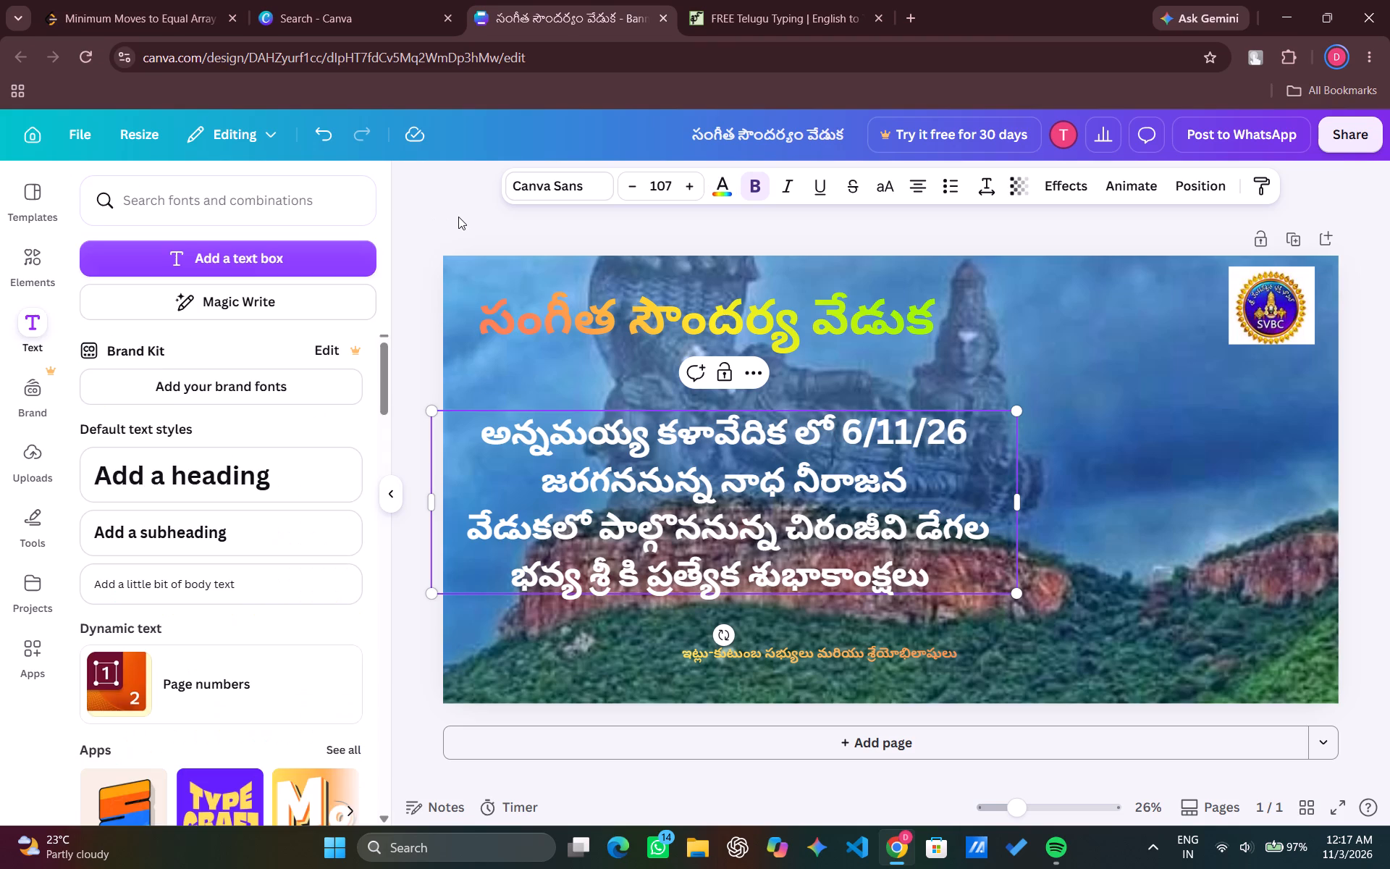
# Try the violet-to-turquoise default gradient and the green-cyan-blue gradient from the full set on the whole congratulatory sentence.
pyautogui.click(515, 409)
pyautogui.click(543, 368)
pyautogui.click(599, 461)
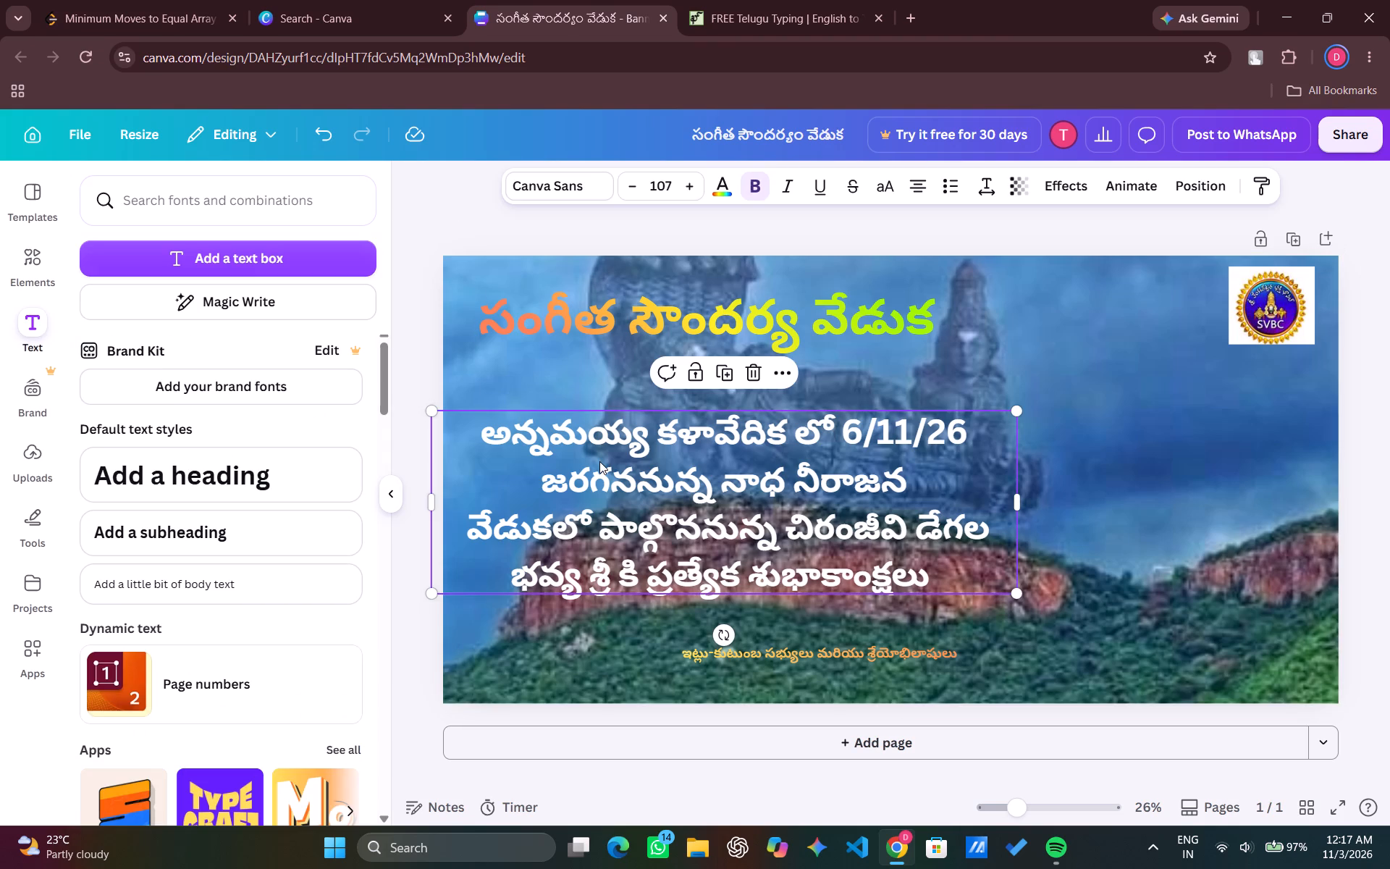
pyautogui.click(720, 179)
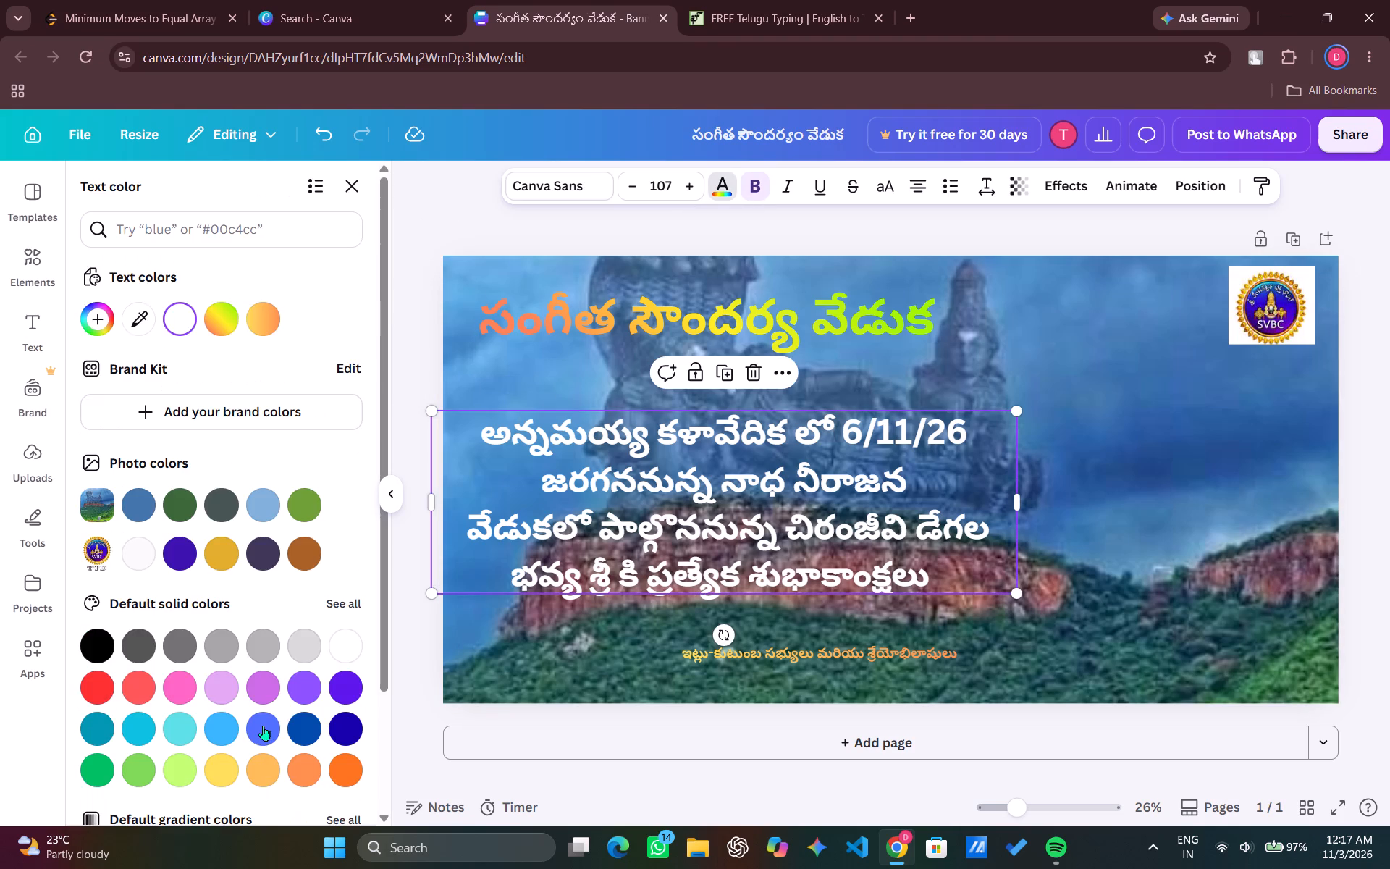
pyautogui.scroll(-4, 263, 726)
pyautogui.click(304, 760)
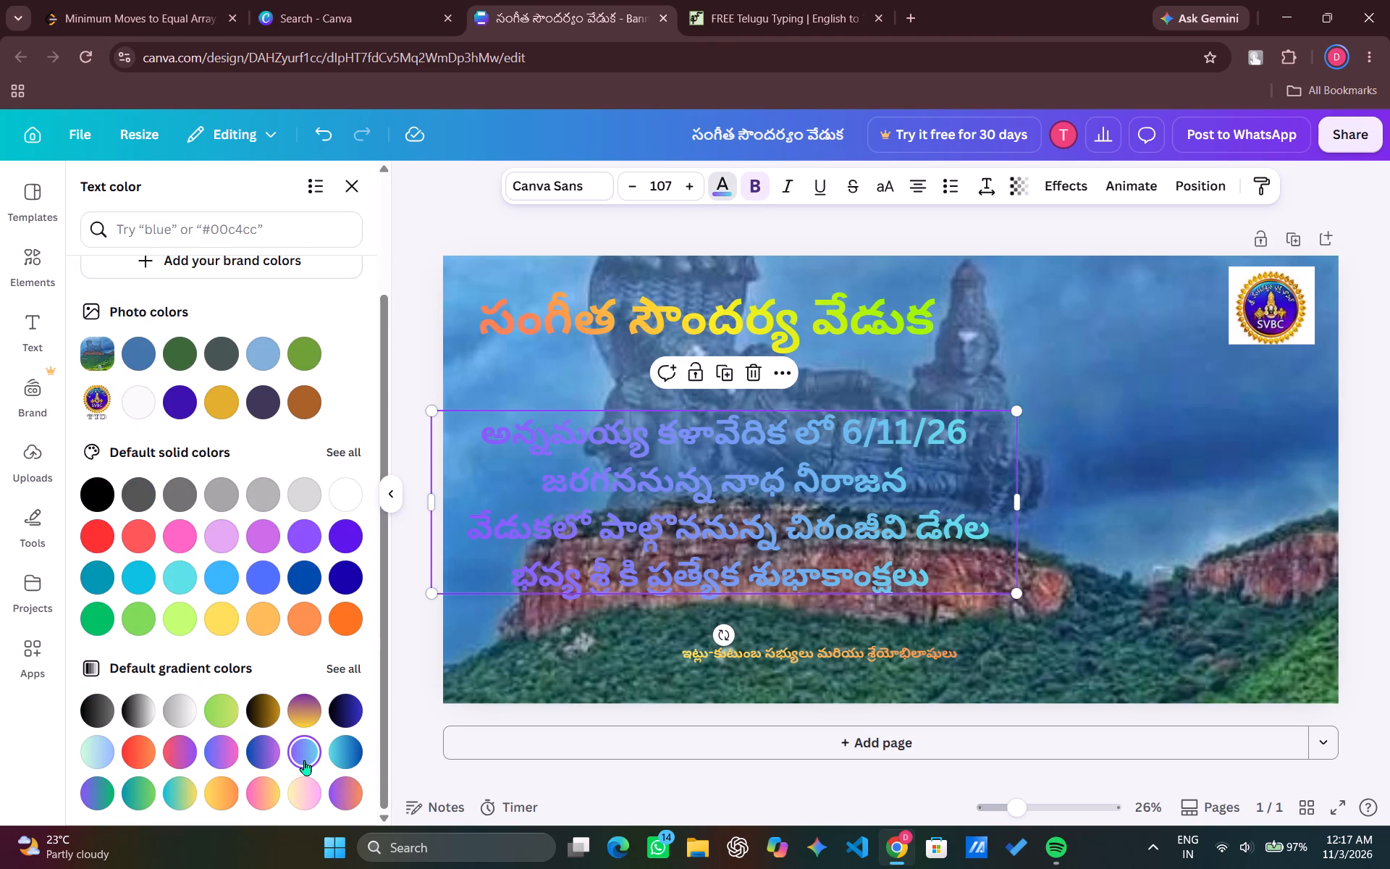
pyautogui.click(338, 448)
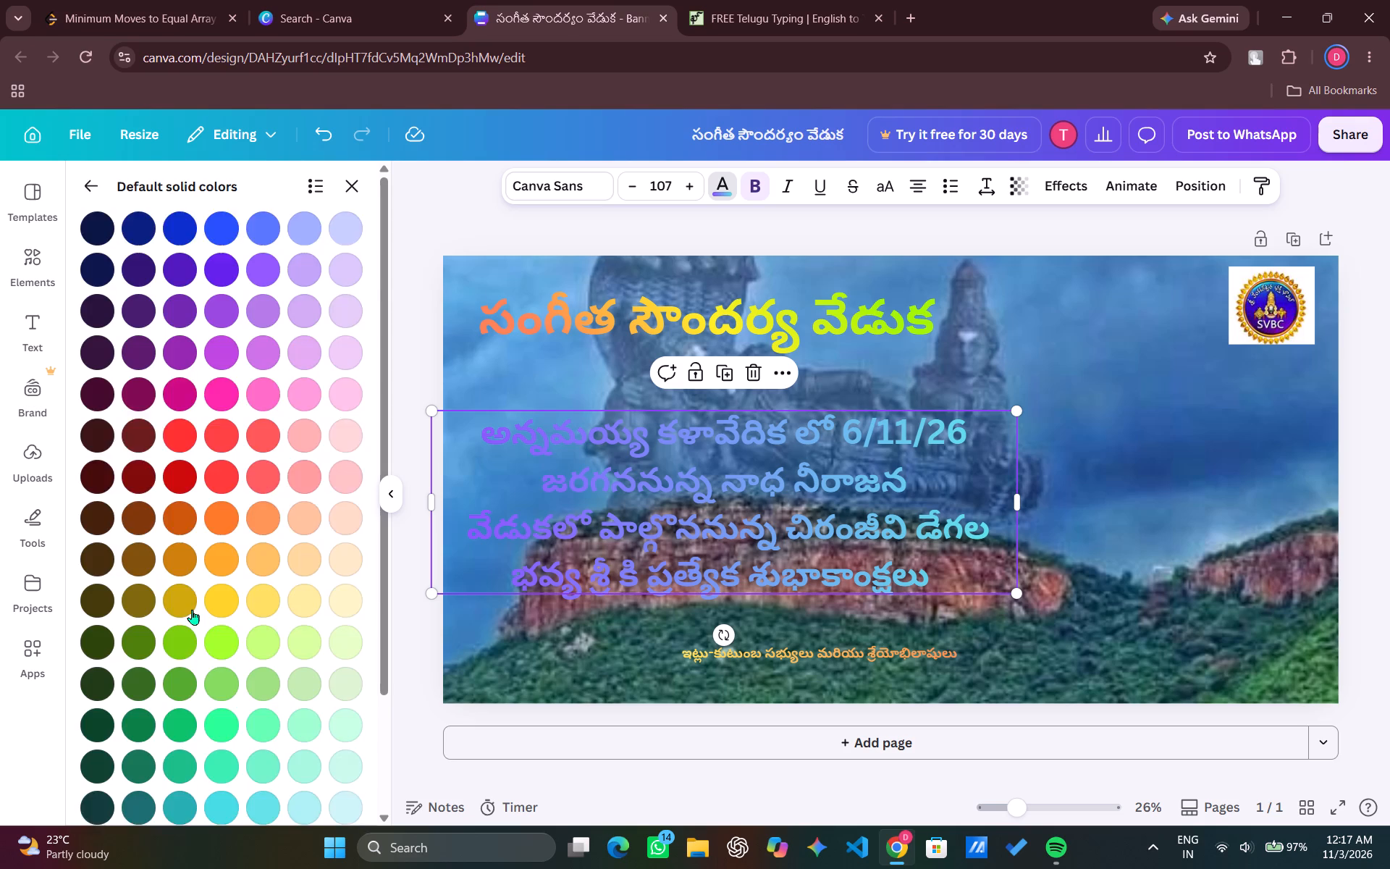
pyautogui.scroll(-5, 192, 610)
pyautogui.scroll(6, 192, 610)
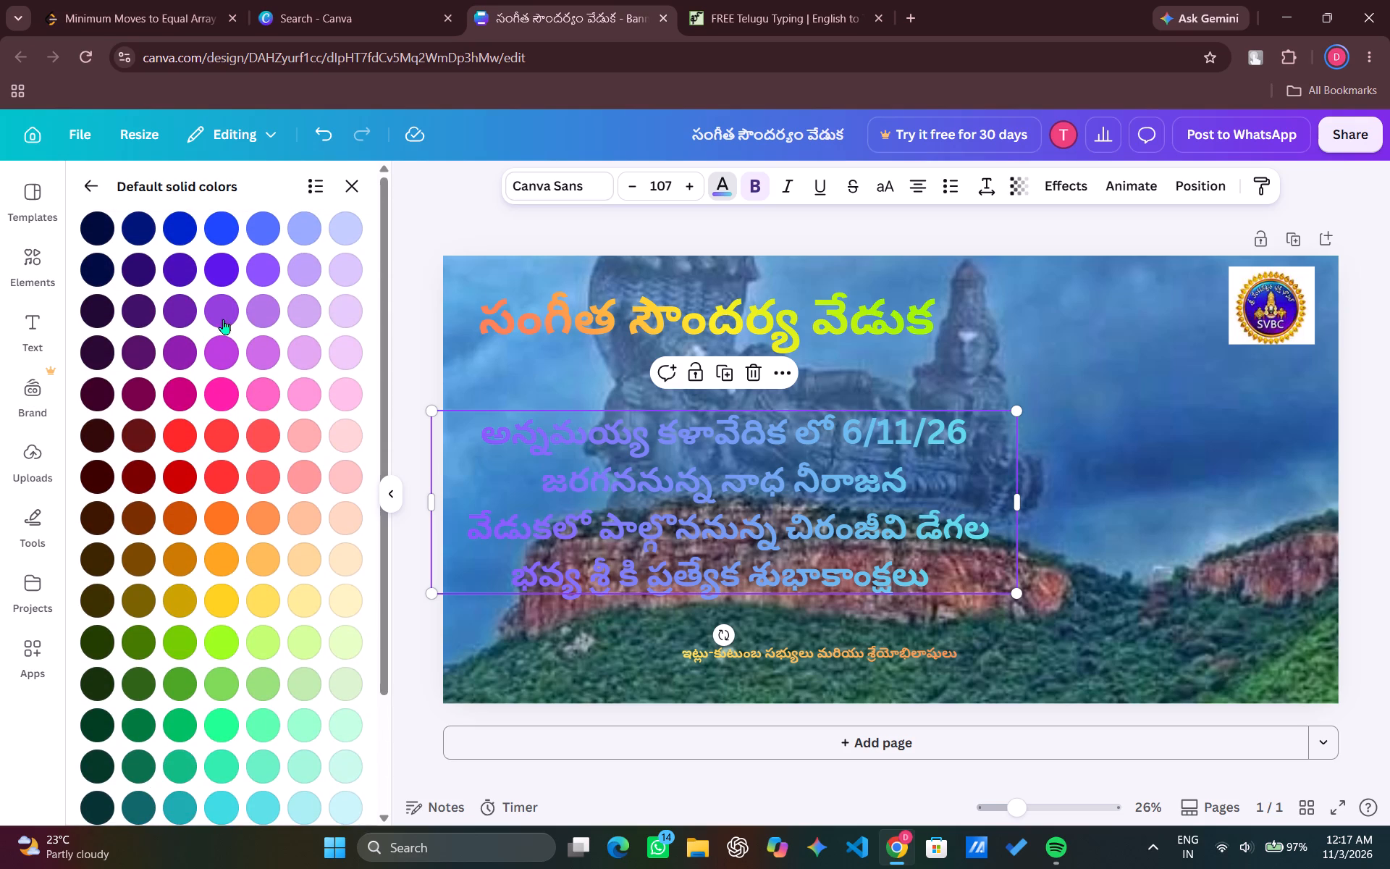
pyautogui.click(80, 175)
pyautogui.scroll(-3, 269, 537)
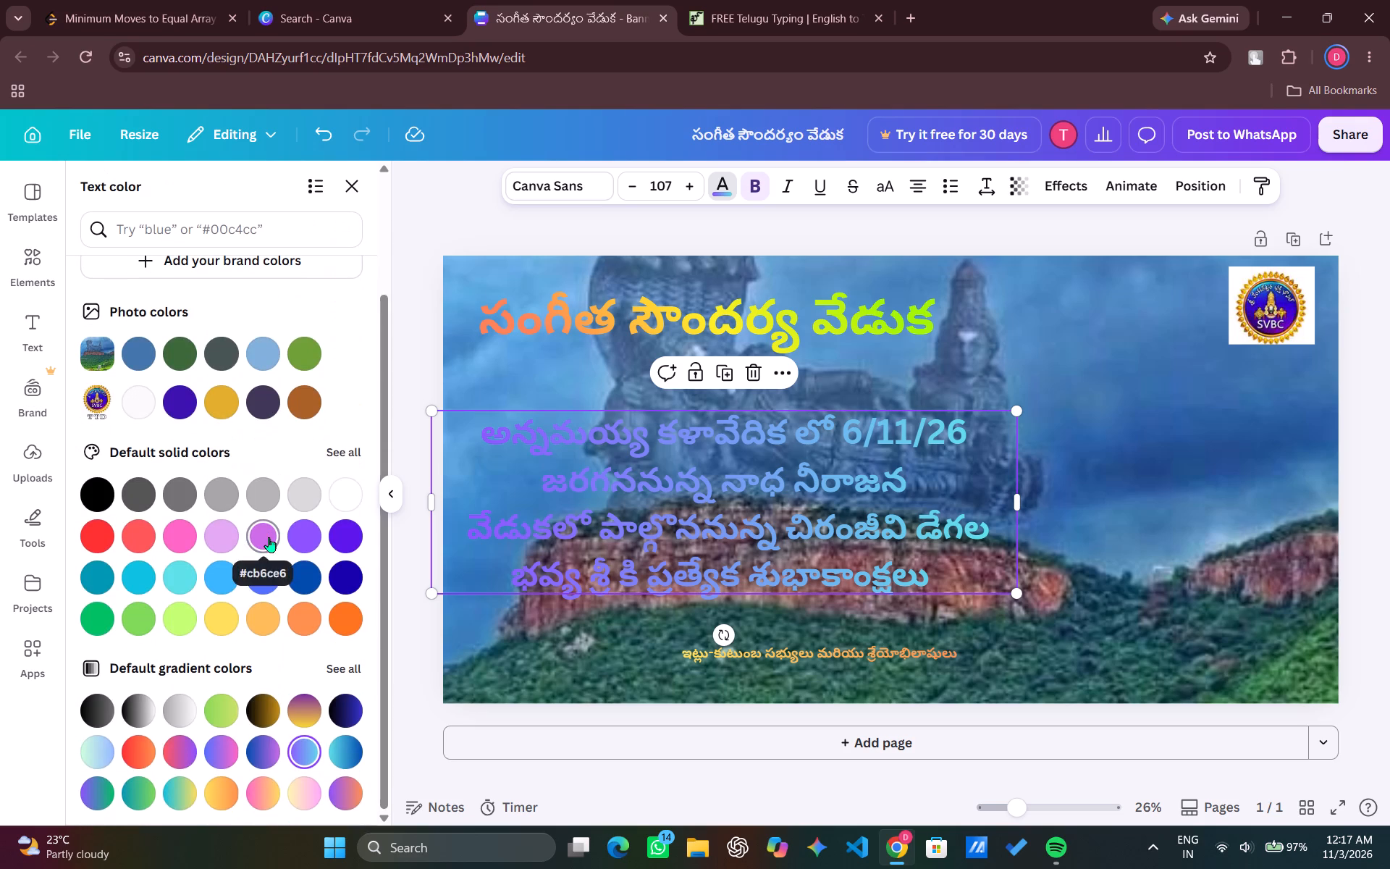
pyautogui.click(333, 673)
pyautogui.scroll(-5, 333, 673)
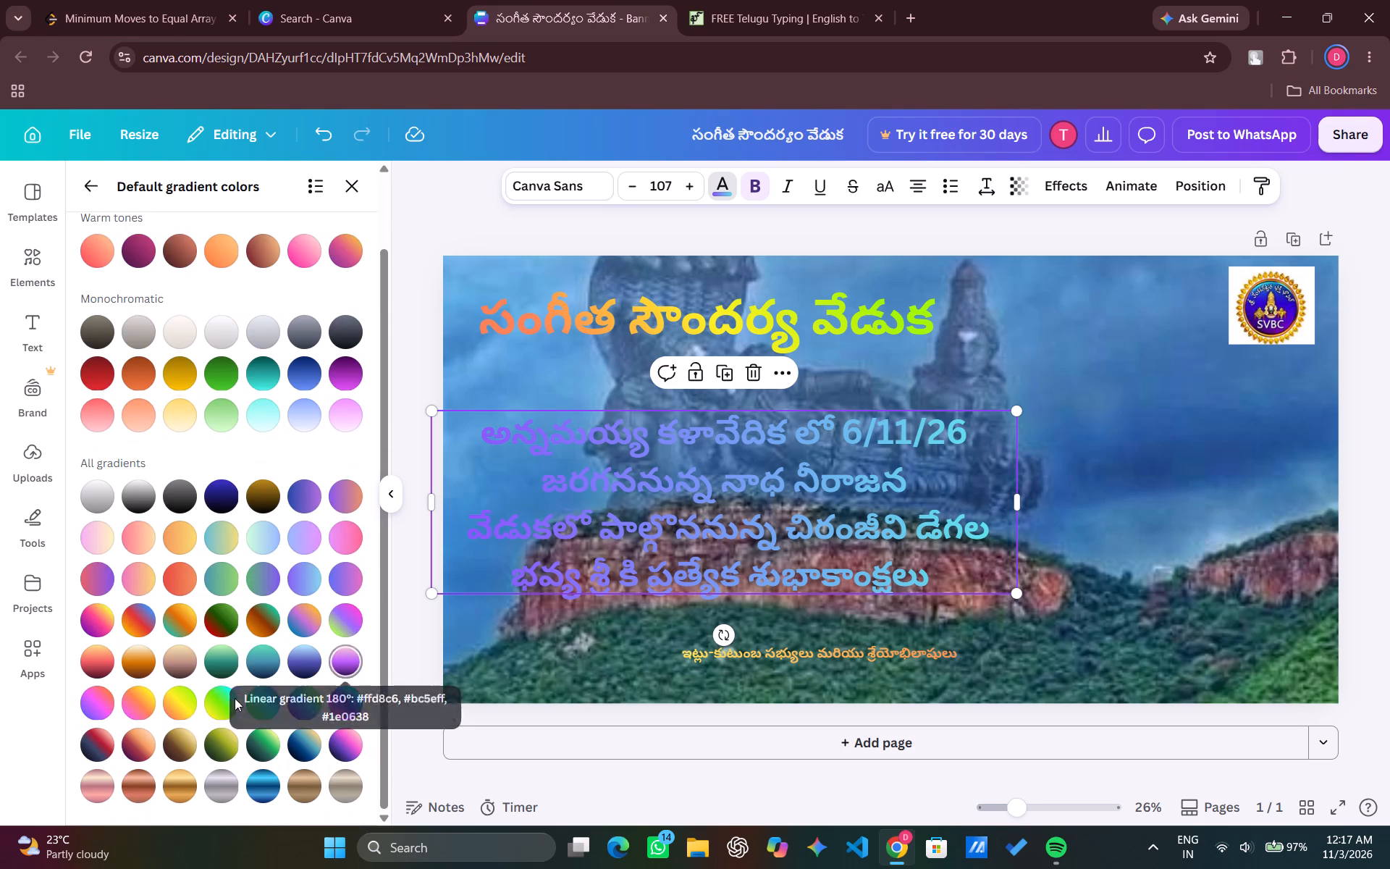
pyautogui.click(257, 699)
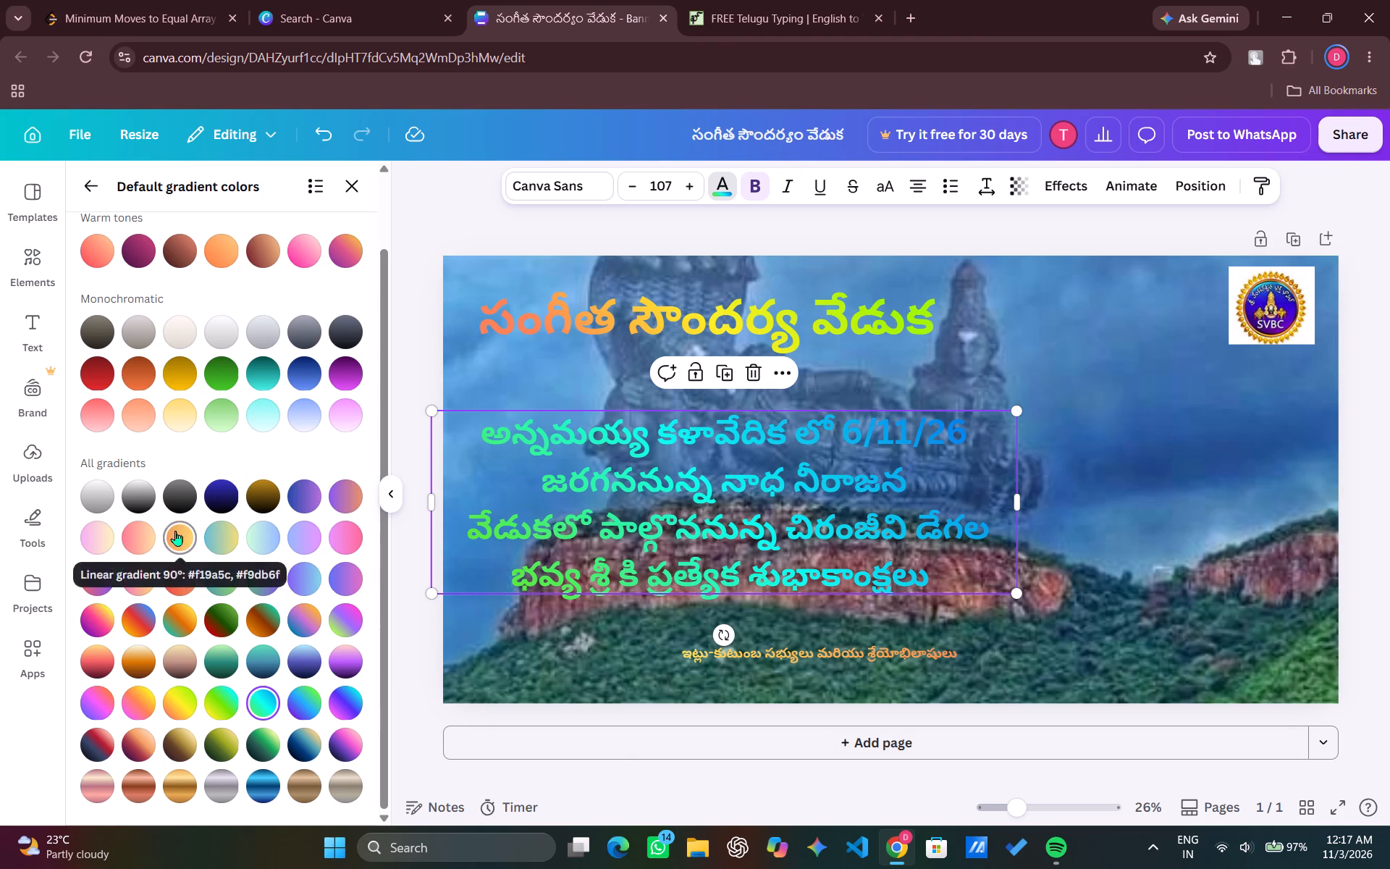
# Recolour the four-line congratulatory sentence with the off-white photo colour taken from the SVBC logo.
pyautogui.scroll(4, 175, 531)
pyautogui.scroll(4, 174, 409)
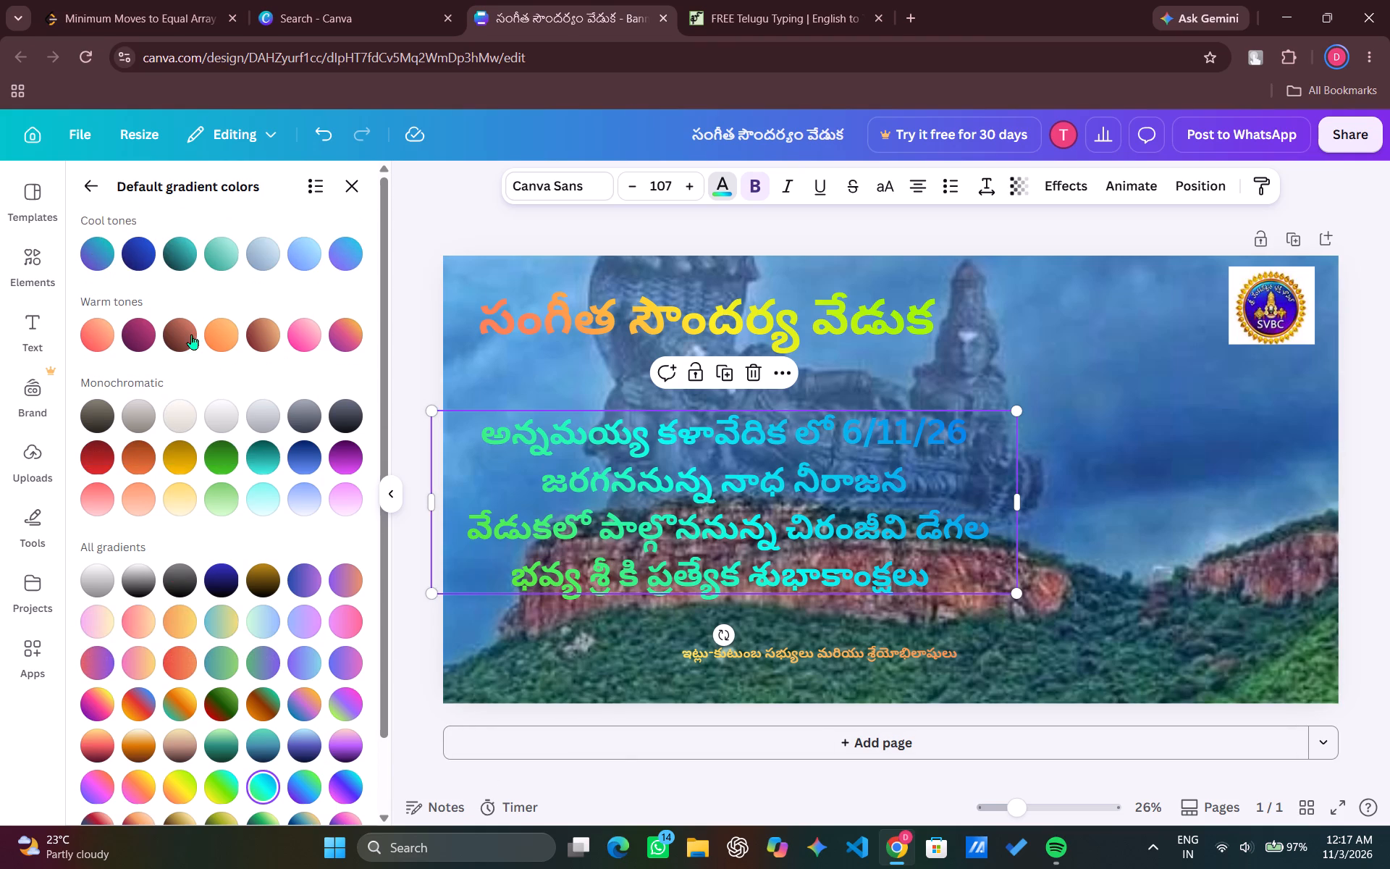
pyautogui.click(89, 182)
pyautogui.scroll(3, 148, 428)
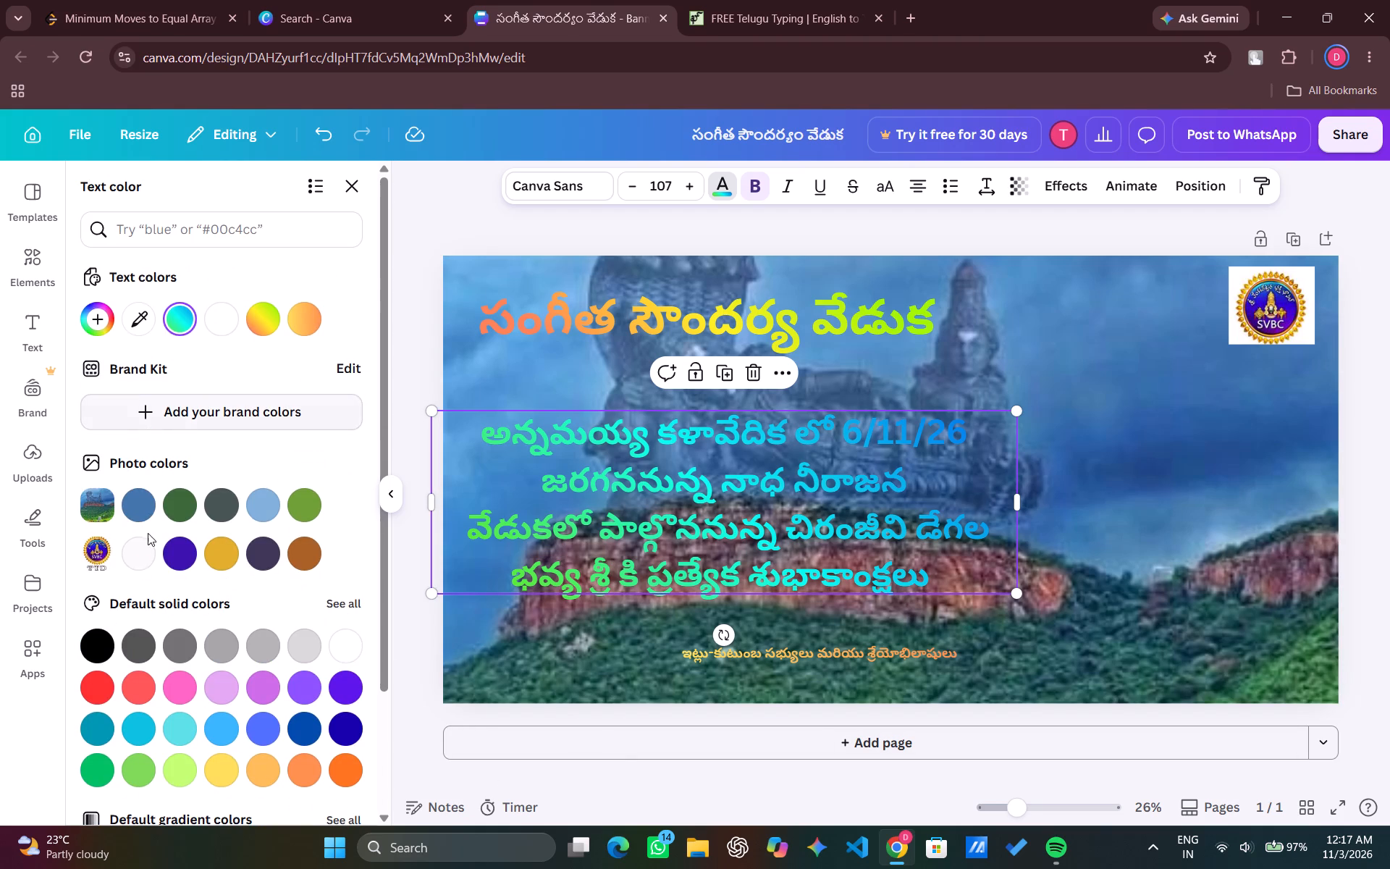
pyautogui.click(137, 551)
pyautogui.click(482, 214)
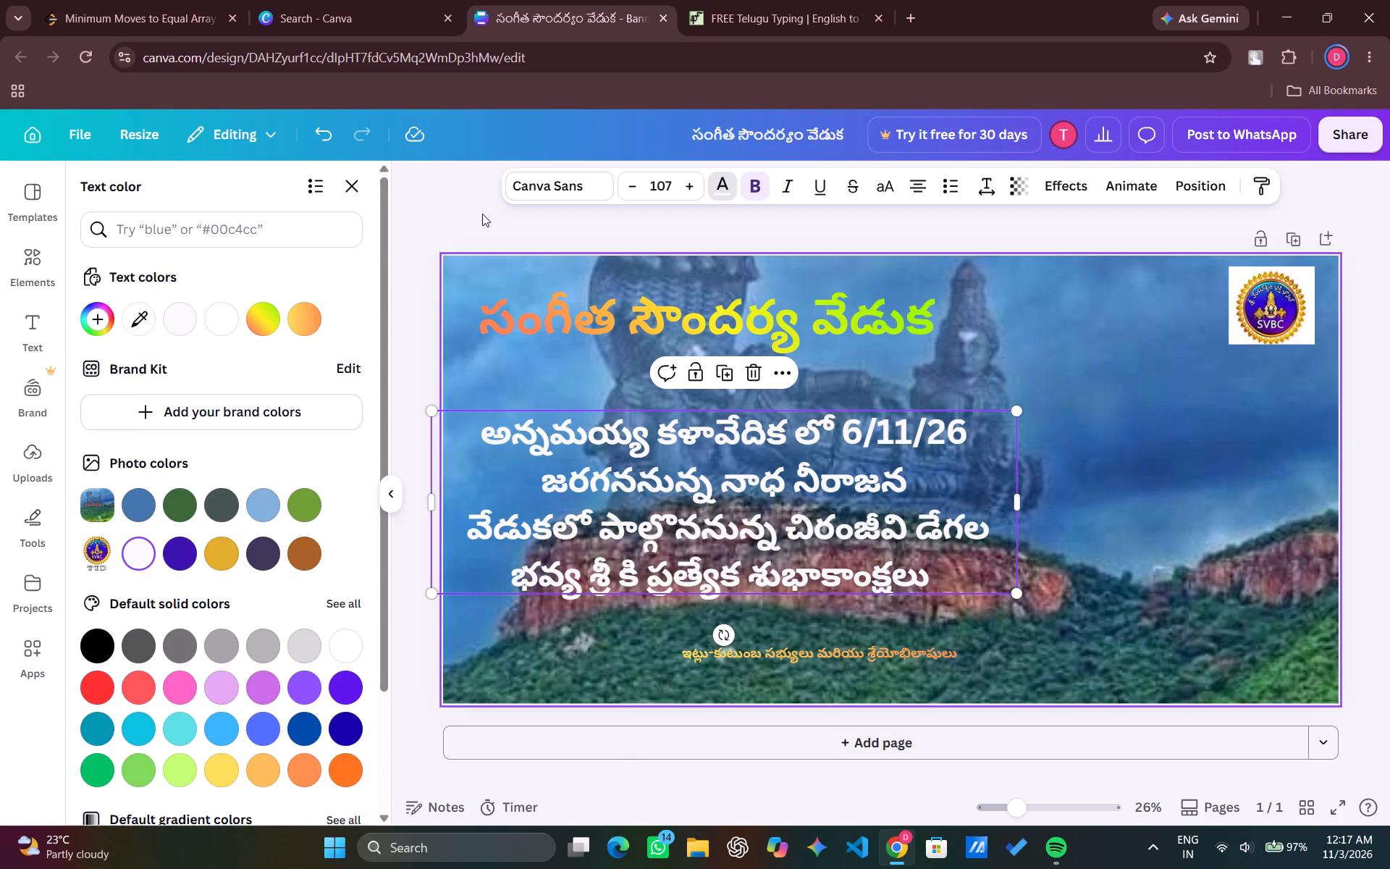
pyautogui.click(1038, 393)
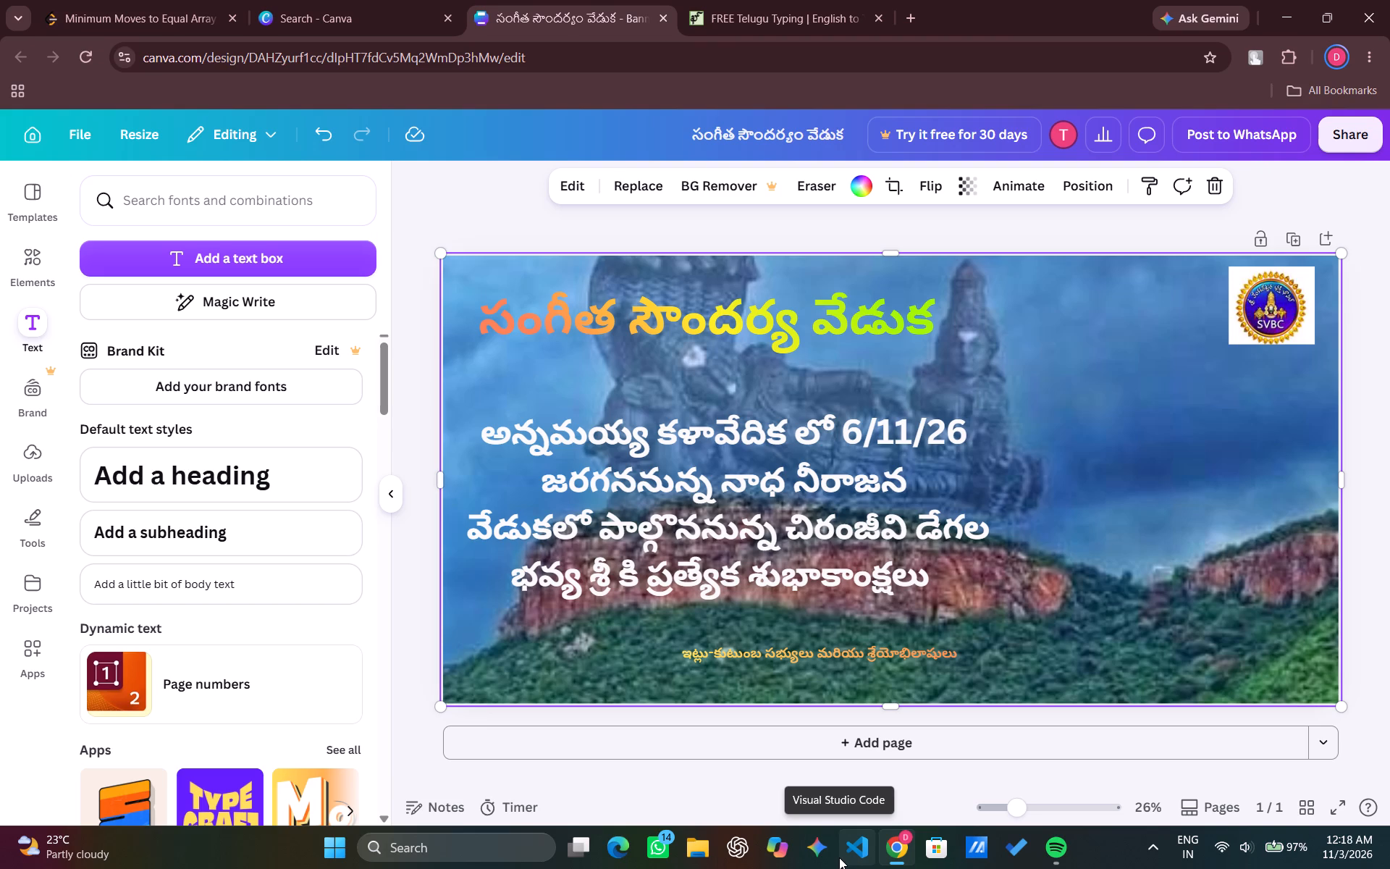
# In a new browser tab replacing the Telugu typing page, search Google Images for "ms subhalakshmi amma sitting and singing pics with veena".
pyautogui.click(903, 12)
pyautogui.click(843, 20)
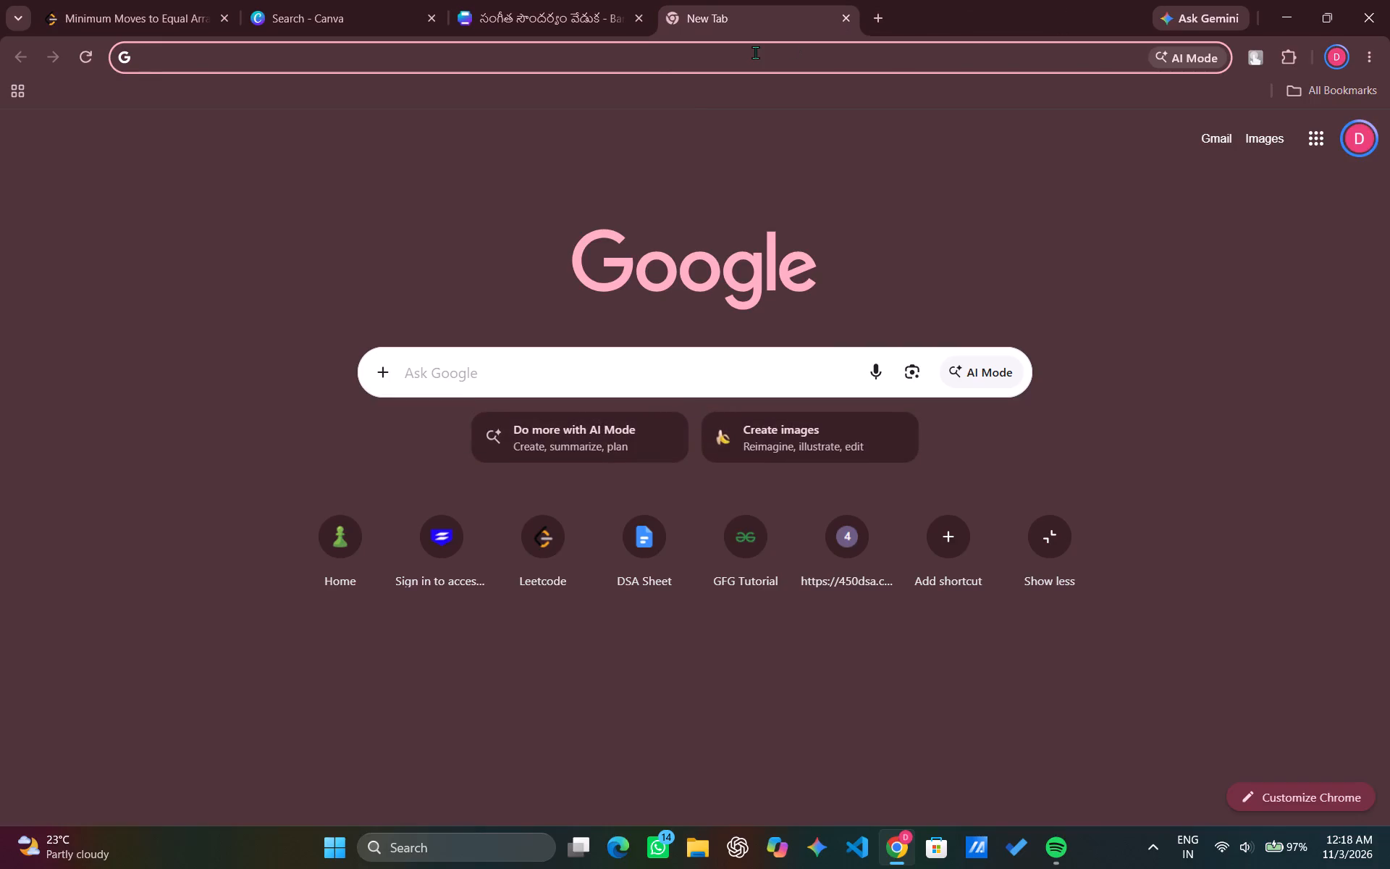
pyautogui.click(736, 56)
pyautogui.write('ms')
pyautogui.press('space')
pyautogui.write('subha la')
pyautogui.press('BackSpace')
pyautogui.press('BackSpace')
pyautogui.press('BackSpace')
pyautogui.press('BackSpace')
pyautogui.write('al')
pyautogui.press('BackSpace')
pyautogui.press('BackSpace')
pyautogui.write('laks')
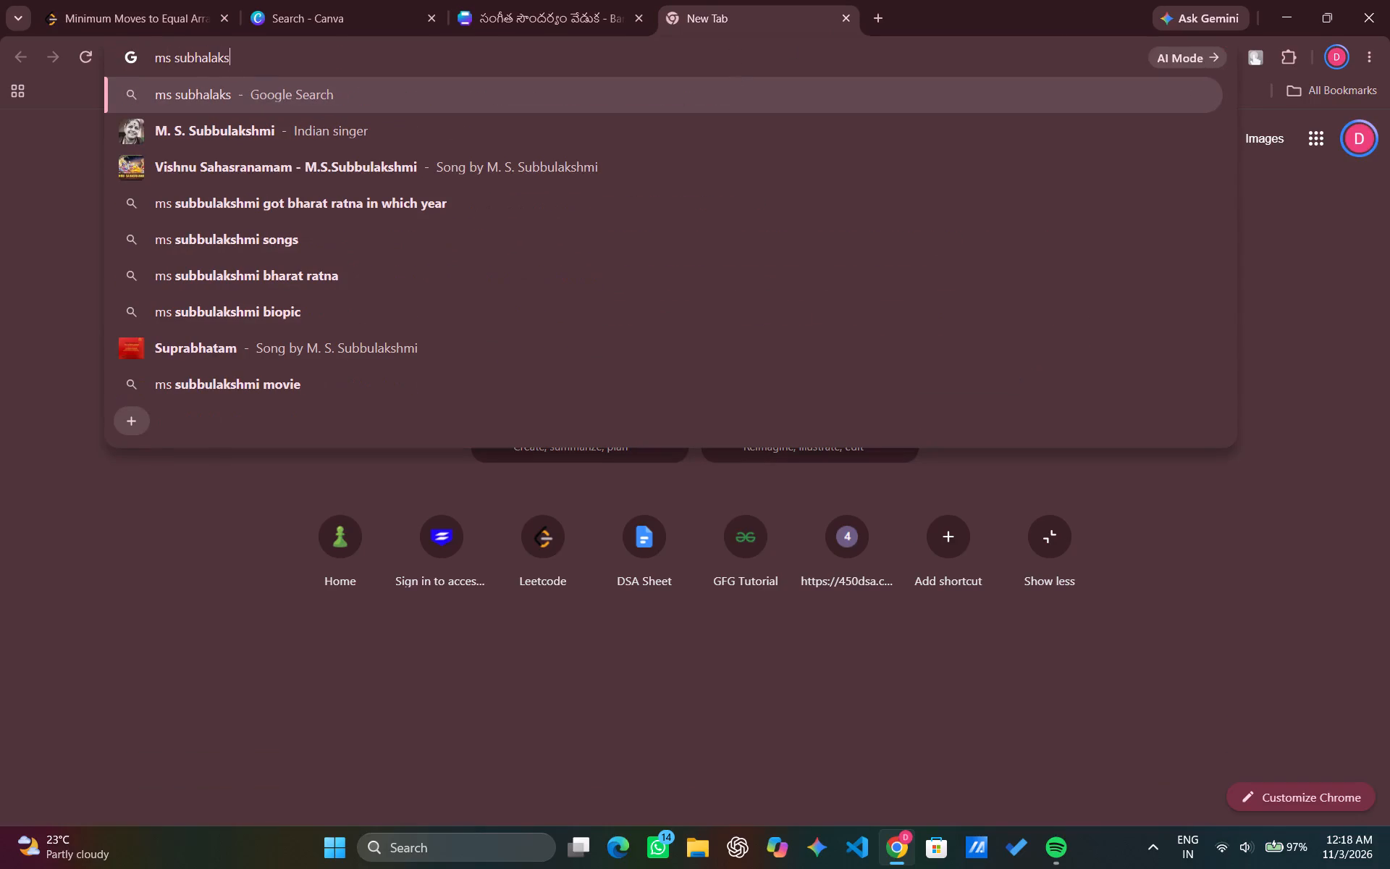
pyautogui.write('hmnu')
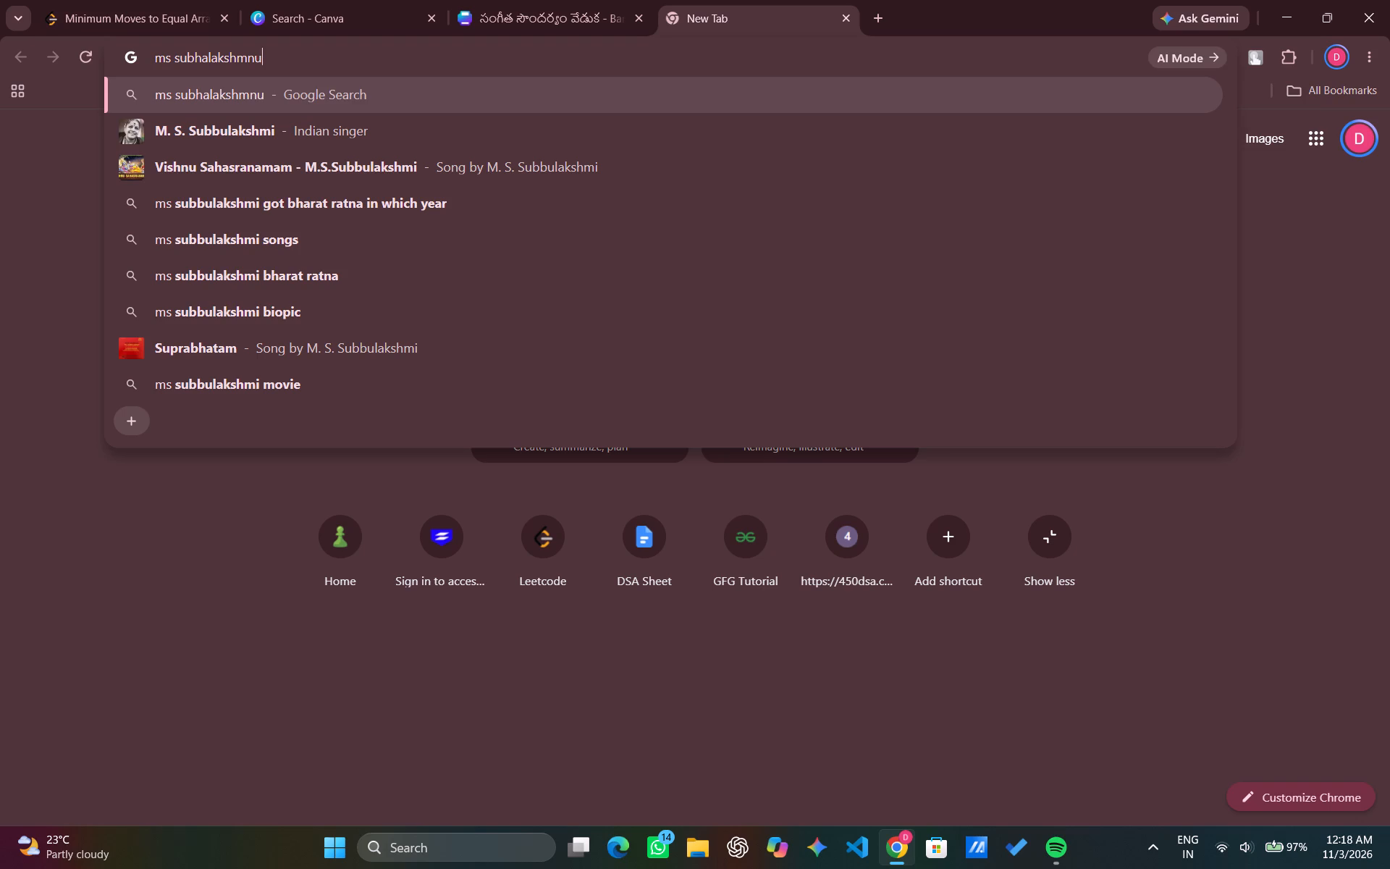
pyautogui.press('BackSpace')
pyautogui.press('BackSpace')
pyautogui.write('ia')
pyautogui.press('BackSpace')
pyautogui.press('space')
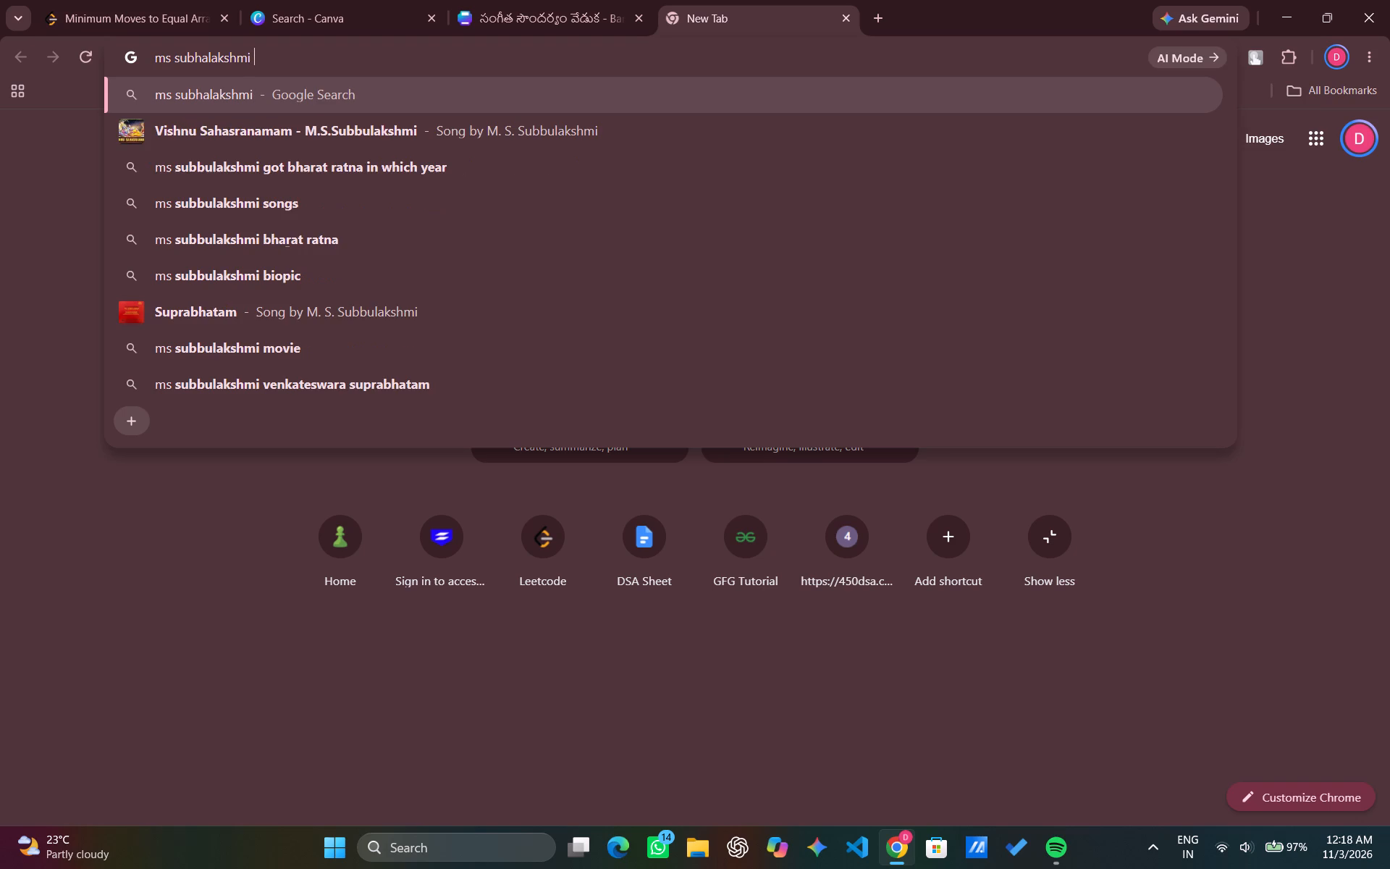
pyautogui.write('amma')
pyautogui.press('space')
pyautogui.write('sitting and singing pics')
pyautogui.press('space')
pyautogui.write('with veena')
pyautogui.press('Return')
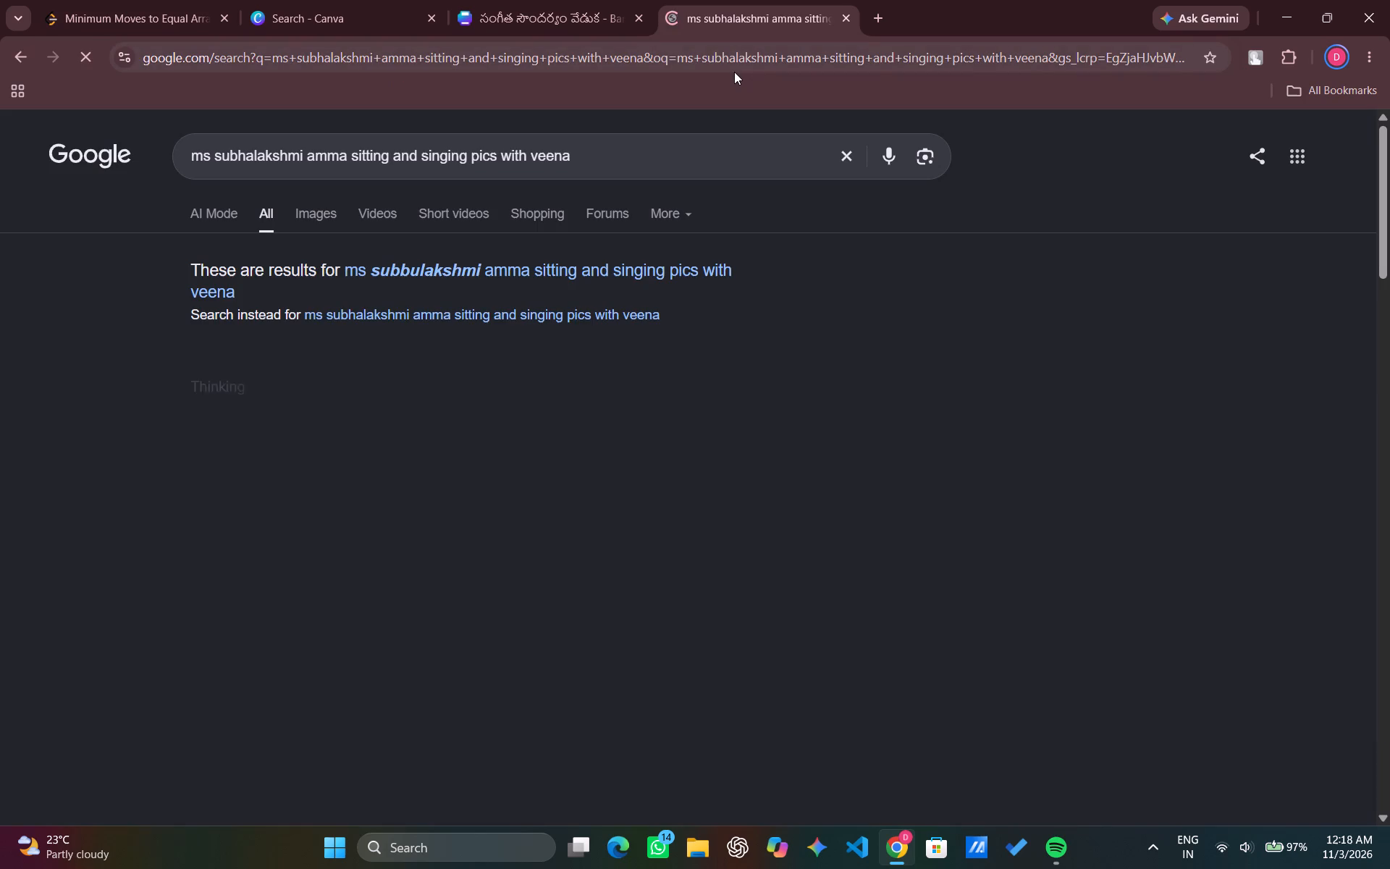
pyautogui.click(321, 210)
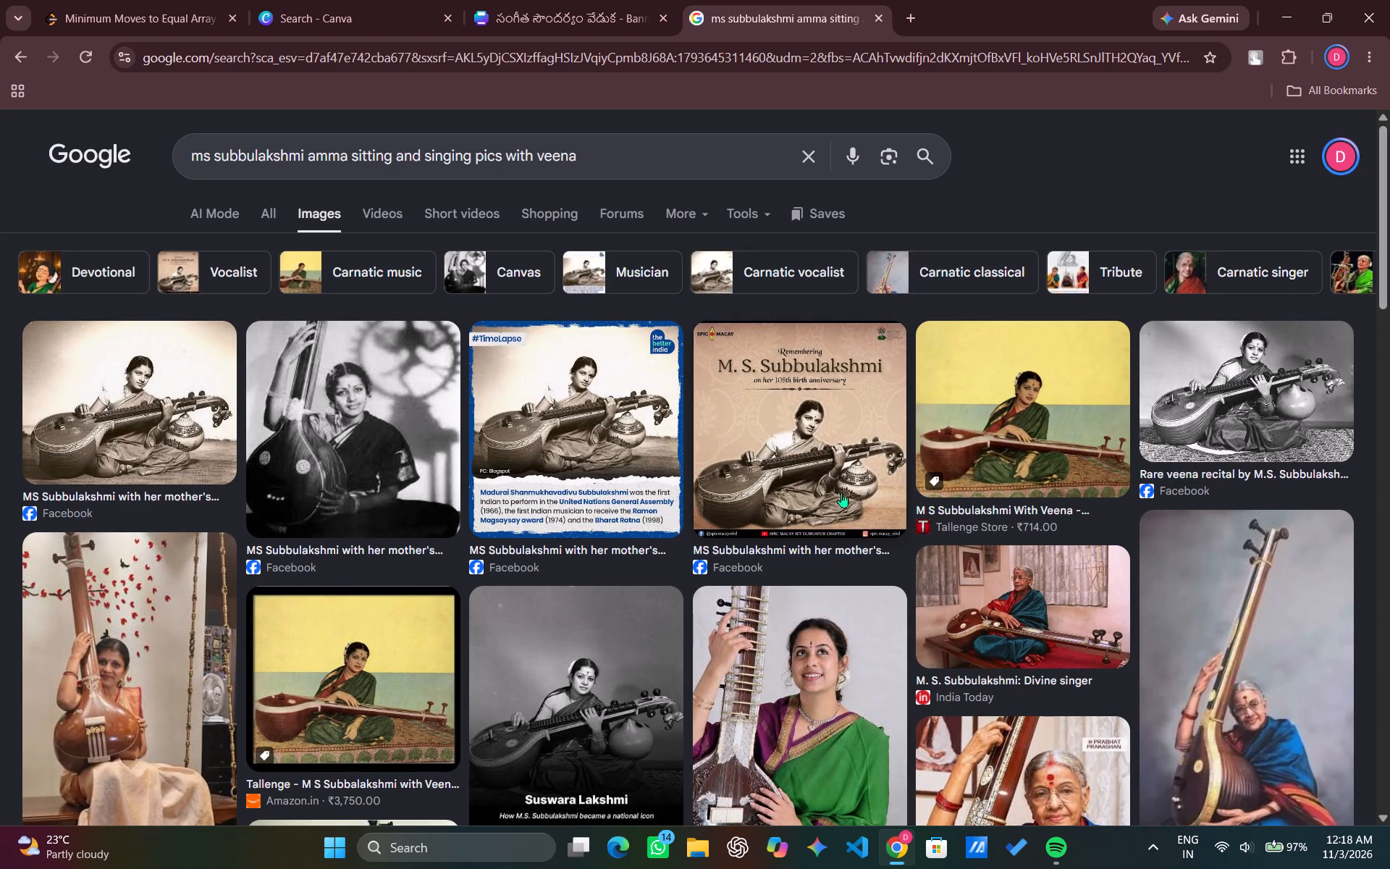
# Look through the M. S. Subbulakshmi image results for suitable pictures of her singing and playing the veena.
pyautogui.scroll(-3, 727, 513)
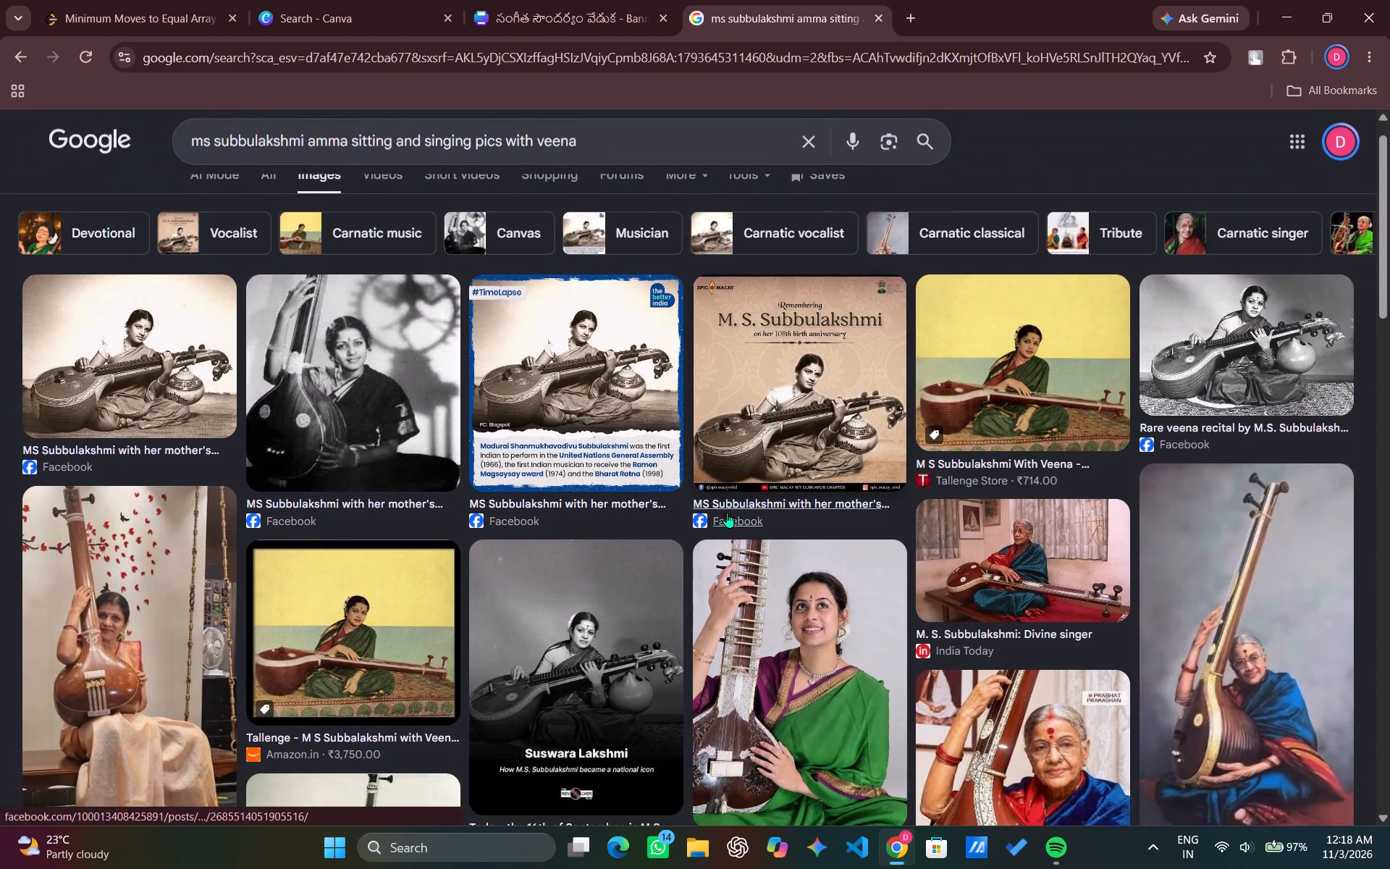
pyautogui.scroll(-2, 727, 513)
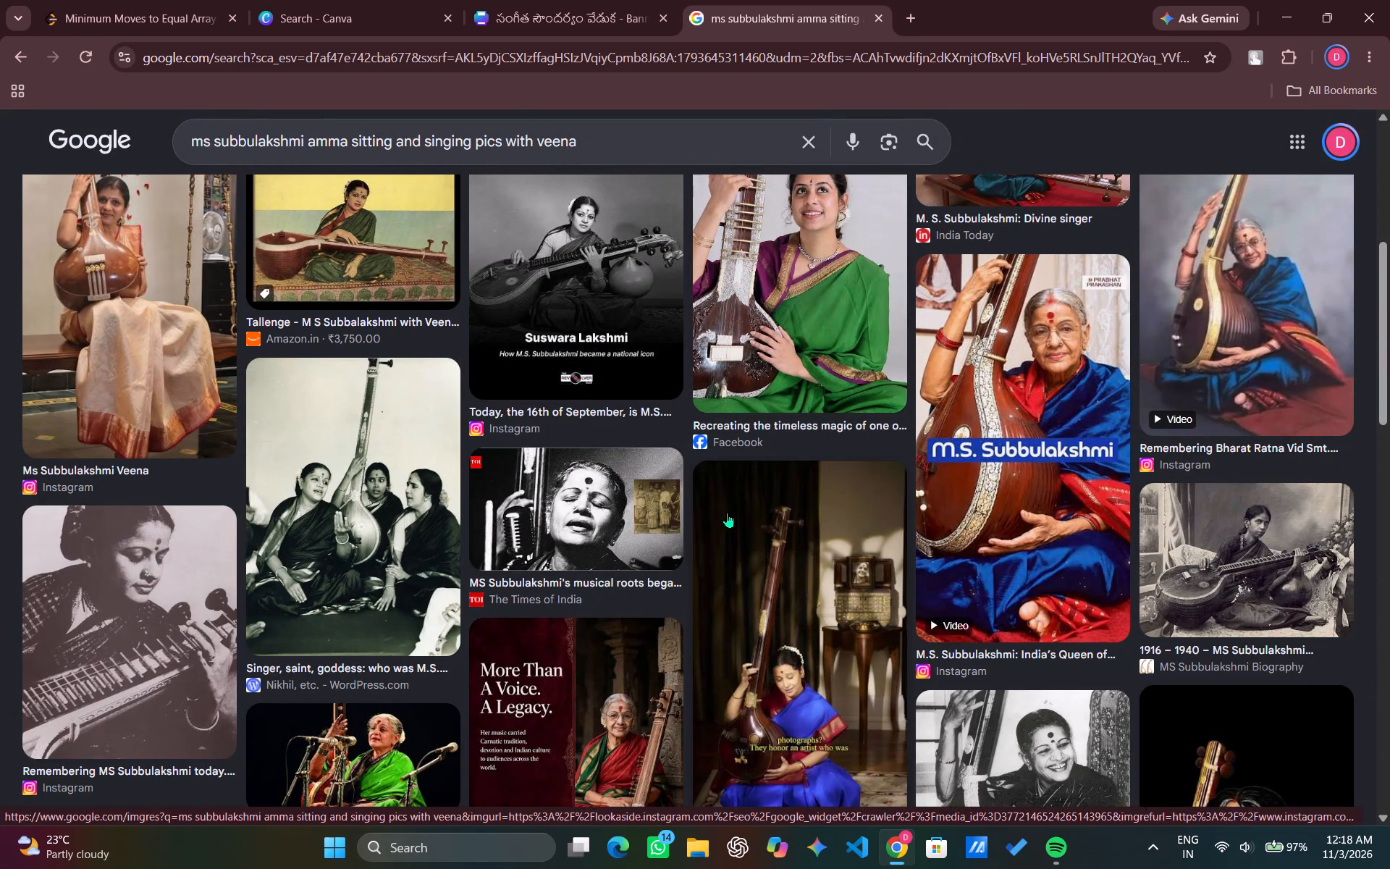
pyautogui.scroll(-3, 727, 513)
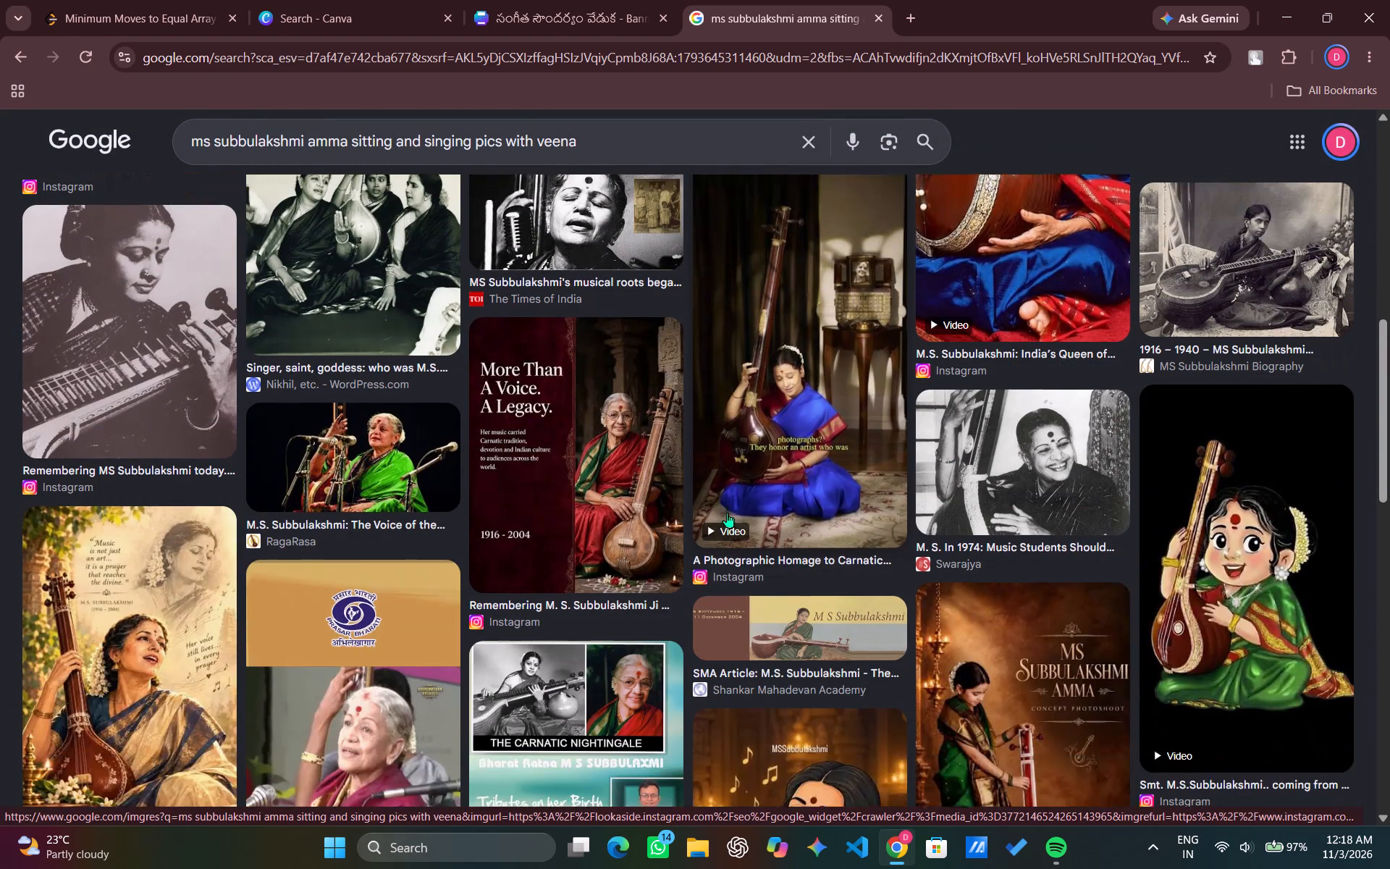
pyautogui.scroll(-5, 727, 513)
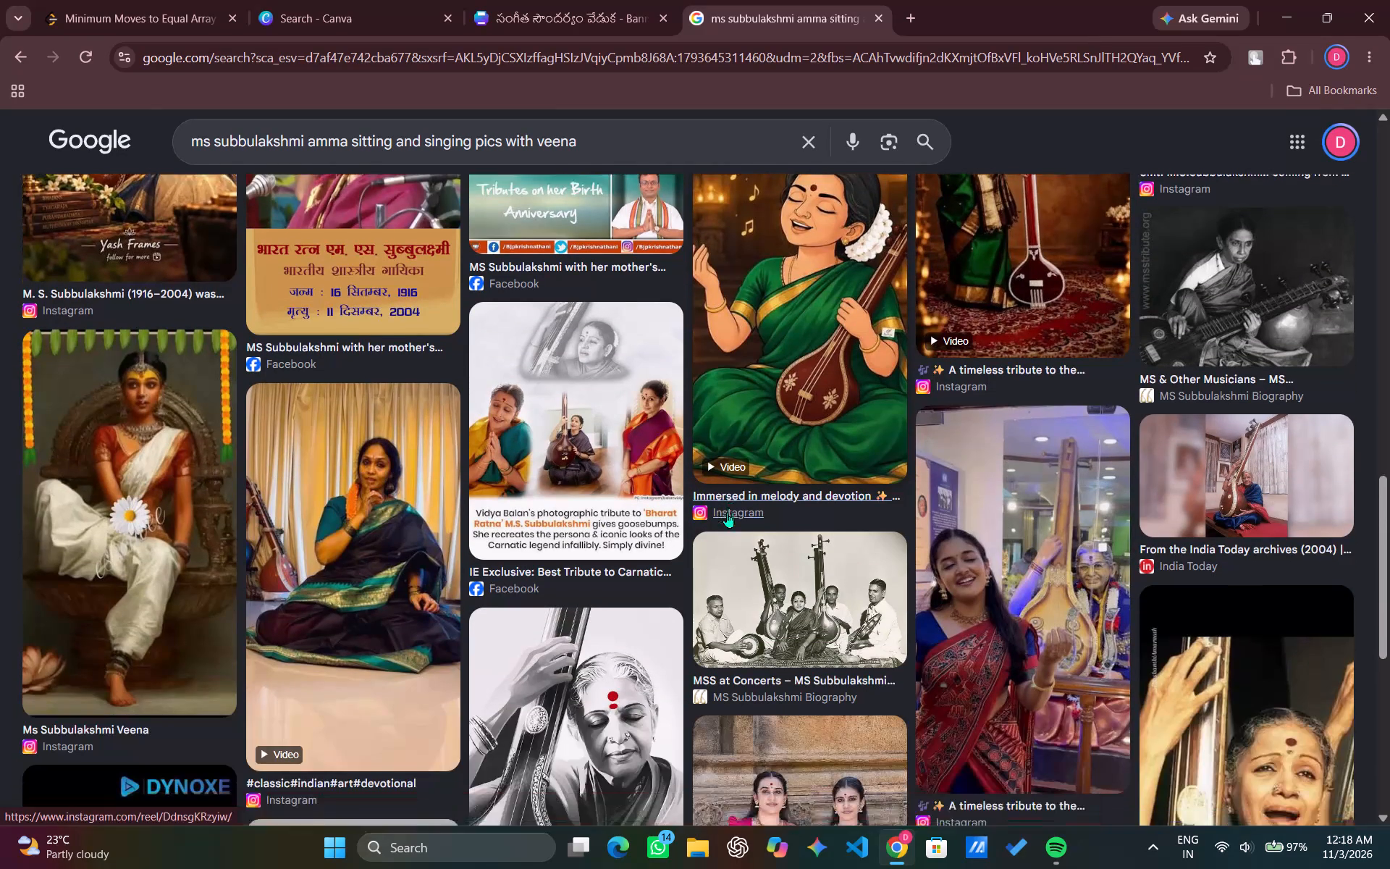
pyautogui.scroll(9, 727, 513)
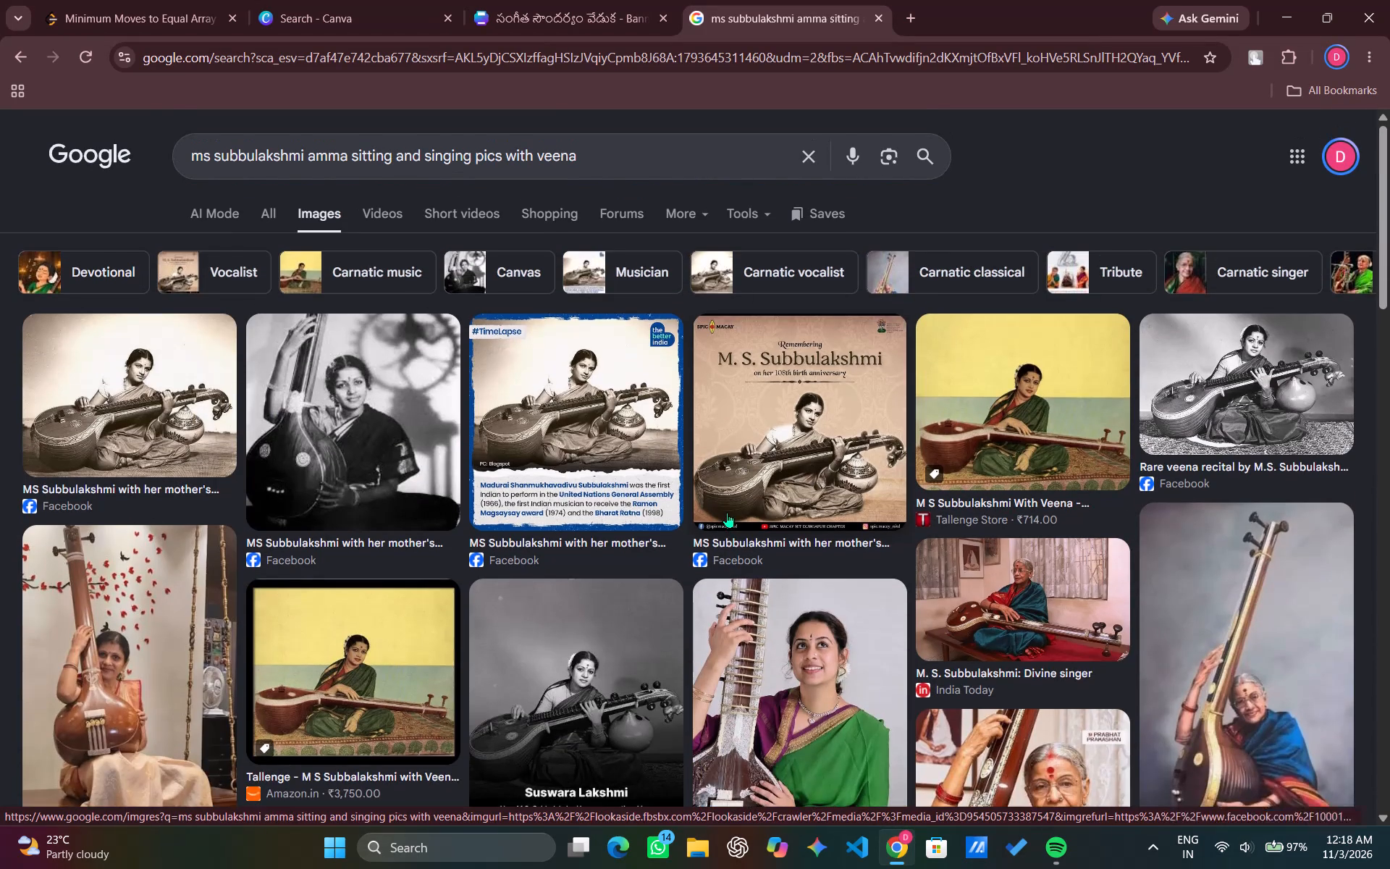
pyautogui.scroll(-2, 727, 513)
pyautogui.hscroll(1, 727, 513)
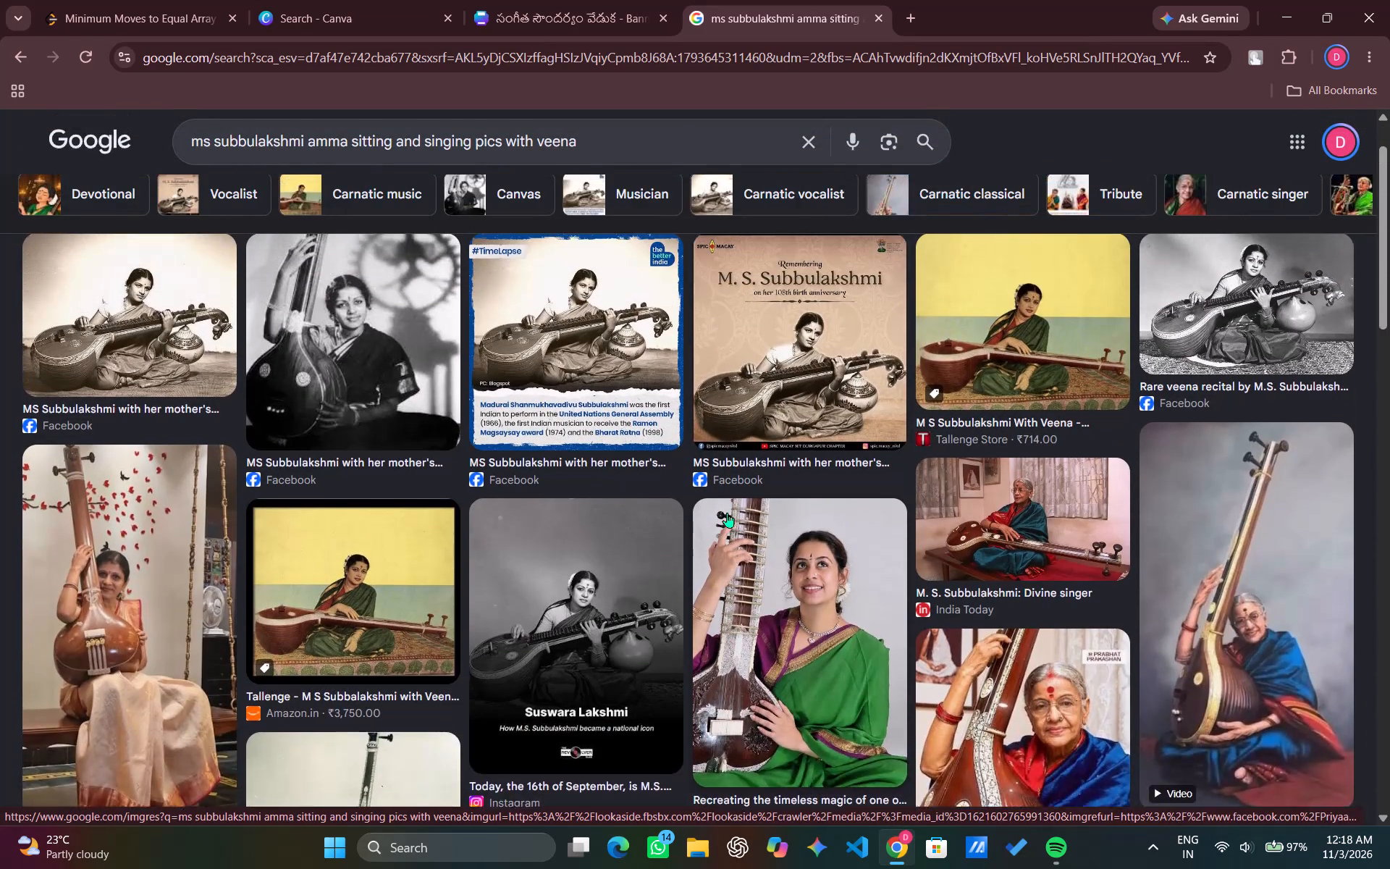
pyautogui.hscroll(2, 727, 513)
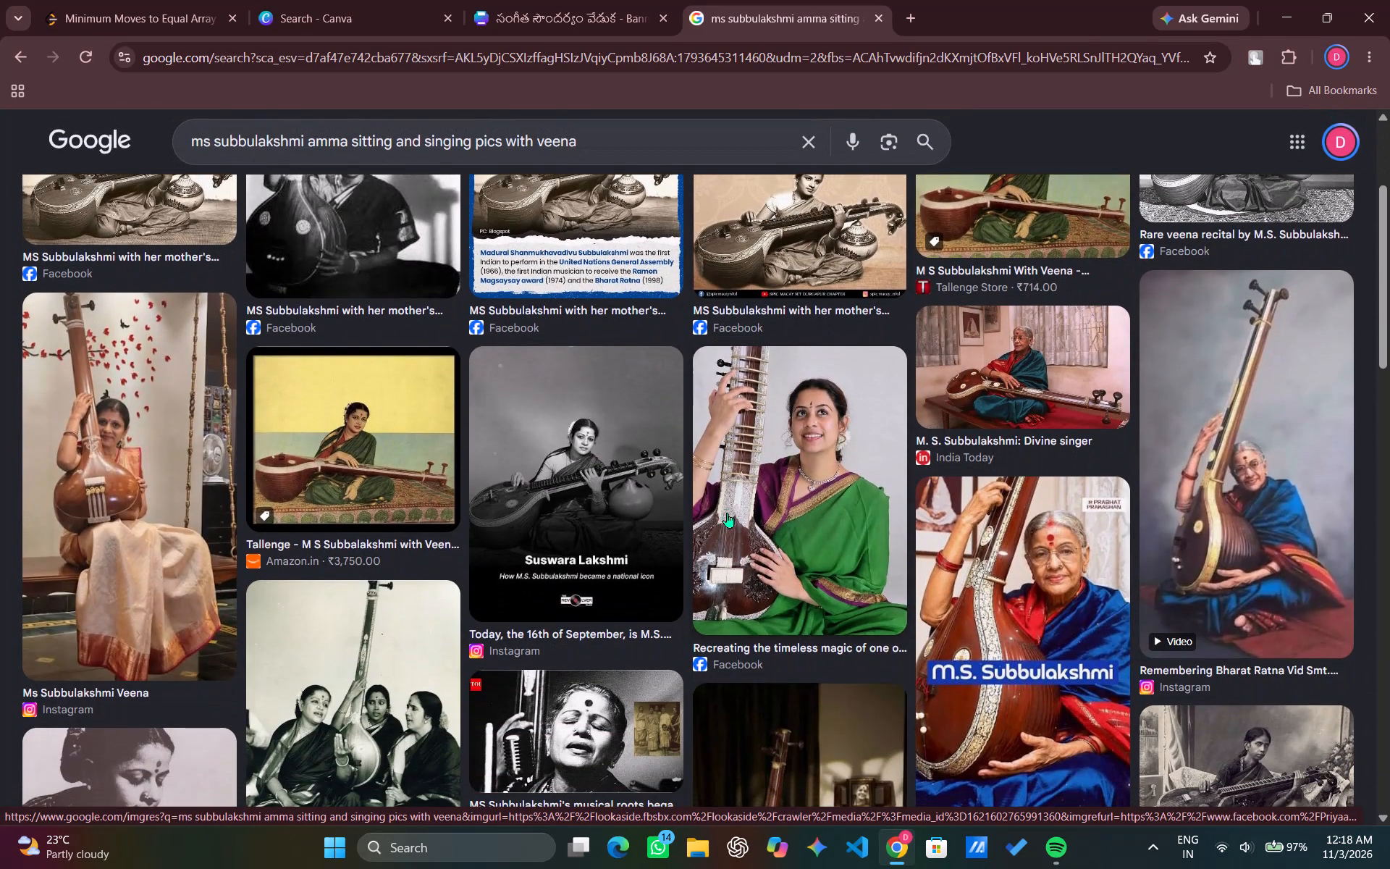
pyautogui.scroll(-2, 845, 584)
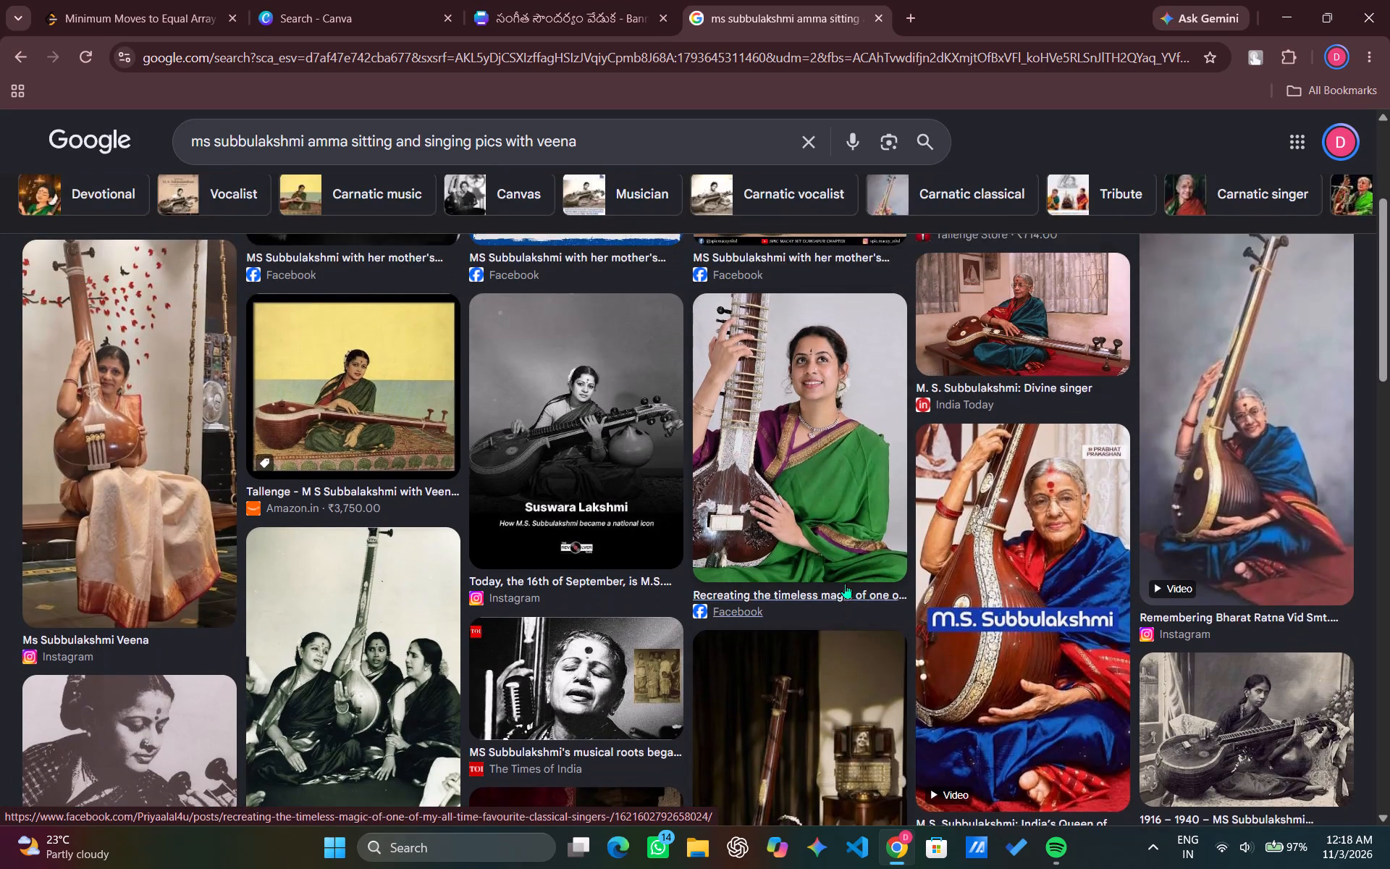
pyautogui.scroll(-4, 845, 584)
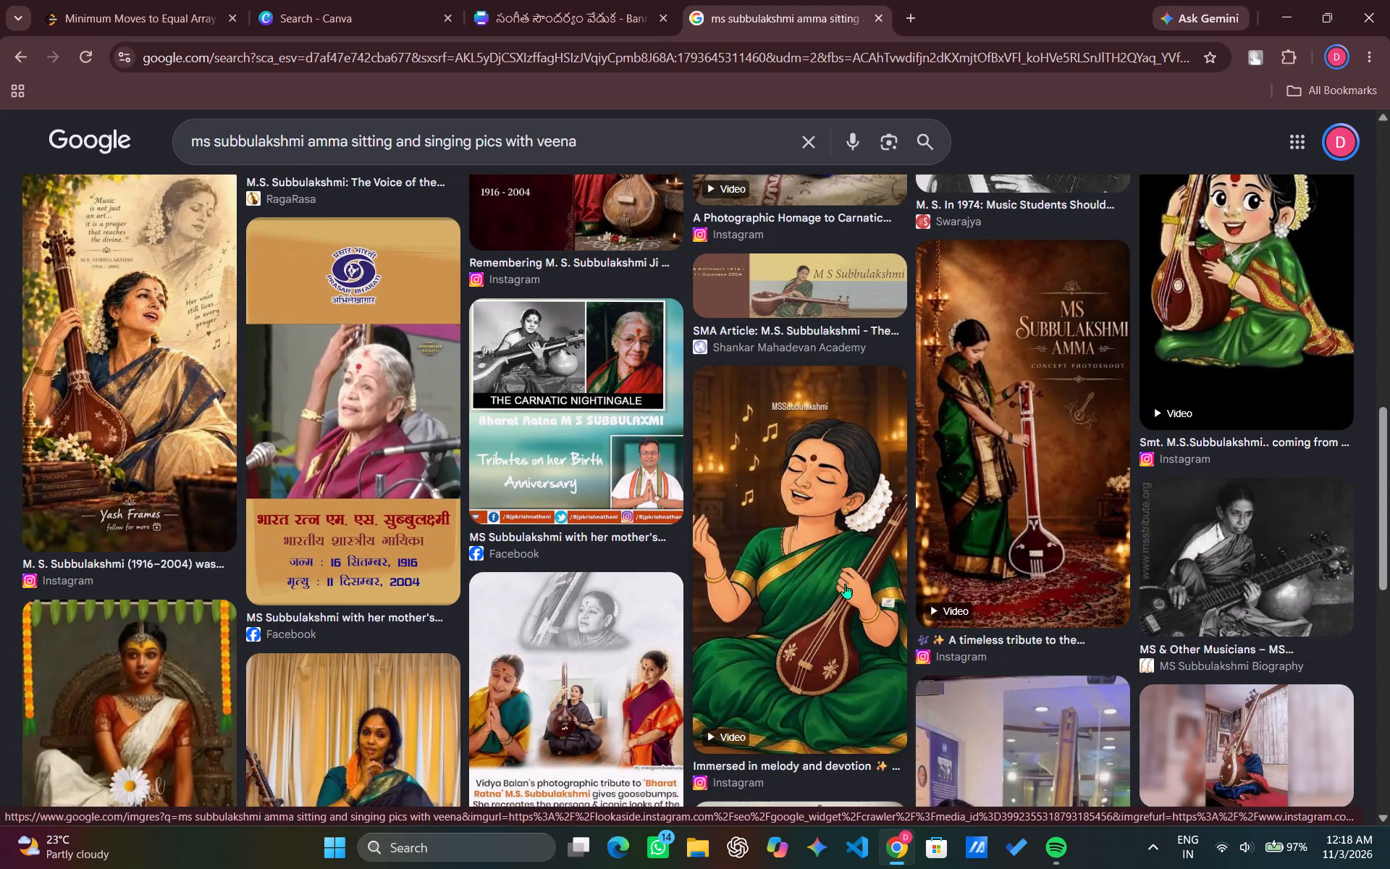
pyautogui.scroll(-5, 845, 584)
pyautogui.scroll(2, 845, 584)
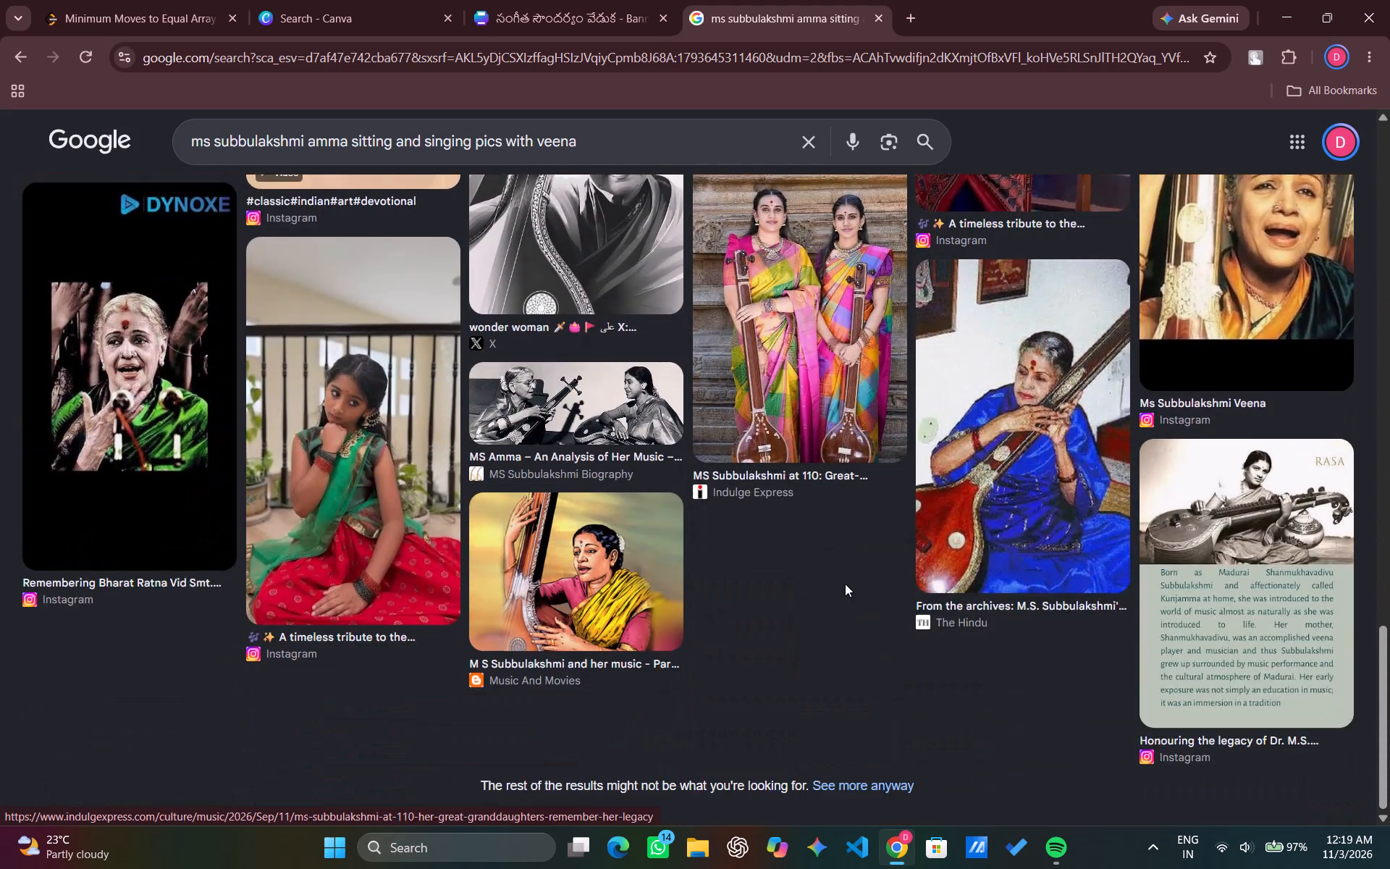
pyautogui.scroll(6, 845, 584)
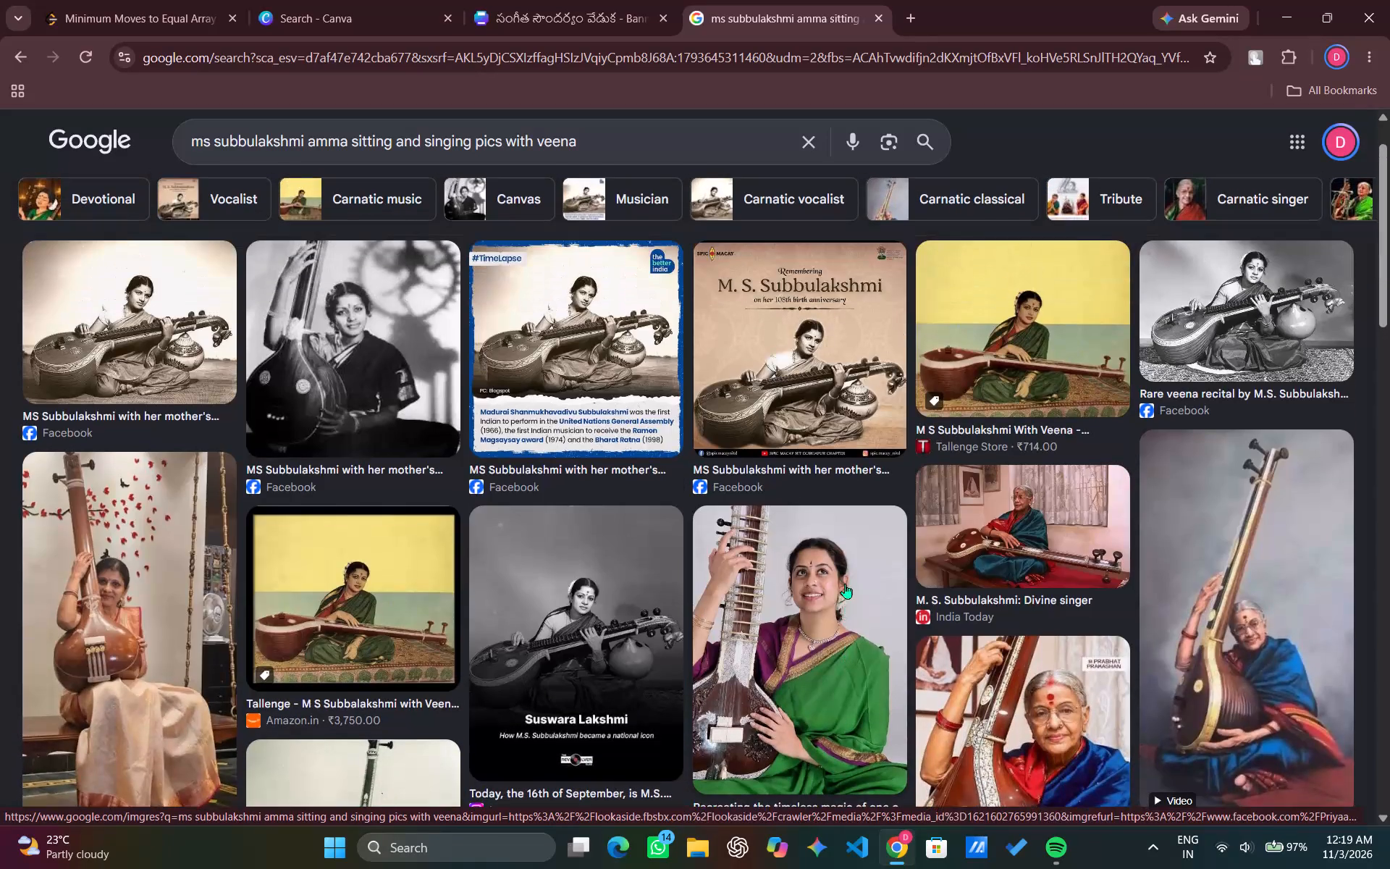
# Save the black-and-white "Suswara Lakshmi" veena picture from the image results to the desktop.
pyautogui.moveTo(582, 605); pyautogui.dragTo(1389, 840)
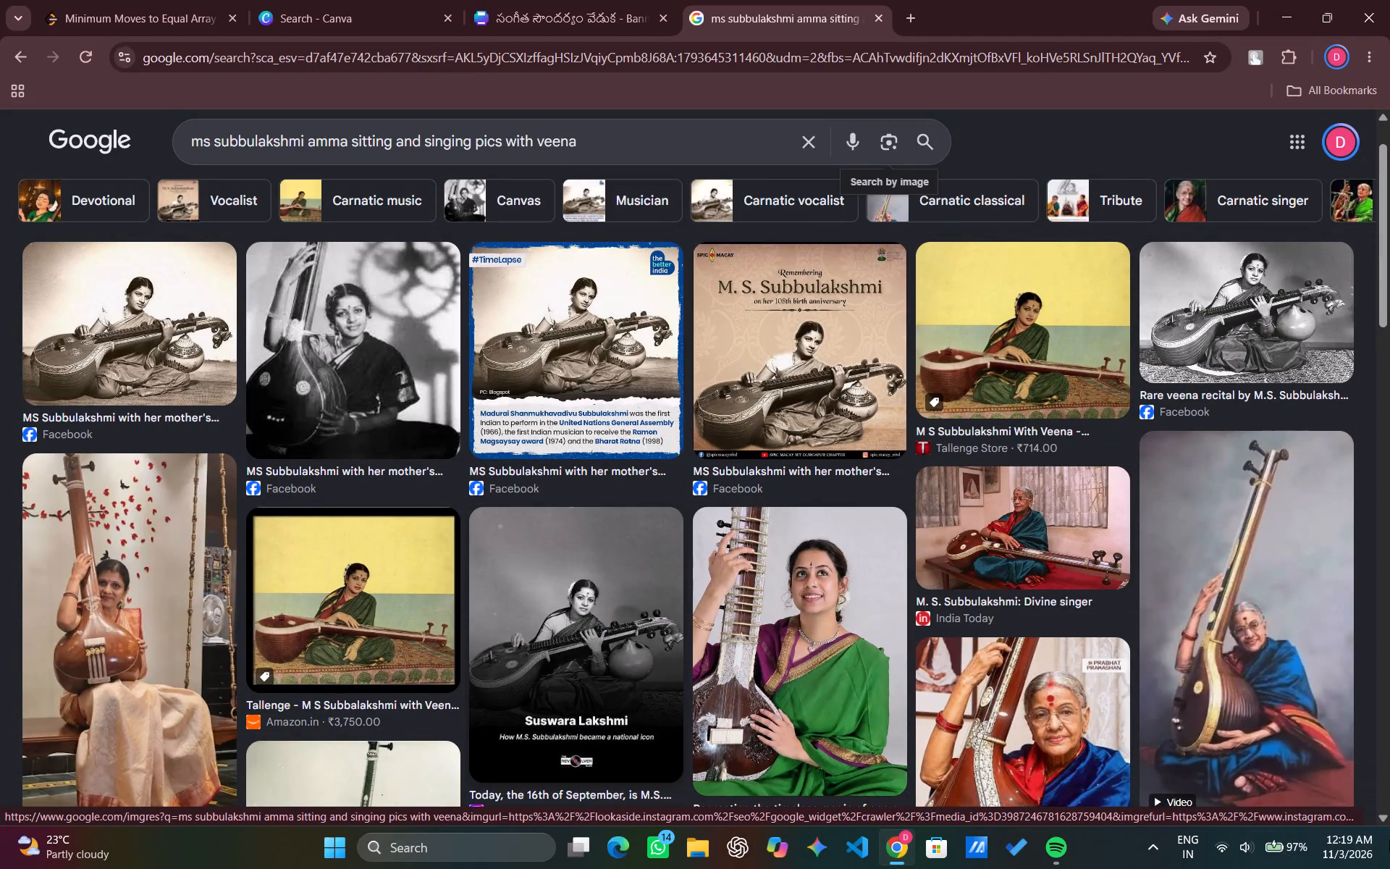
pyautogui.moveTo(1389, 840); pyautogui.dragTo(1263, 868)
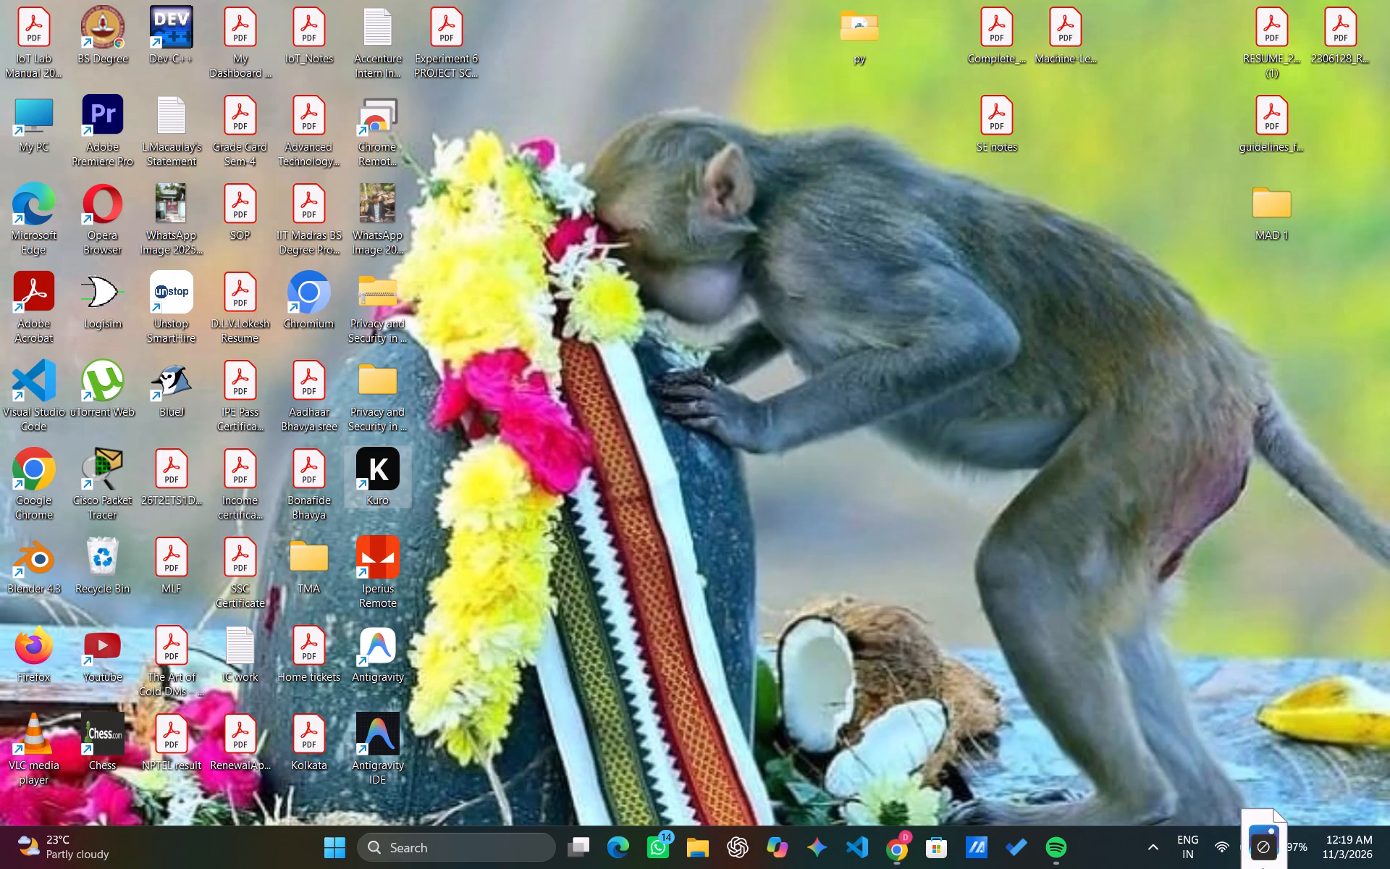
pyautogui.moveTo(1263, 868); pyautogui.dragTo(728, 275)
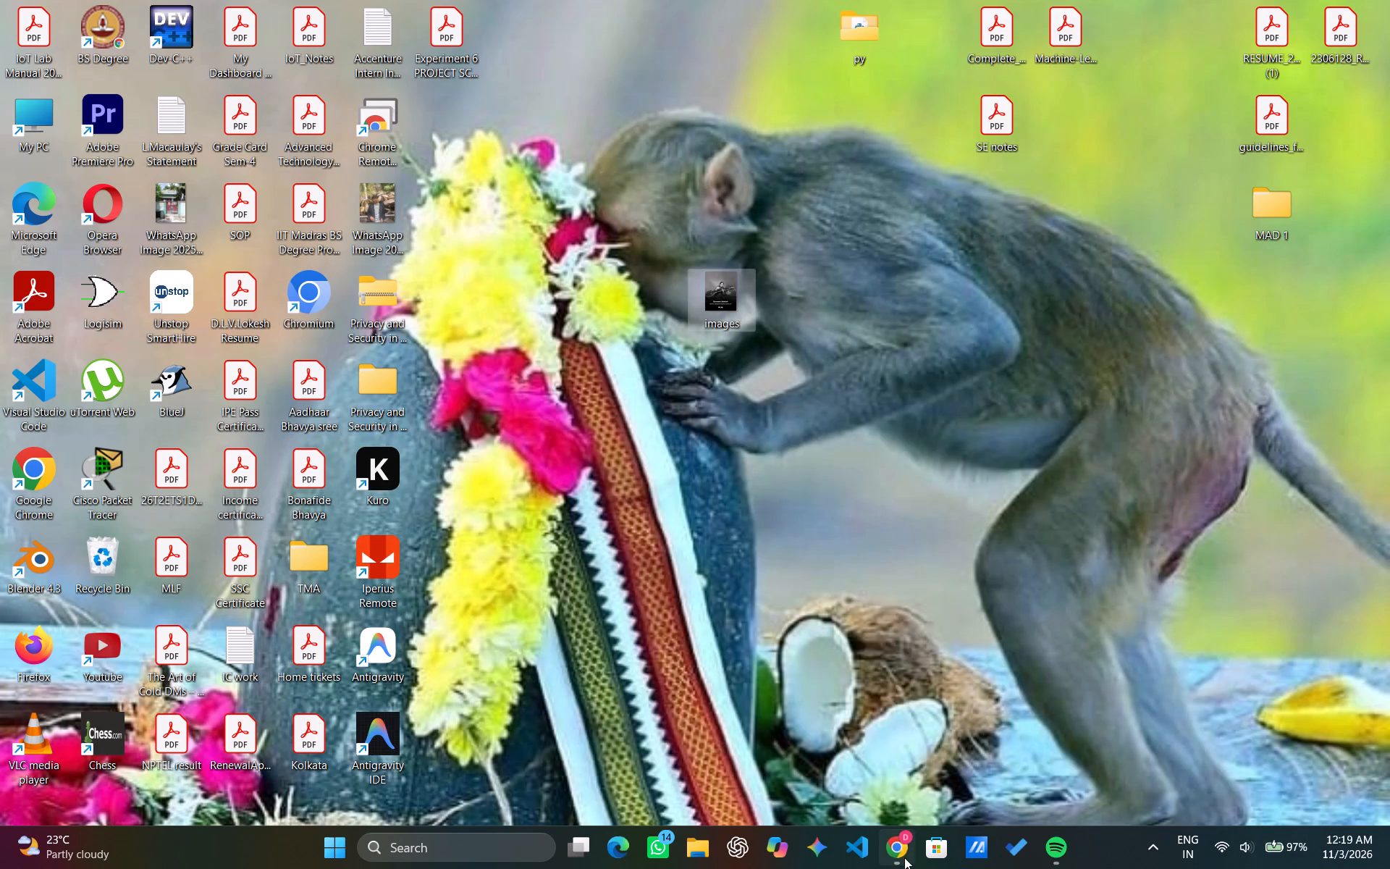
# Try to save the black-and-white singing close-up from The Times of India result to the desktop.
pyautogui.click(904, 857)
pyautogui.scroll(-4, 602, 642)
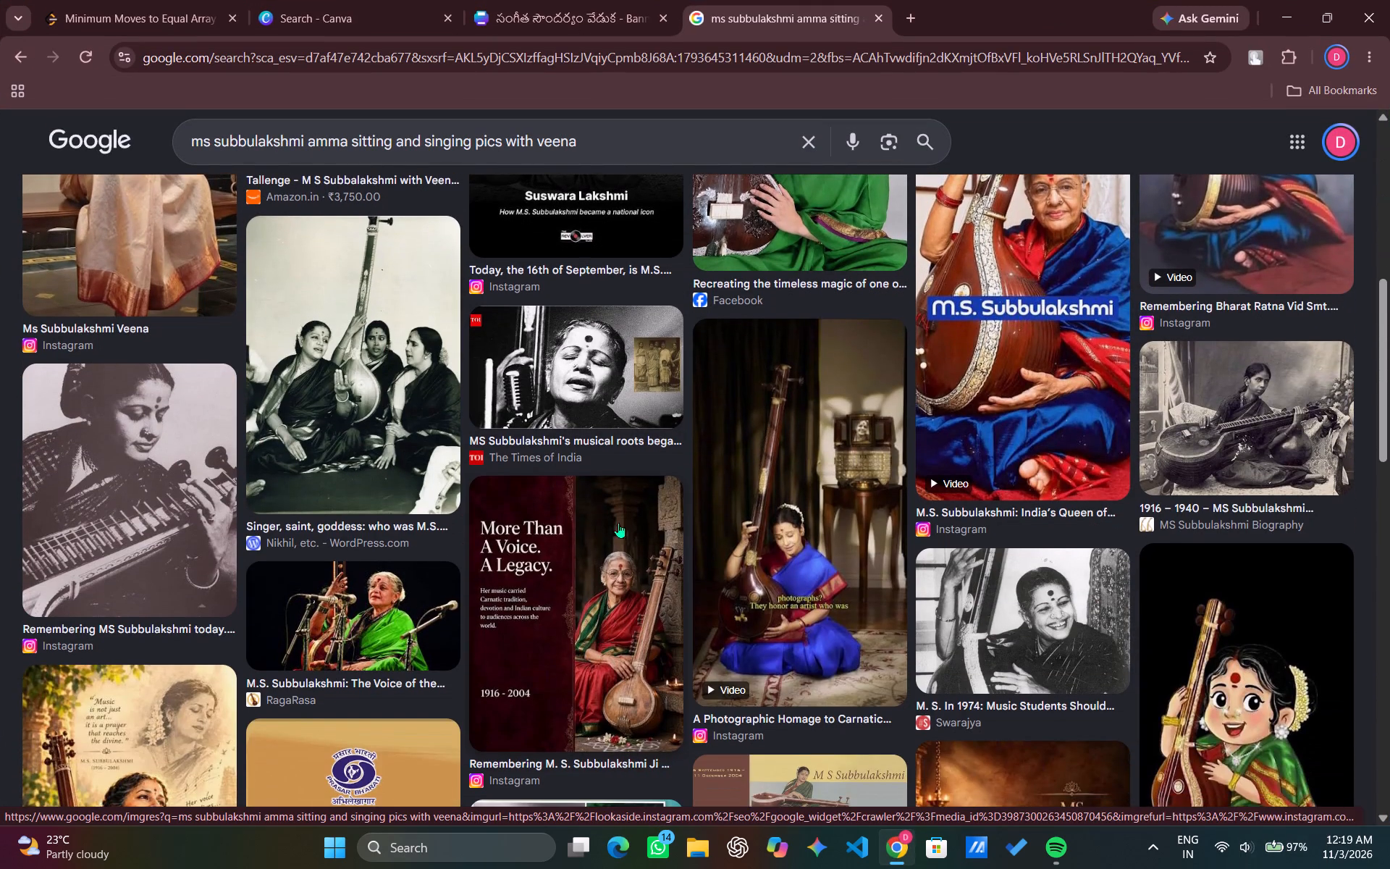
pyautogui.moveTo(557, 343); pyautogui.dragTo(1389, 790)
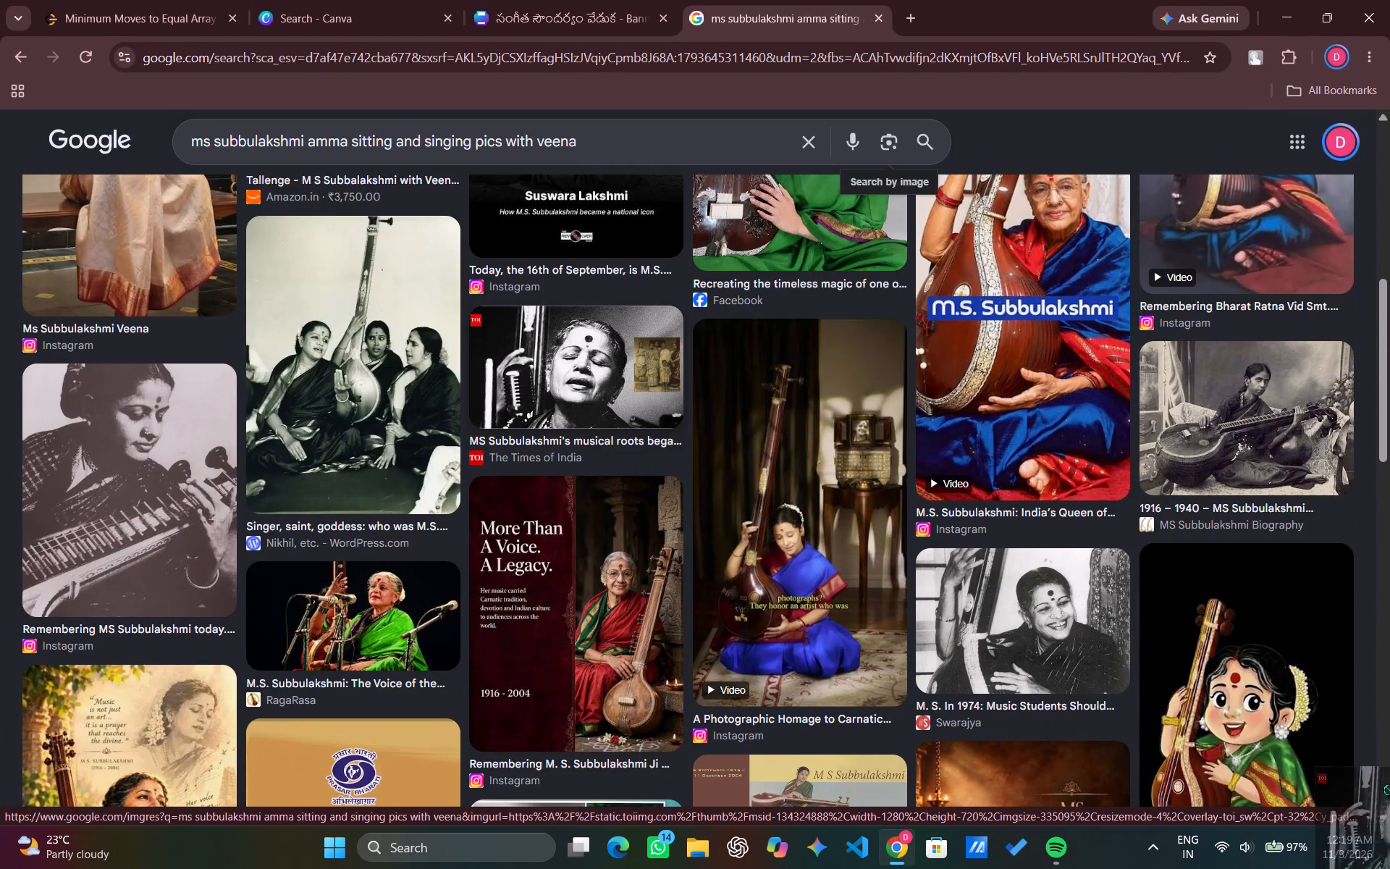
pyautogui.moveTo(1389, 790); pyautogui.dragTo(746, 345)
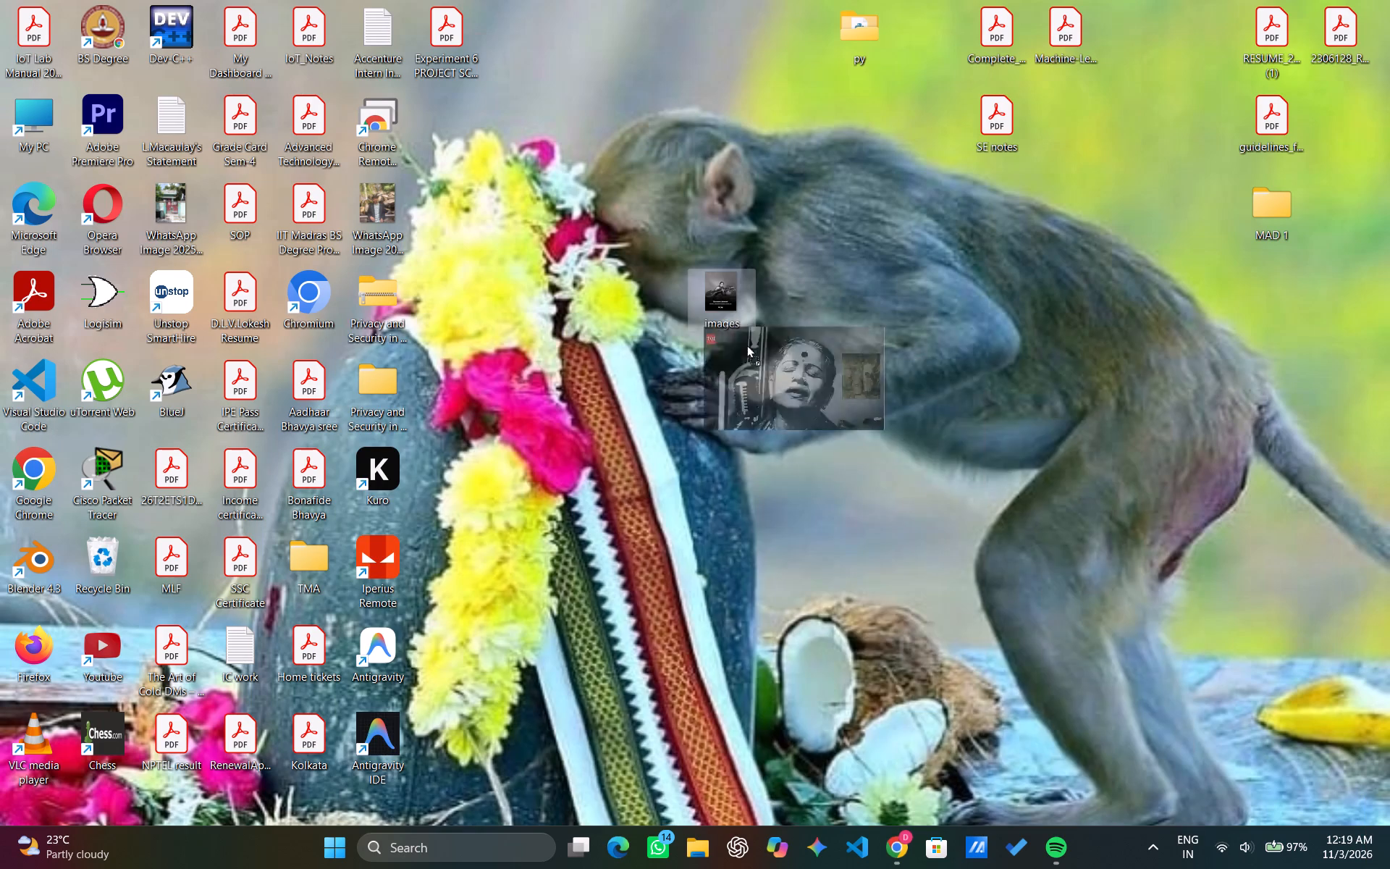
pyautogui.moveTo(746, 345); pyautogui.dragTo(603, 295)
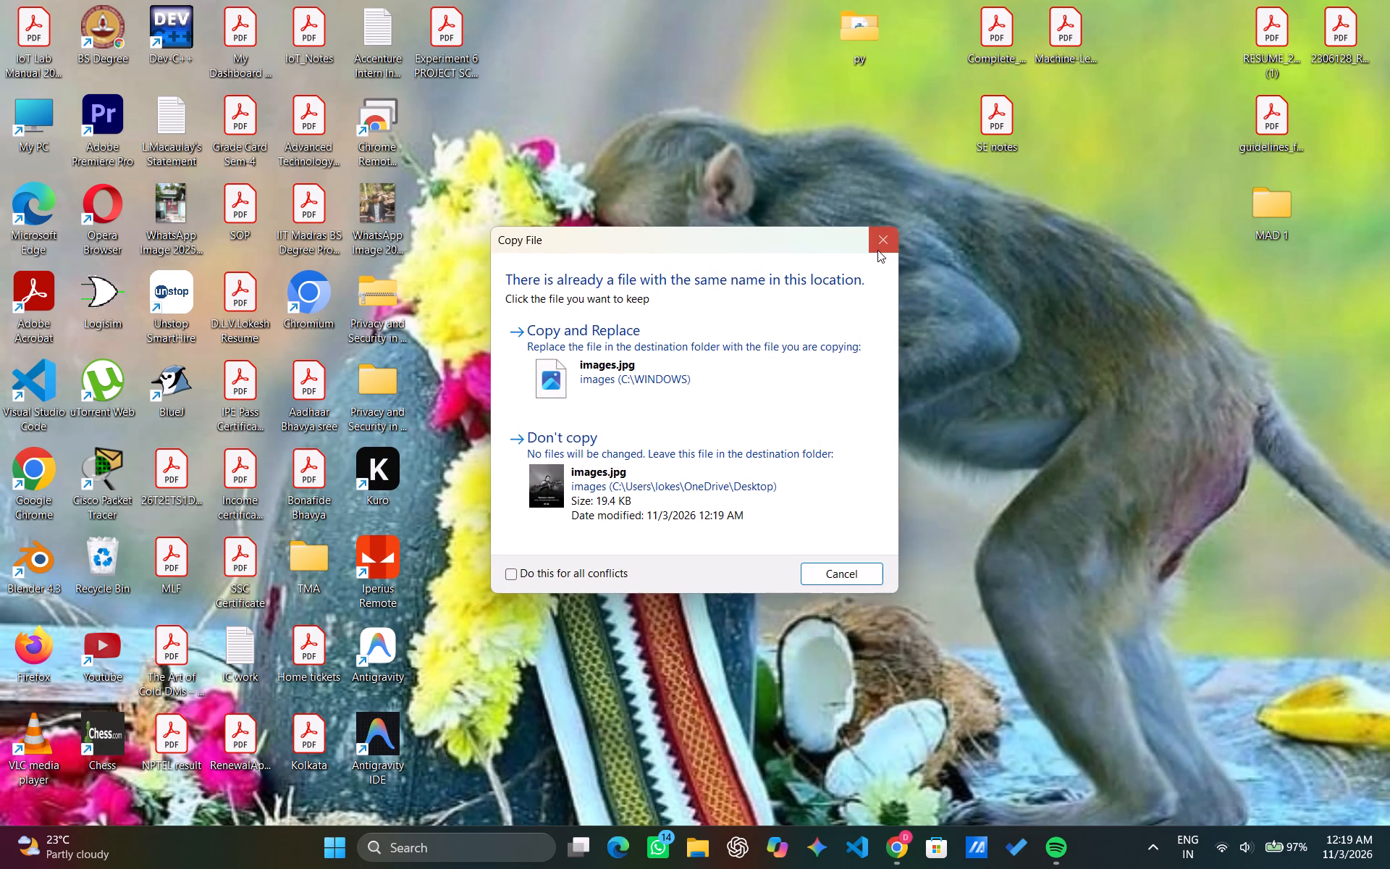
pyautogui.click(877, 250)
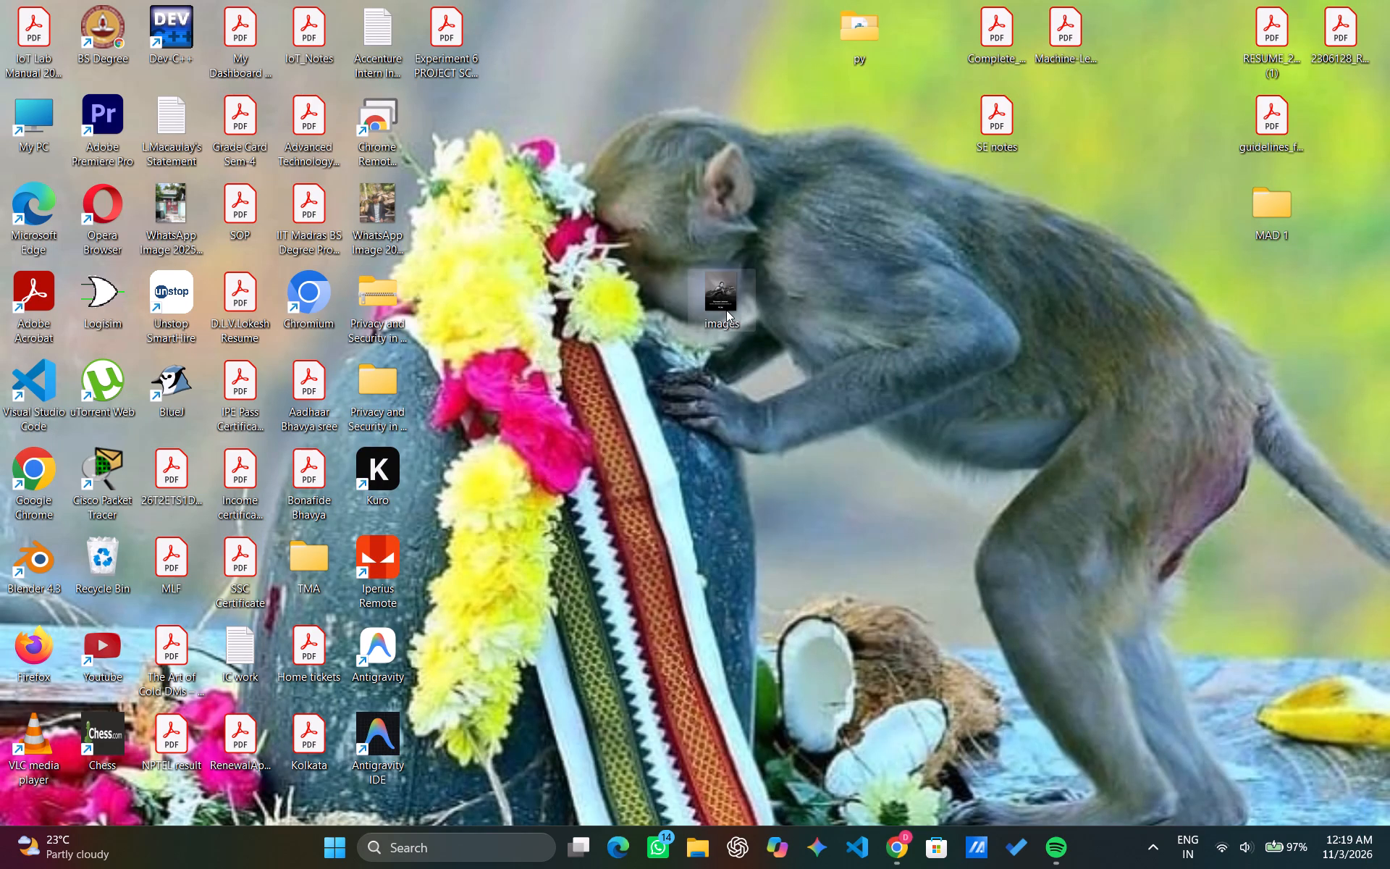
# Rename the saved "images" veena picture on the desktop as i.
pyautogui.click(726, 310)
pyautogui.rightClick(726, 310)
pyautogui.click(795, 731)
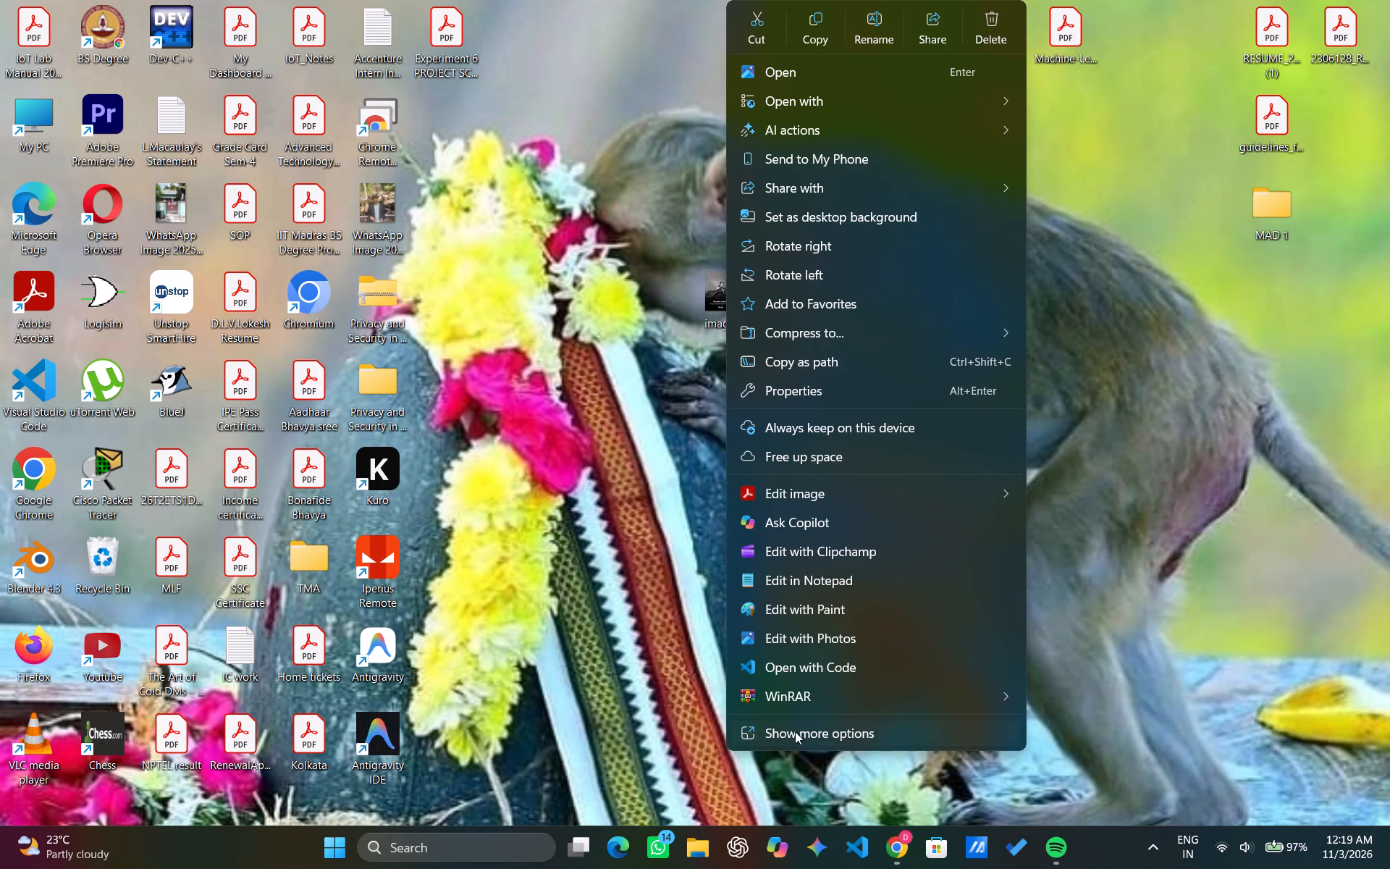
pyautogui.click(777, 731)
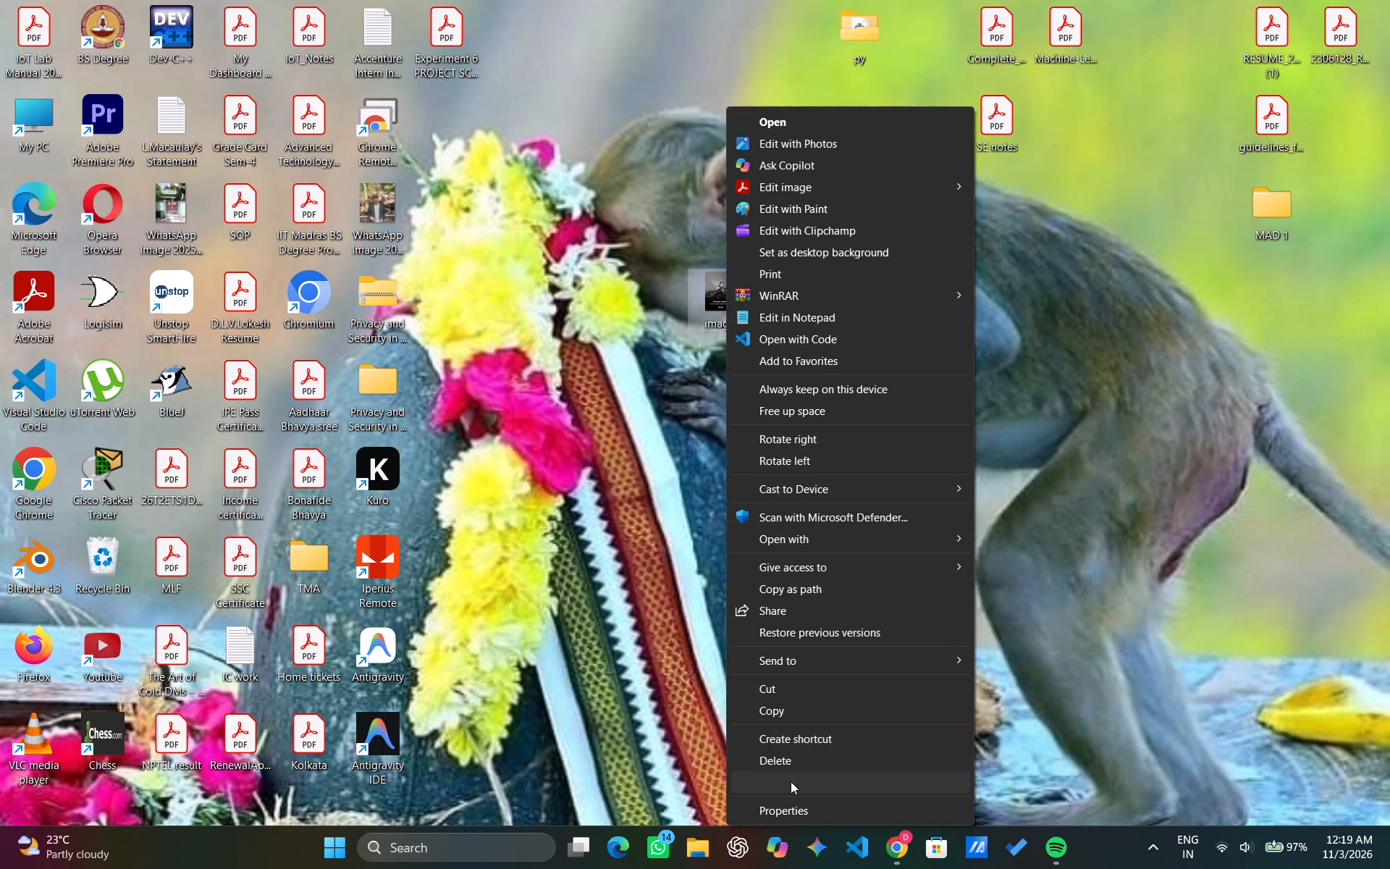
pyautogui.click(791, 781)
pyautogui.press('i')
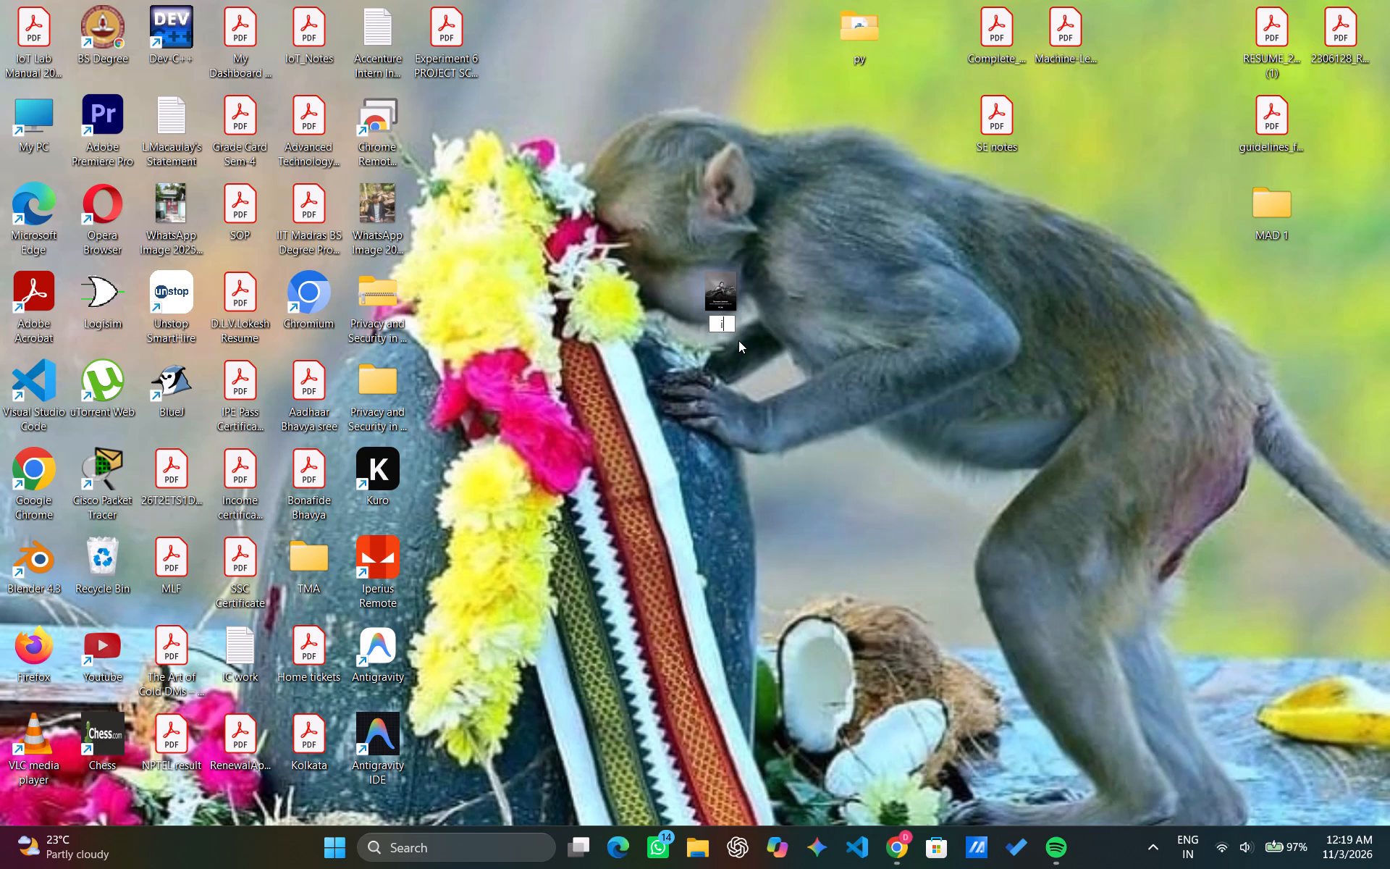
pyautogui.press('Return')
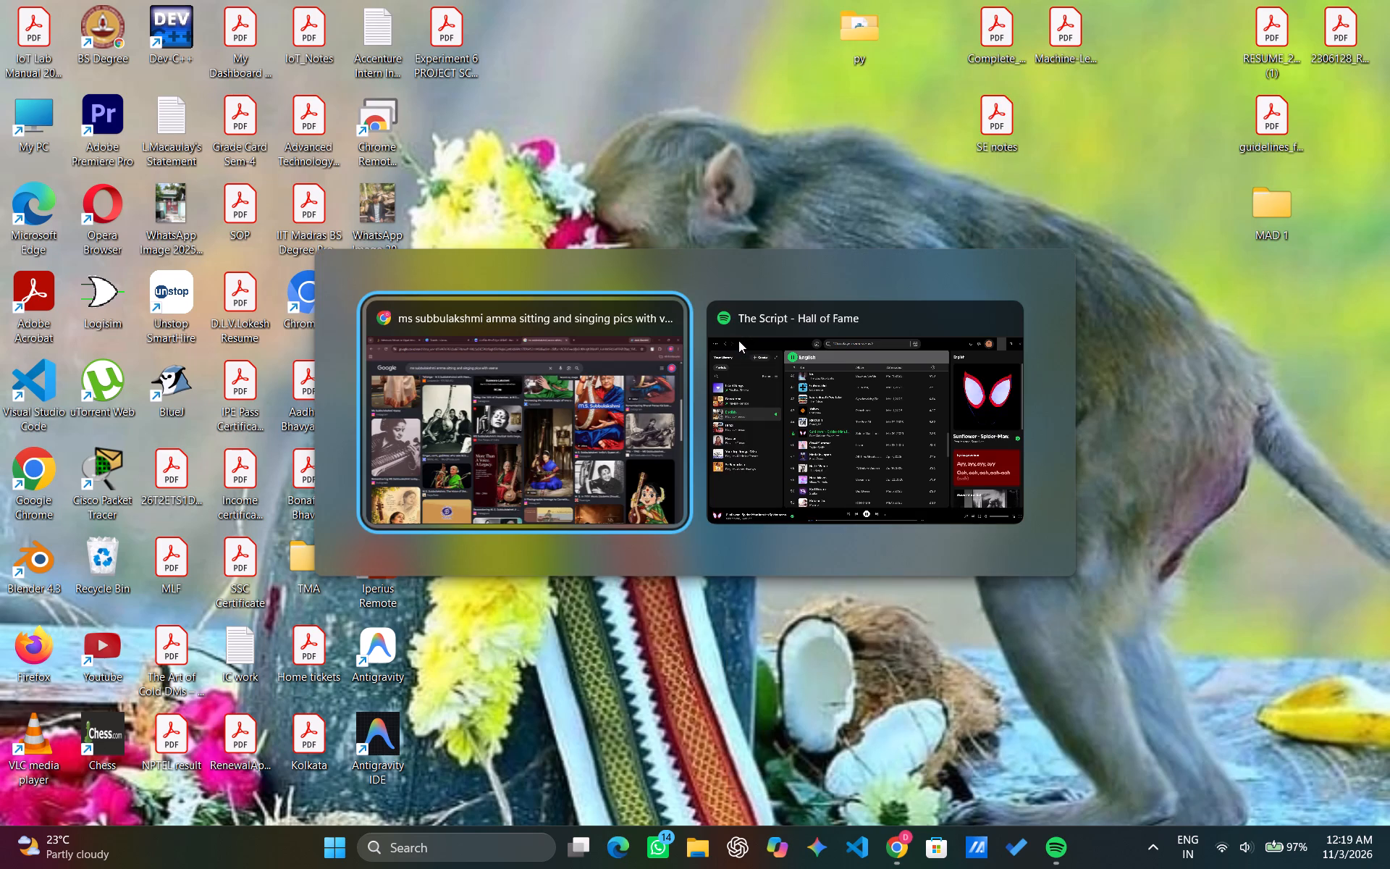
# Save The Times of India black-and-white singing close-up from the image results to the desktop.
pyautogui.moveTo(577, 343); pyautogui.dragTo(1296, 868)
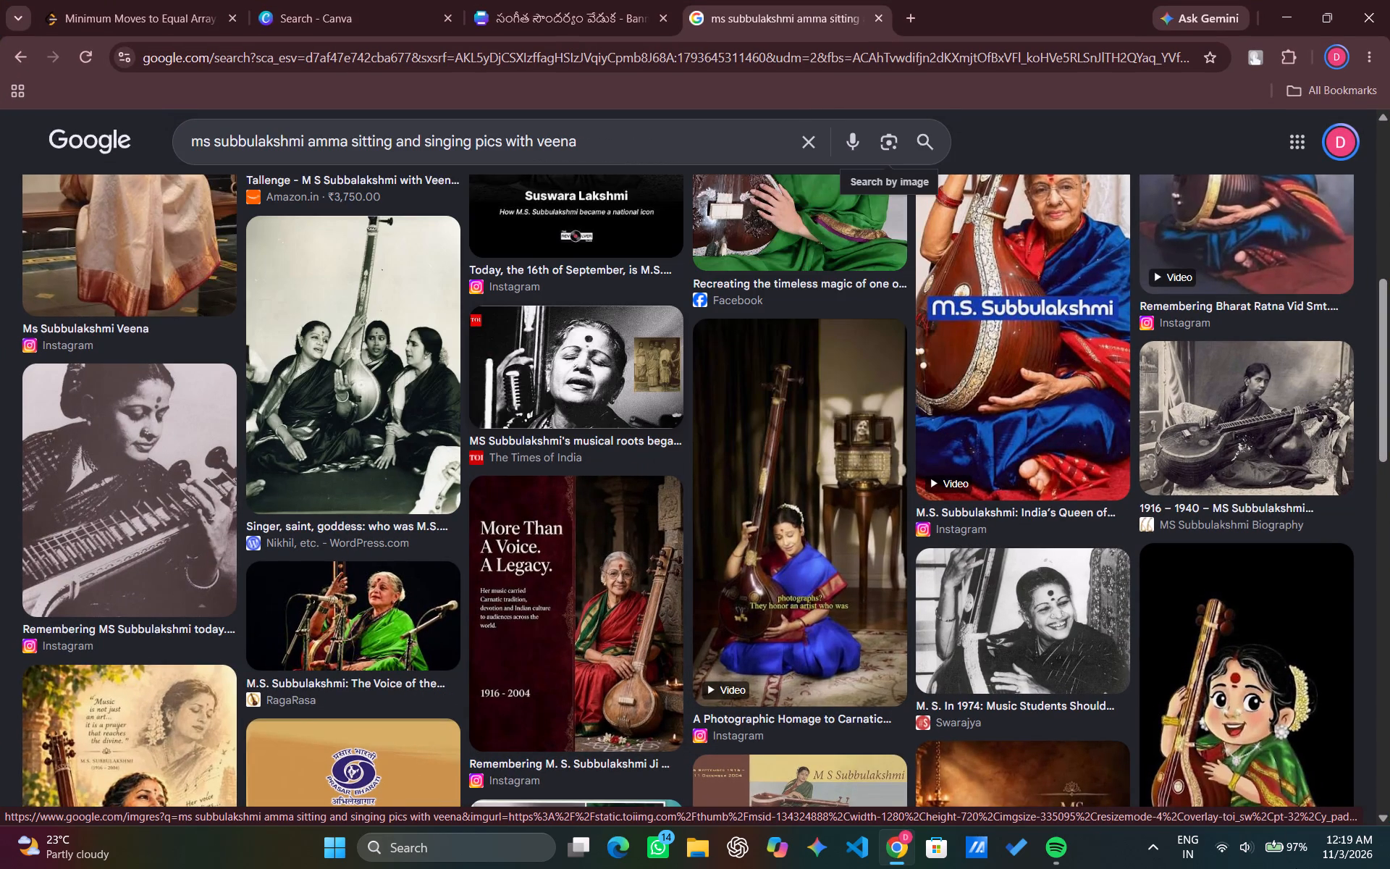
pyautogui.moveTo(1296, 868); pyautogui.dragTo(875, 255)
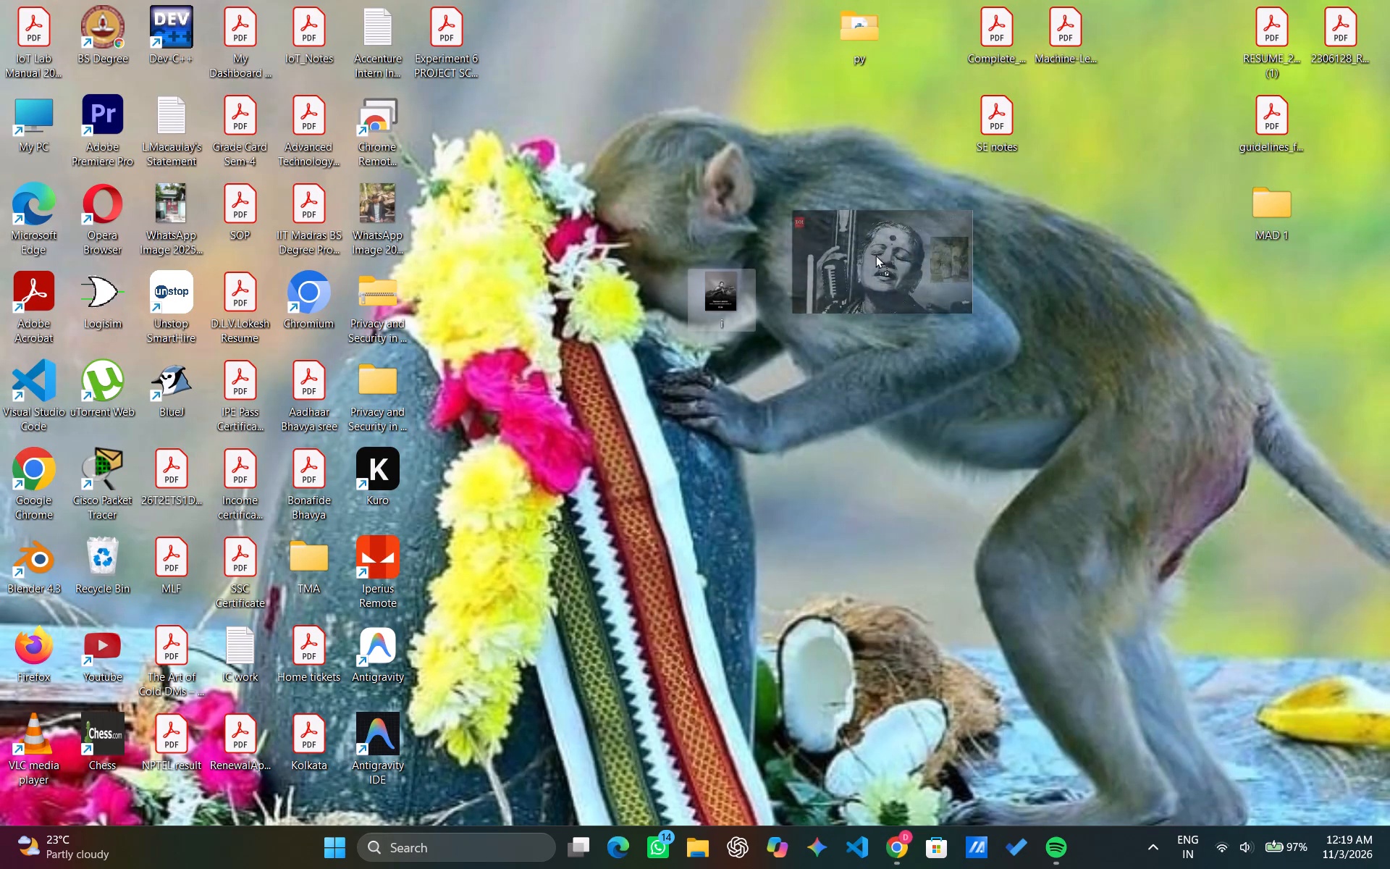
pyautogui.moveTo(875, 255); pyautogui.dragTo(870, 270)
pyautogui.click(788, 455)
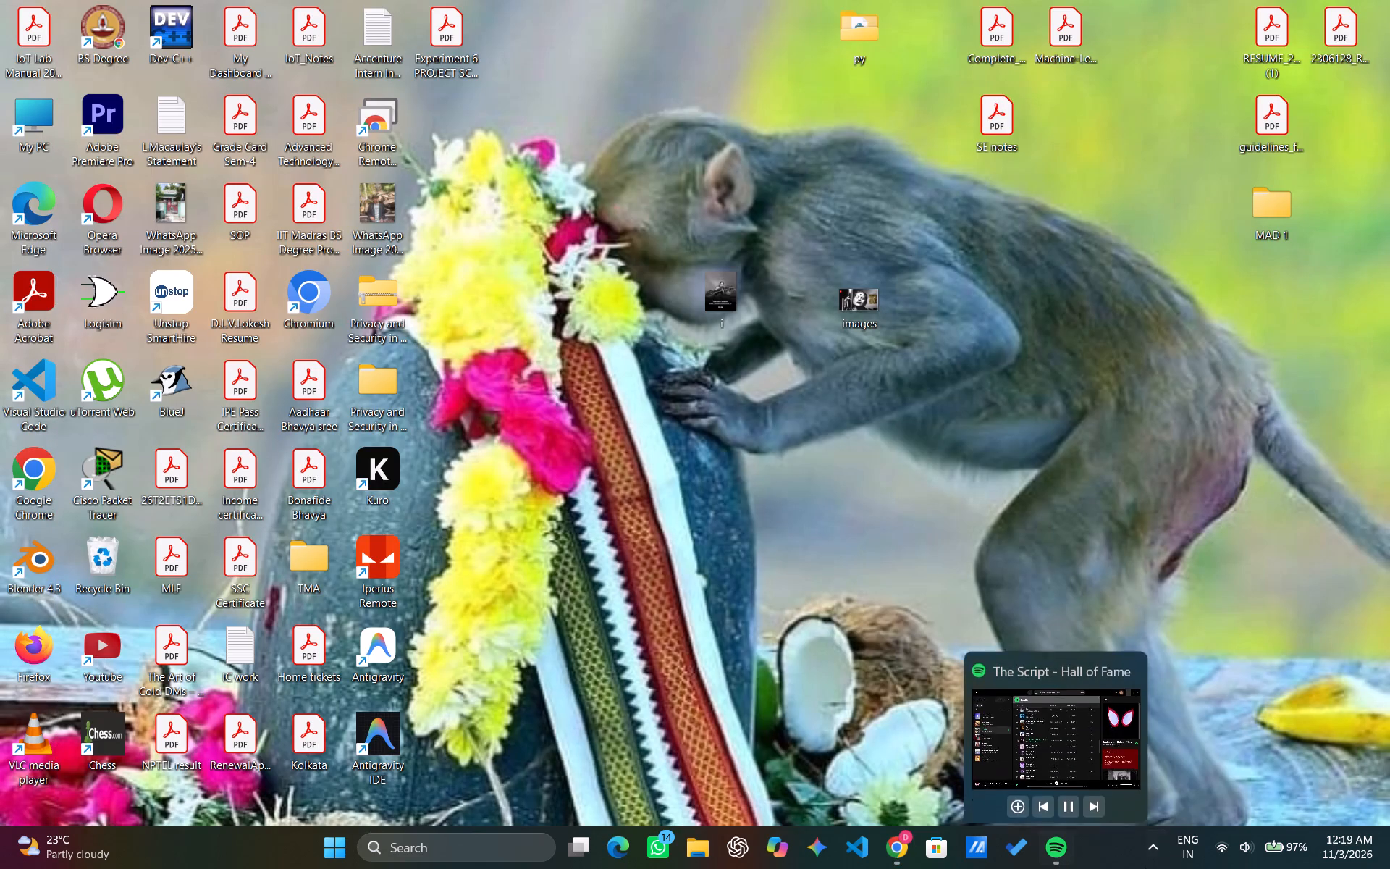
# Launch the Kuro app from the desktop.
pyautogui.doubleClick(387, 488)
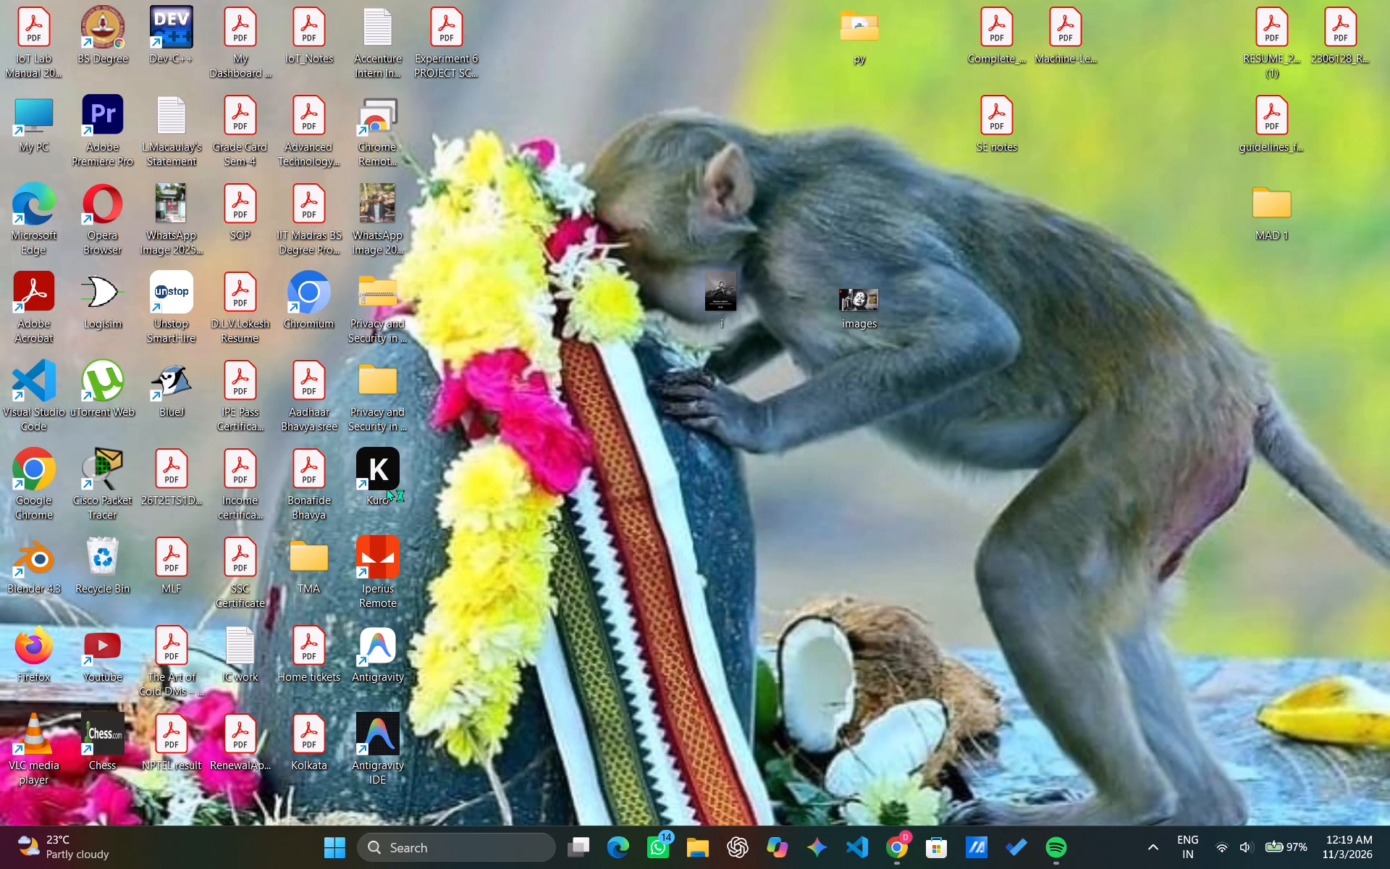